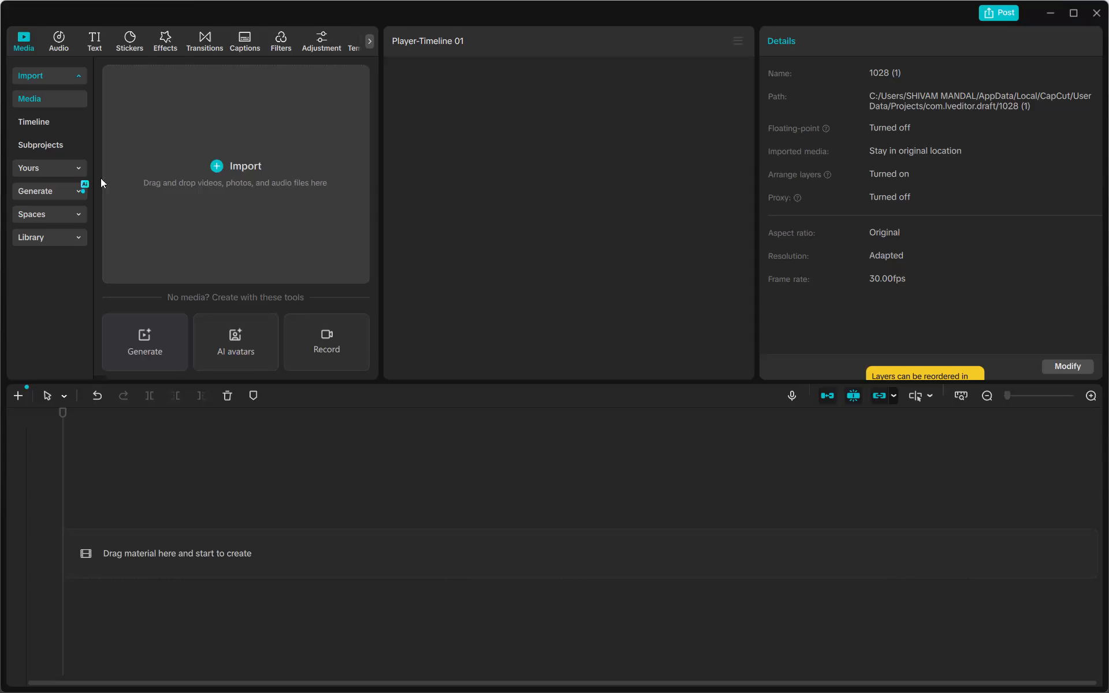
# Import the video "Ислам Махачев vs Чарльз Оливейра Полный бой_1080p" from the device's Downloads folder into the project media.
pyautogui.click(212, 160)
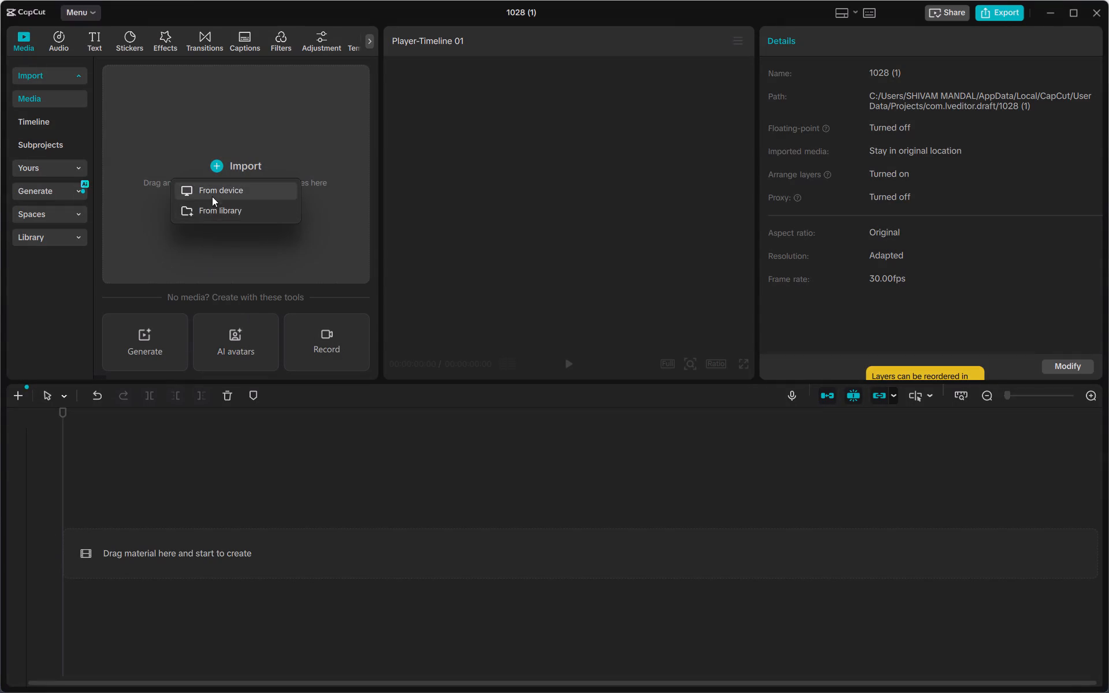
pyautogui.click(218, 184)
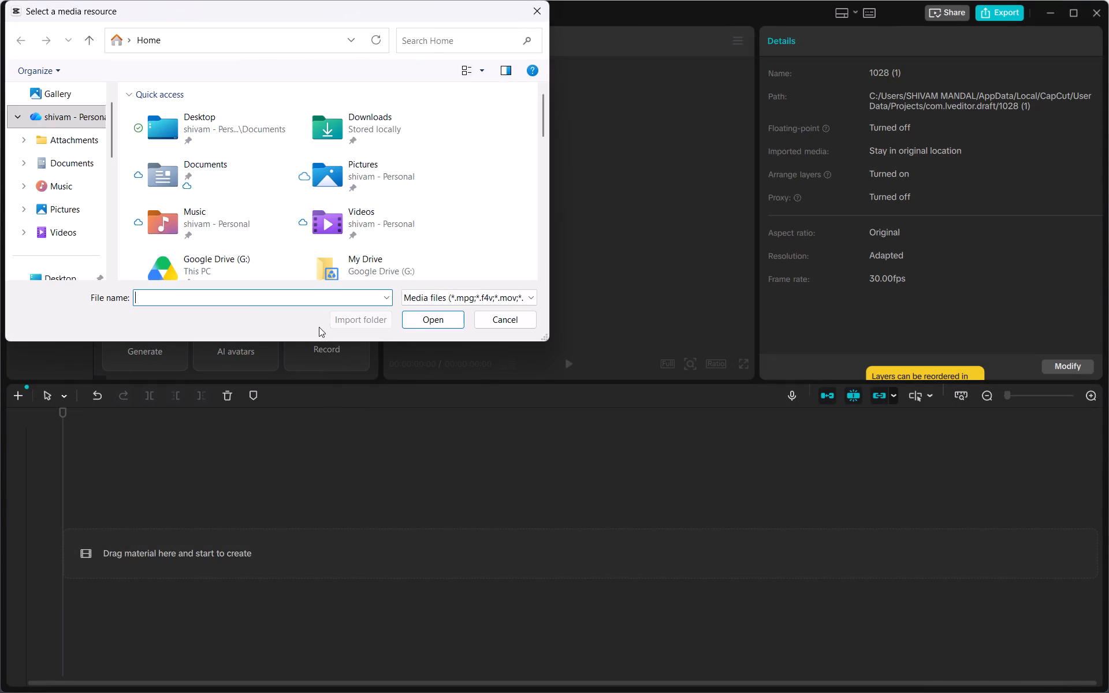
pyautogui.scroll(-1, 62, 203)
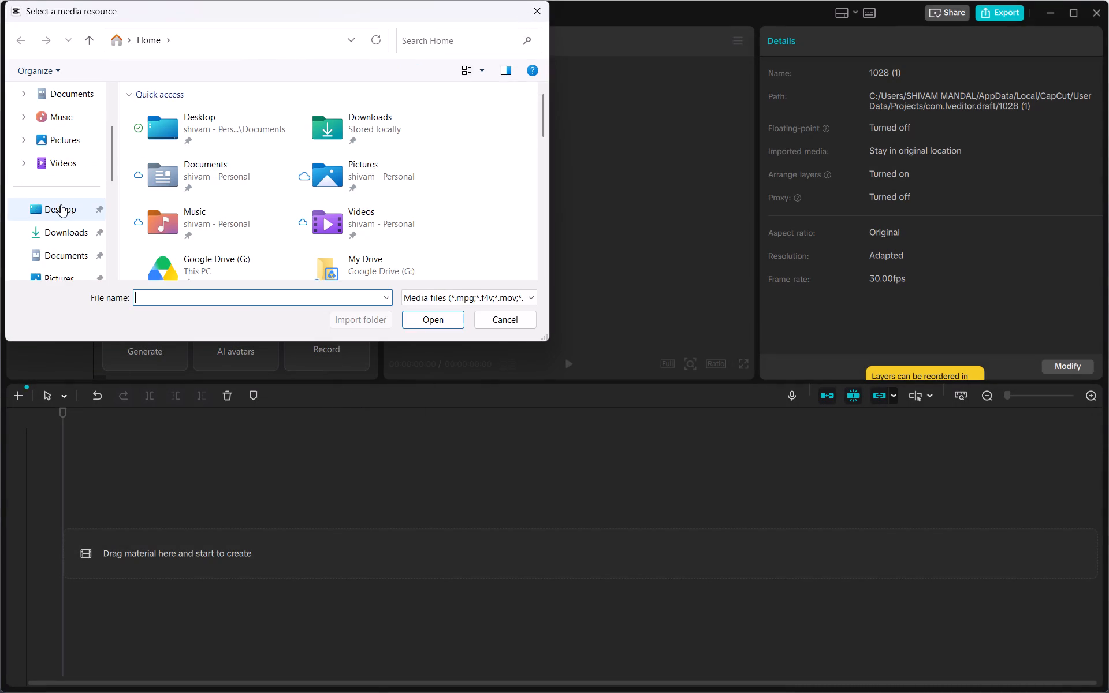
pyautogui.click(61, 234)
pyautogui.click(226, 132)
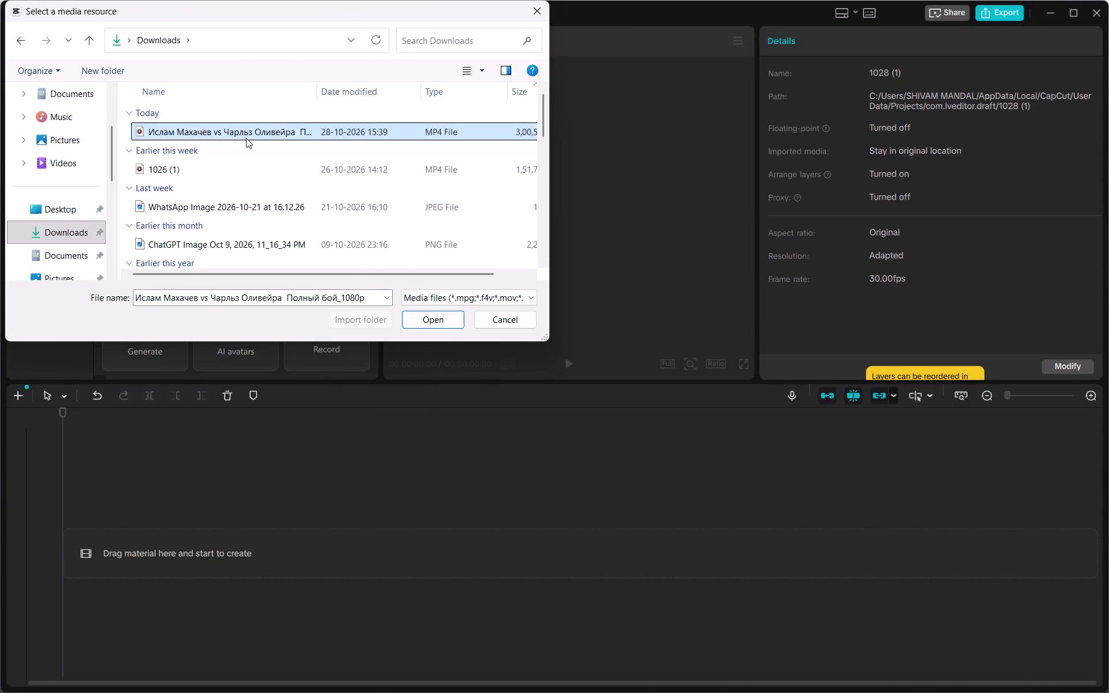
pyautogui.click(445, 318)
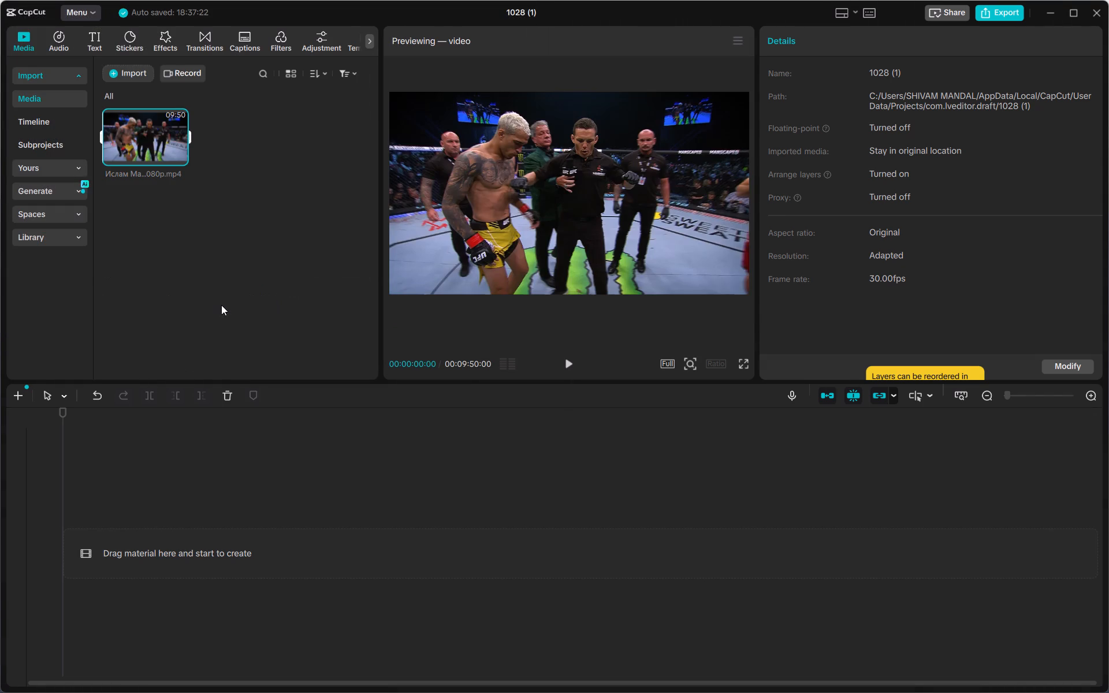
# Place the imported fight video on the main timeline track, starting at 00:00.
pyautogui.moveTo(148, 150); pyautogui.dragTo(152, 528)
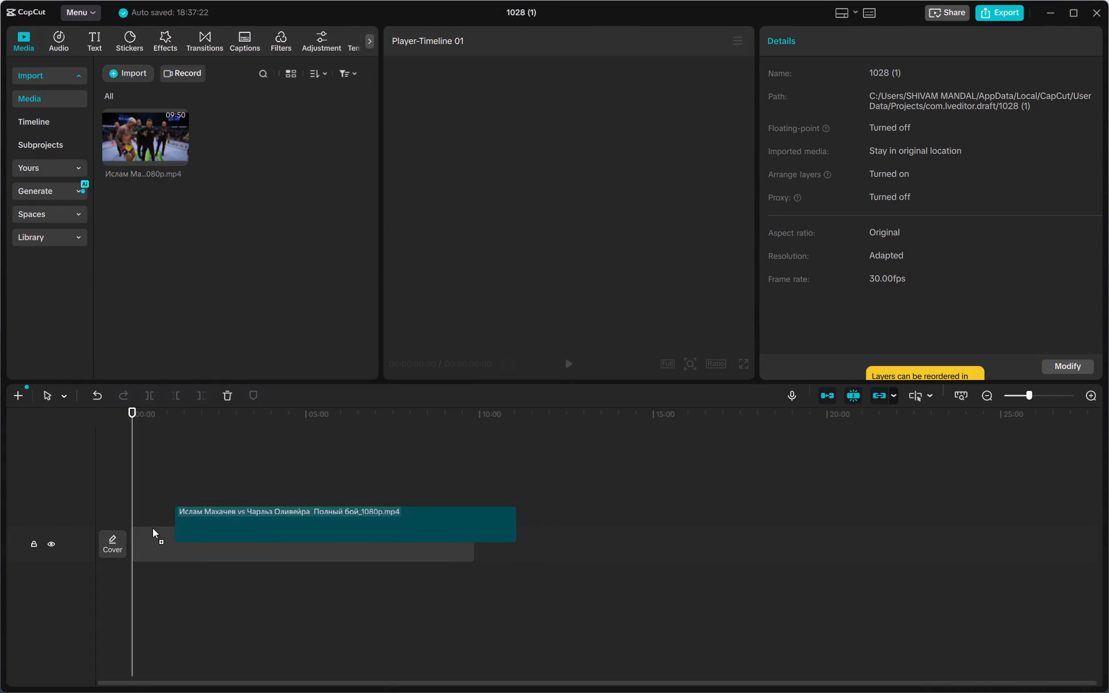
pyautogui.moveTo(152, 528); pyautogui.dragTo(135, 540)
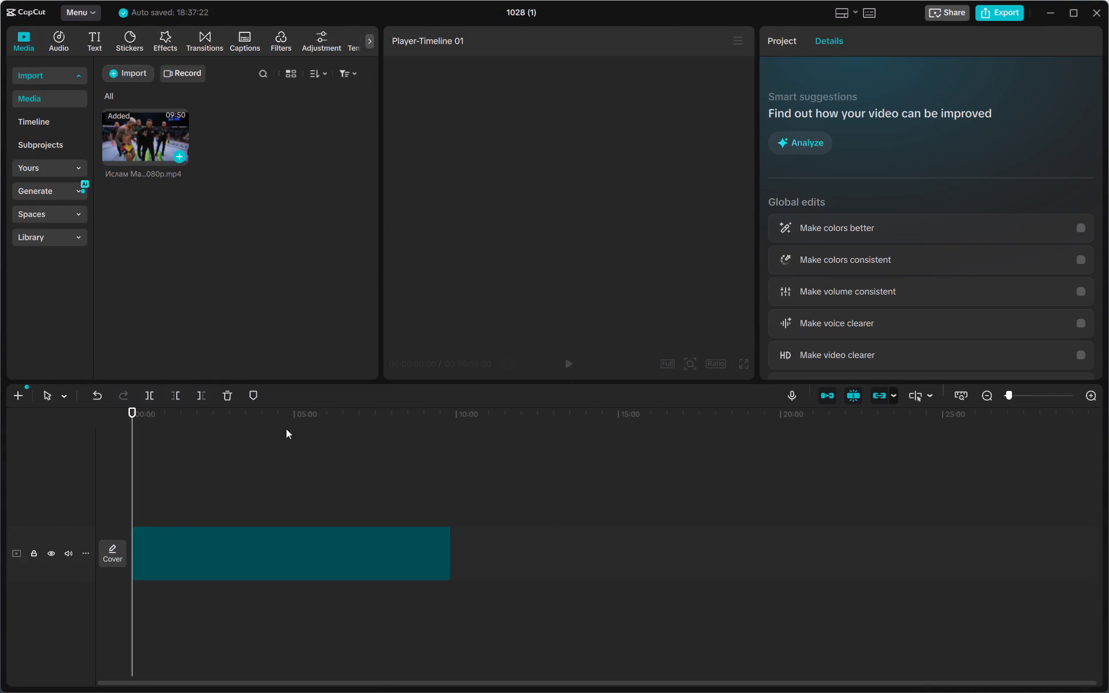
pyautogui.click(1022, 393)
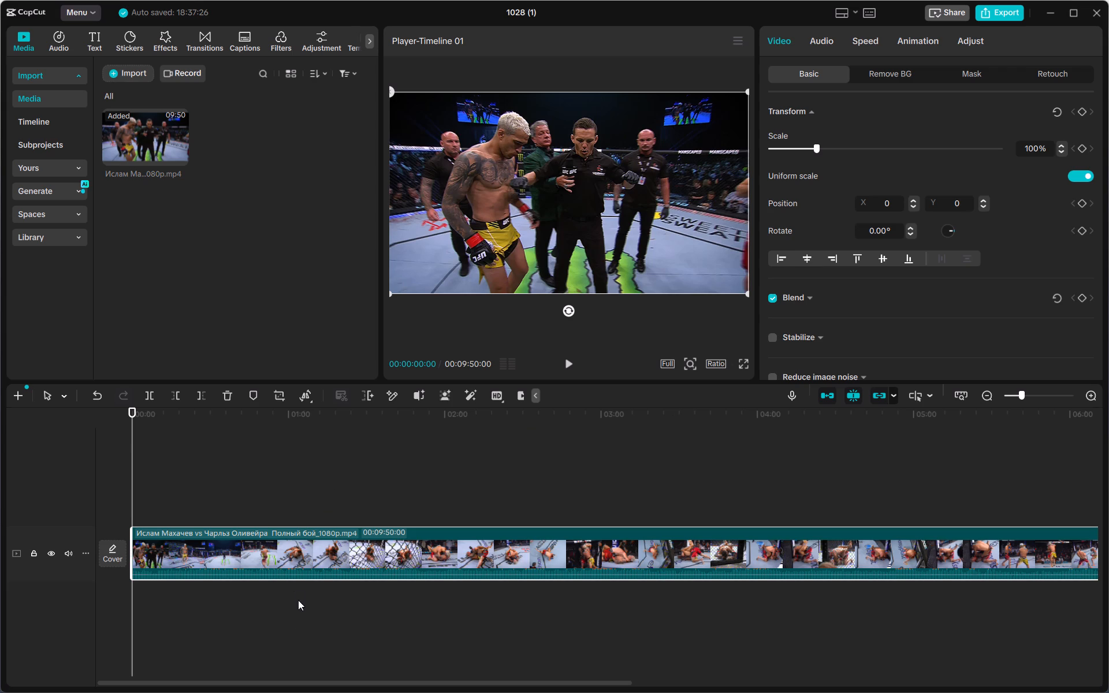
# Play back the fight footage from the start and again from about 00:00:50 to review it.
pyautogui.moveTo(288, 619); pyautogui.dragTo(355, 624)
pyautogui.click(564, 364)
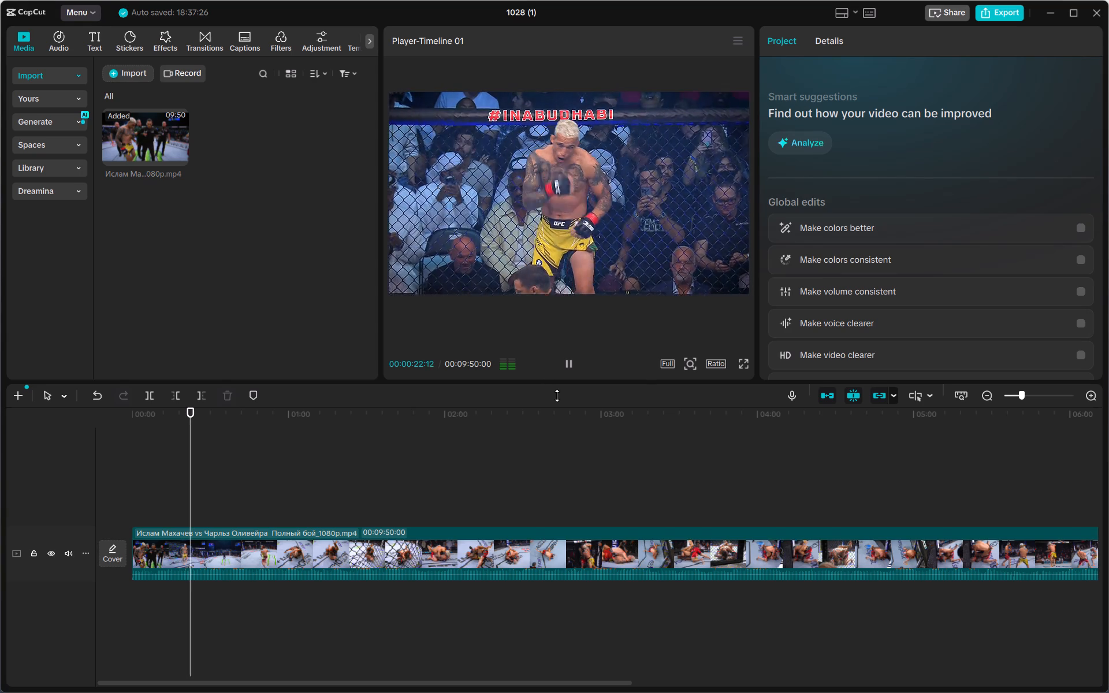
pyautogui.scroll(-1, 557, 396)
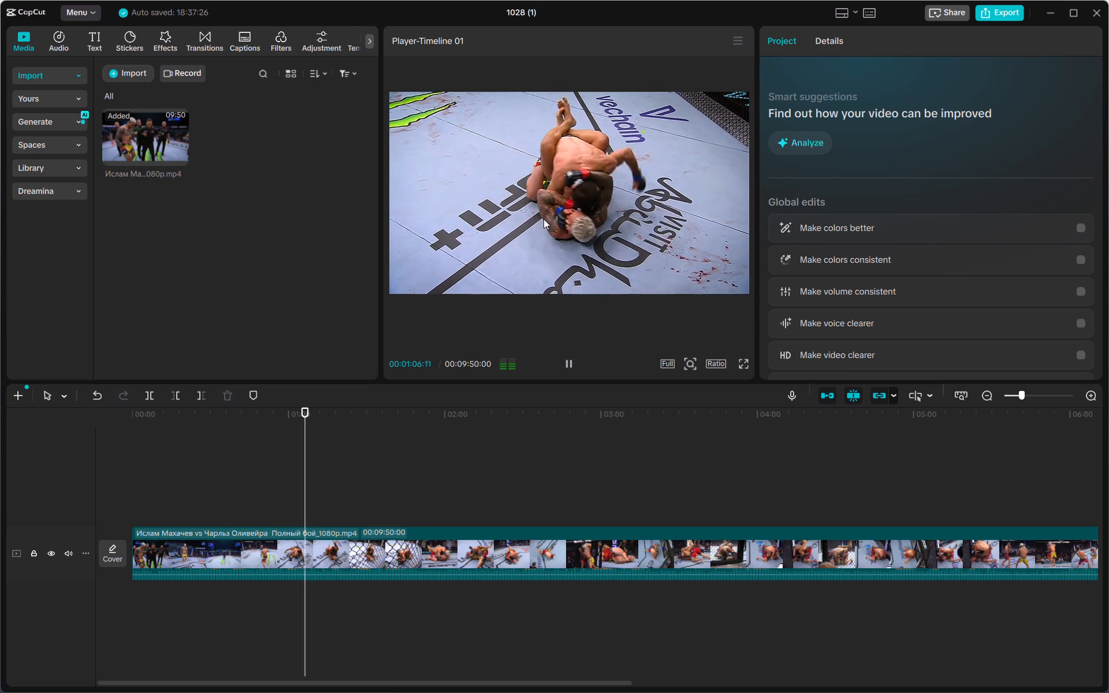
pyautogui.click(522, 195)
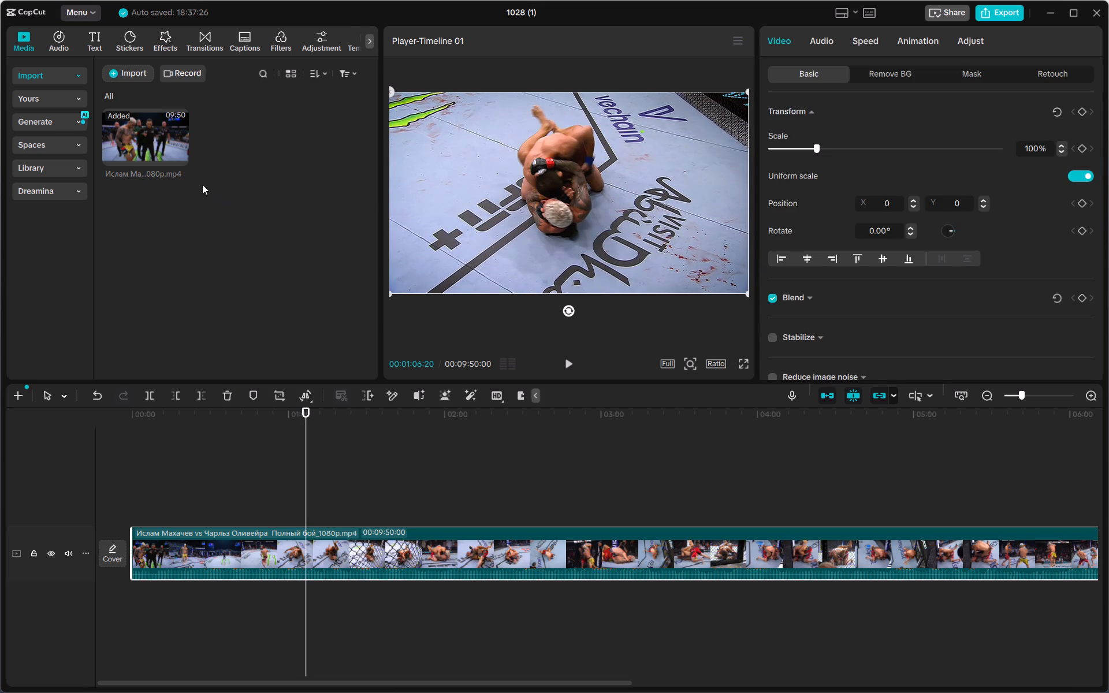
pyautogui.click(555, 233)
pyautogui.click(264, 476)
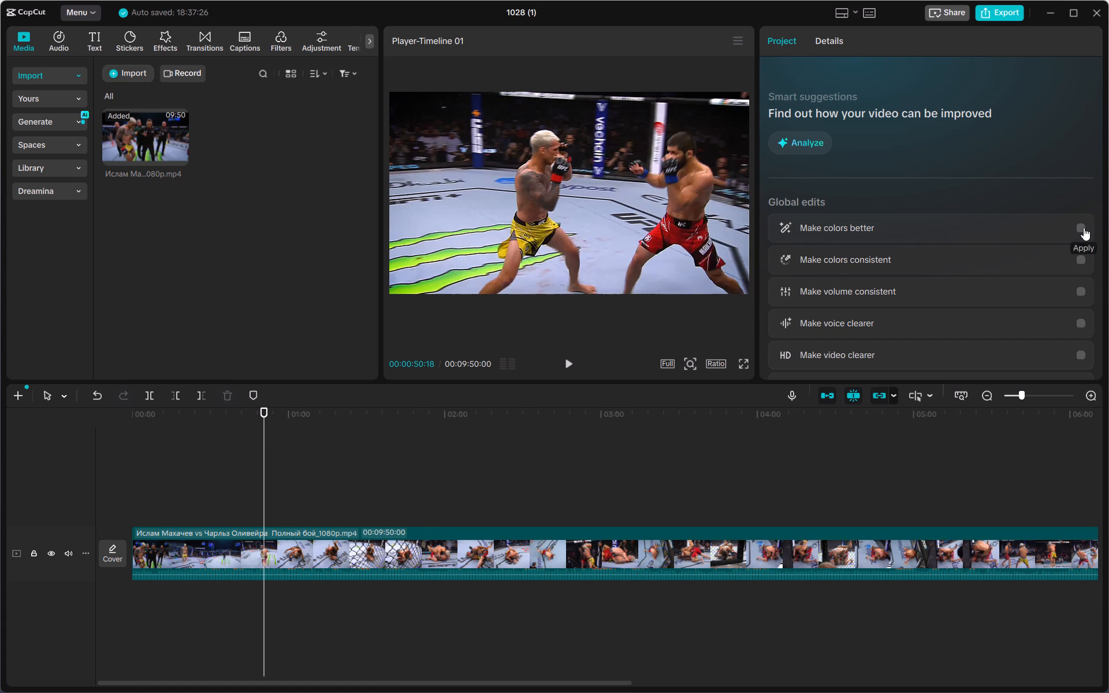
pyautogui.click(573, 363)
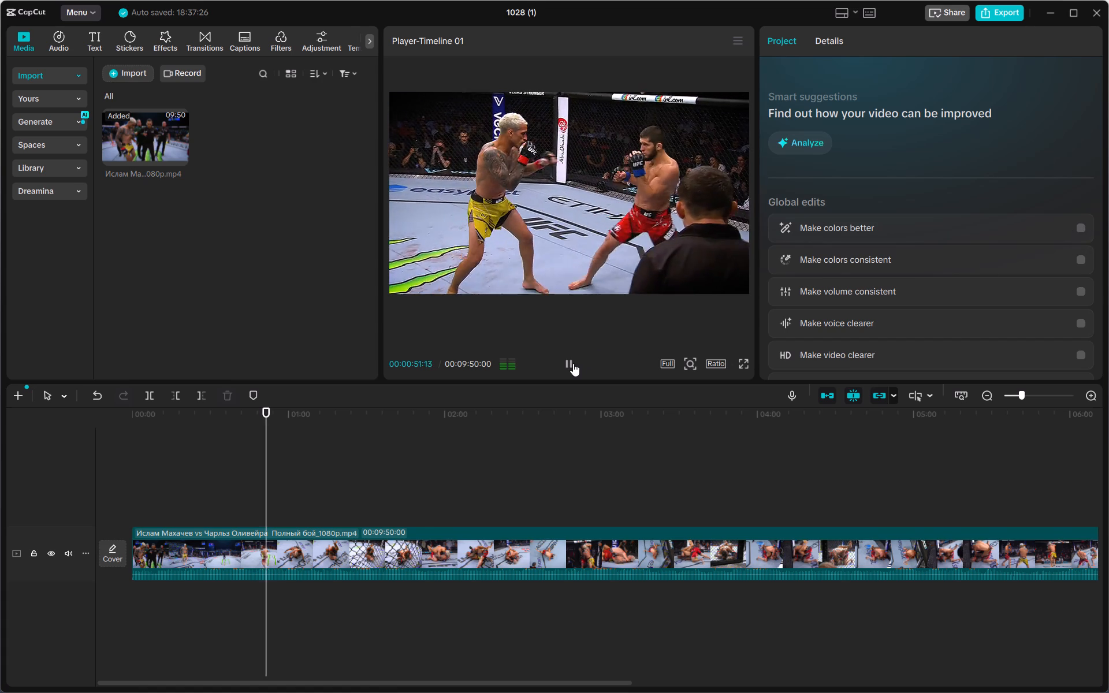
pyautogui.click(573, 363)
# Enable the global edit Make colors better and set its strength to 40.
pyautogui.click(1085, 230)
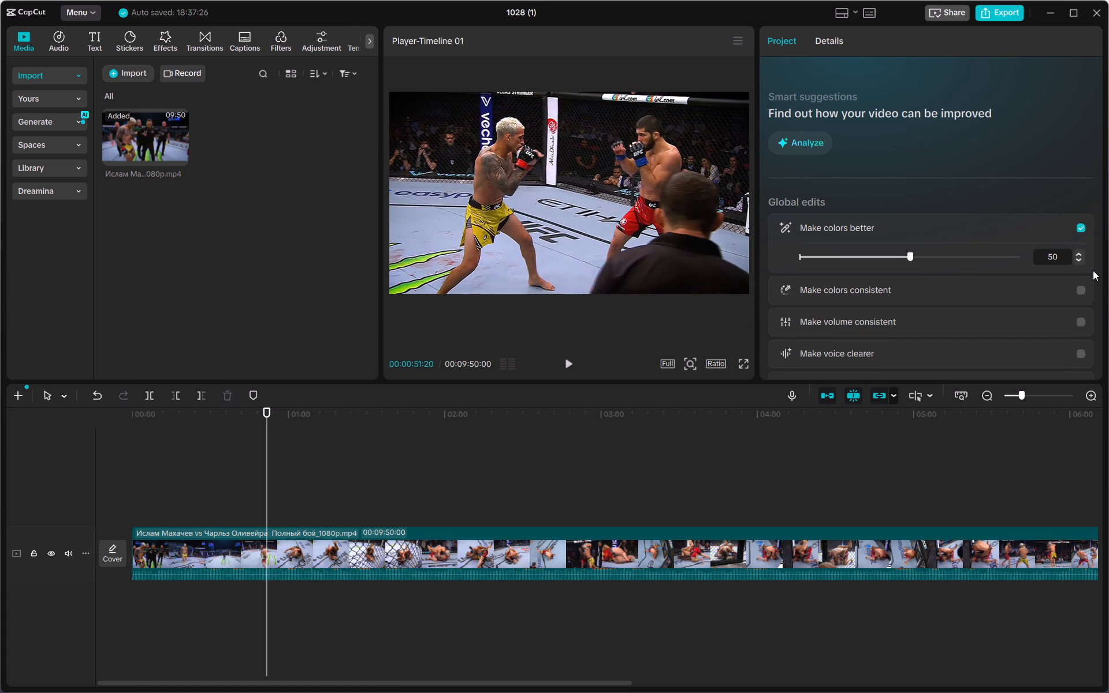
pyautogui.click(566, 365)
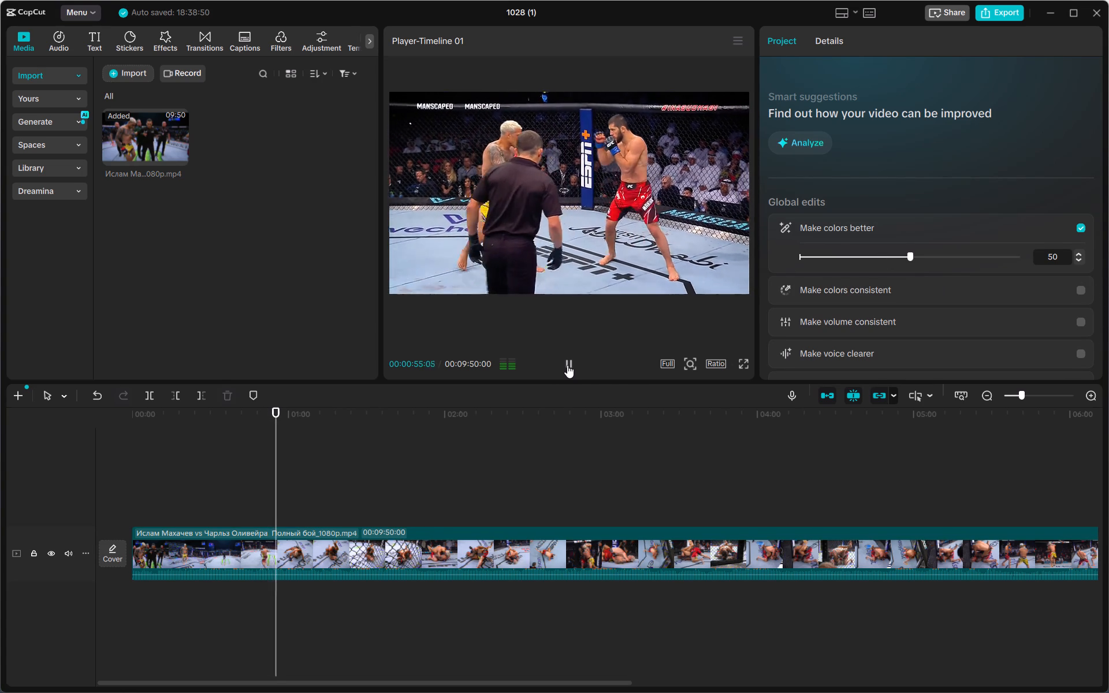
pyautogui.click(1079, 257)
pyautogui.tripleClick(1078, 258)
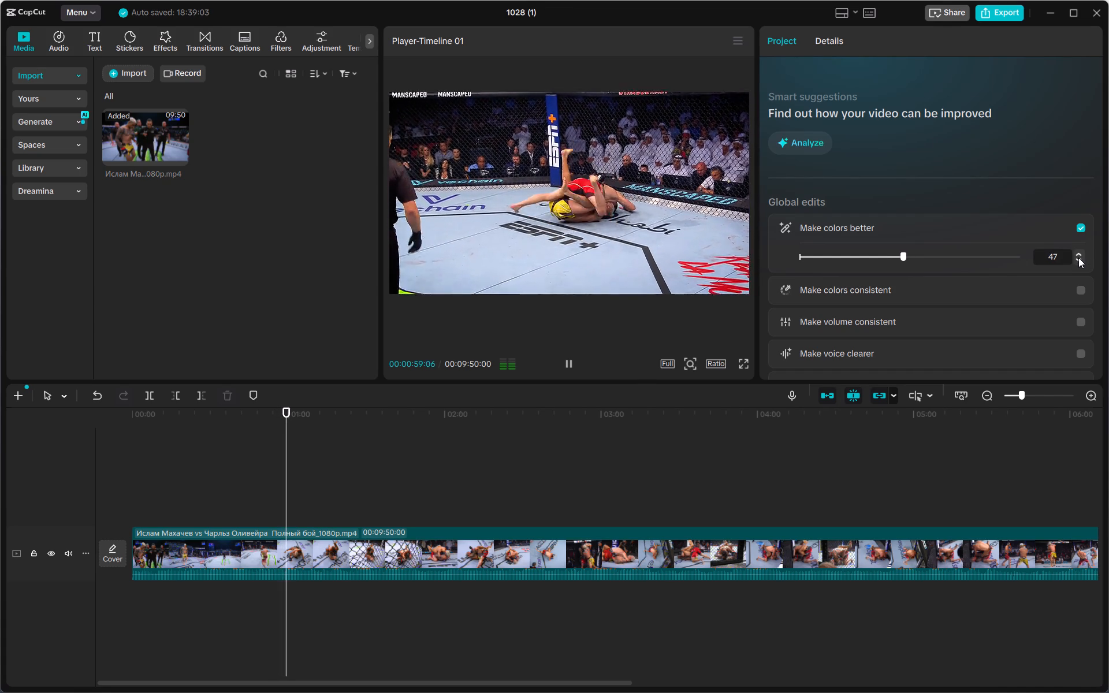
pyautogui.tripleClick(1078, 258)
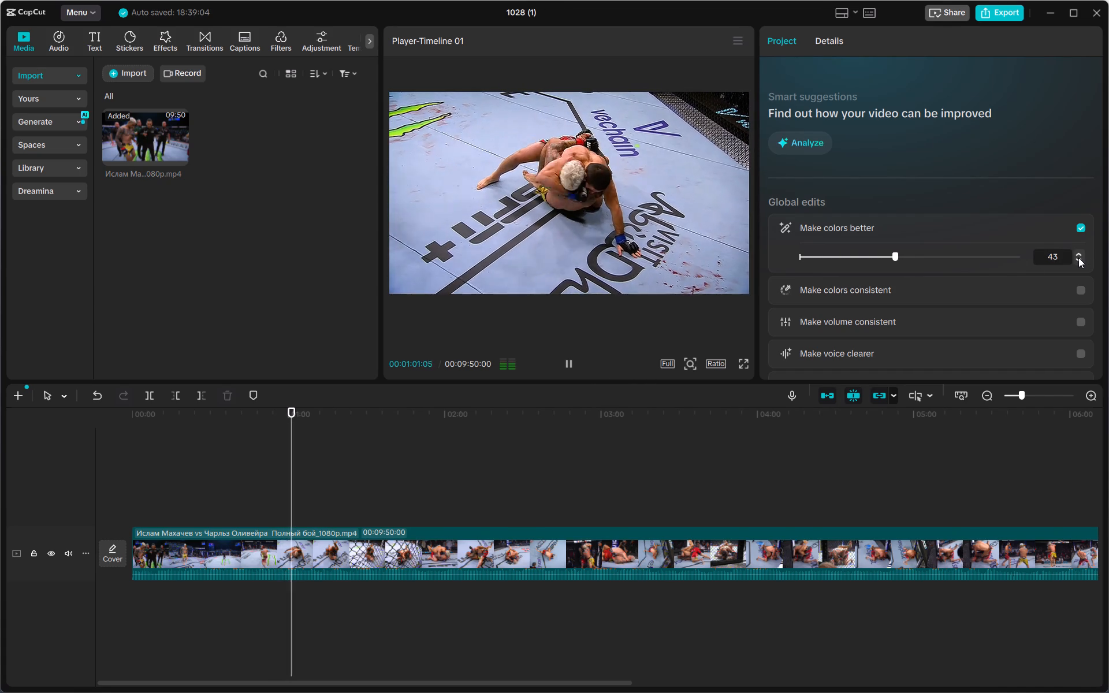
pyautogui.tripleClick(1078, 258)
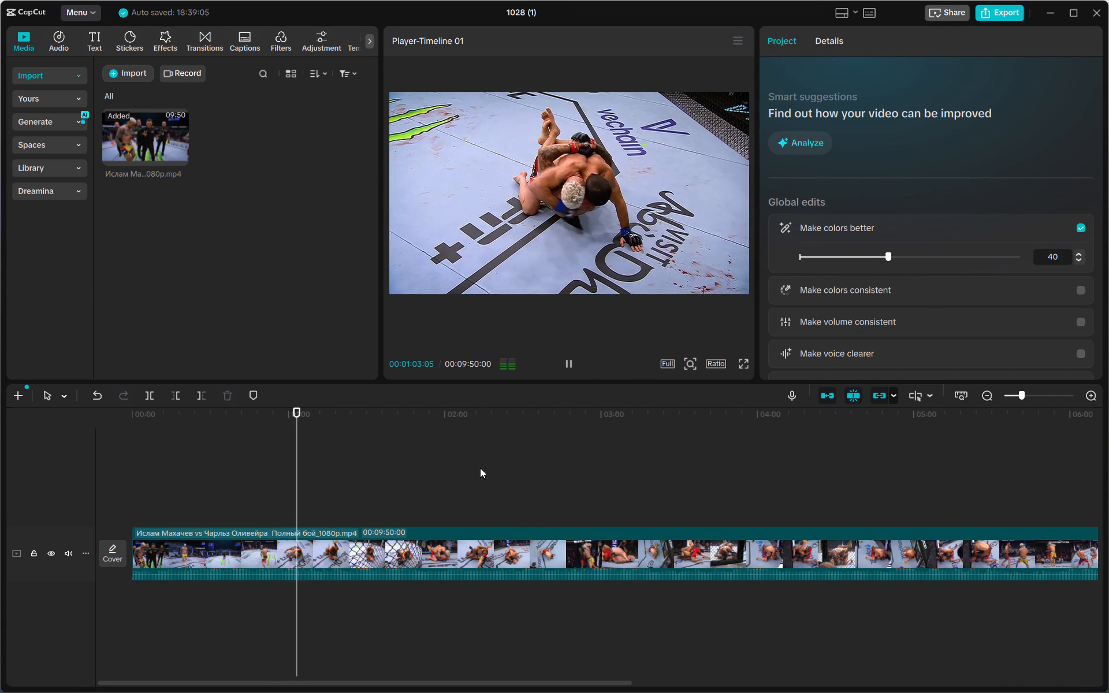
# Enable Make colors consistent, using the overhead frame of the fighters grappling beside the ESPN+ logo as the color reference.
pyautogui.scroll(-1, 858, 299)
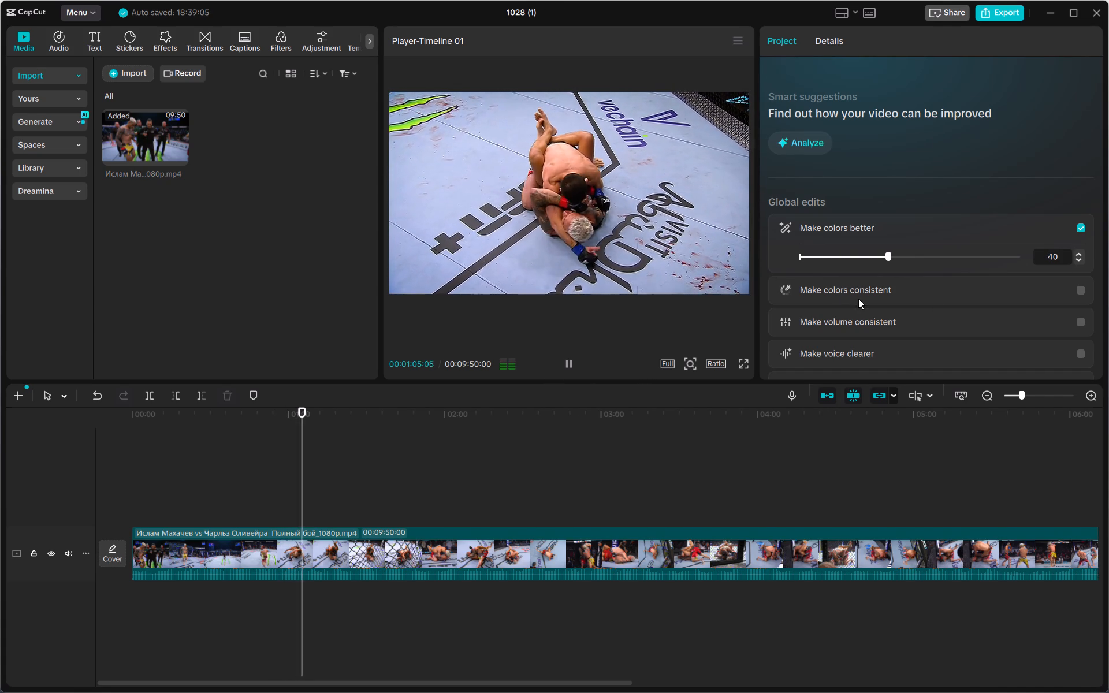
pyautogui.click(1081, 224)
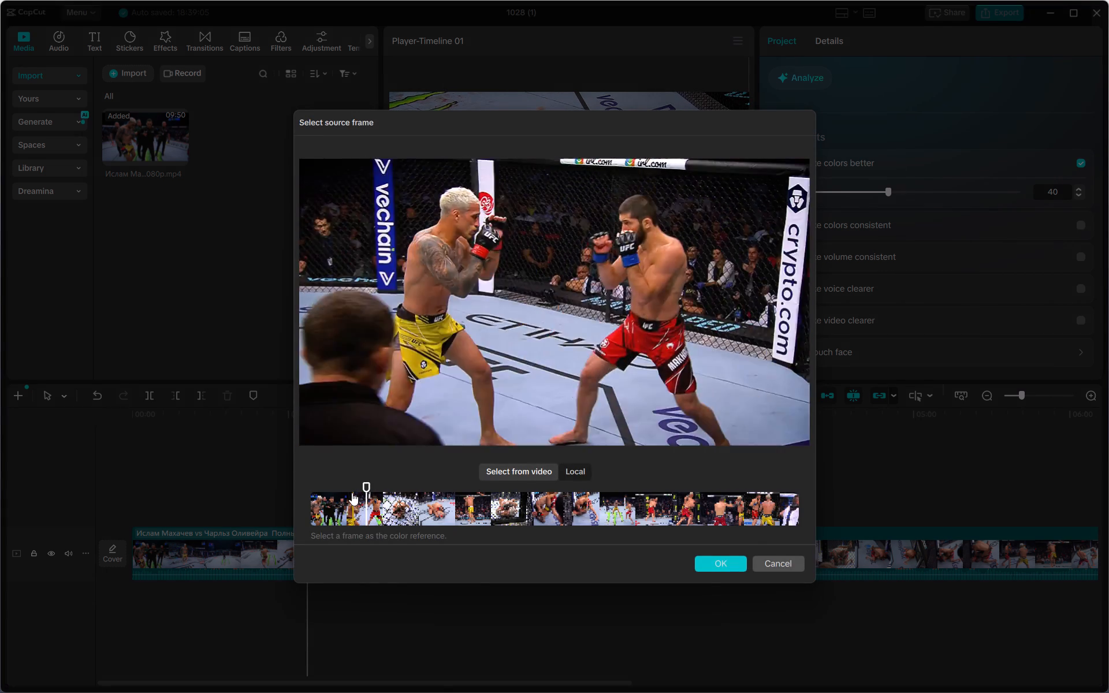
pyautogui.click(352, 493)
pyautogui.moveTo(352, 493); pyautogui.dragTo(399, 493)
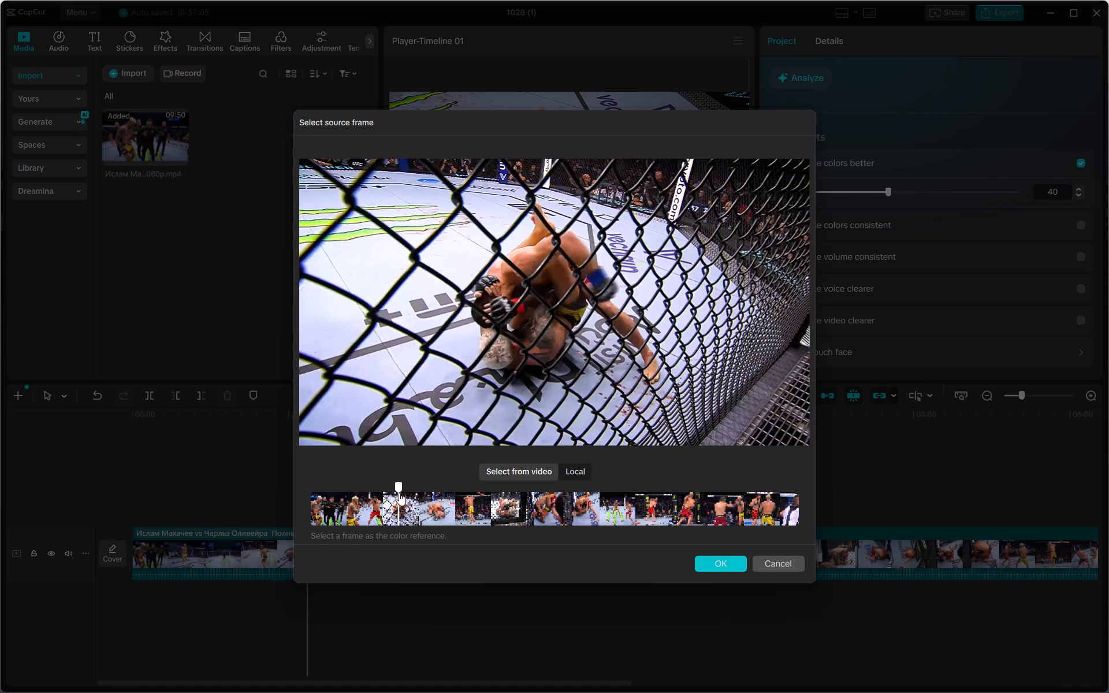
pyautogui.moveTo(399, 493); pyautogui.dragTo(404, 493)
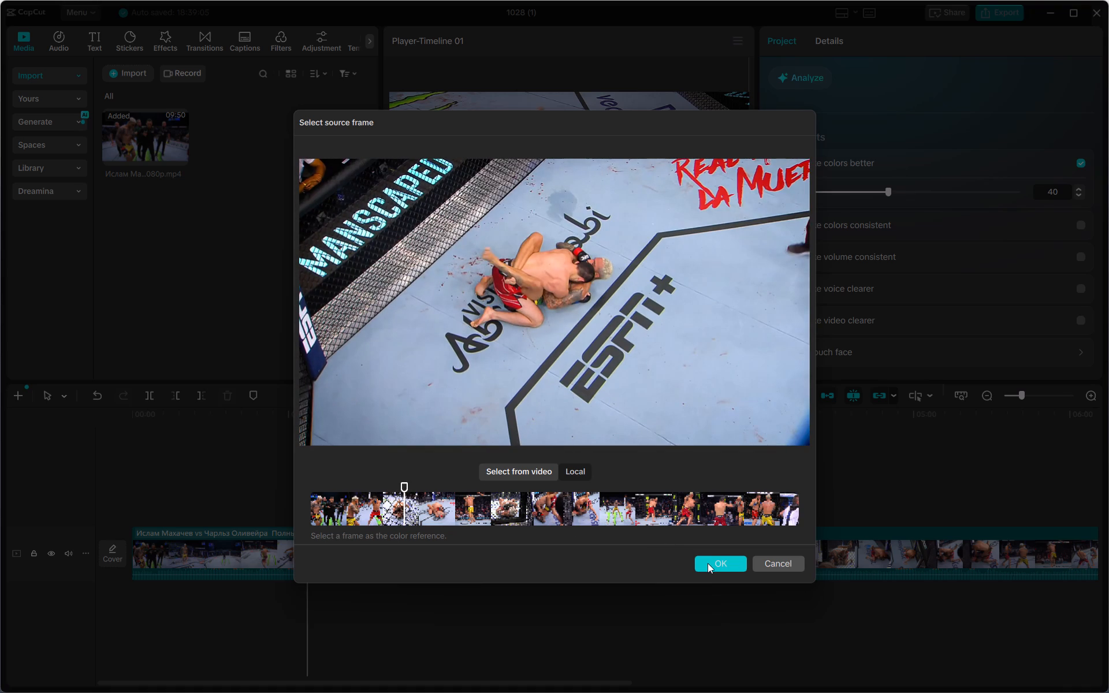
pyautogui.click(708, 563)
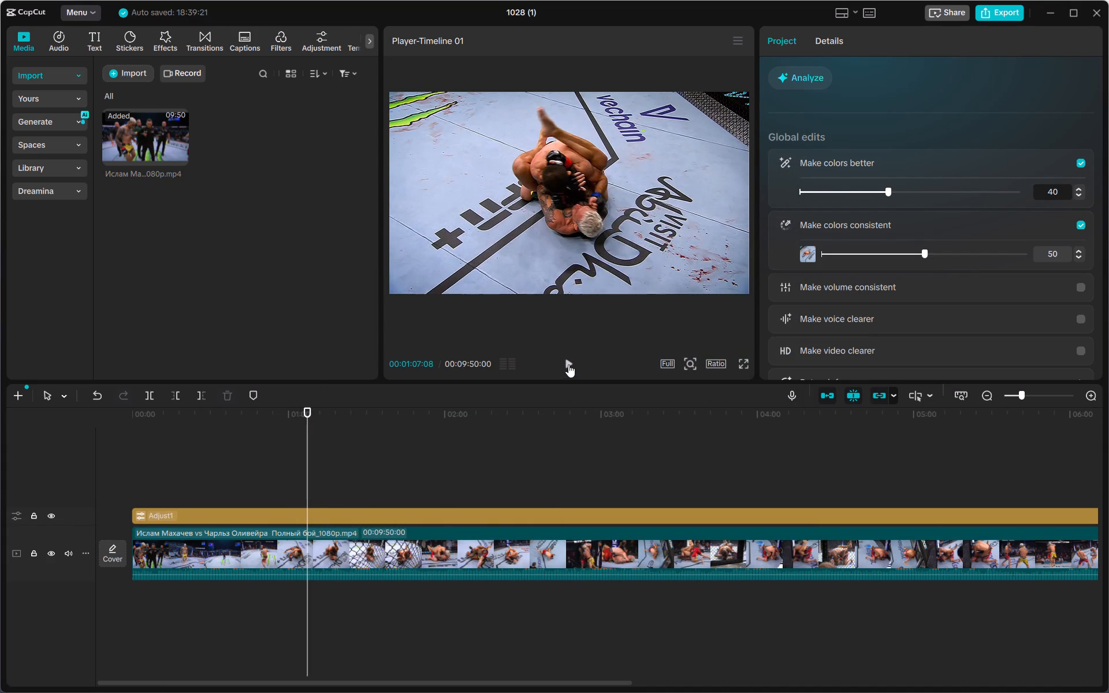
# Play back the color-adjusted footage, including the section from about 00:00:43, to check the picture.
pyautogui.click(568, 364)
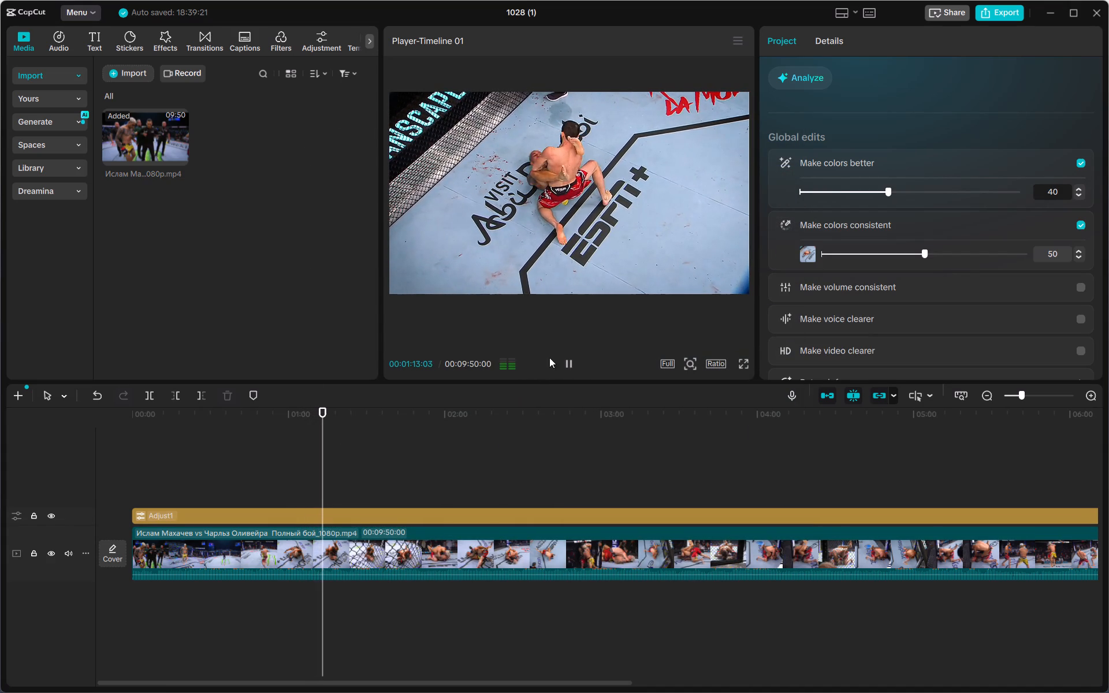
pyautogui.scroll(-2, 866, 300)
pyautogui.scroll(1, 859, 296)
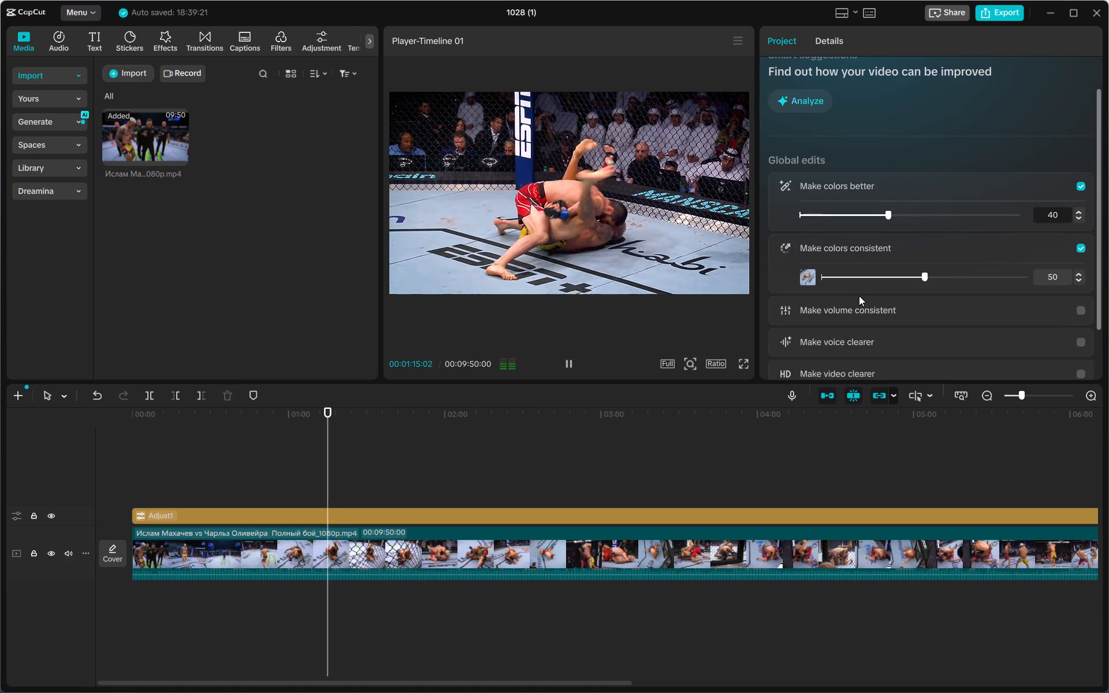
pyautogui.scroll(-1, 859, 295)
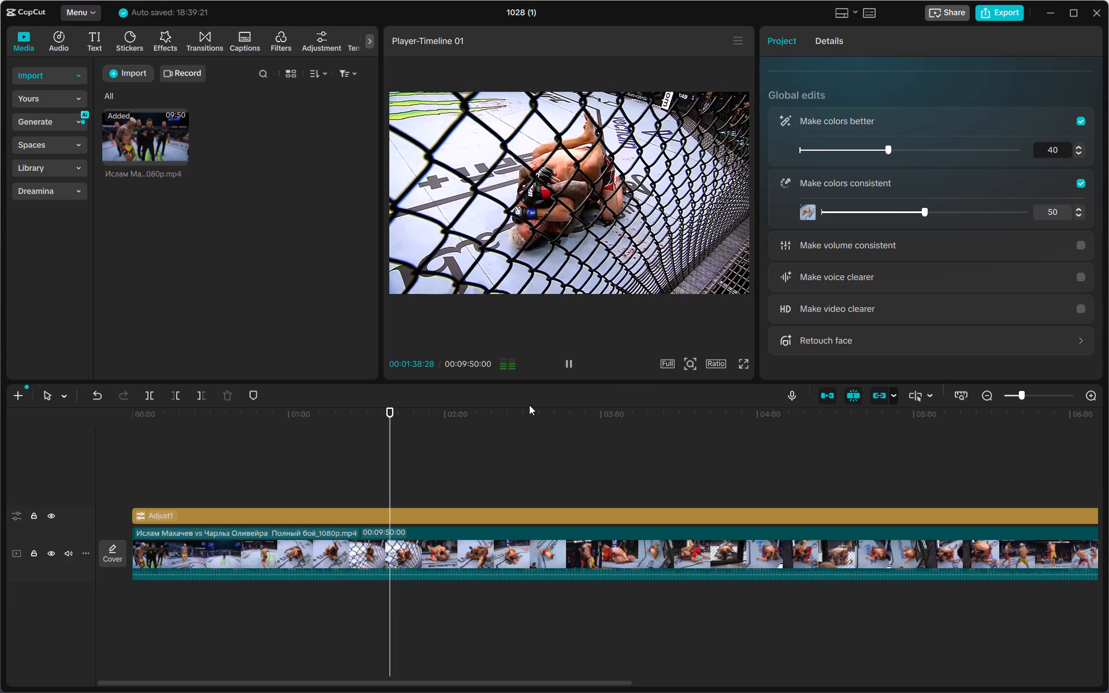
pyautogui.click(266, 497)
pyautogui.moveTo(266, 494); pyautogui.dragTo(244, 484)
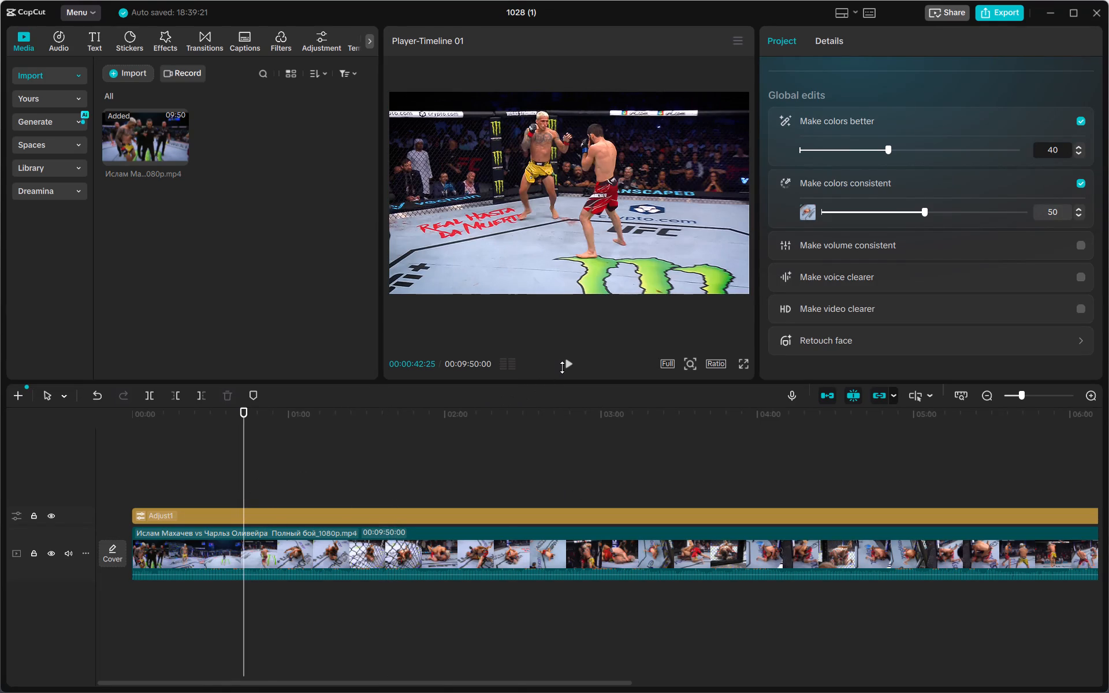
pyautogui.click(562, 367)
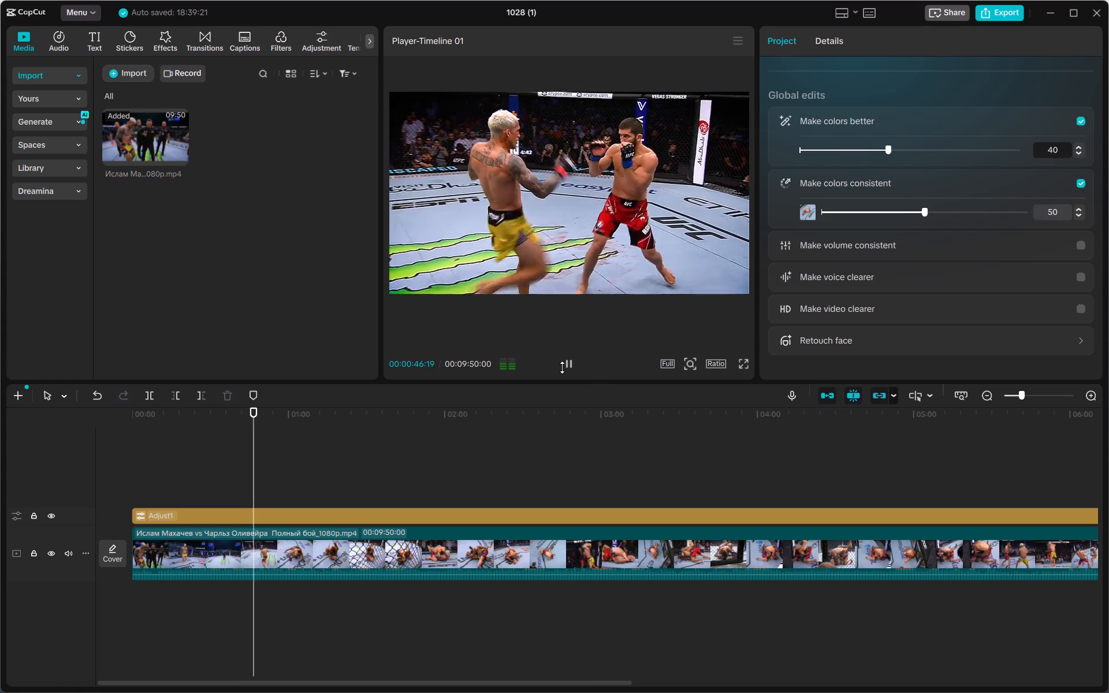
pyautogui.click(572, 365)
pyautogui.click(266, 457)
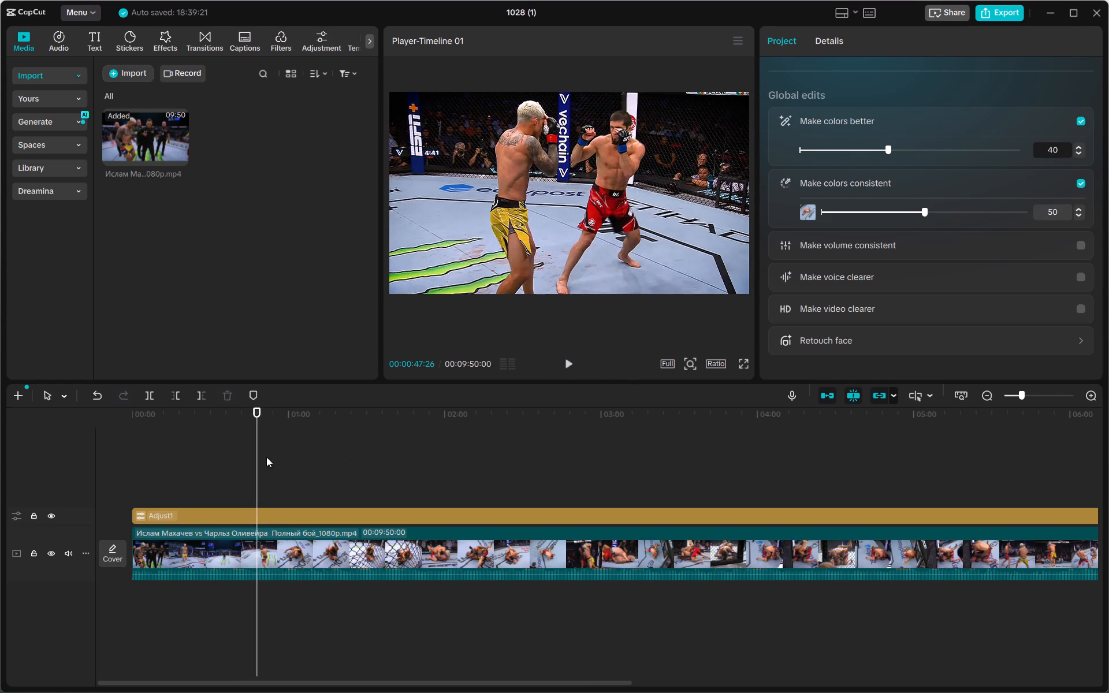
pyautogui.click(564, 357)
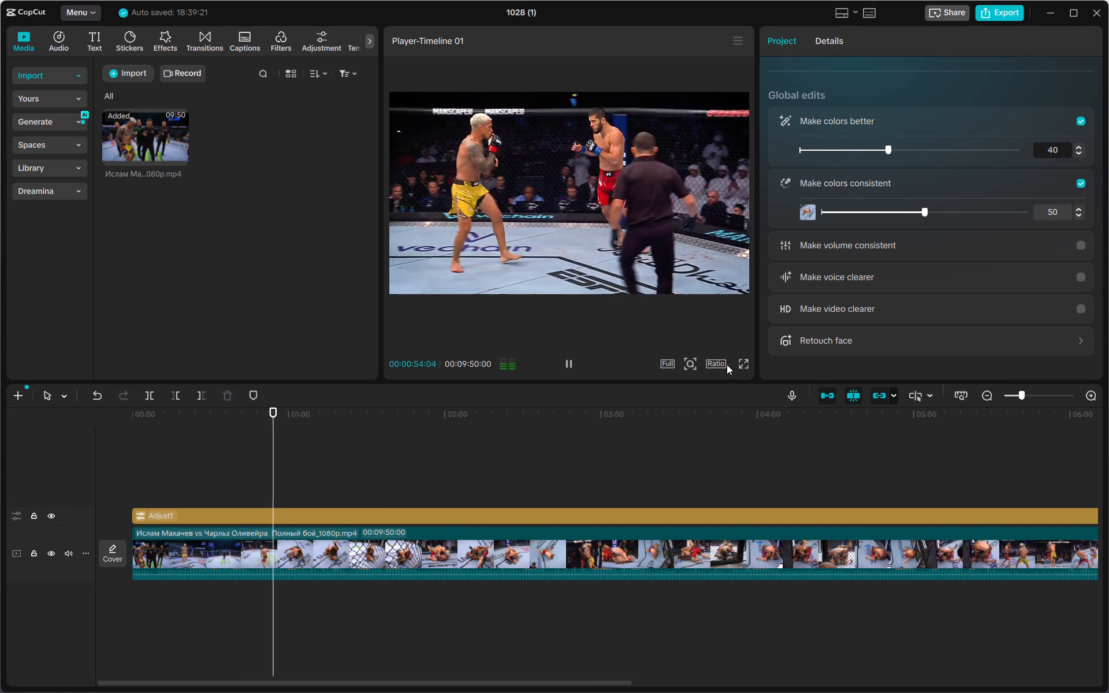
# Change the project's aspect ratio from the original to vertical 9:16.
pyautogui.click(717, 364)
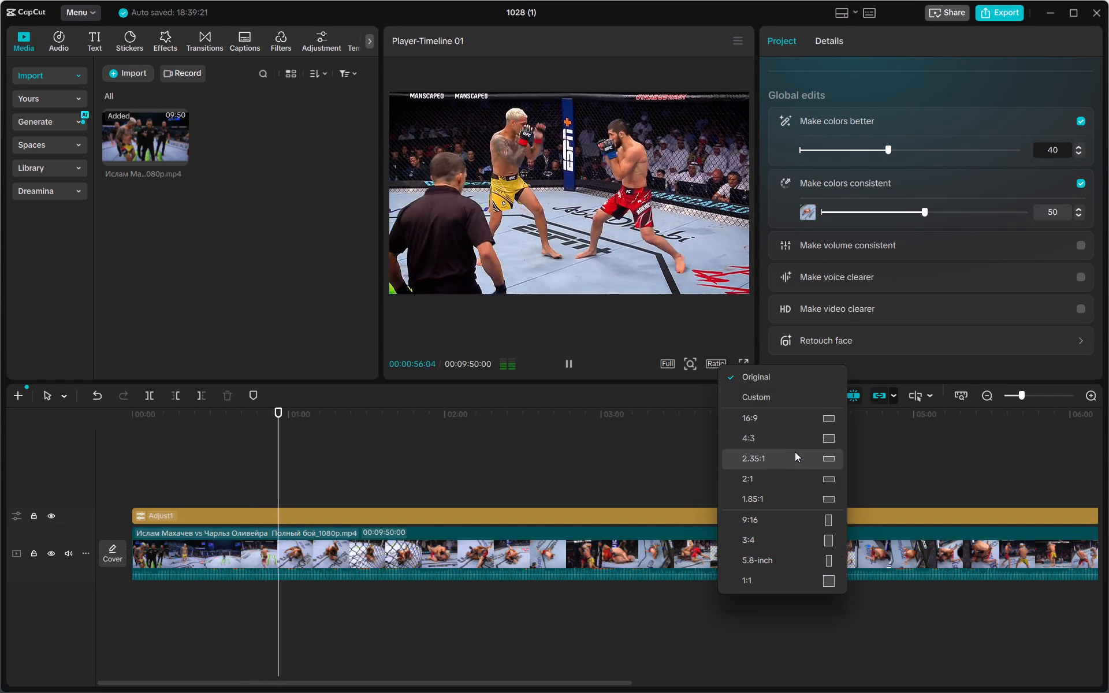
pyautogui.click(806, 516)
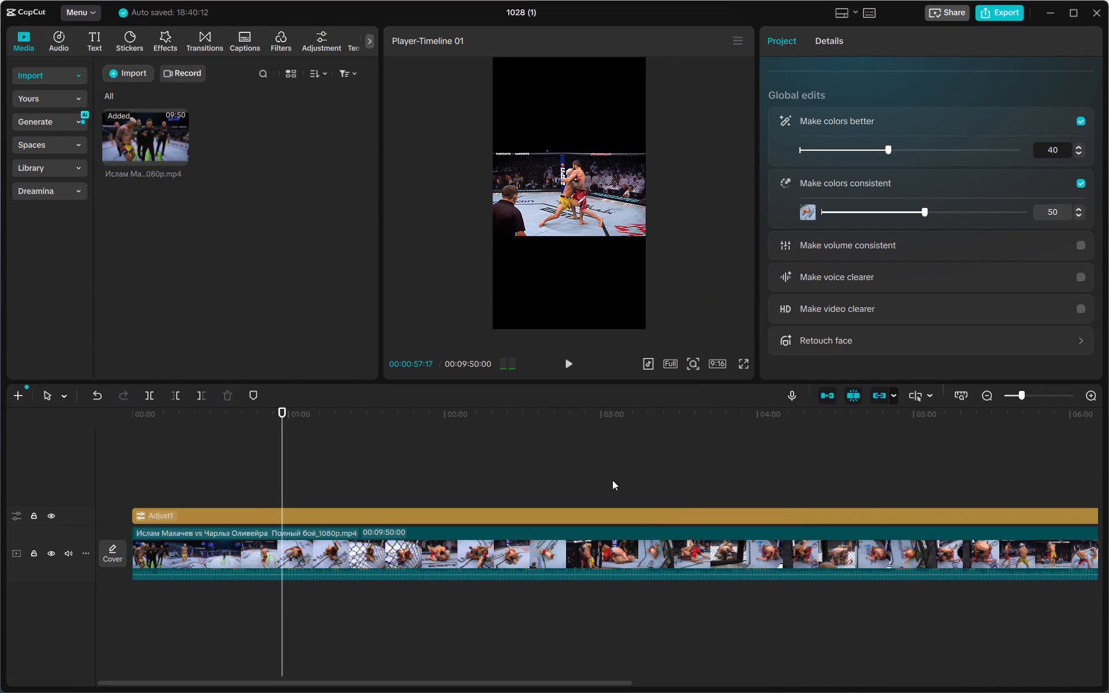
# Select the fight clip and turn on the YouTube Shorts social media preview overlay.
pyautogui.click(567, 218)
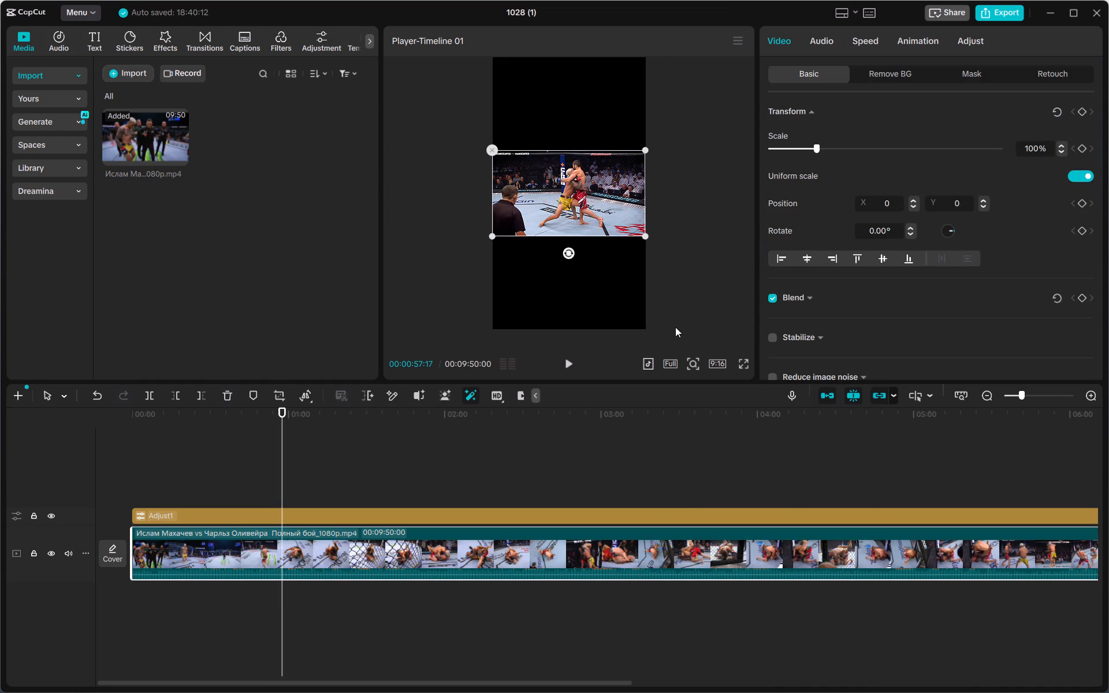
pyautogui.click(652, 363)
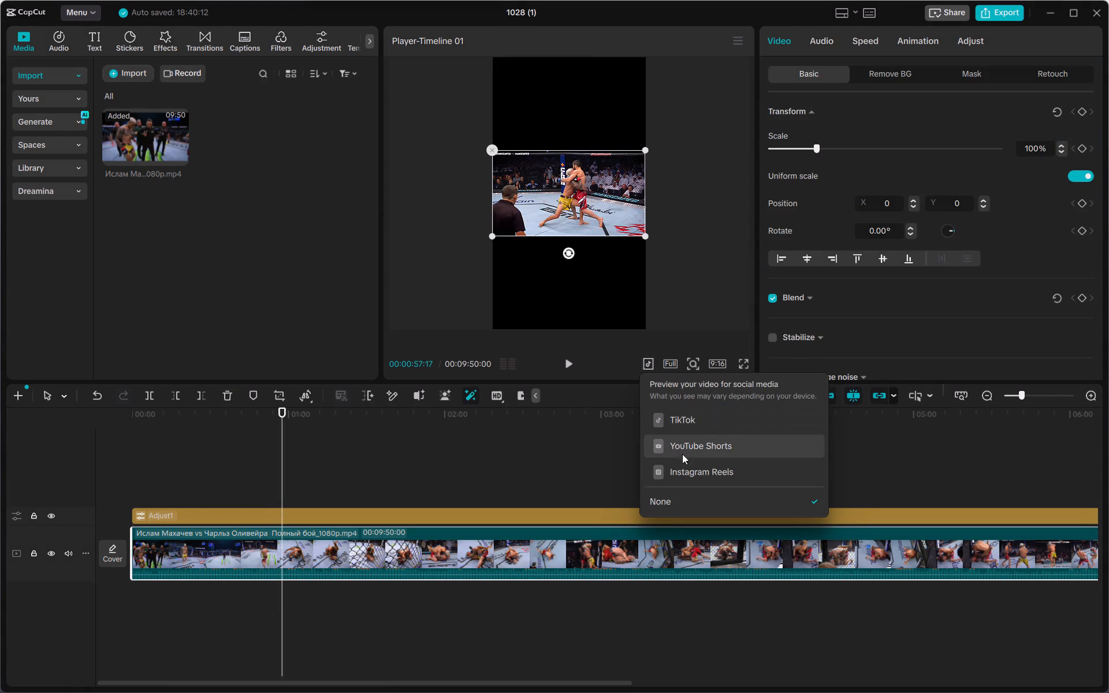
pyautogui.click(681, 446)
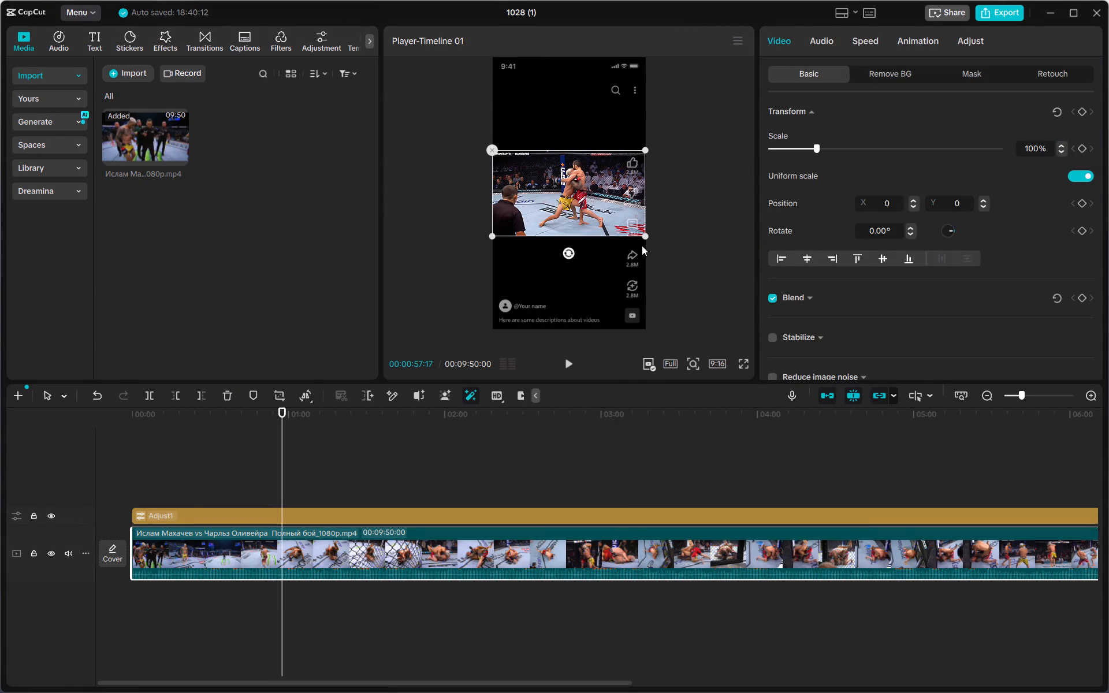
# Enlarge the fight clip uniformly to about 190% so it fills more of the vertical frame.
pyautogui.moveTo(647, 236); pyautogui.dragTo(687, 282)
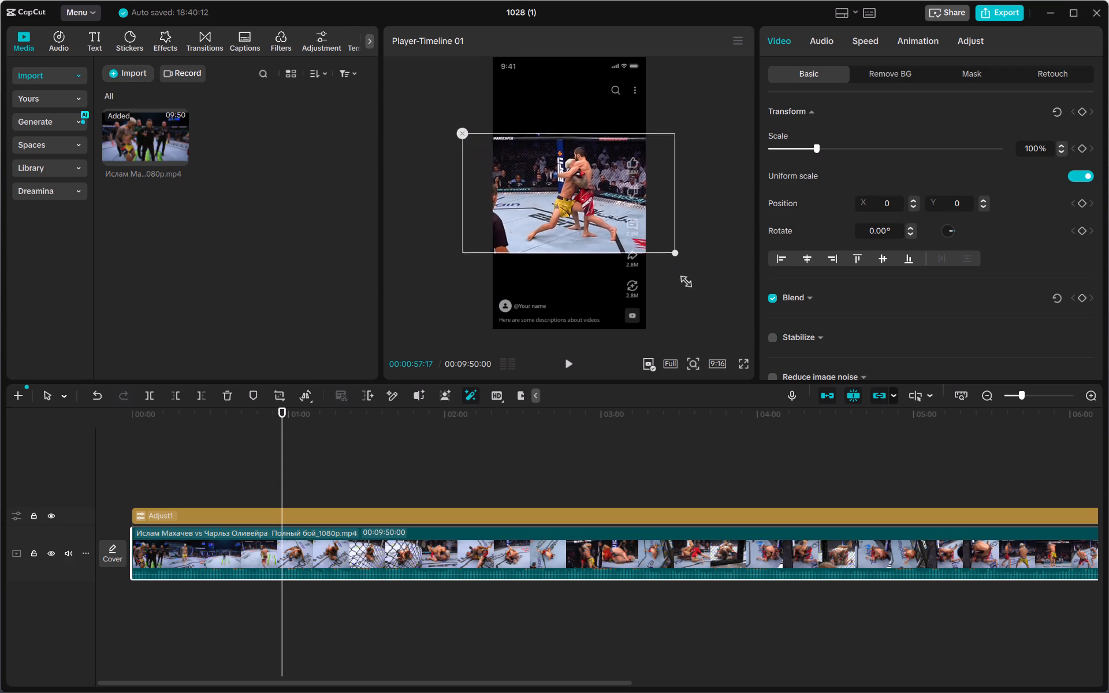
pyautogui.moveTo(687, 282); pyautogui.dragTo(737, 323)
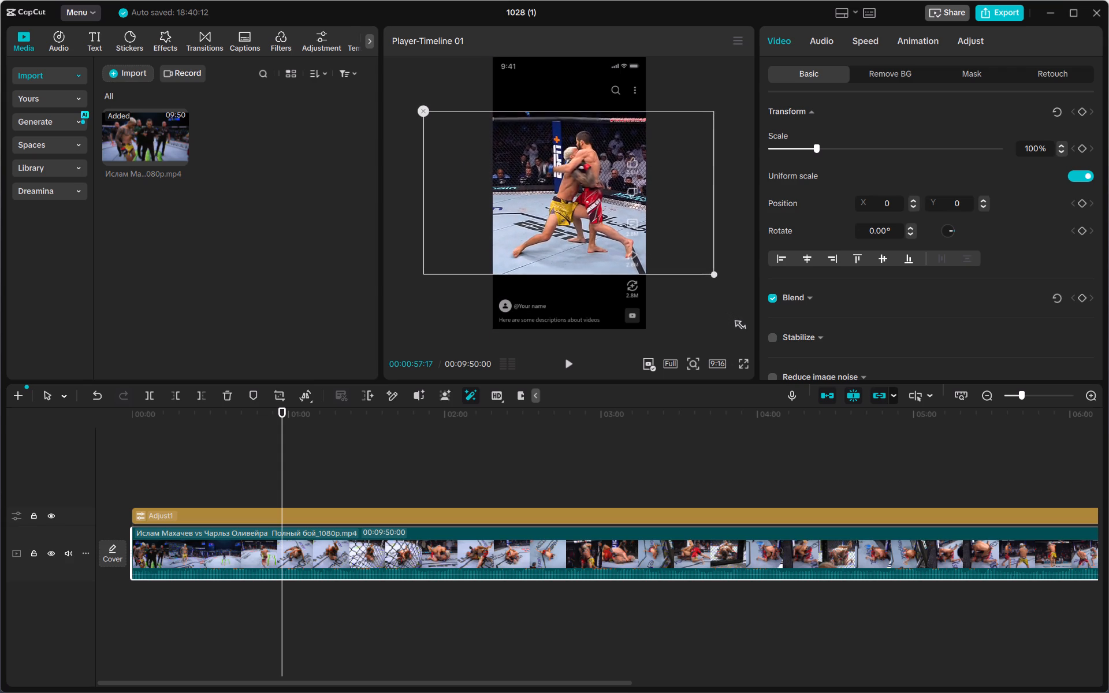
pyautogui.moveTo(737, 323); pyautogui.dragTo(737, 324)
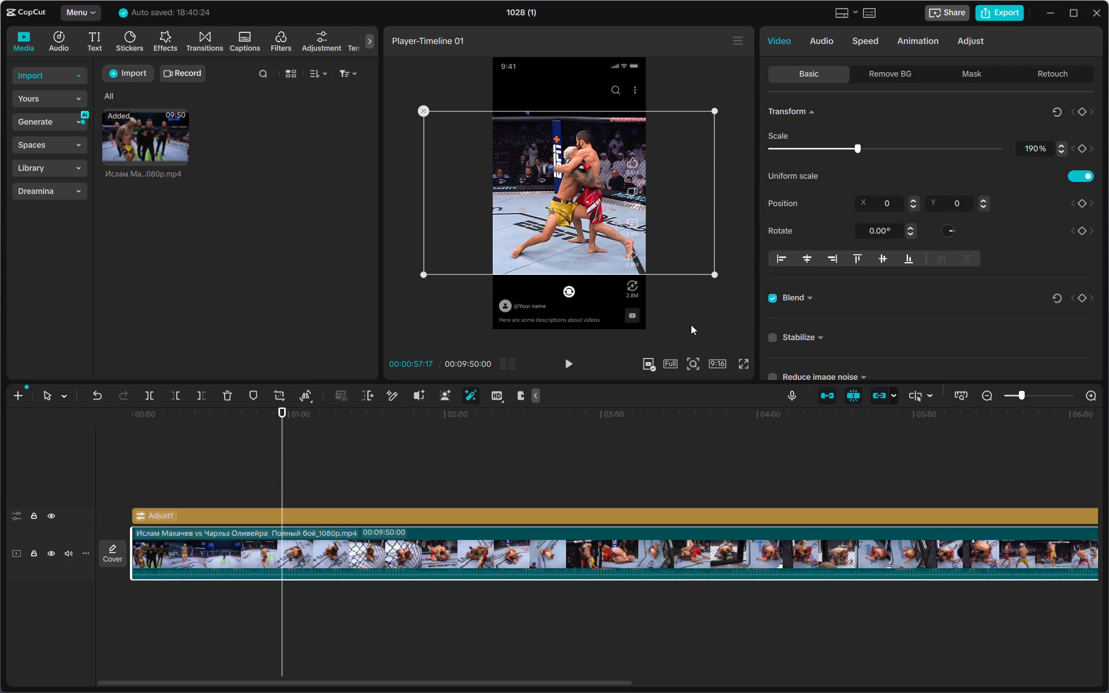
pyautogui.click(691, 325)
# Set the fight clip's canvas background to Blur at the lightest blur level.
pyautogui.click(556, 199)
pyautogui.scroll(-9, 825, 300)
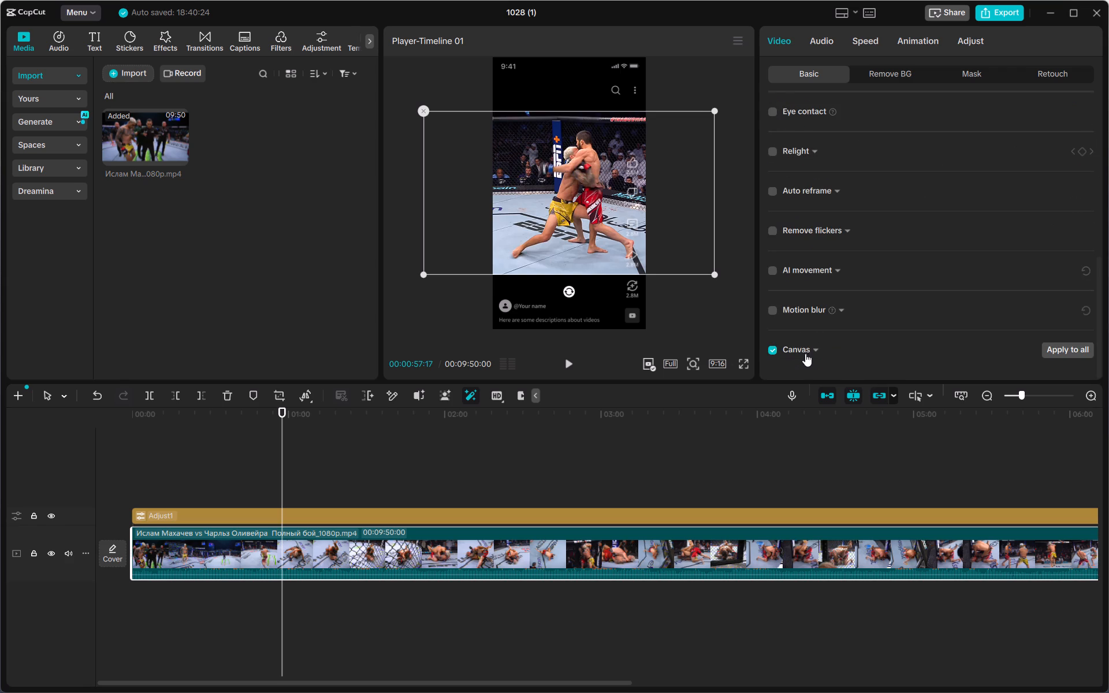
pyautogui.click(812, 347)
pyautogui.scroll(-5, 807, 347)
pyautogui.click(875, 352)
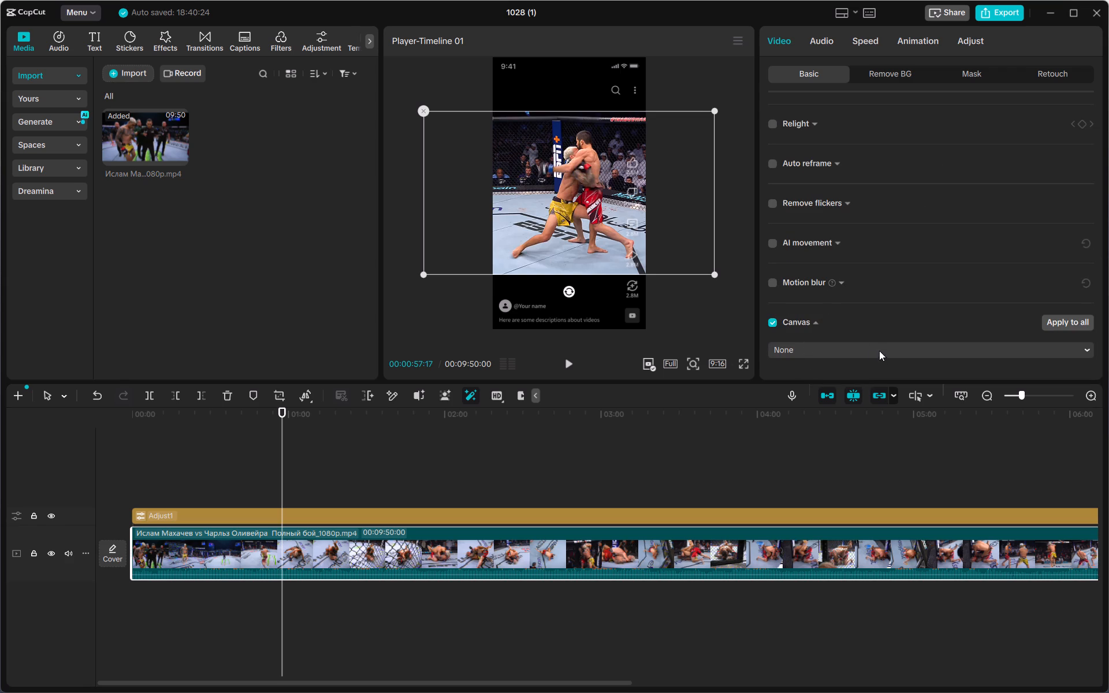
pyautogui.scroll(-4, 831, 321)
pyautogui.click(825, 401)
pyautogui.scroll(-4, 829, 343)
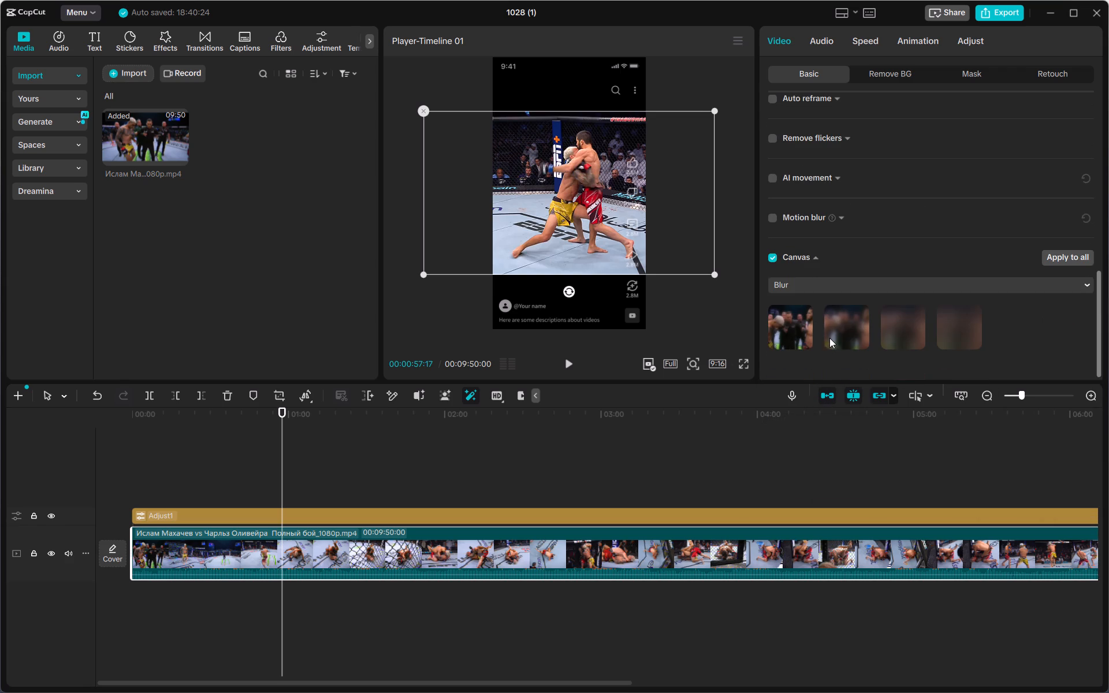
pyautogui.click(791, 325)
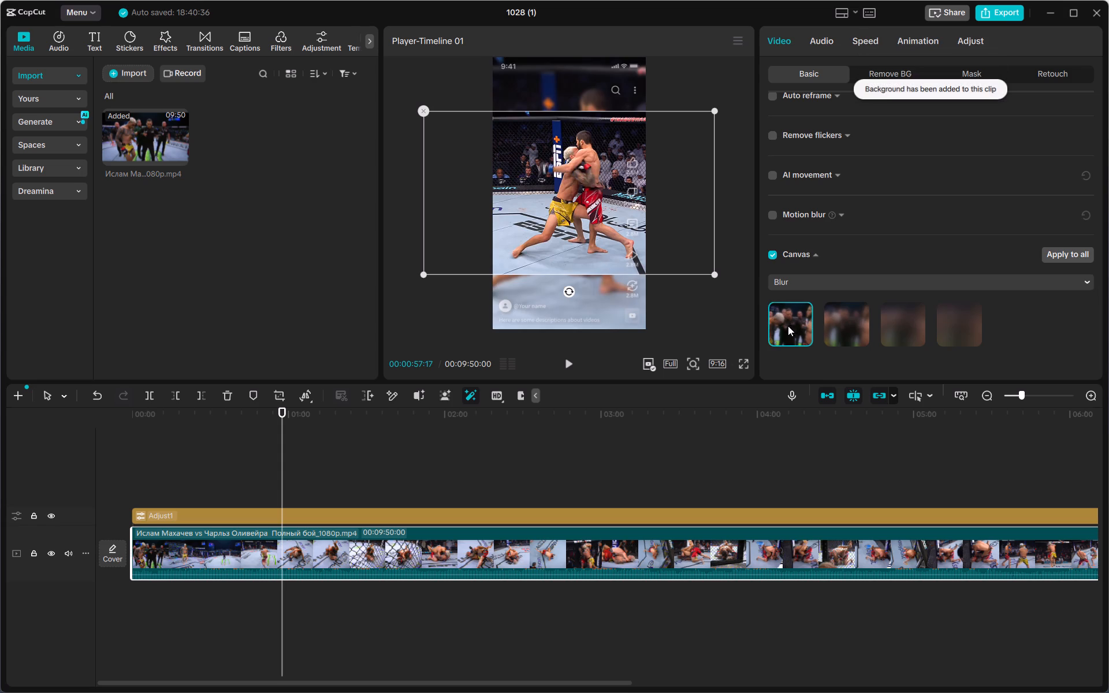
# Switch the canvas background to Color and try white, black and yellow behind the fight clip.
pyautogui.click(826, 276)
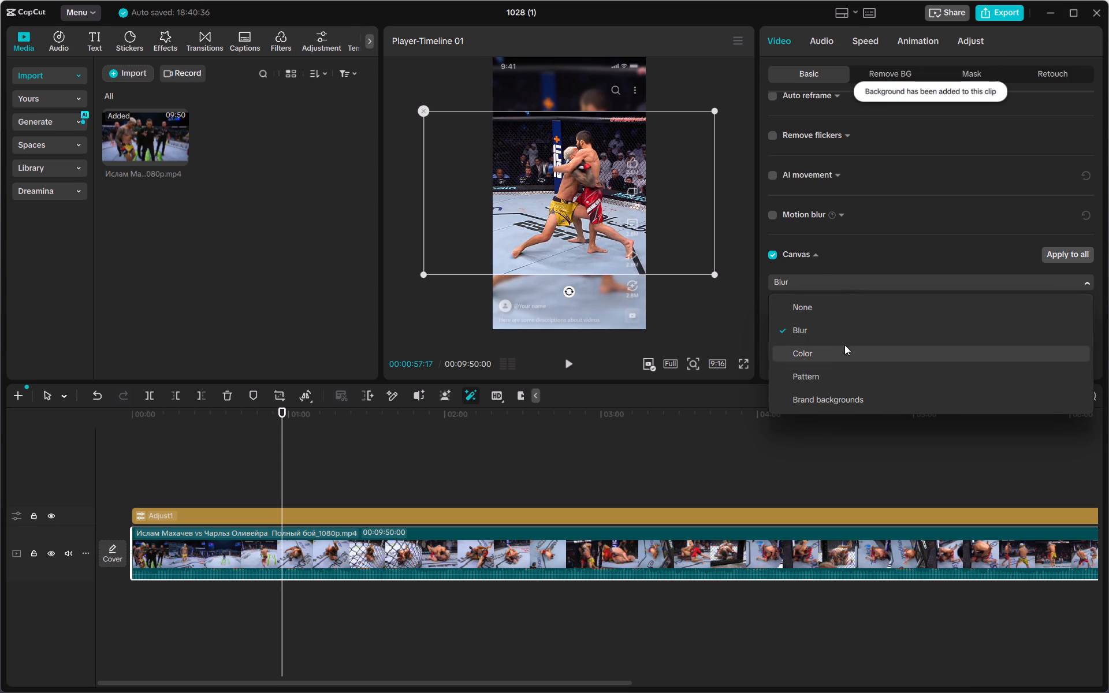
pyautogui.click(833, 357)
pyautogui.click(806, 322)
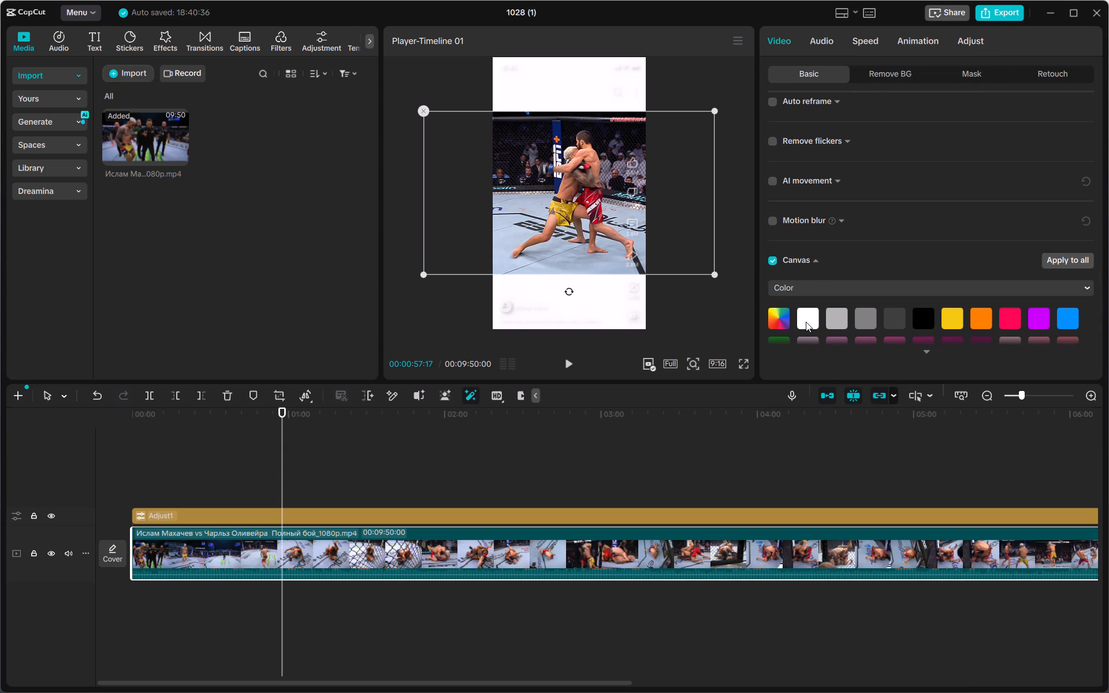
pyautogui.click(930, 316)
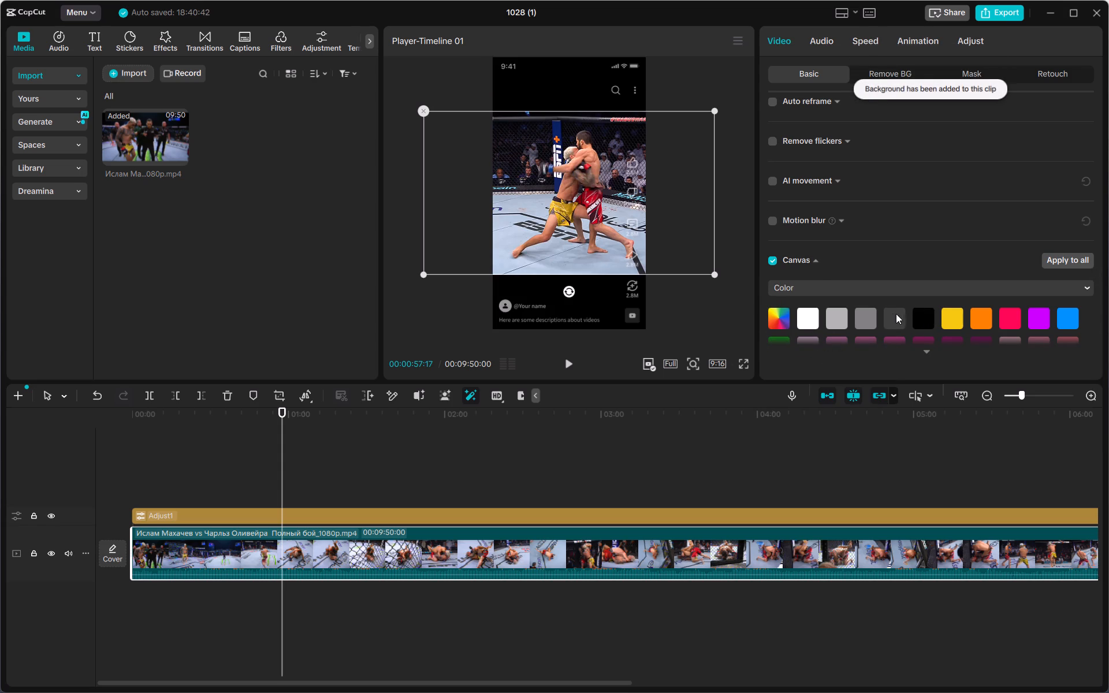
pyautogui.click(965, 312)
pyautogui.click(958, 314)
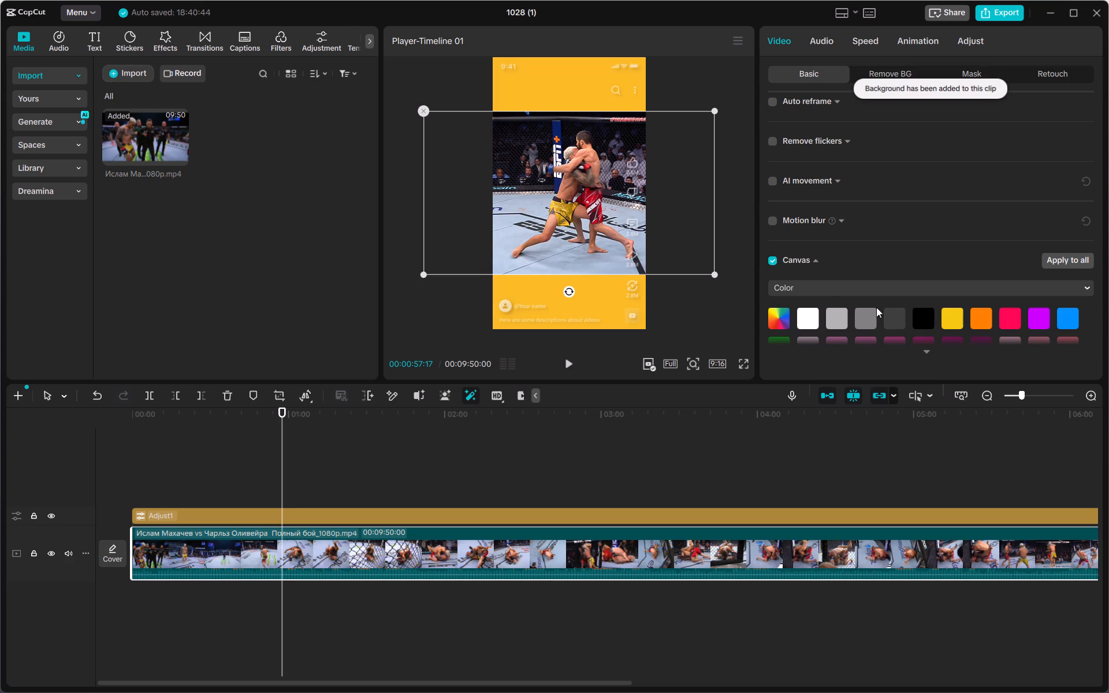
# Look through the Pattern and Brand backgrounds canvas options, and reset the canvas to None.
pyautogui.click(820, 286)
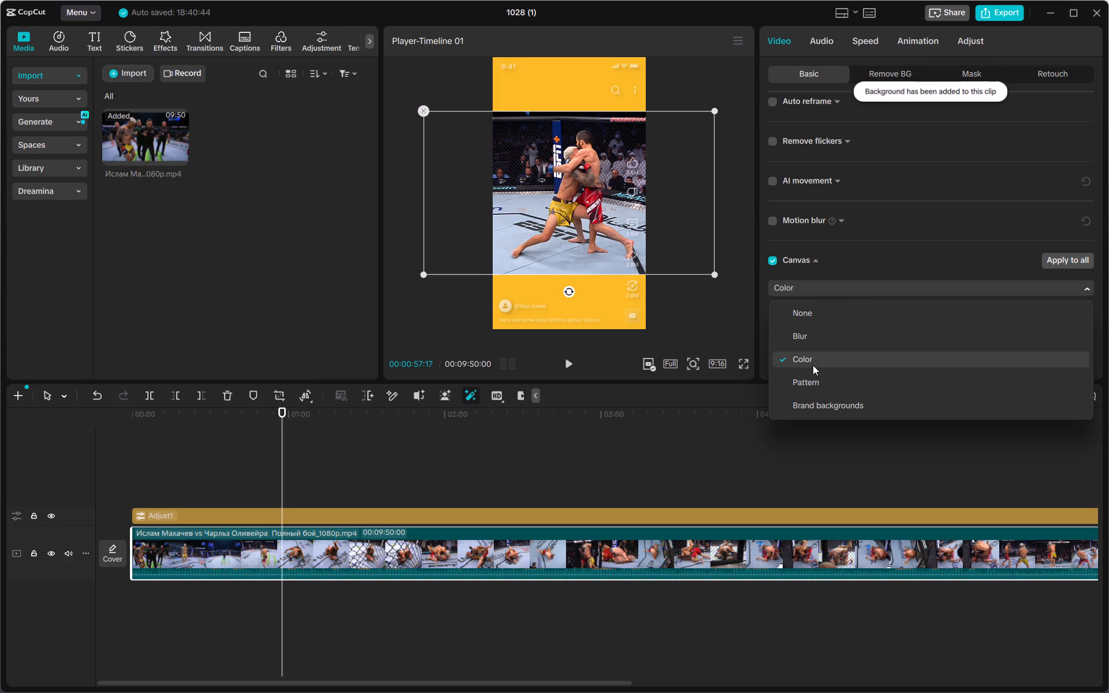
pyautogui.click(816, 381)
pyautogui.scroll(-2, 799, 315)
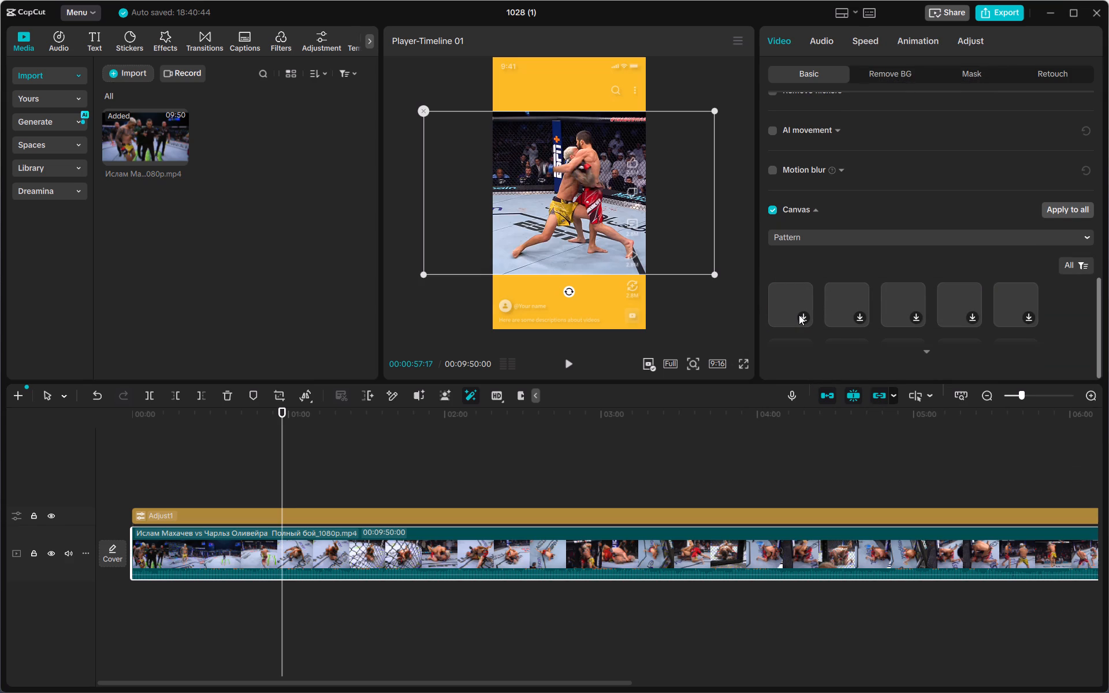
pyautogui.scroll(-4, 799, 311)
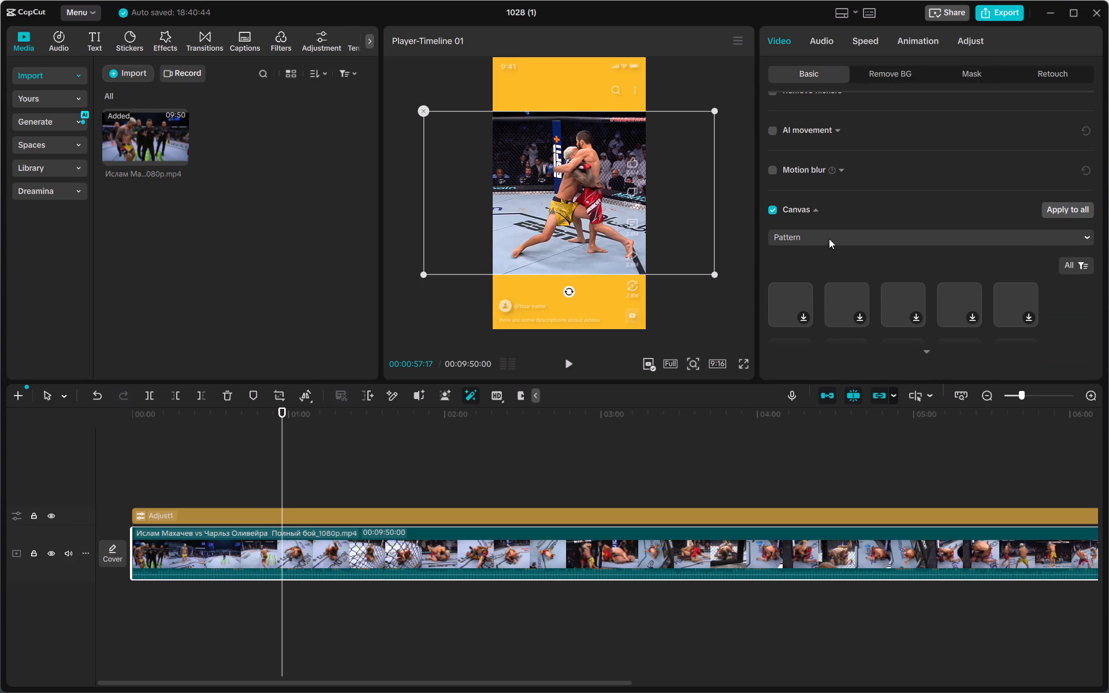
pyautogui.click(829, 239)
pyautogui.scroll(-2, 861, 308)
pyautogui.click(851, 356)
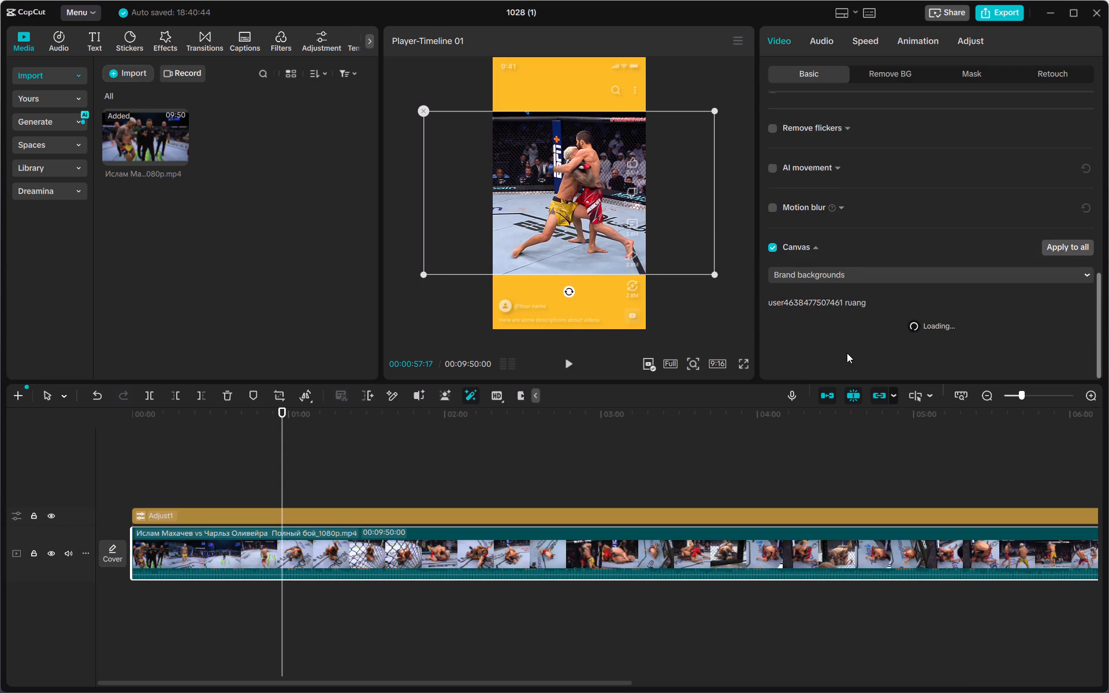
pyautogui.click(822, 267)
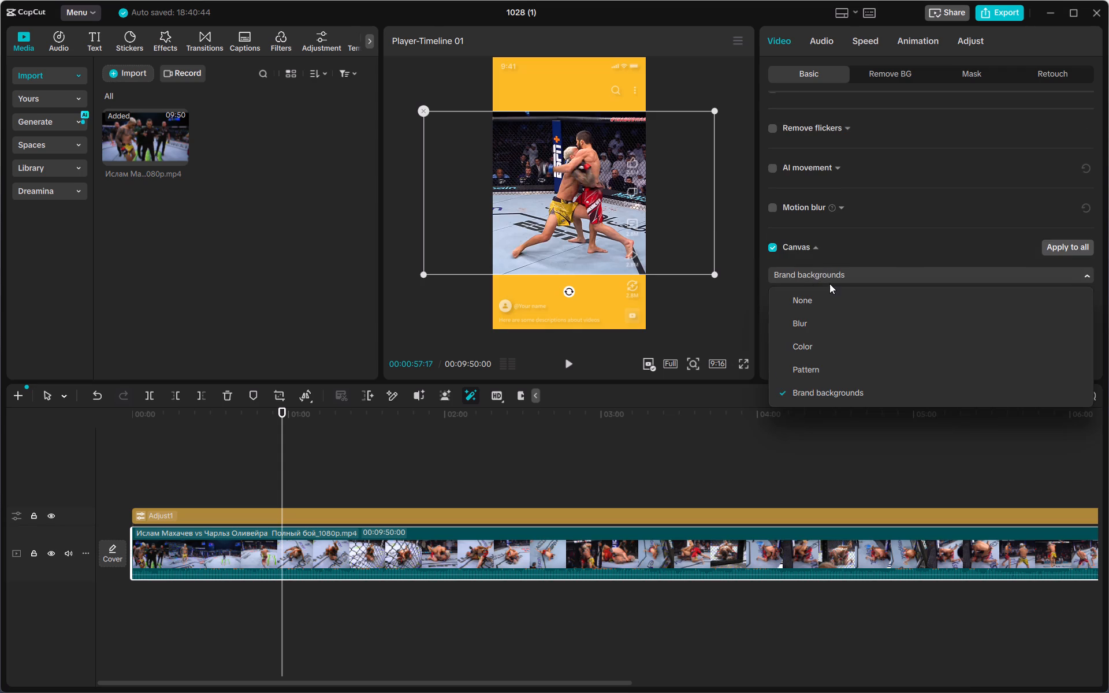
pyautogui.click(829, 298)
# Set the fight clip's canvas to Blur, compare the strongest level with the lightest, and keep the lightest.
pyautogui.click(825, 349)
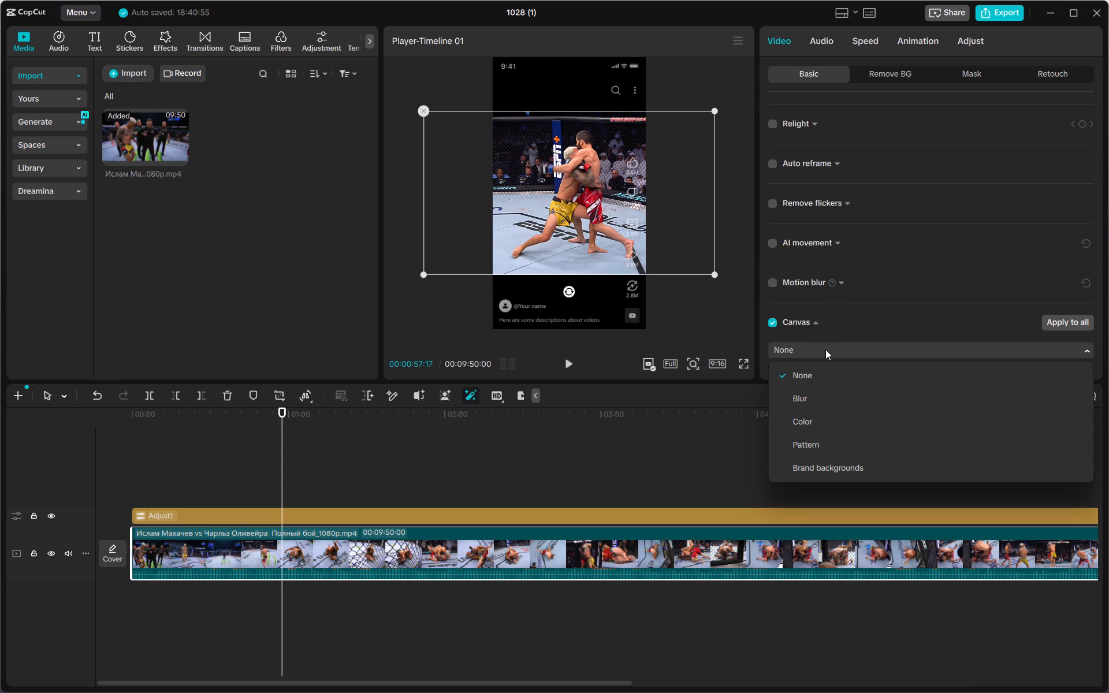
pyautogui.click(826, 392)
pyautogui.scroll(-3, 843, 341)
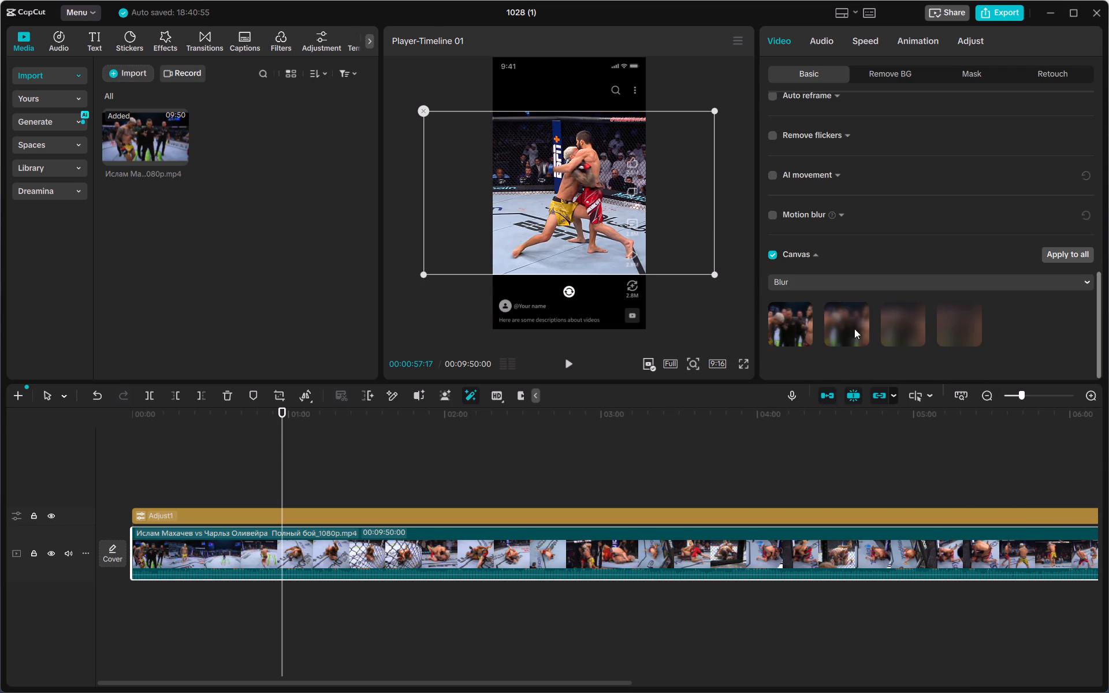
pyautogui.click(962, 337)
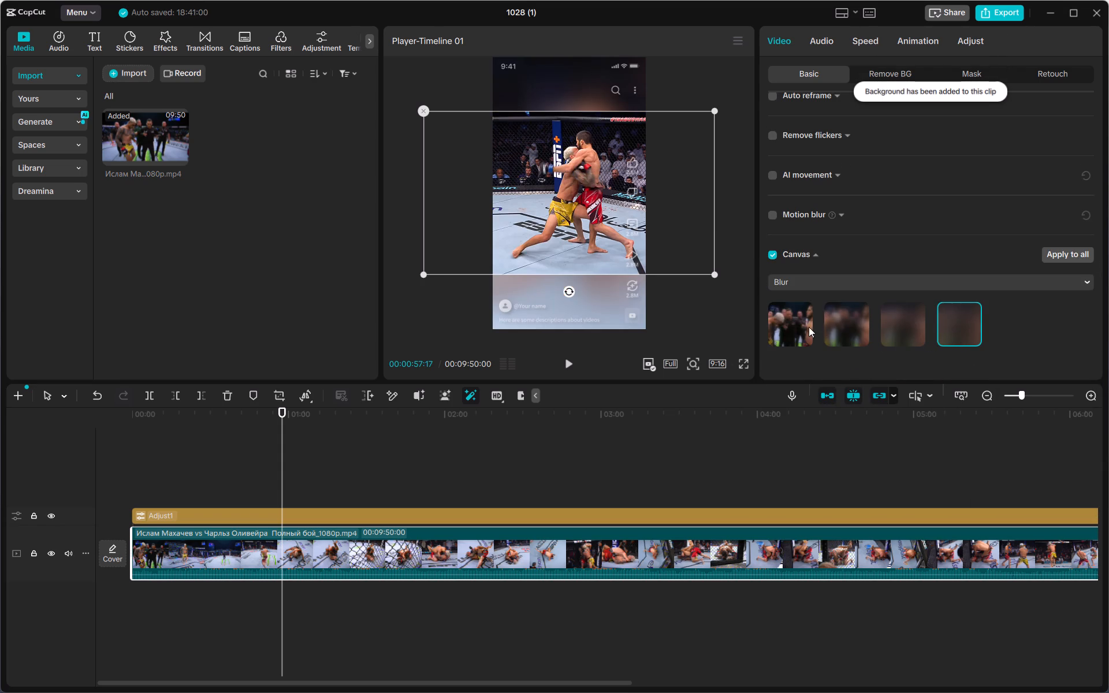
pyautogui.click(807, 327)
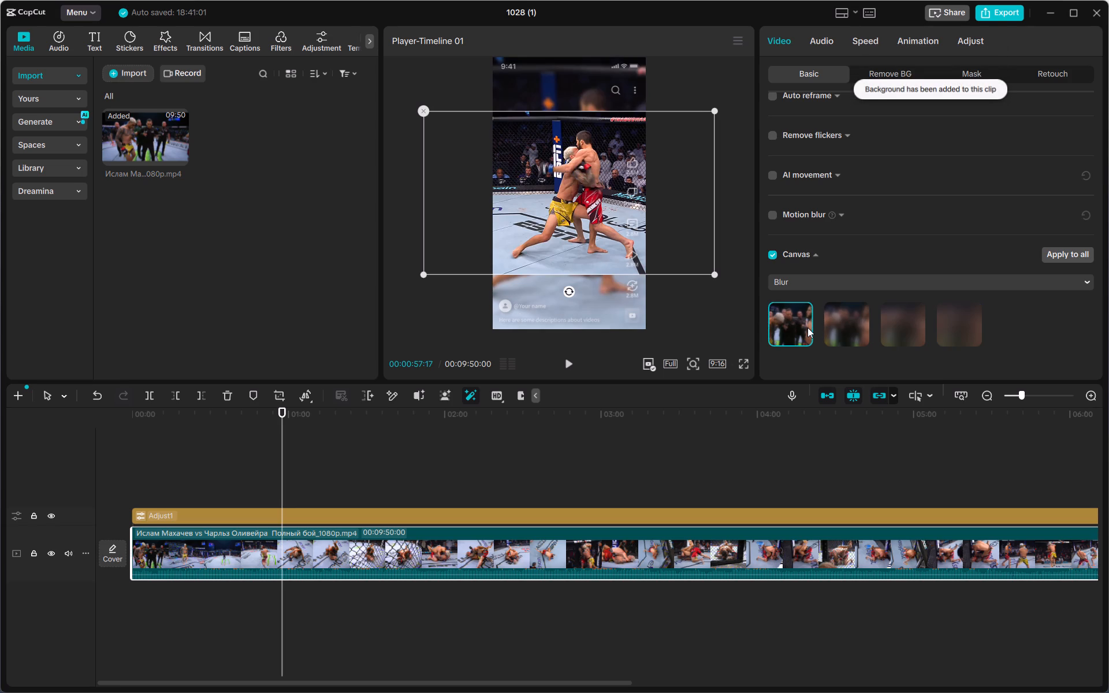
pyautogui.click(697, 309)
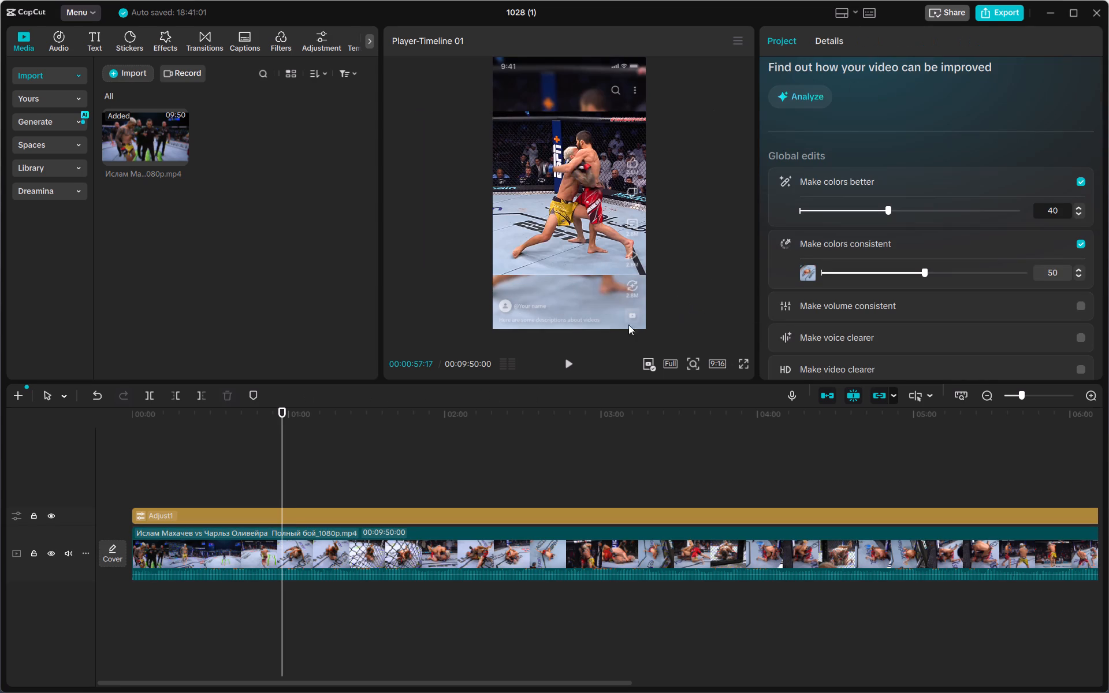
# Play back the vertical video from about 00:00:57, skipping ahead to about 00:03:48, to check the framing and blurred background.
pyautogui.click(572, 366)
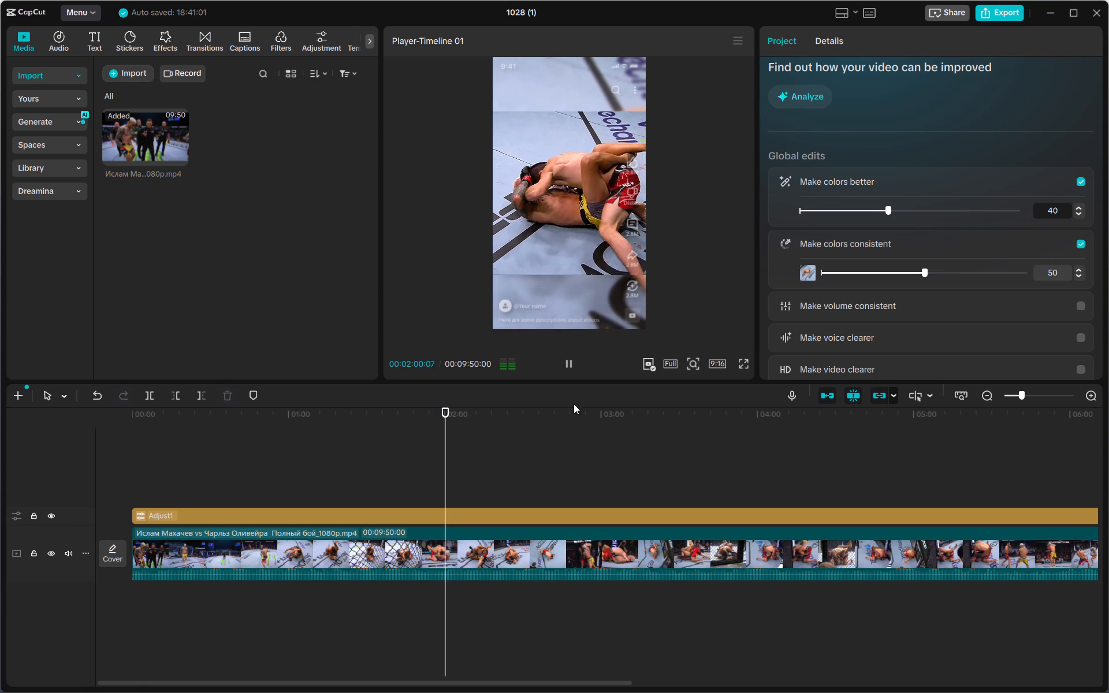
pyautogui.scroll(-1, 591, 433)
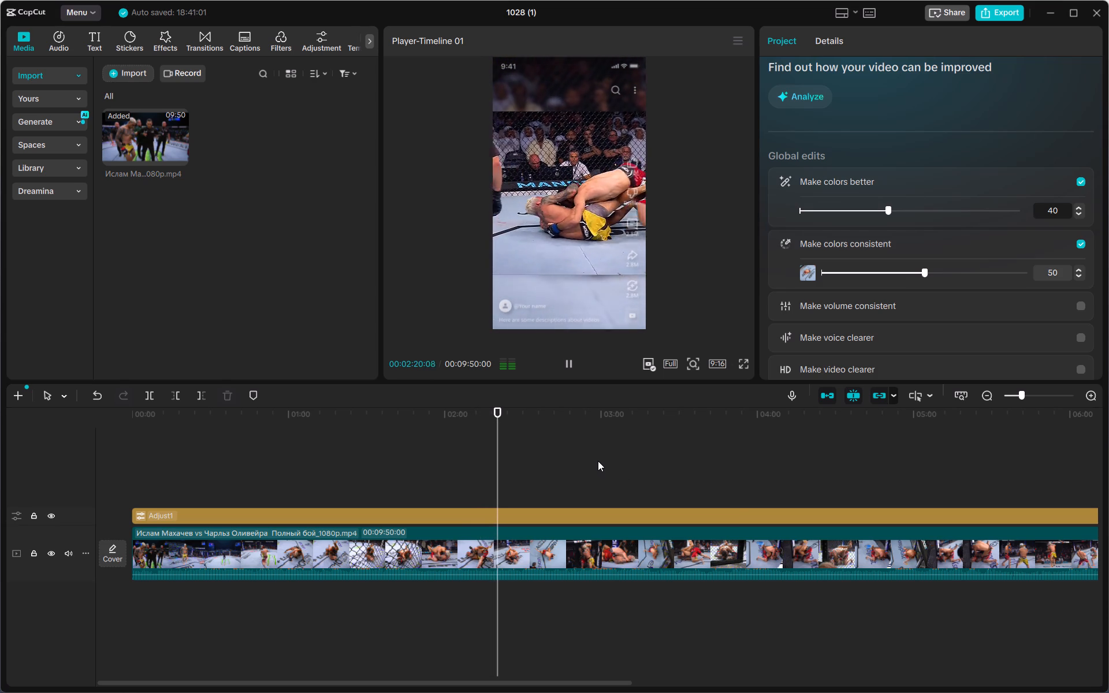
pyautogui.click(549, 477)
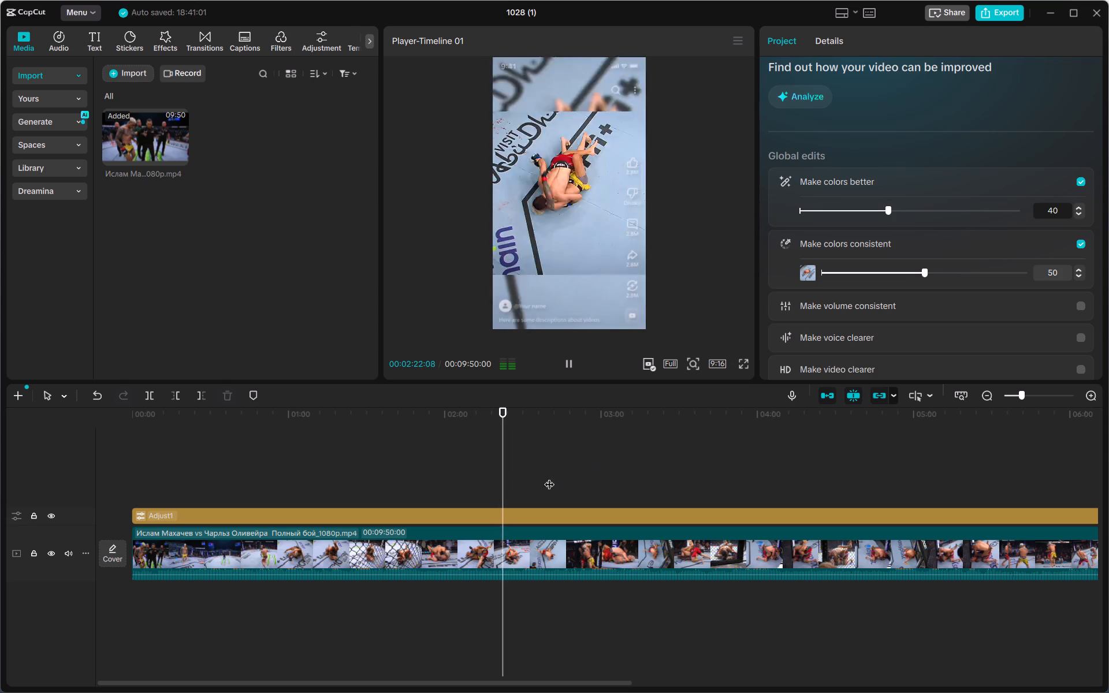
pyautogui.click(571, 369)
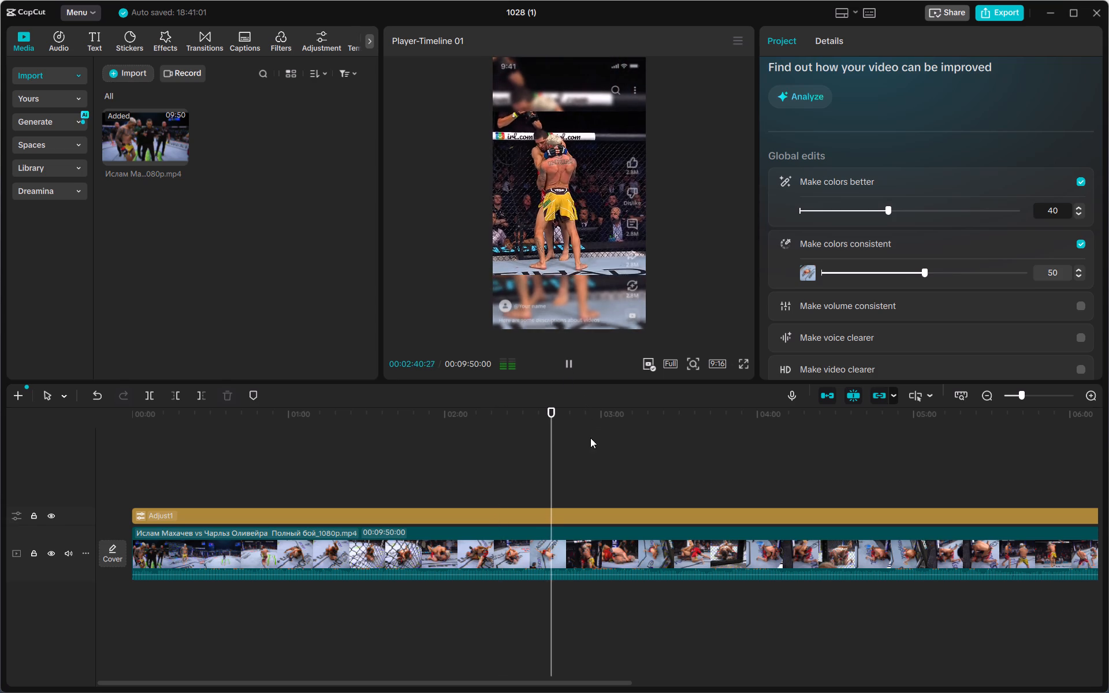
pyautogui.click(609, 487)
pyautogui.click(570, 363)
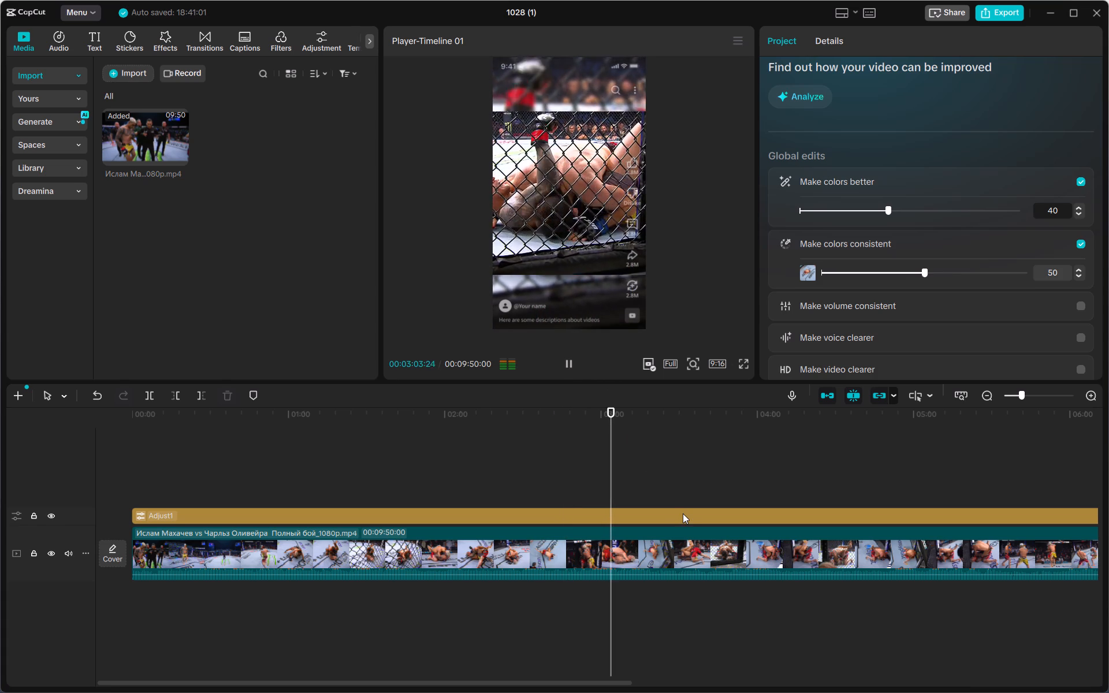
pyautogui.click(726, 482)
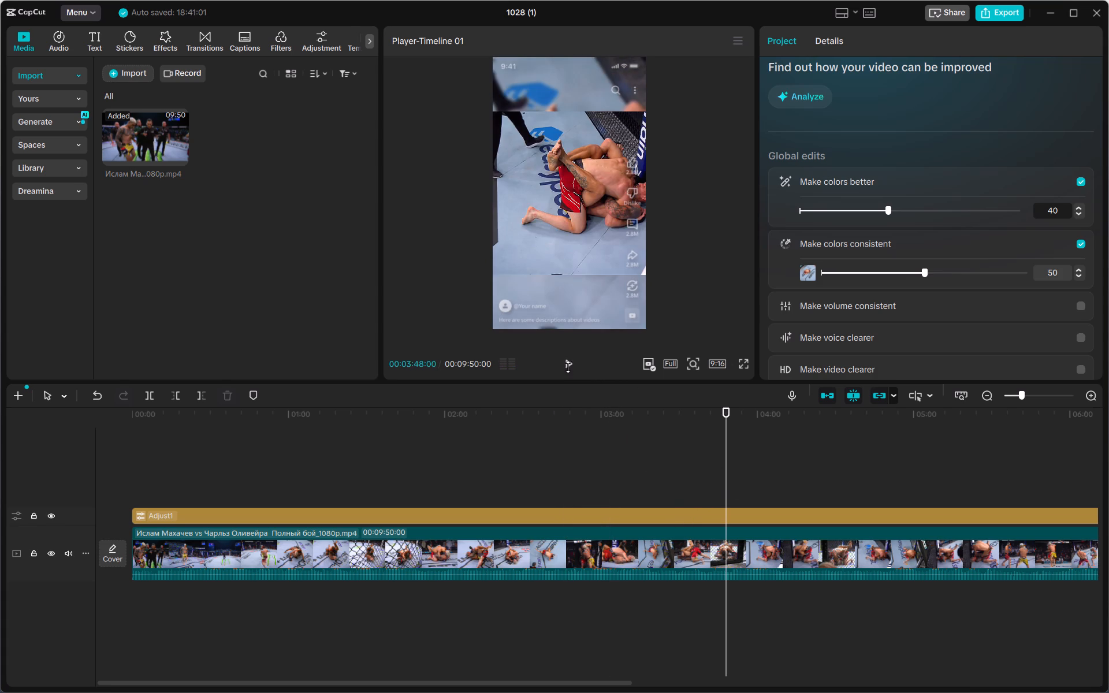
pyautogui.click(566, 364)
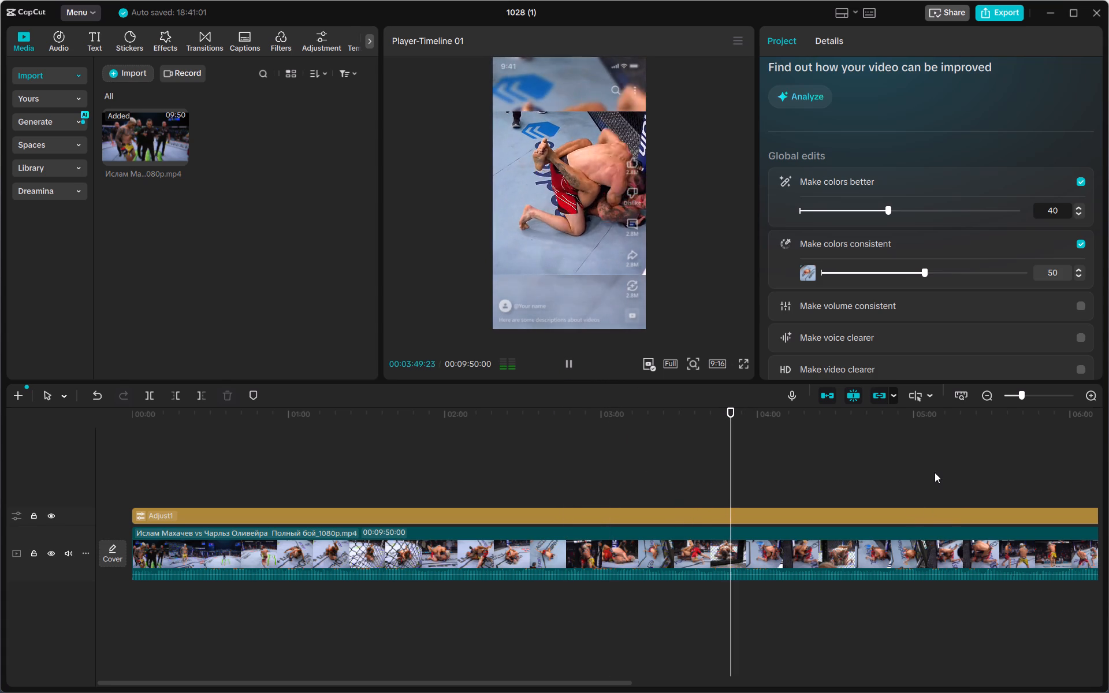
# Scrub through the remaining footage to its end and back to the opening seconds to review the vertical framing.
pyautogui.moveTo(935, 472); pyautogui.dragTo(915, 471)
pyautogui.moveTo(967, 474); pyautogui.dragTo(1032, 472)
pyautogui.moveTo(943, 458); pyautogui.dragTo(959, 460)
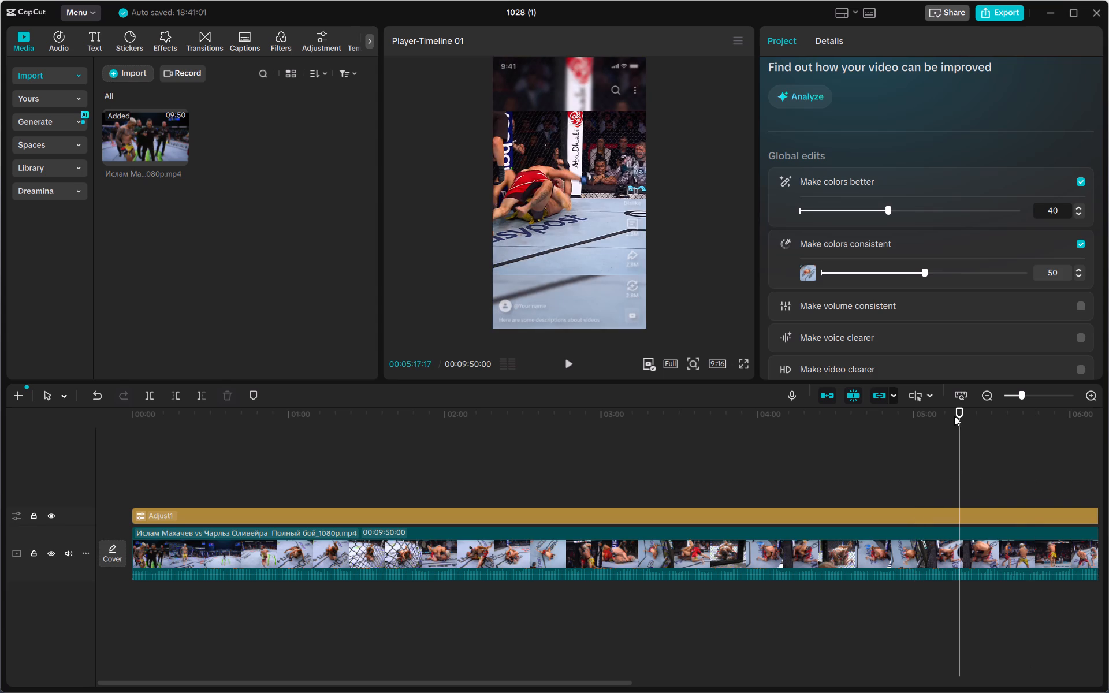
pyautogui.moveTo(960, 406); pyautogui.dragTo(980, 438)
pyautogui.moveTo(960, 408); pyautogui.dragTo(1083, 416)
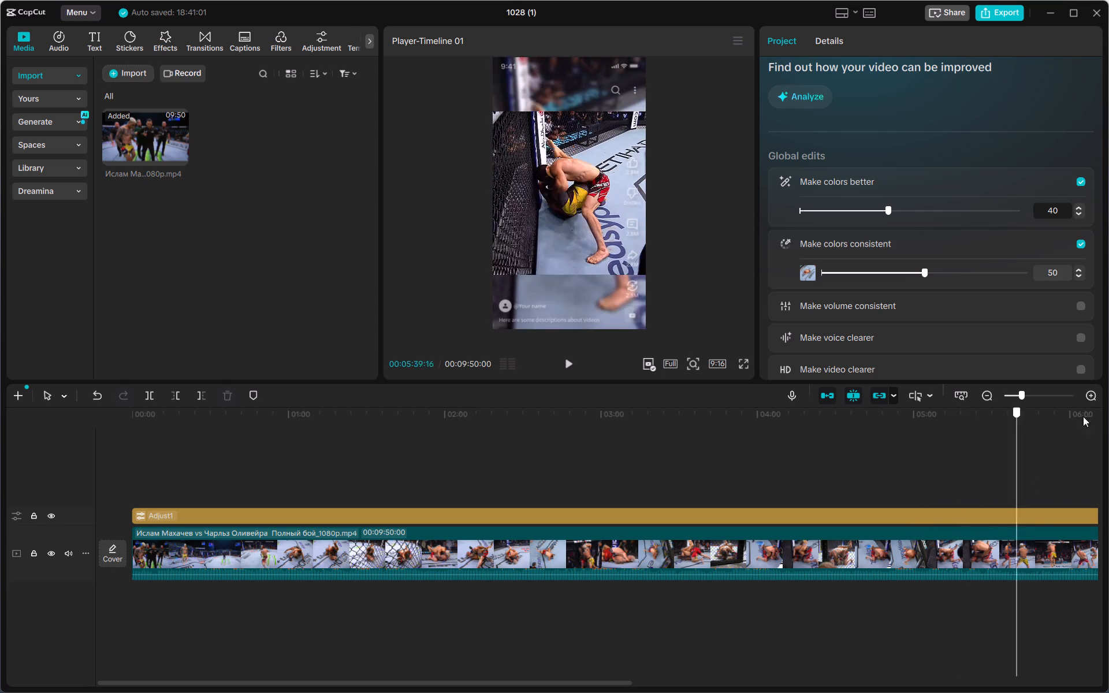
pyautogui.moveTo(1083, 416); pyautogui.dragTo(862, 442)
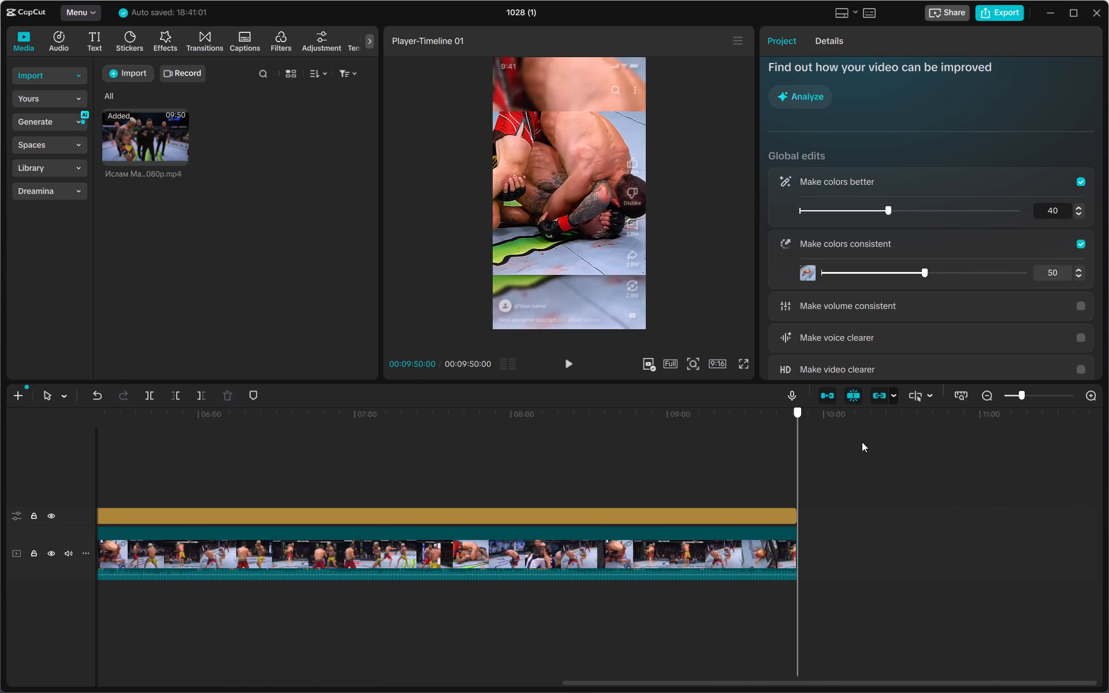
pyautogui.moveTo(862, 442); pyautogui.dragTo(750, 449)
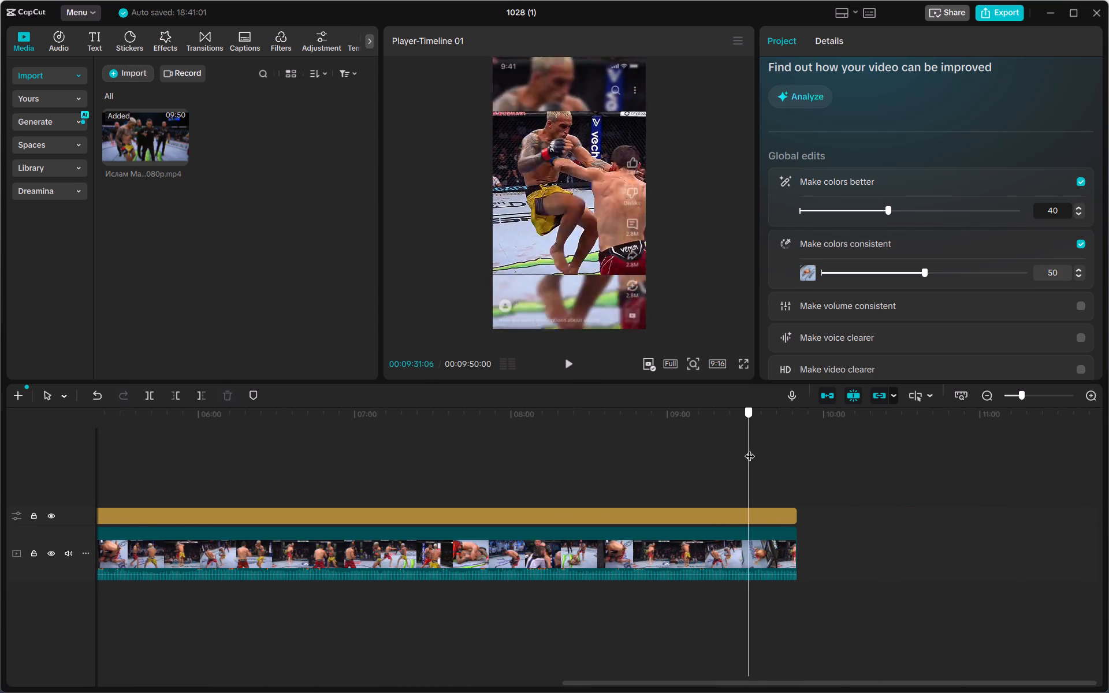
pyautogui.moveTo(750, 449); pyautogui.dragTo(765, 451)
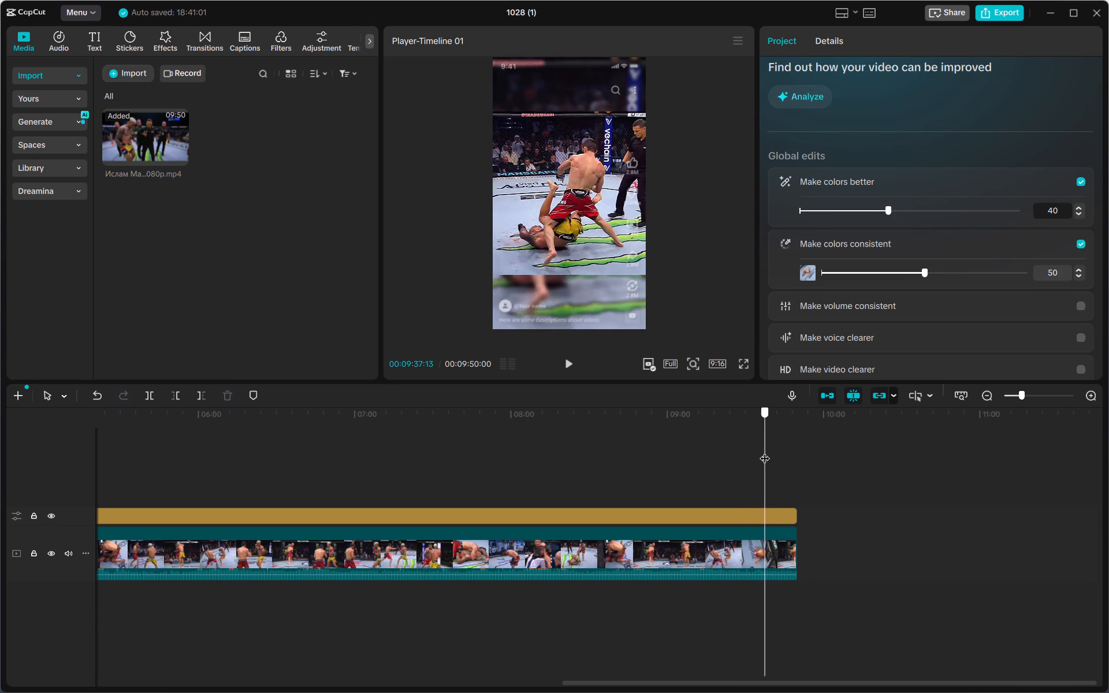
pyautogui.moveTo(765, 451); pyautogui.dragTo(790, 454)
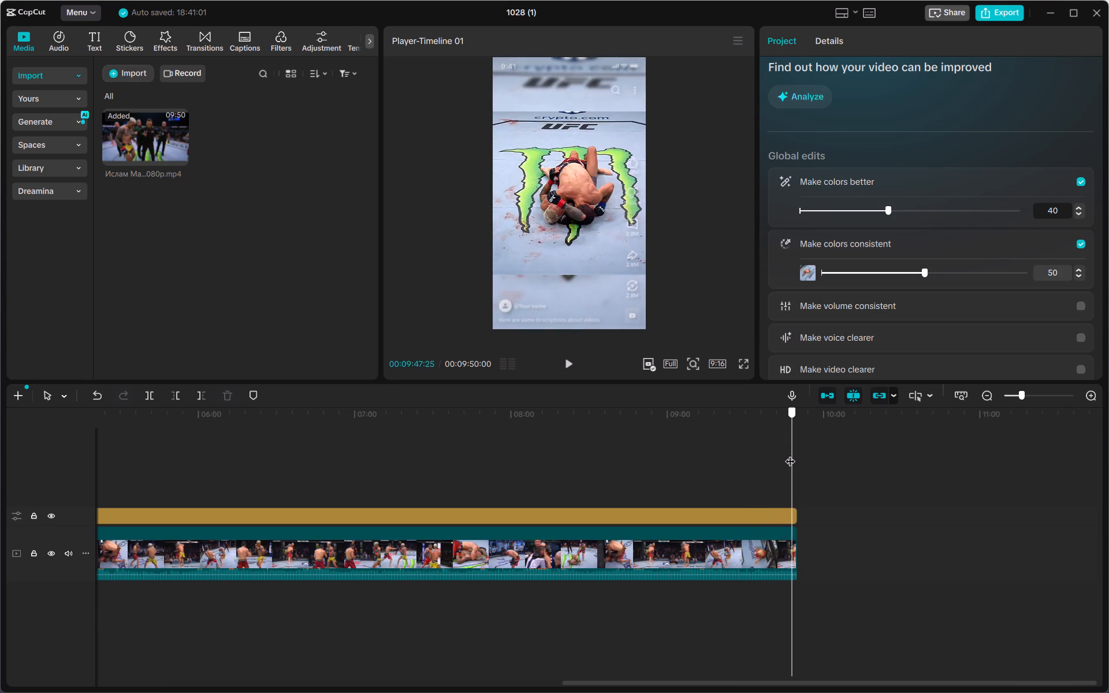
pyautogui.moveTo(790, 454); pyautogui.dragTo(44, 416)
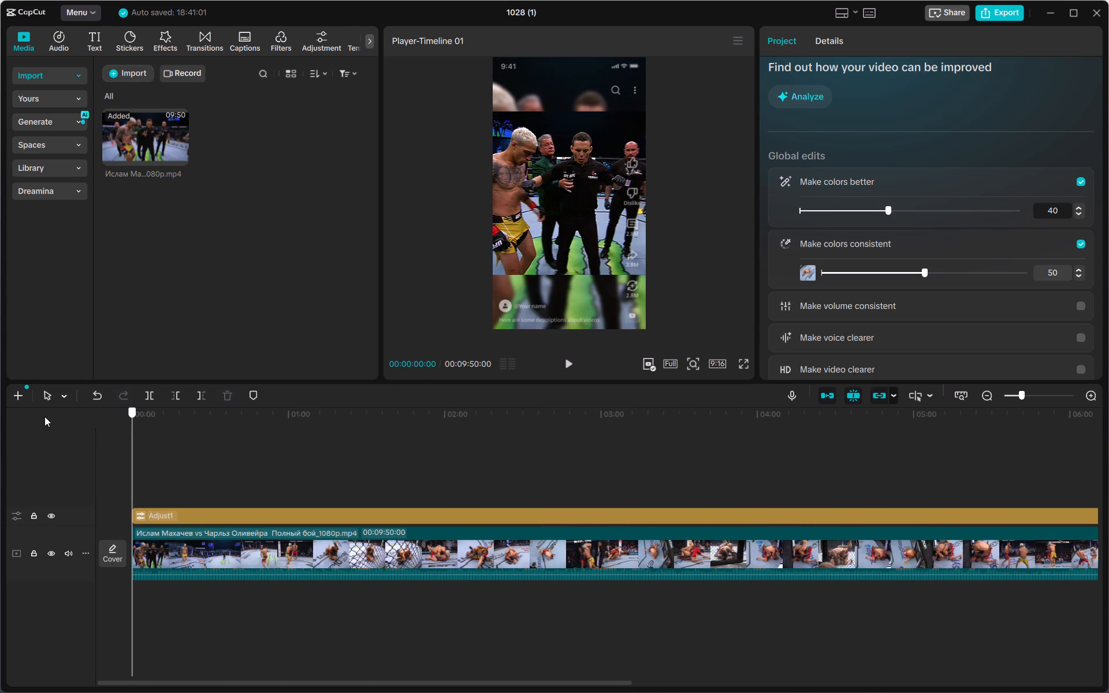
pyautogui.moveTo(44, 416); pyautogui.dragTo(164, 427)
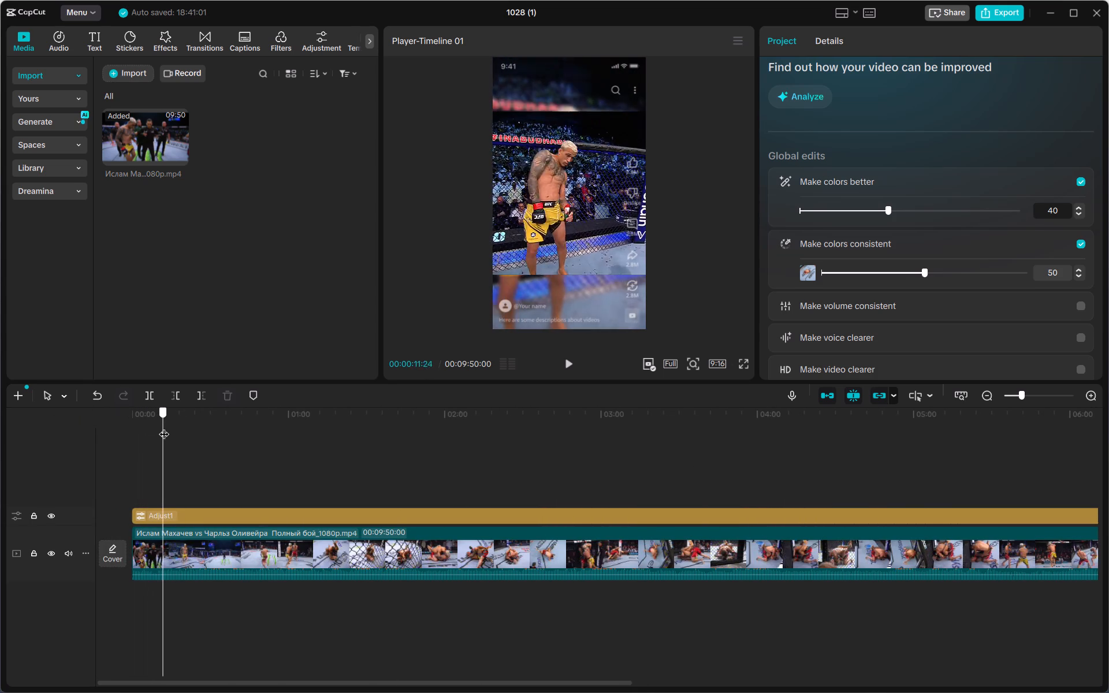
# Play back the opening from the start to find the cut point, and split the fight clip at 00:00:11:26.
pyautogui.moveTo(164, 427); pyautogui.dragTo(77, 430)
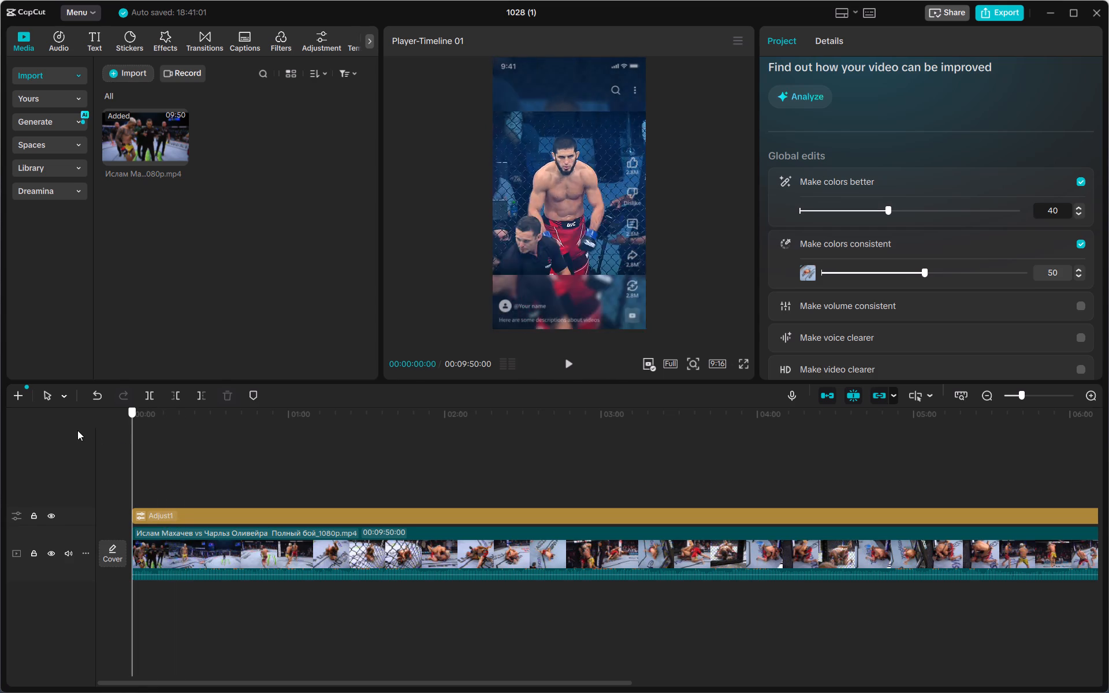
pyautogui.moveTo(77, 430); pyautogui.dragTo(77, 430)
pyautogui.click(554, 367)
pyautogui.click(565, 367)
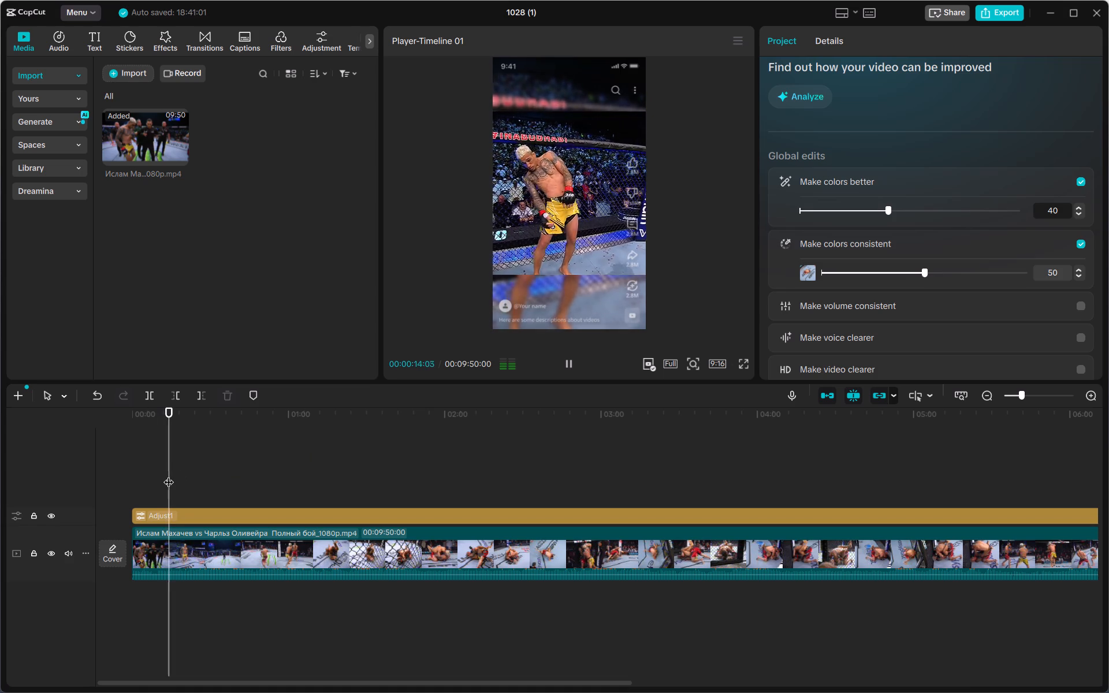
pyautogui.moveTo(169, 475); pyautogui.dragTo(161, 476)
pyautogui.click(566, 363)
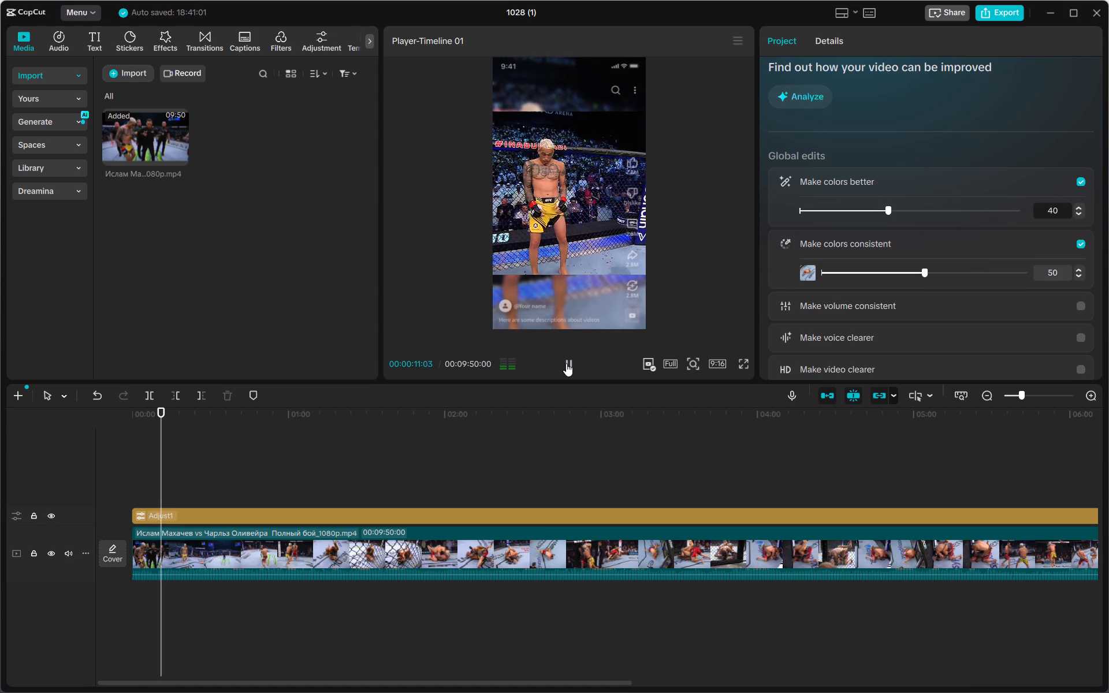
pyautogui.click(566, 363)
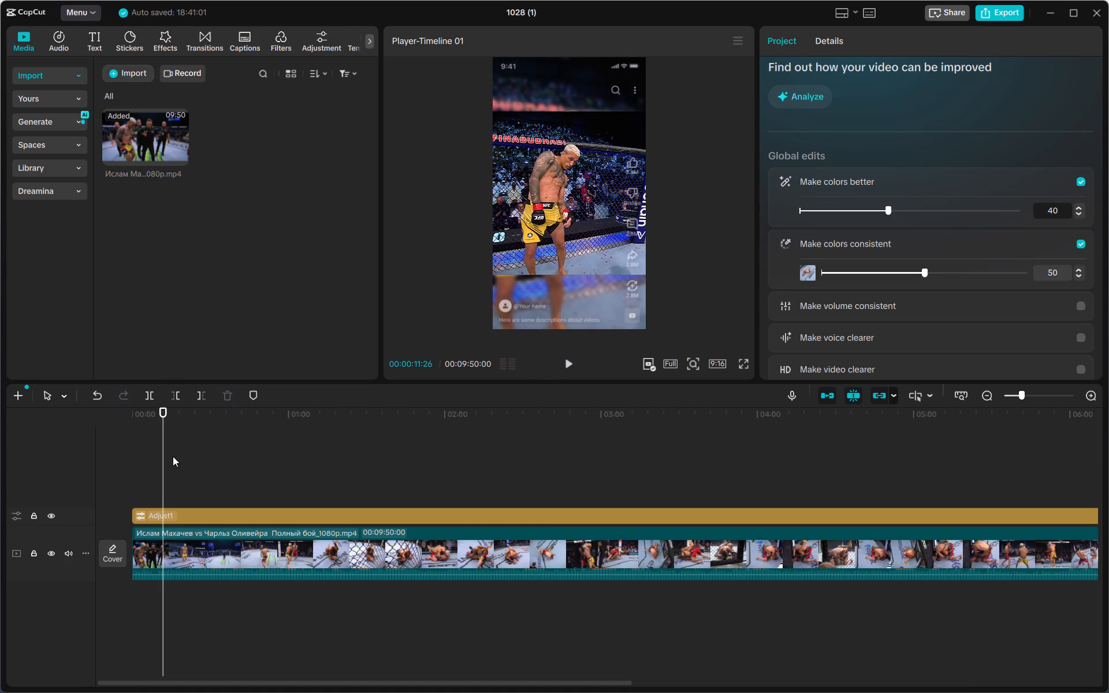
pyautogui.click(152, 390)
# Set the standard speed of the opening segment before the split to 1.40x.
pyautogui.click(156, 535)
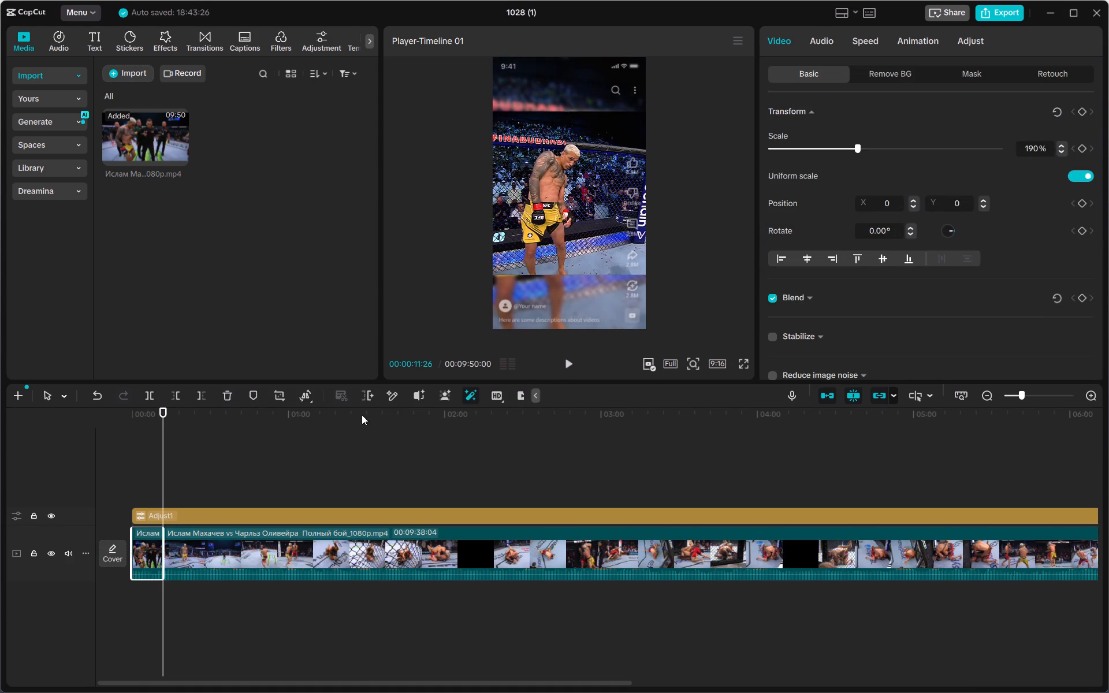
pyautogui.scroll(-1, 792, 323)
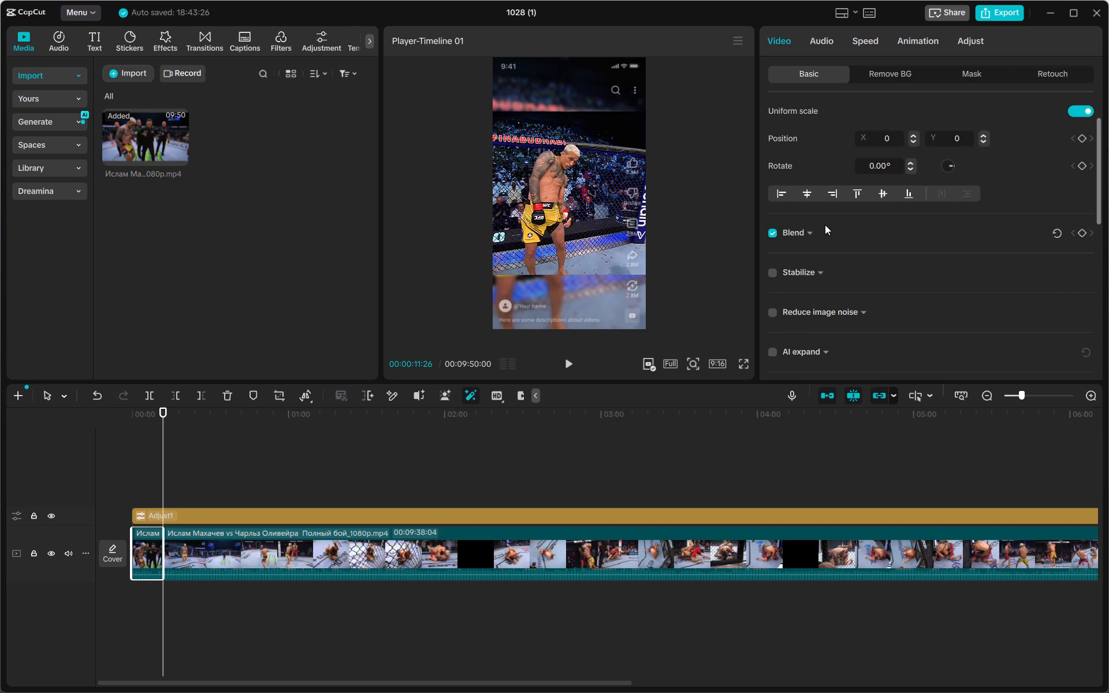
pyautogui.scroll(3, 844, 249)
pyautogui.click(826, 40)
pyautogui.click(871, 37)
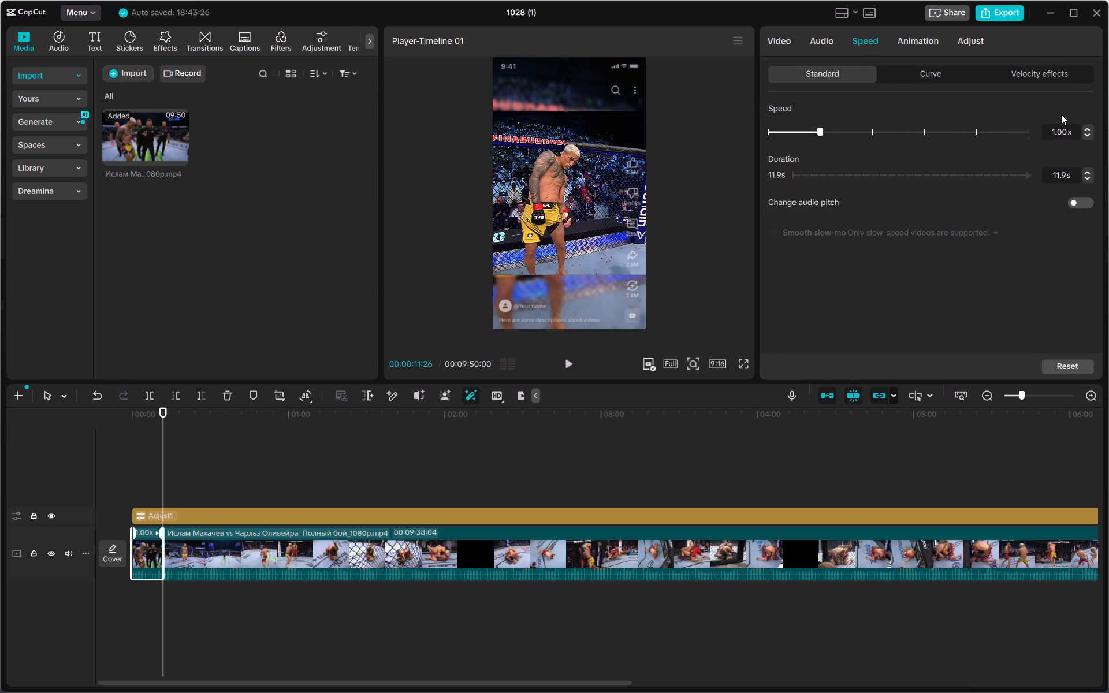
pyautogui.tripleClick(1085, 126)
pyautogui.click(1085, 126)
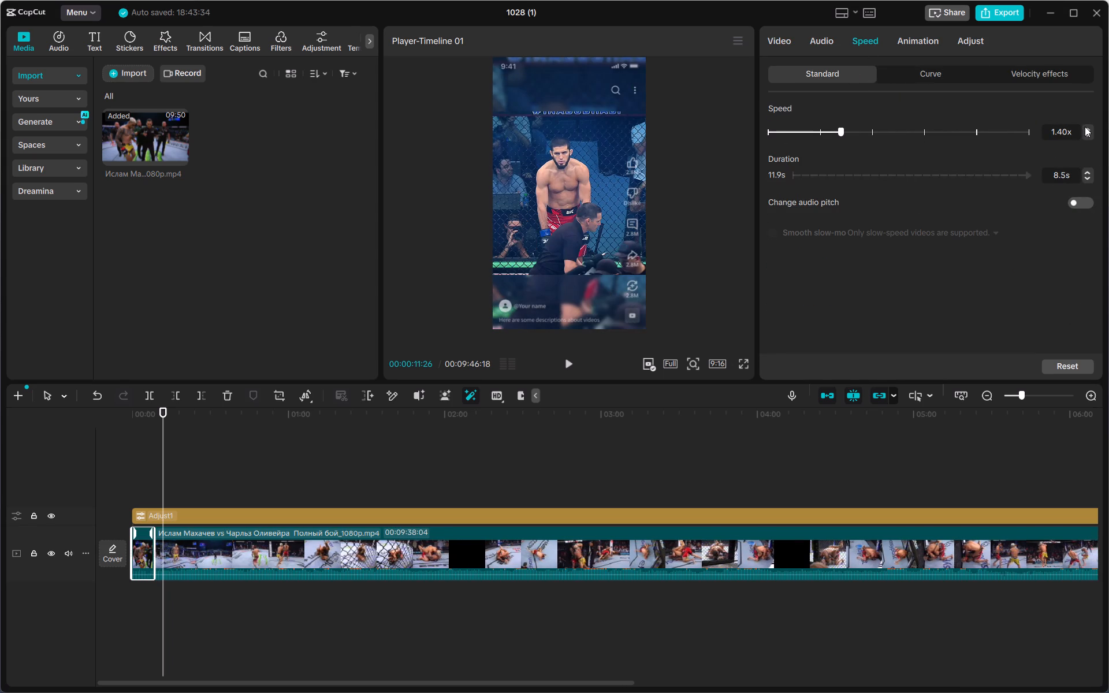
# Preview the sped-up opening segment from the start and set its speed to 1.30x.
pyautogui.click(147, 453)
pyautogui.moveTo(146, 453); pyautogui.dragTo(111, 450)
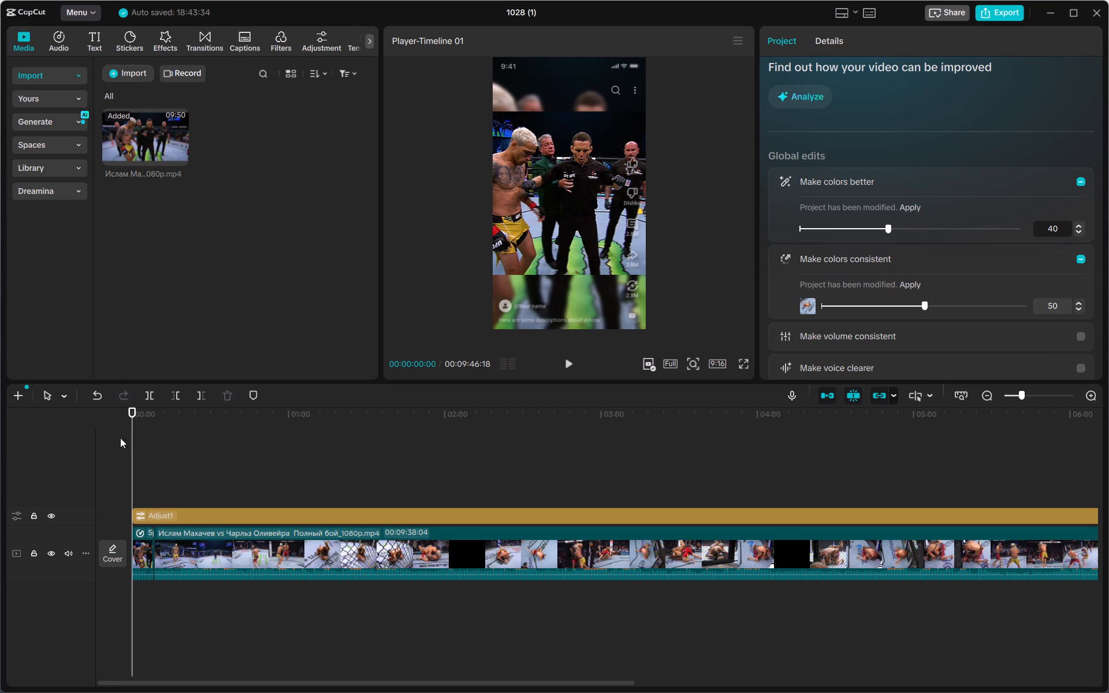
pyautogui.click(570, 359)
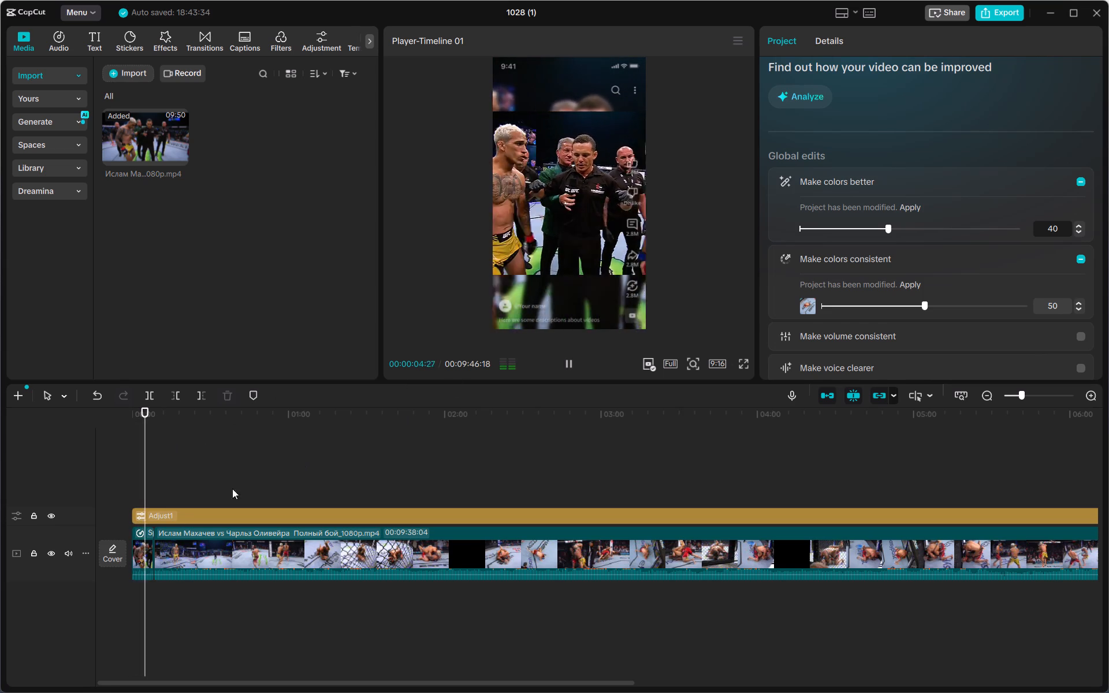
pyautogui.click(148, 561)
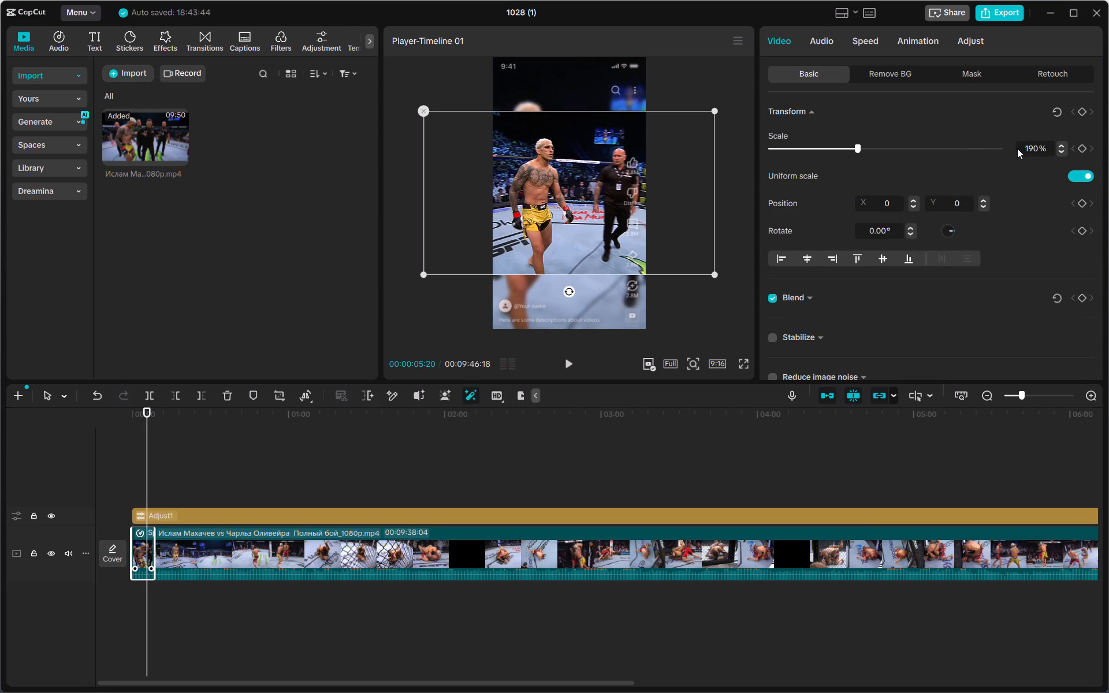
pyautogui.click(877, 40)
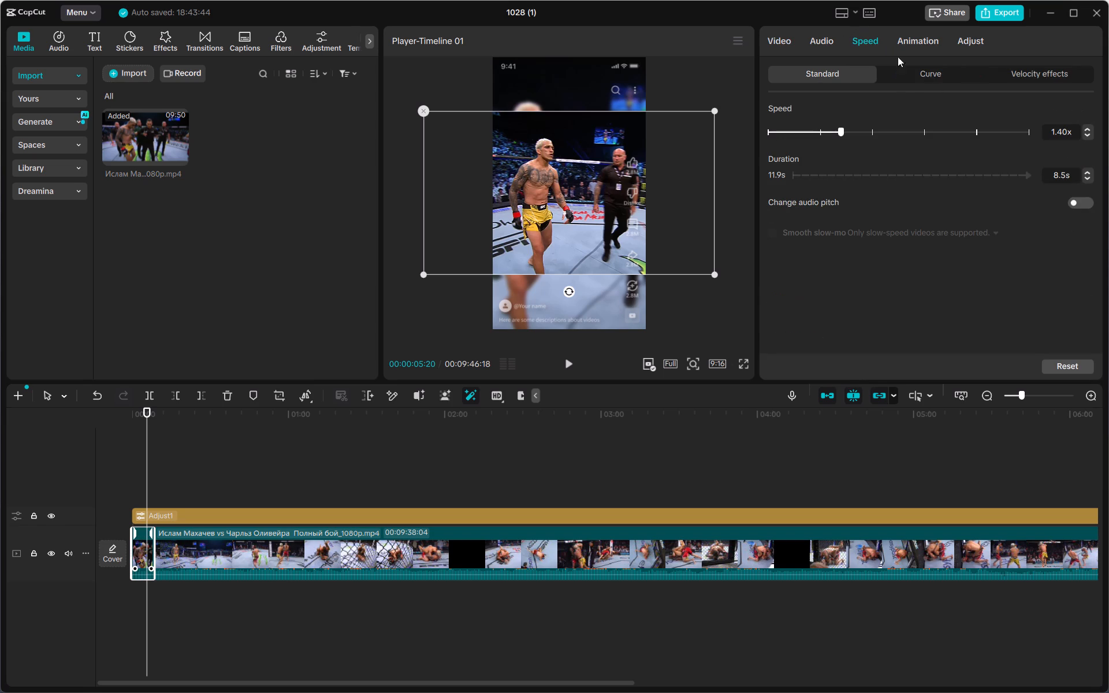
pyautogui.click(1086, 137)
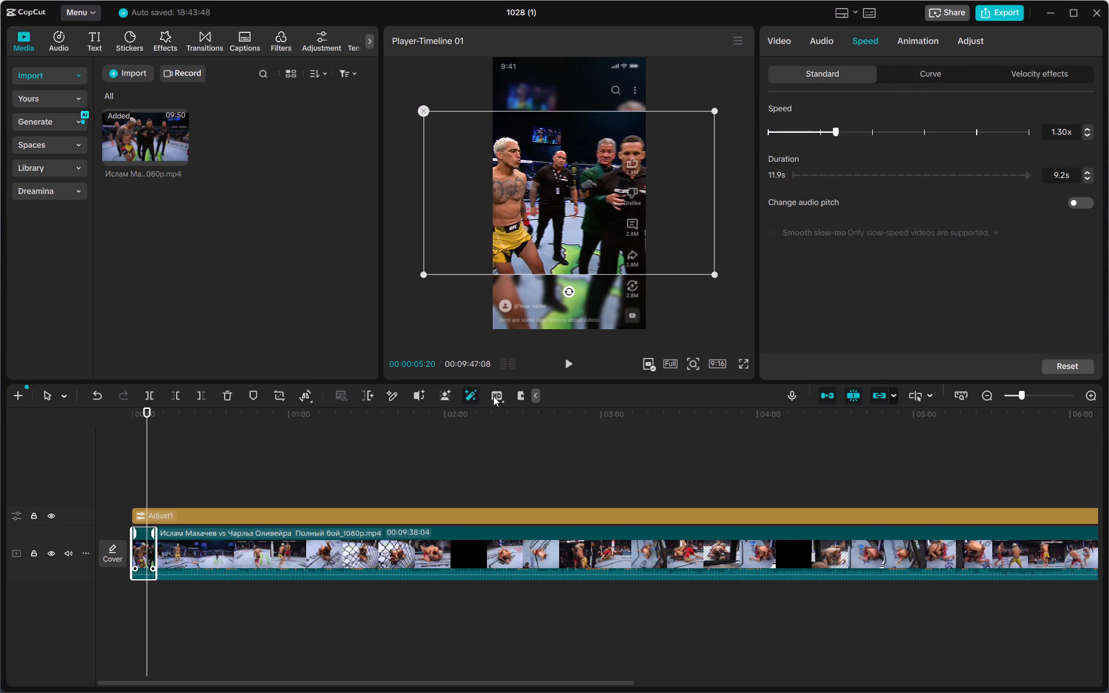
# Play back the video from the start to about 00:00:28 and replay parts of the first 17 seconds to check the pacing.
pyautogui.click(134, 459)
pyautogui.click(564, 363)
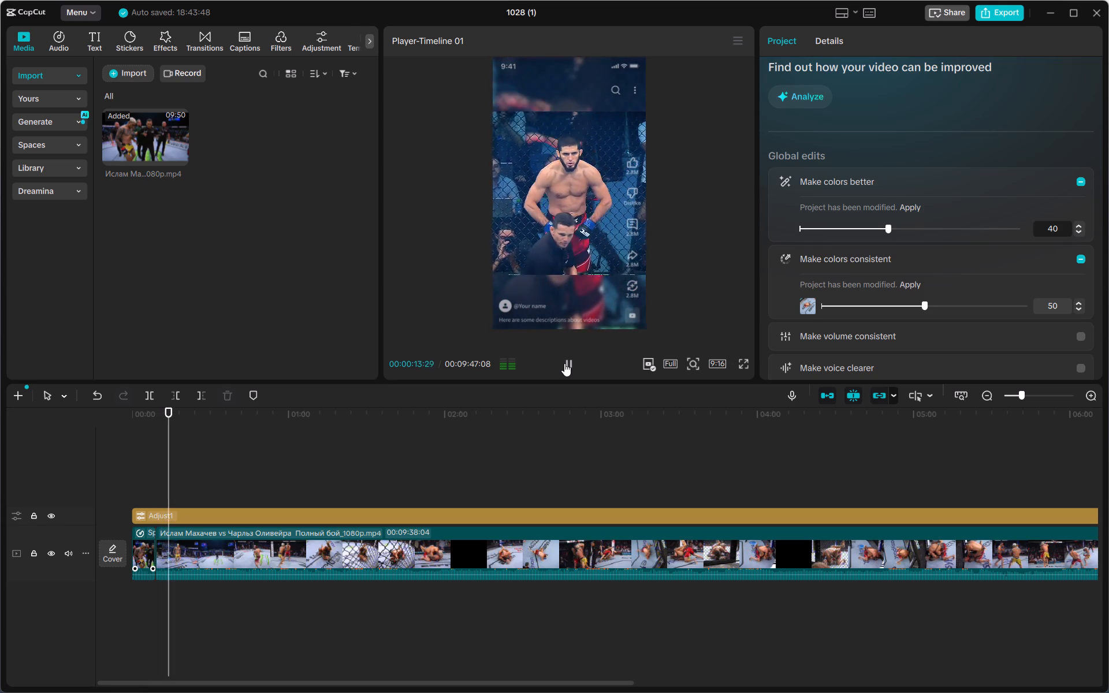
pyautogui.scroll(1, 565, 363)
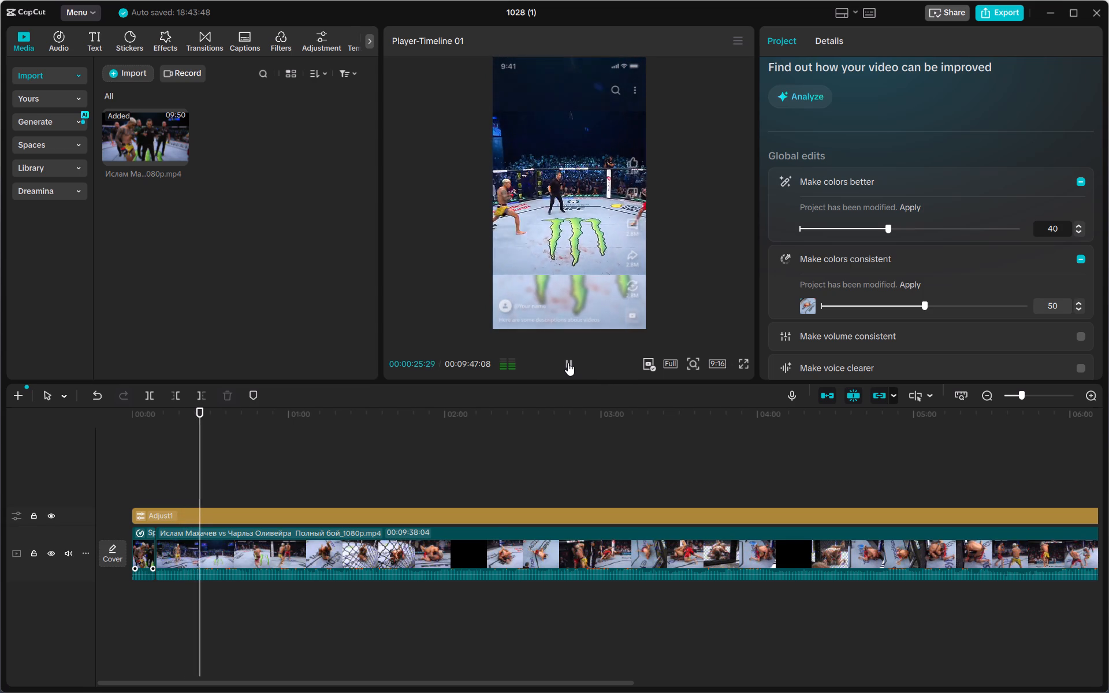
pyautogui.click(568, 363)
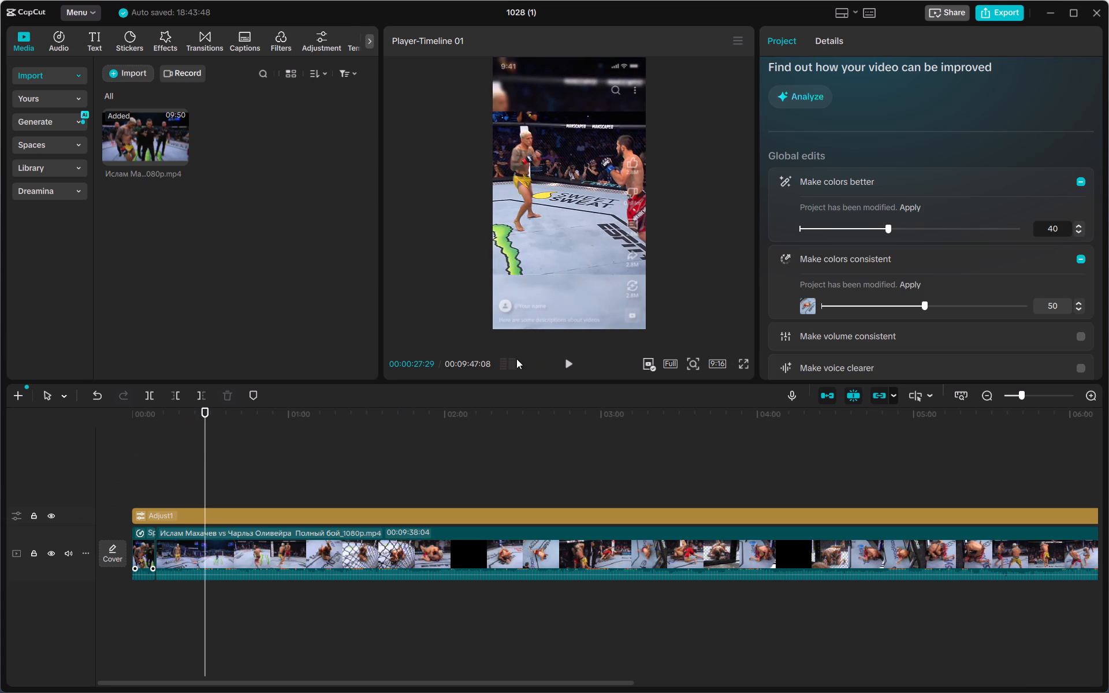
pyautogui.click(169, 468)
pyautogui.click(565, 366)
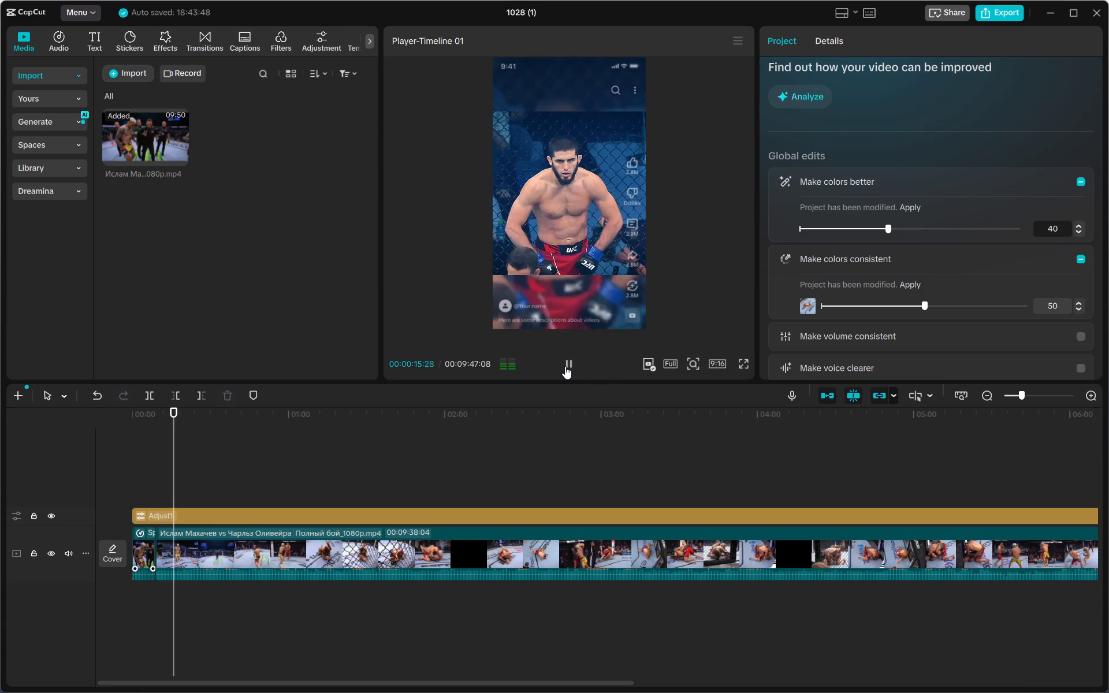
pyautogui.click(565, 366)
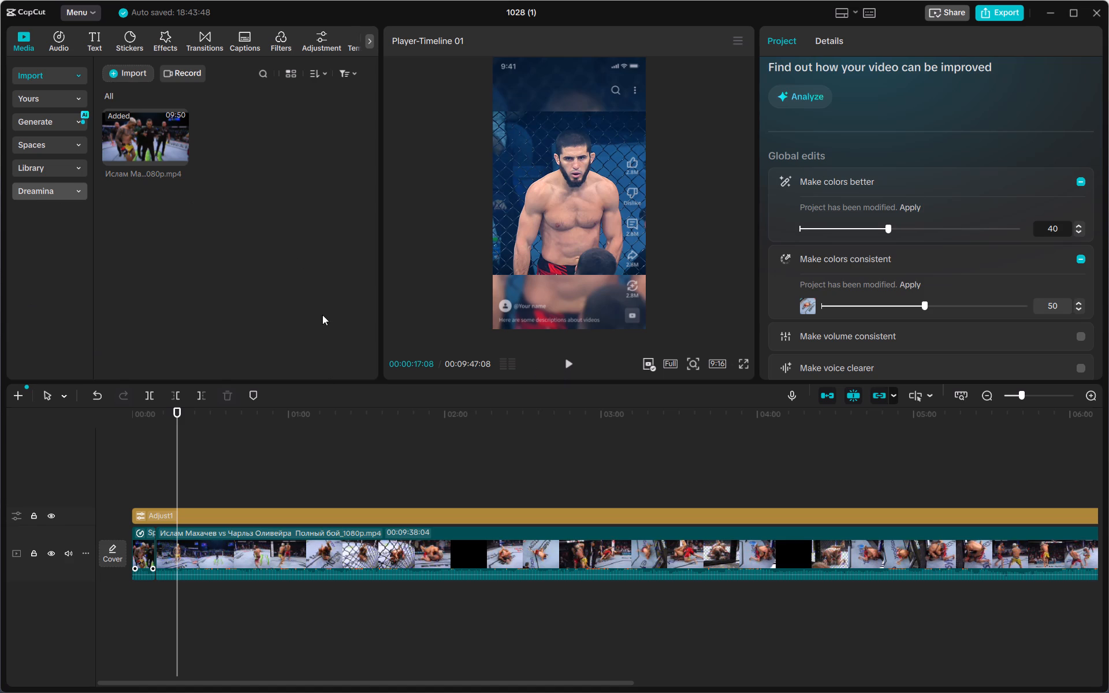
pyautogui.click(143, 470)
pyautogui.click(568, 362)
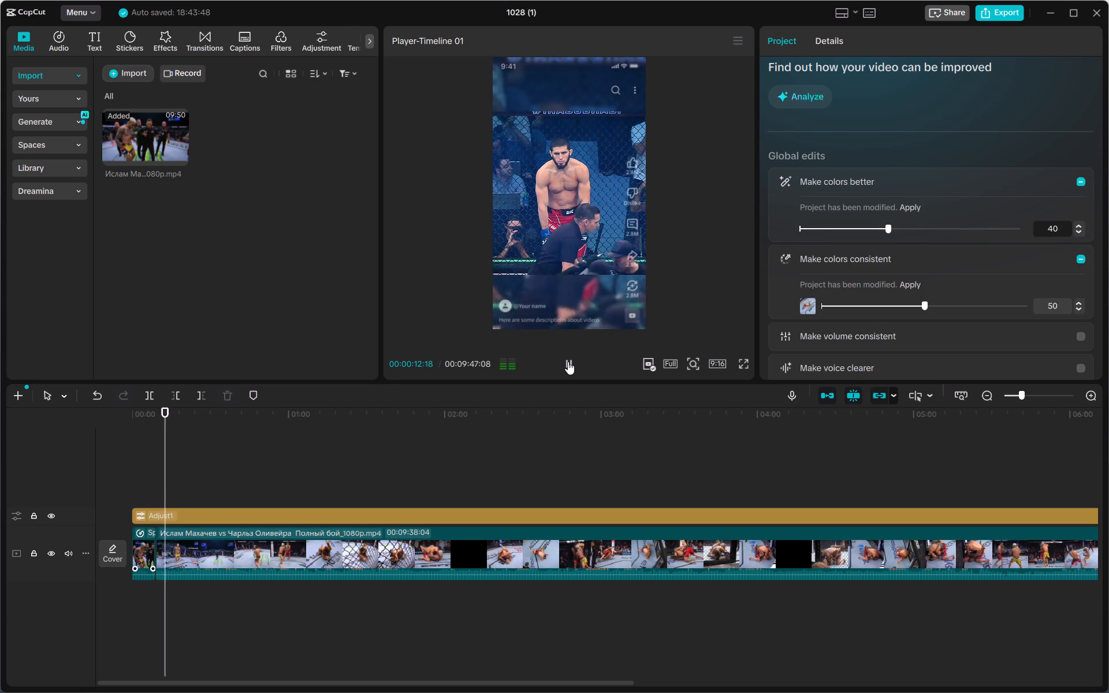
pyautogui.click(568, 362)
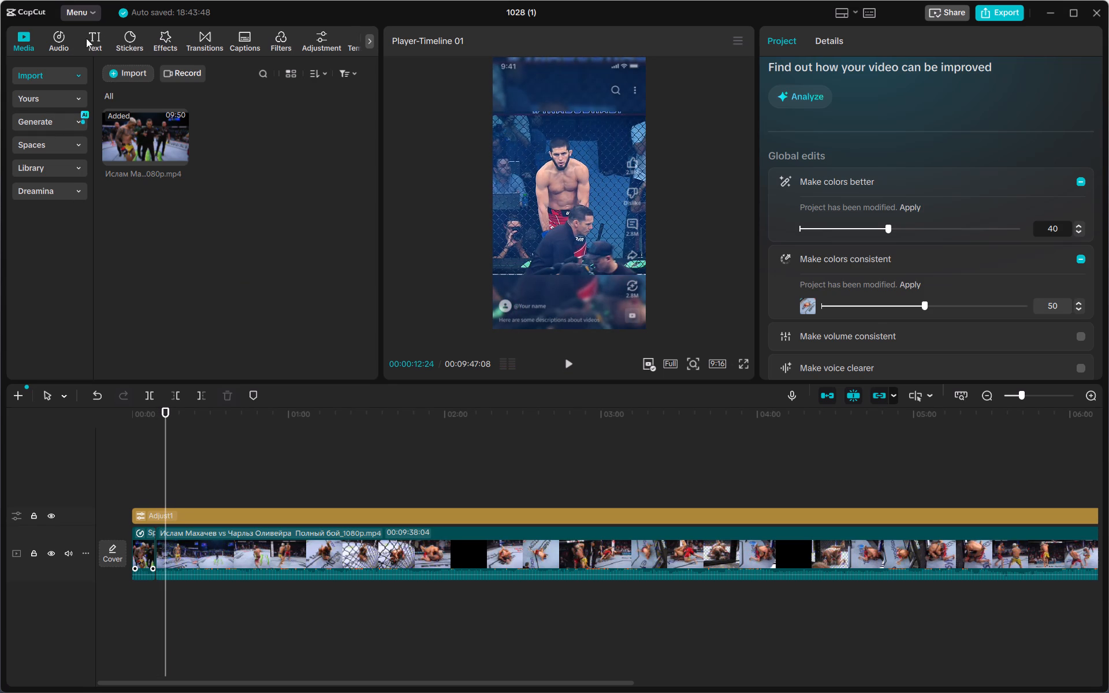
# Look through the sticker, effect, transition, caption, filter and text options for something to add to the video.
pyautogui.click(128, 36)
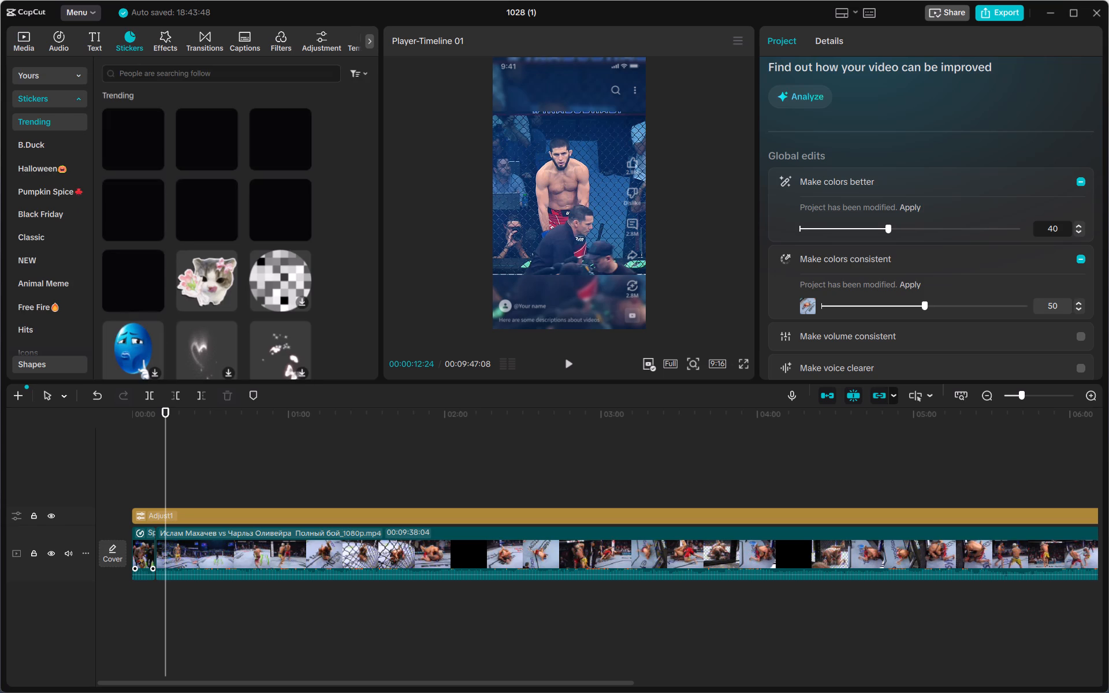
pyautogui.click(161, 38)
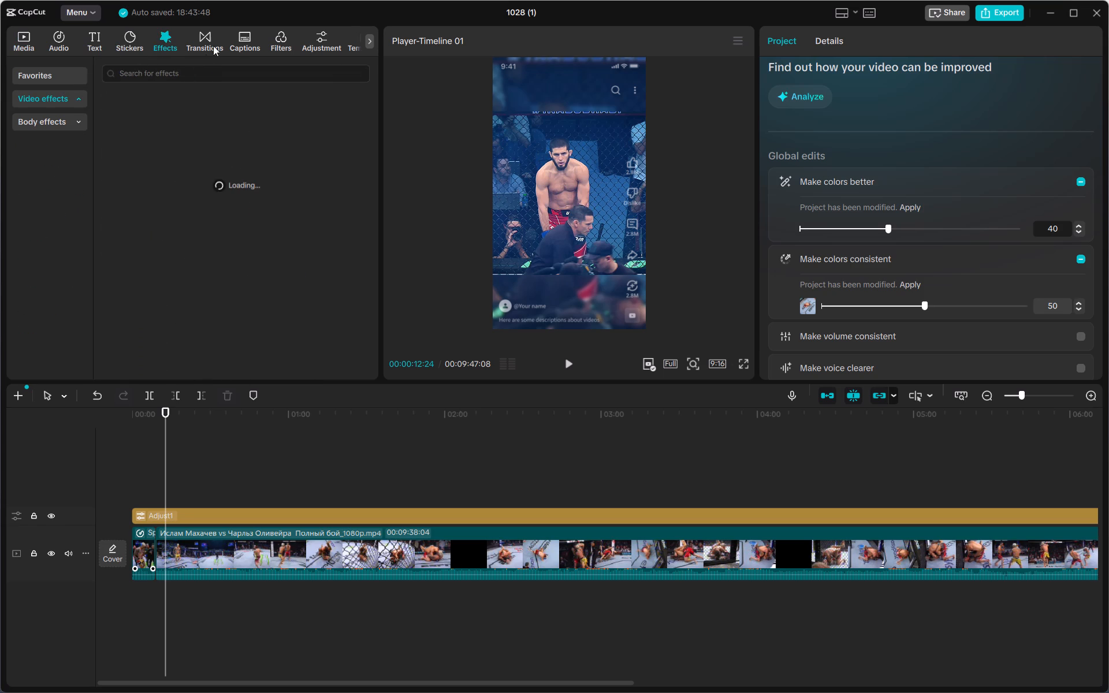
pyautogui.click(210, 39)
pyautogui.click(245, 40)
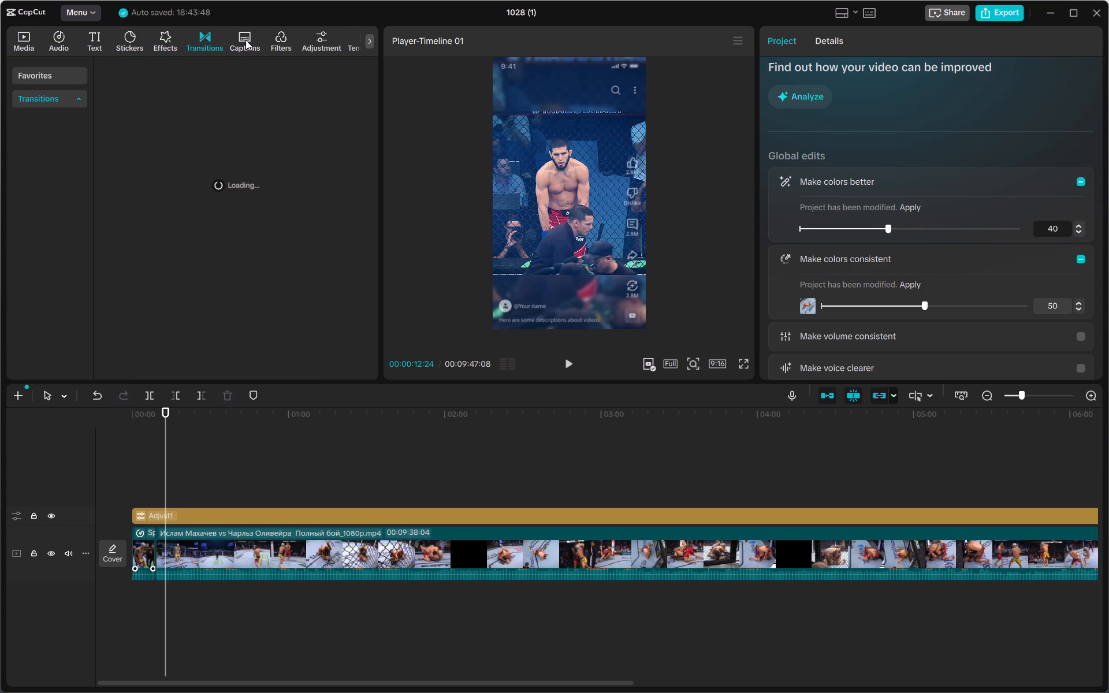
pyautogui.click(276, 42)
pyautogui.click(367, 39)
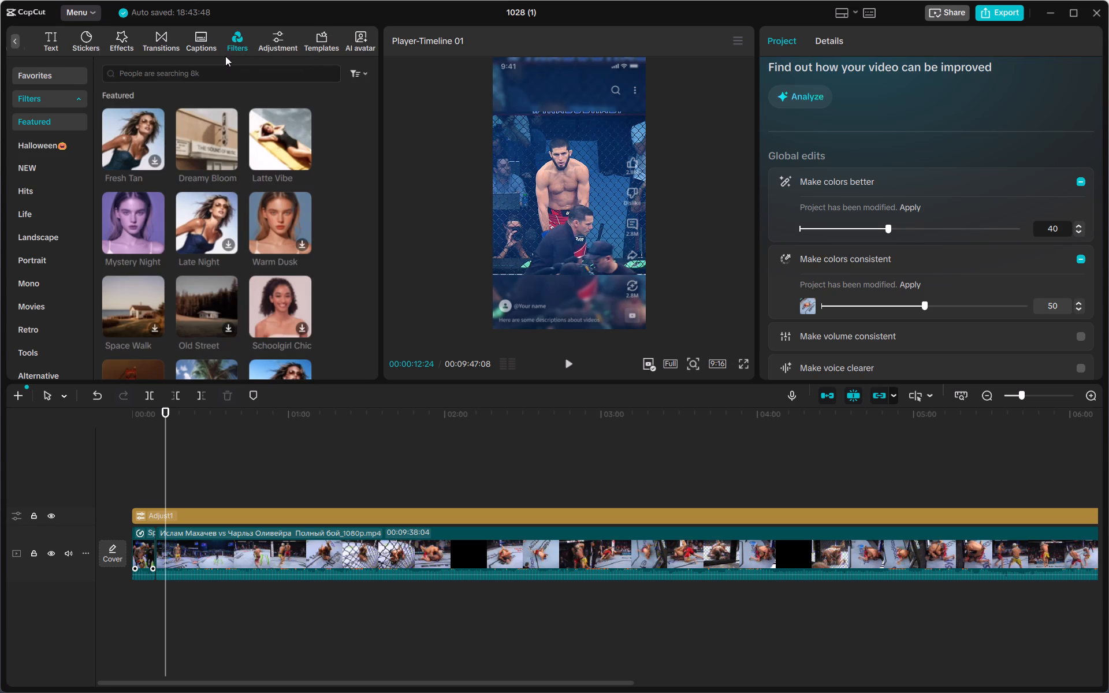
pyautogui.click(205, 37)
pyautogui.click(122, 39)
pyautogui.click(90, 44)
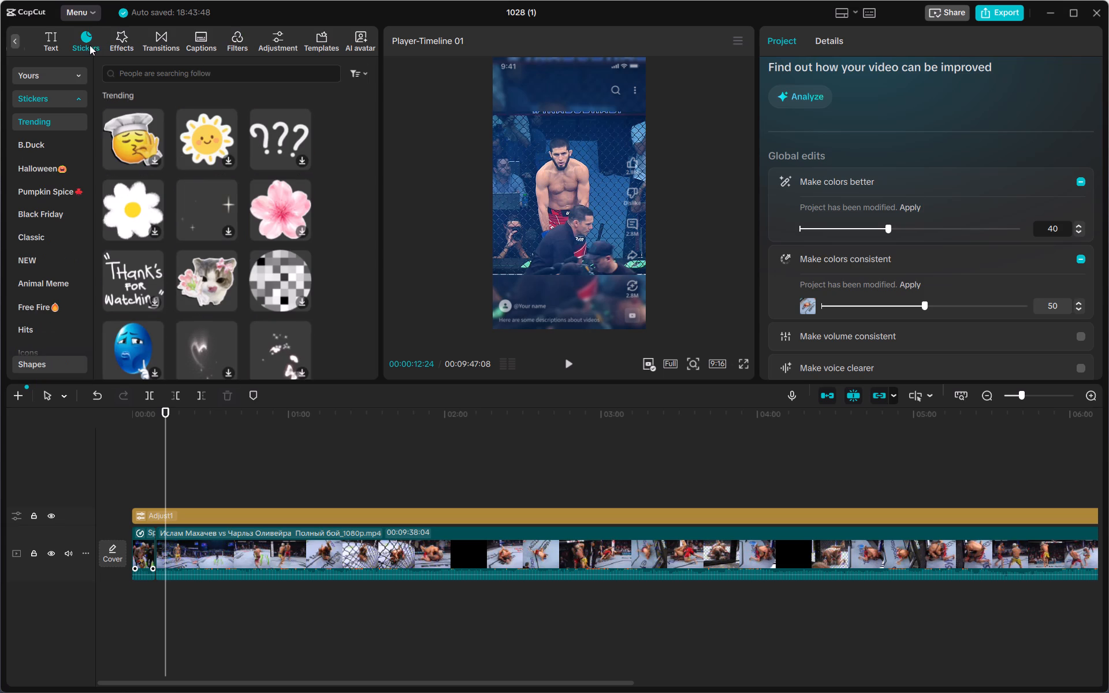
pyautogui.click(58, 45)
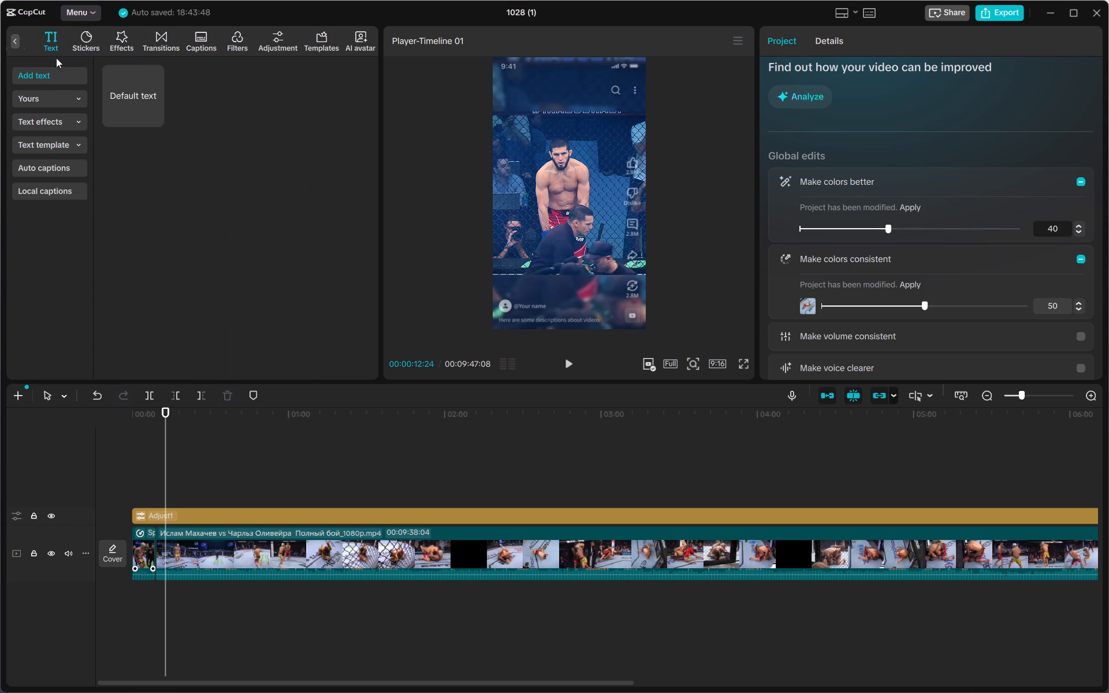
pyautogui.click(10, 44)
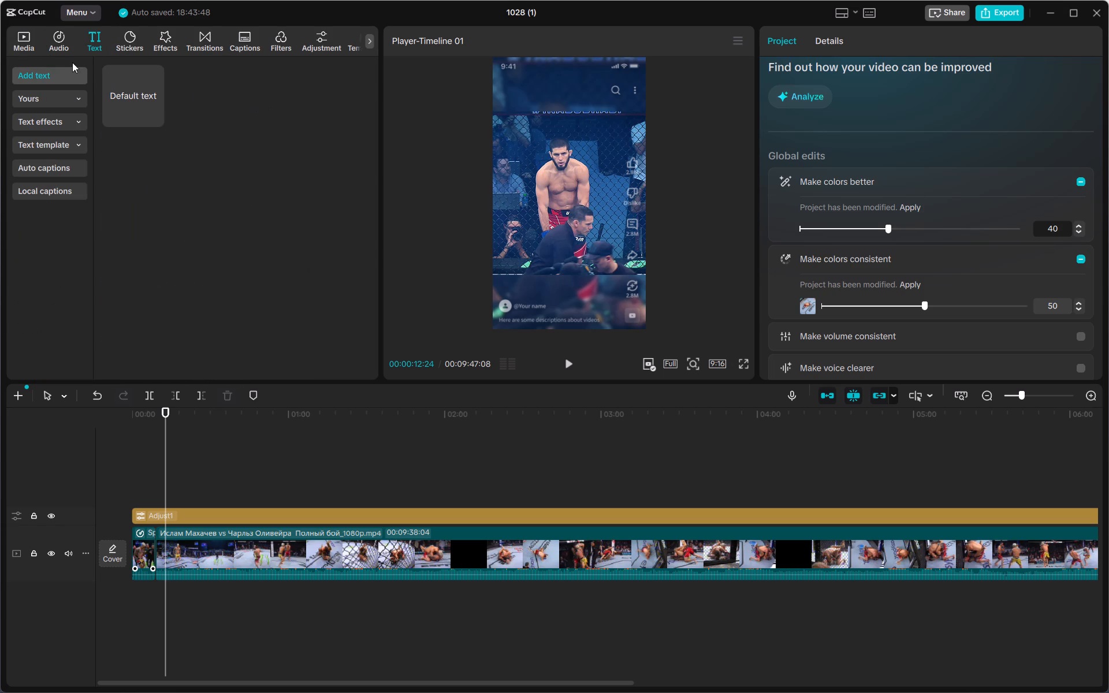
# Replay the opening seconds up to about 00:00:12, with the timeline enlarged, to examine the footage just after the split.
pyautogui.click(147, 468)
pyautogui.moveTo(147, 468); pyautogui.dragTo(122, 469)
pyautogui.click(578, 362)
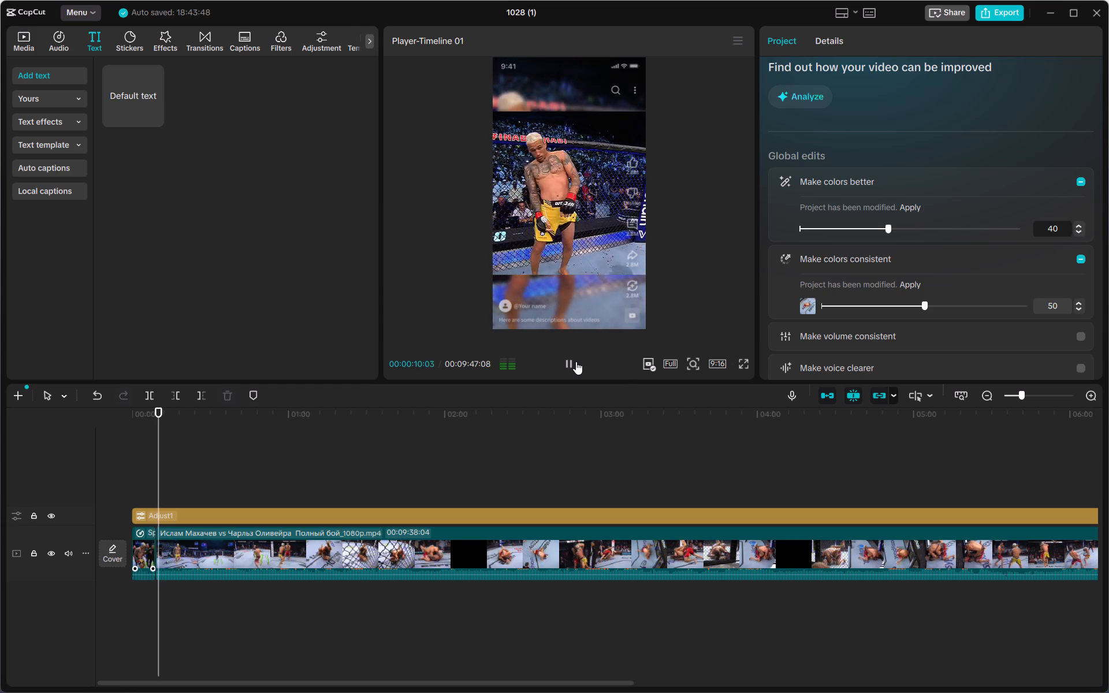
pyautogui.click(576, 362)
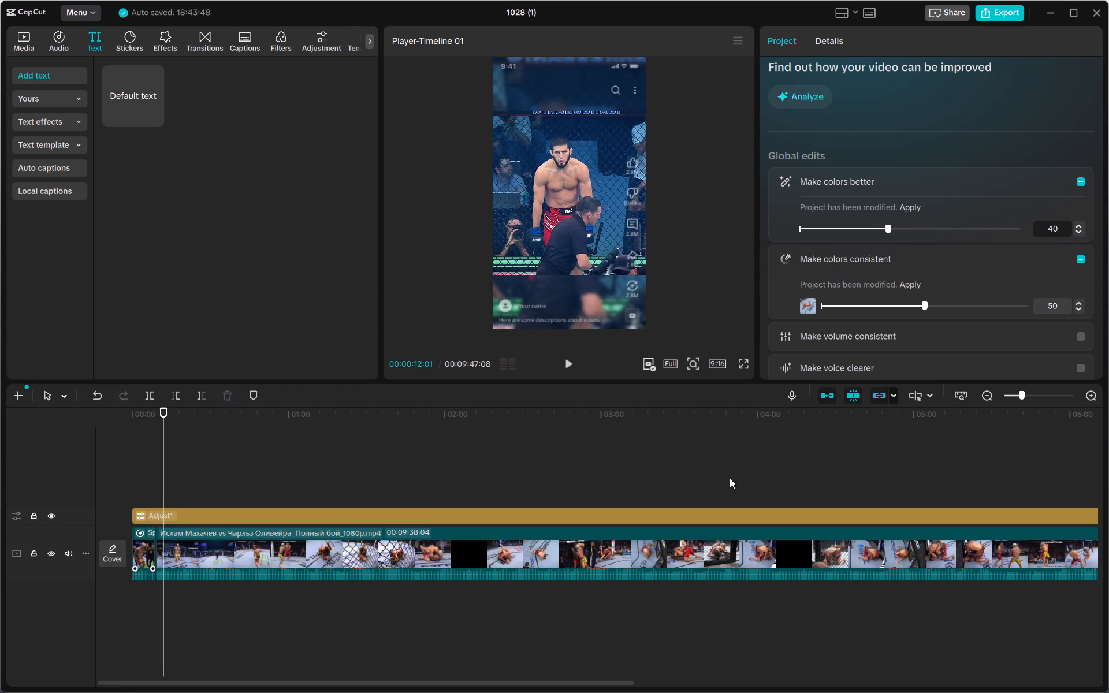
pyautogui.moveTo(1019, 394); pyautogui.dragTo(1037, 394)
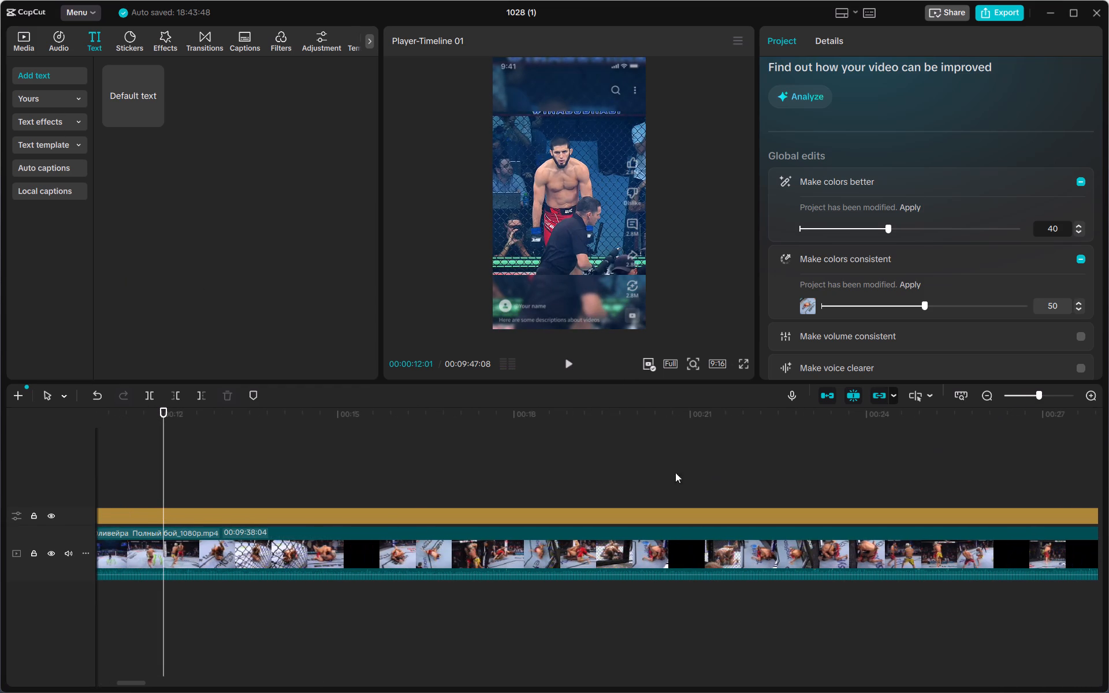
pyautogui.click(453, 453)
pyautogui.moveTo(453, 453); pyautogui.dragTo(24, 430)
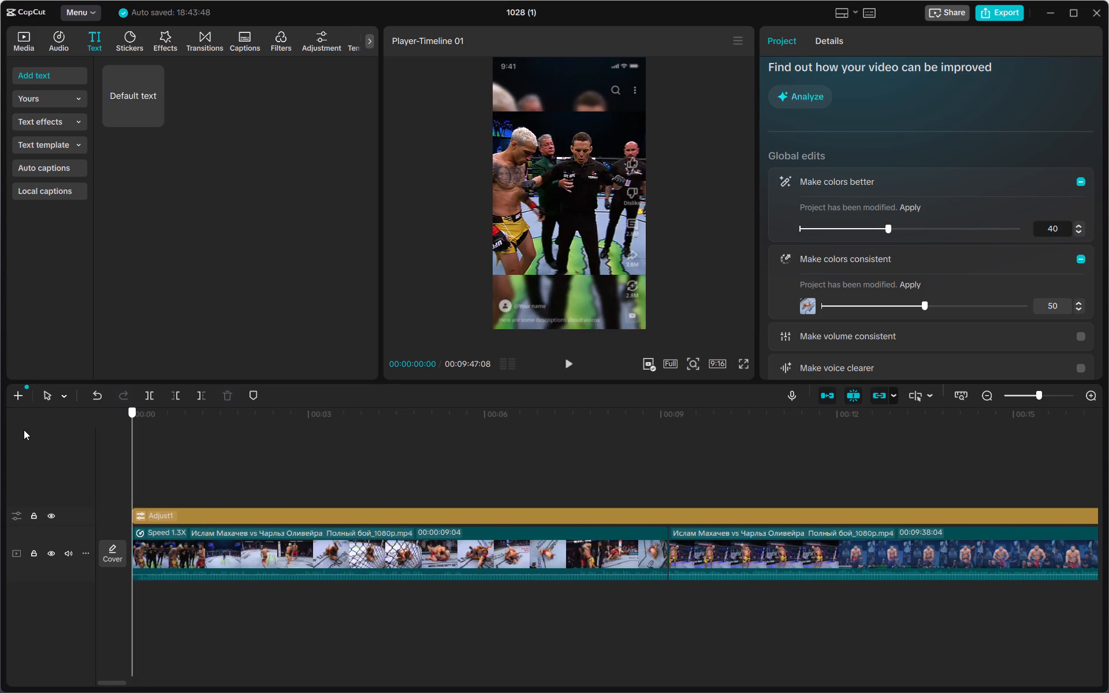
pyautogui.moveTo(24, 430); pyautogui.dragTo(187, 424)
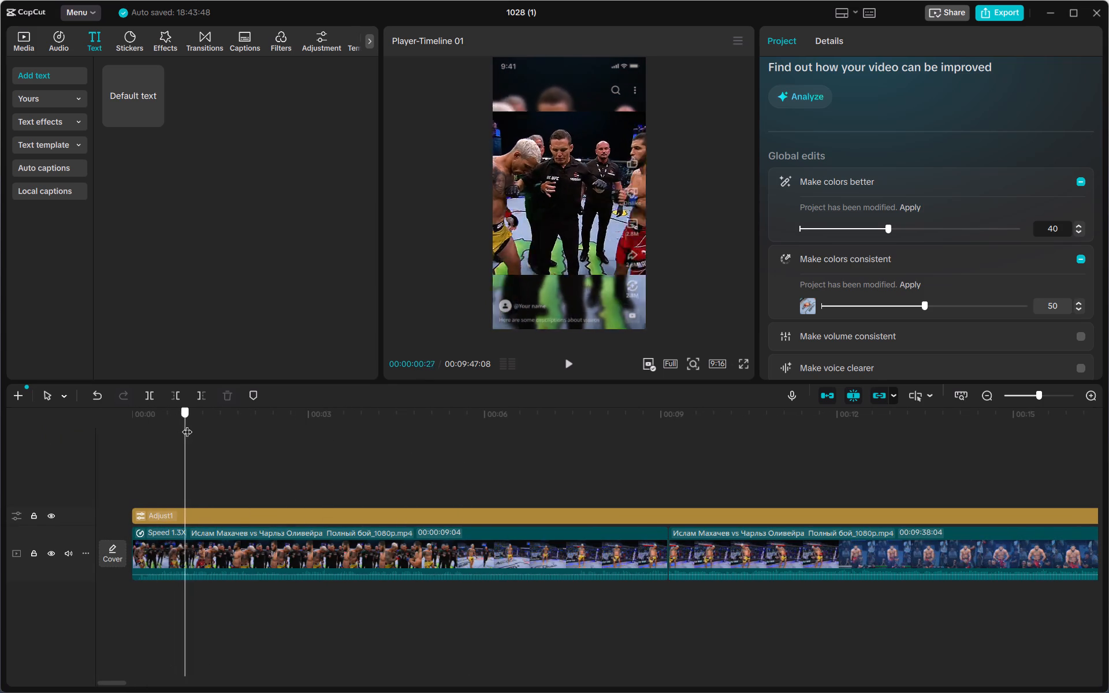
pyautogui.moveTo(187, 424); pyautogui.dragTo(190, 424)
pyautogui.click(574, 370)
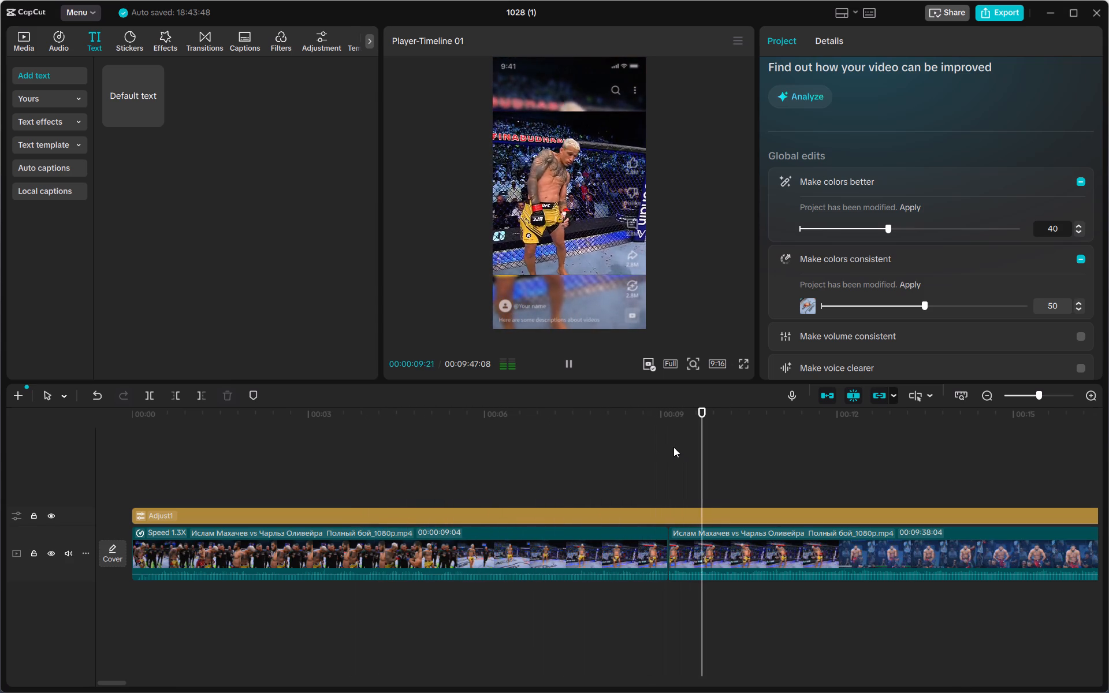
pyautogui.click(576, 367)
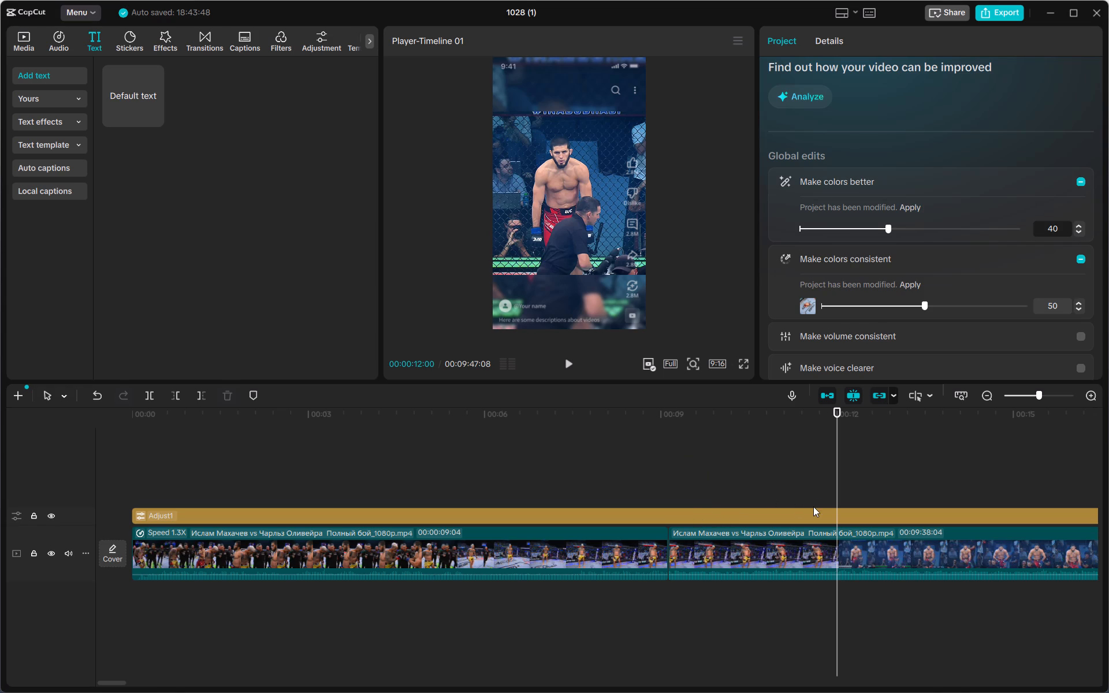
# Split the main video at 00:00:11:07 and select the short segment just before the new cut.
pyautogui.click(812, 494)
pyautogui.moveTo(812, 494); pyautogui.dragTo(789, 493)
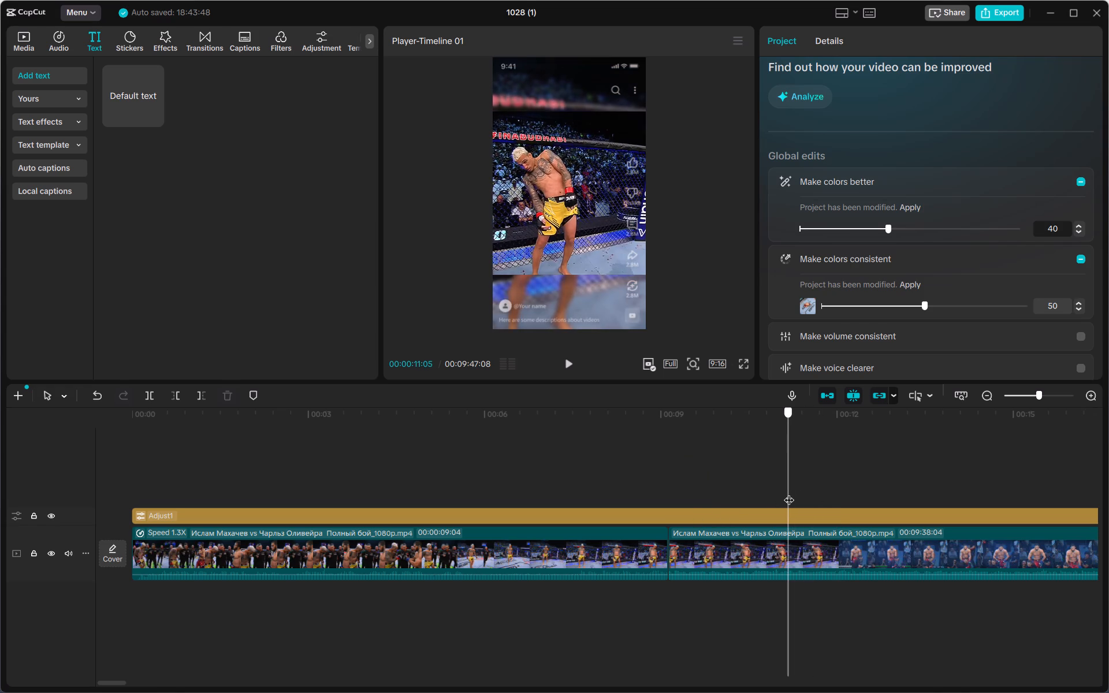
pyautogui.moveTo(789, 493); pyautogui.dragTo(792, 492)
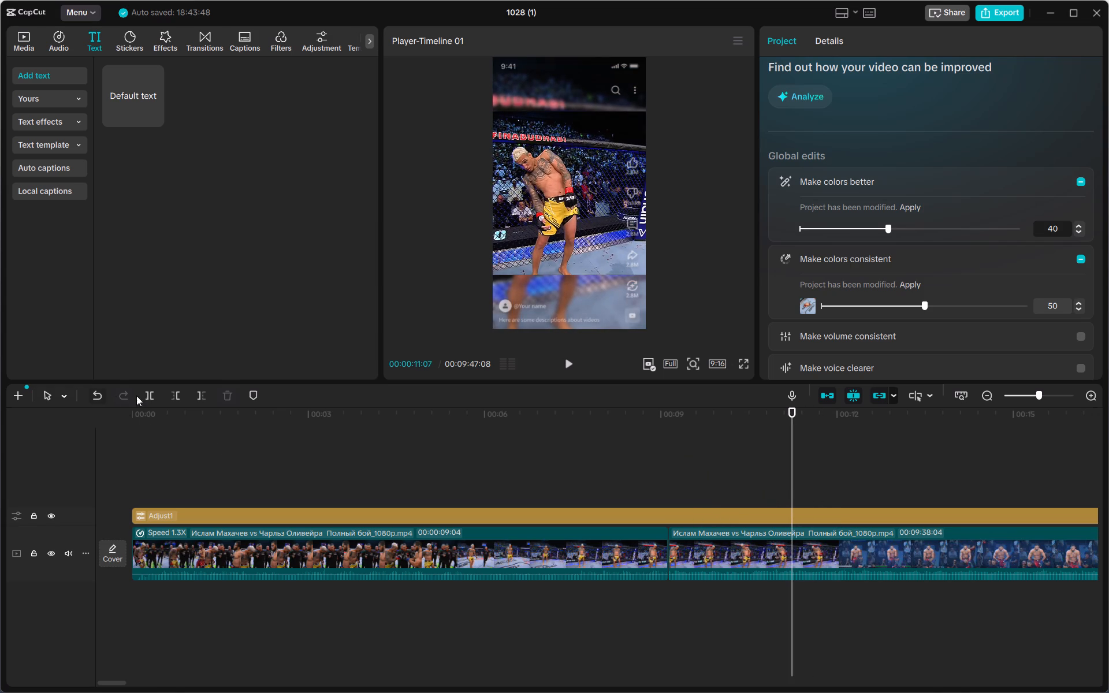
pyautogui.click(150, 392)
pyautogui.click(744, 550)
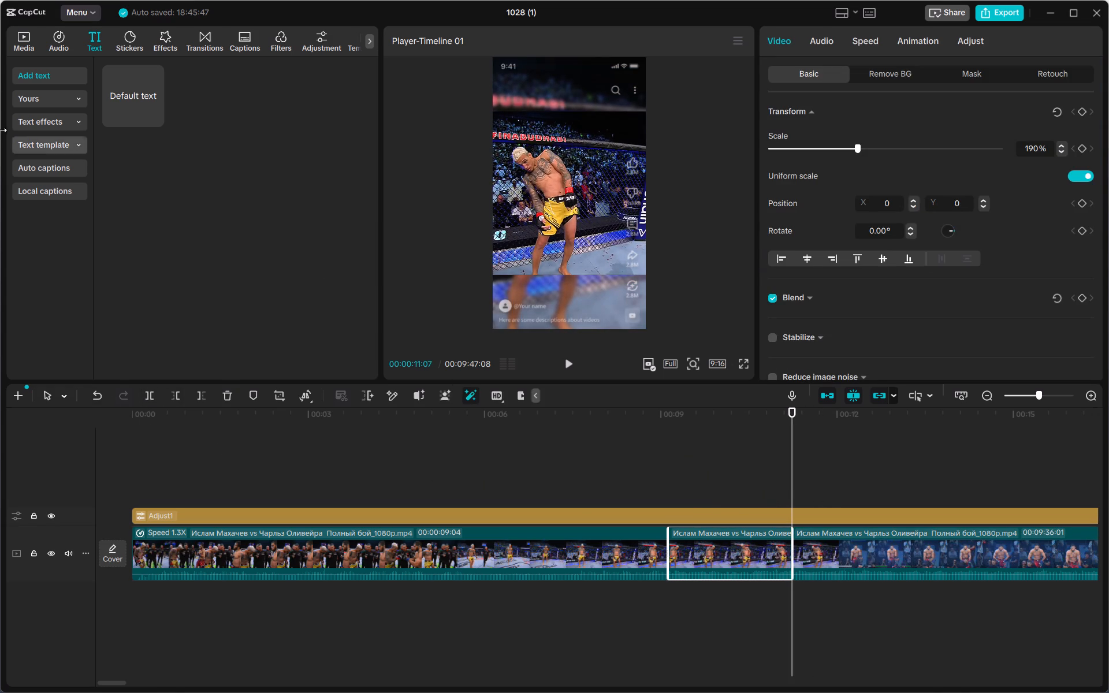
# Browse the trending stickers for one that suits the short segment of the fighter in yellow shorts.
pyautogui.click(64, 44)
pyautogui.click(126, 45)
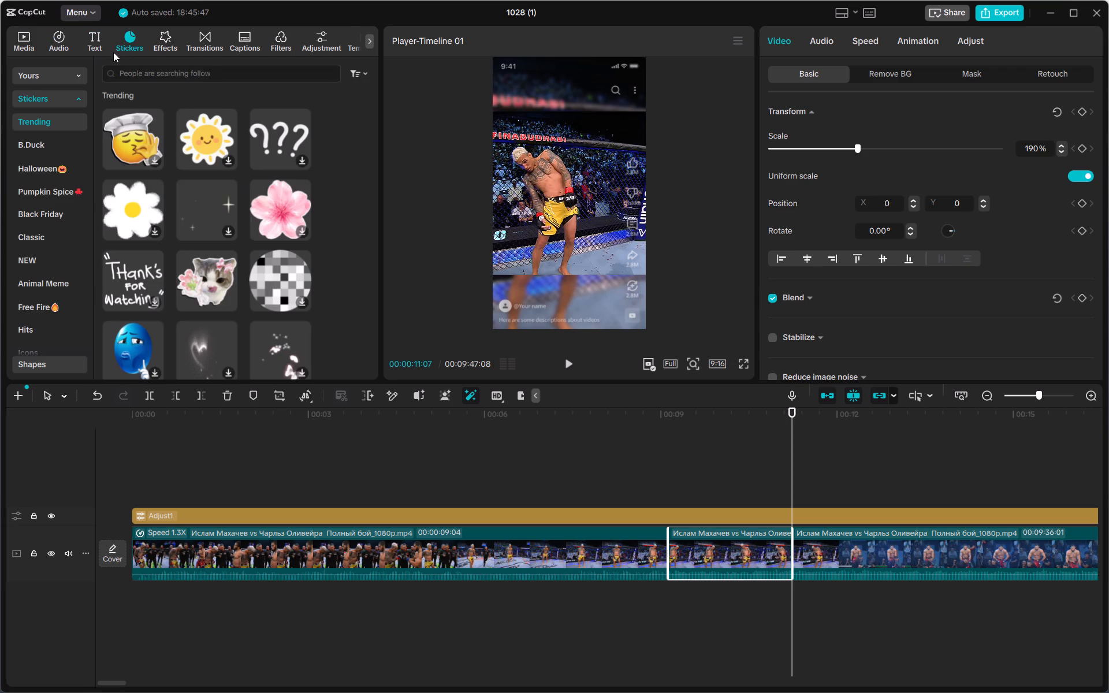
pyautogui.scroll(-2, 182, 230)
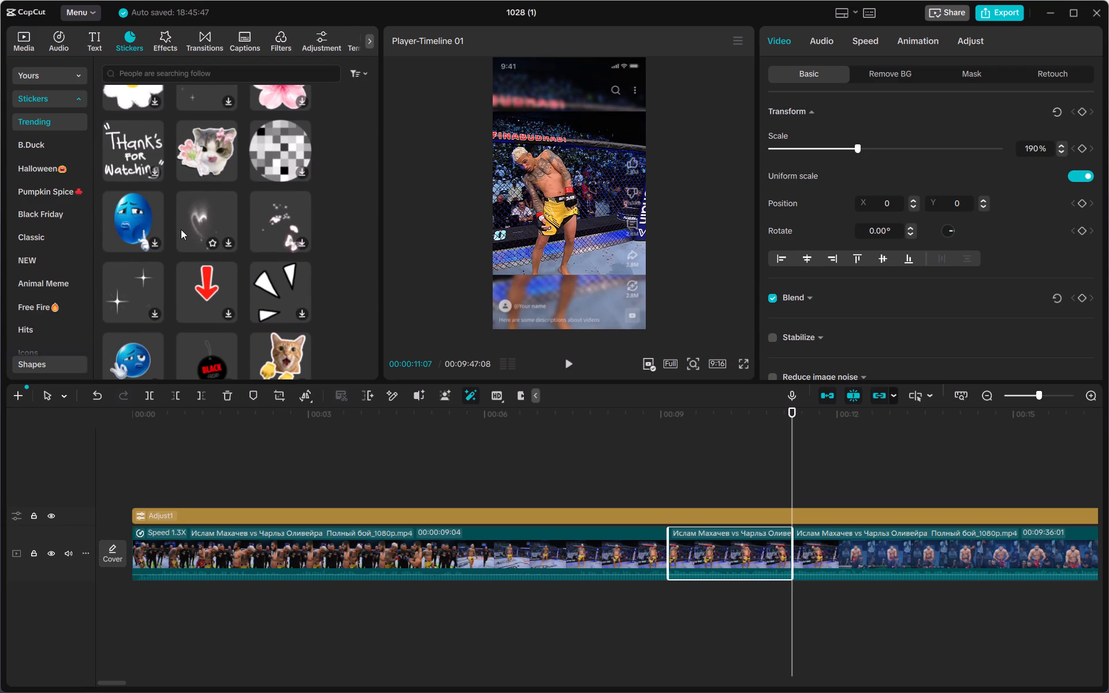
pyautogui.scroll(-1, 188, 262)
pyautogui.scroll(1, 188, 262)
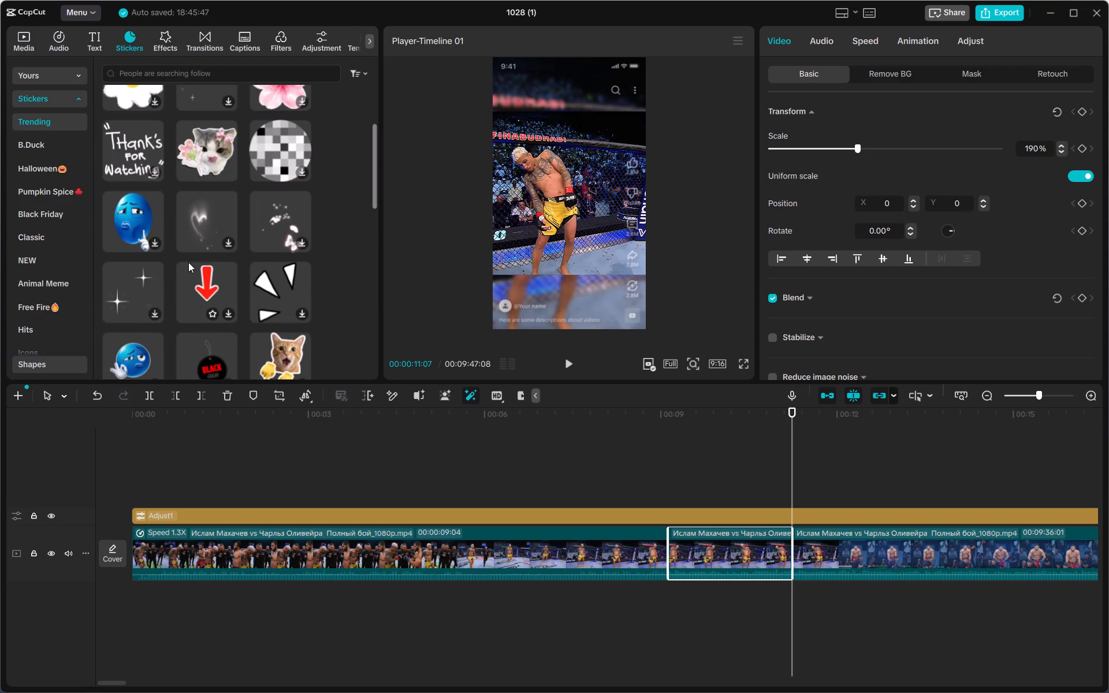
pyautogui.scroll(-1, 188, 262)
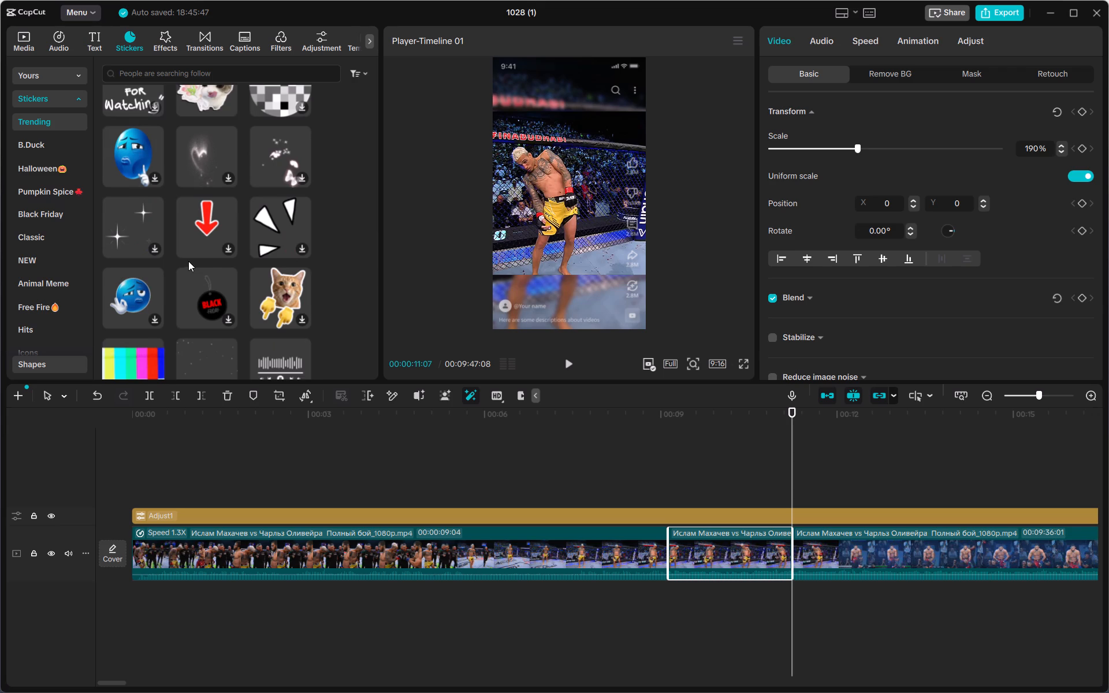
pyautogui.scroll(1, 188, 261)
pyautogui.scroll(-7, 202, 274)
pyautogui.scroll(2, 201, 268)
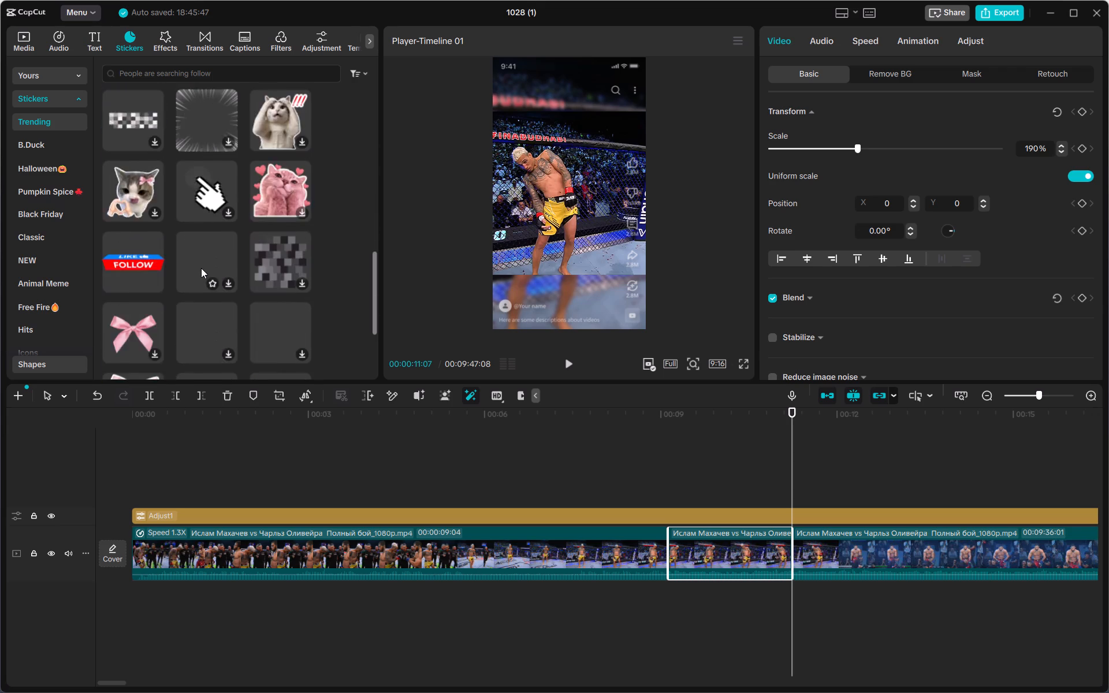
pyautogui.scroll(1, 201, 268)
pyautogui.scroll(-6, 201, 268)
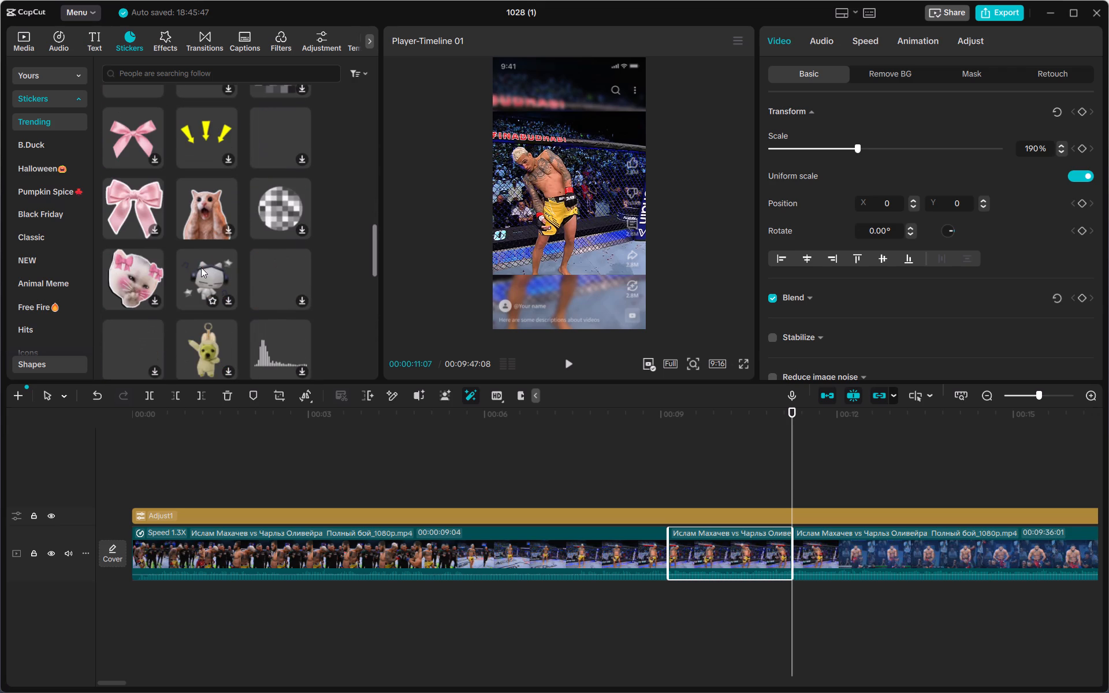
pyautogui.scroll(-1, 201, 267)
pyautogui.scroll(2, 201, 267)
pyautogui.scroll(-5, 201, 267)
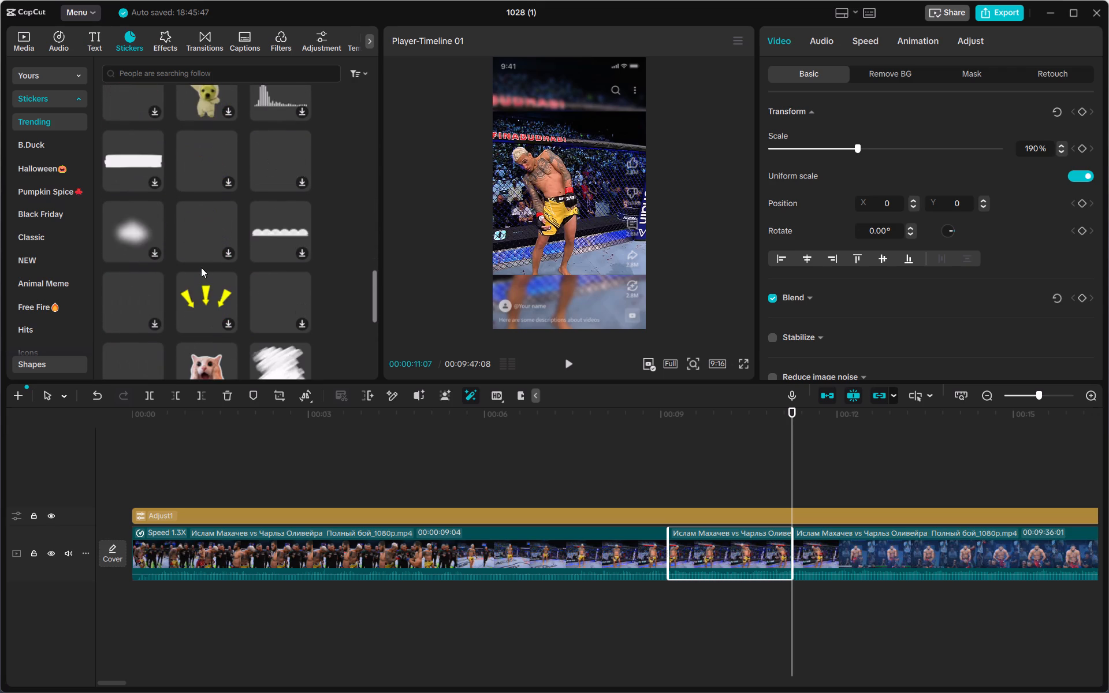
pyautogui.scroll(1, 201, 267)
pyautogui.scroll(-4, 201, 267)
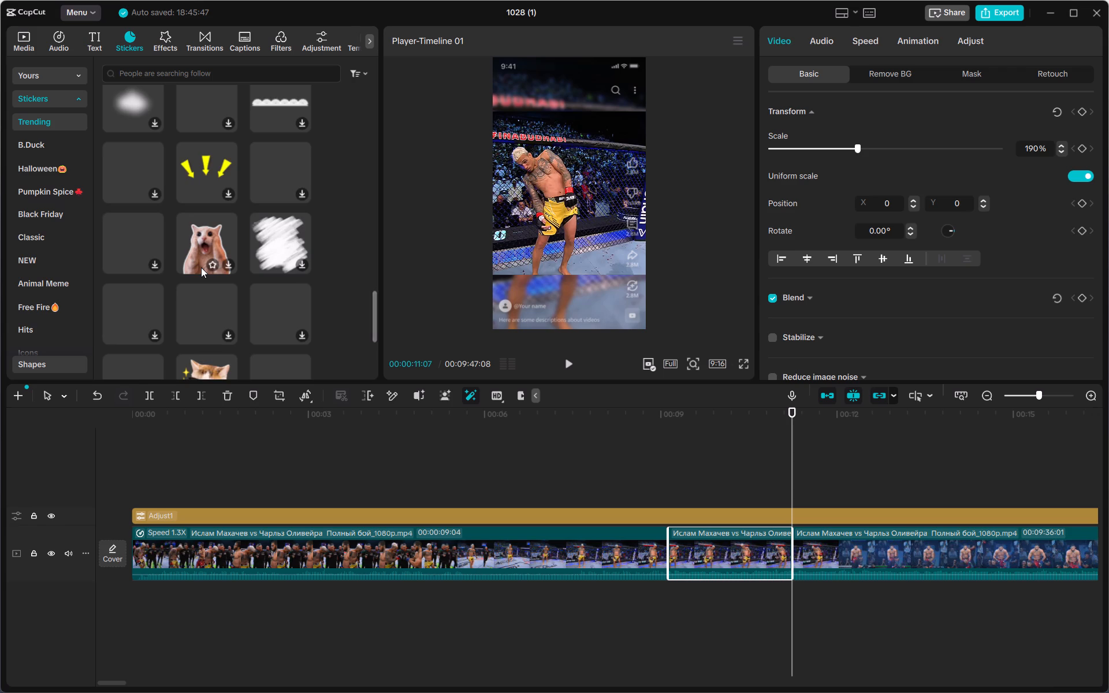
pyautogui.scroll(-2, 201, 267)
pyautogui.scroll(8, 201, 267)
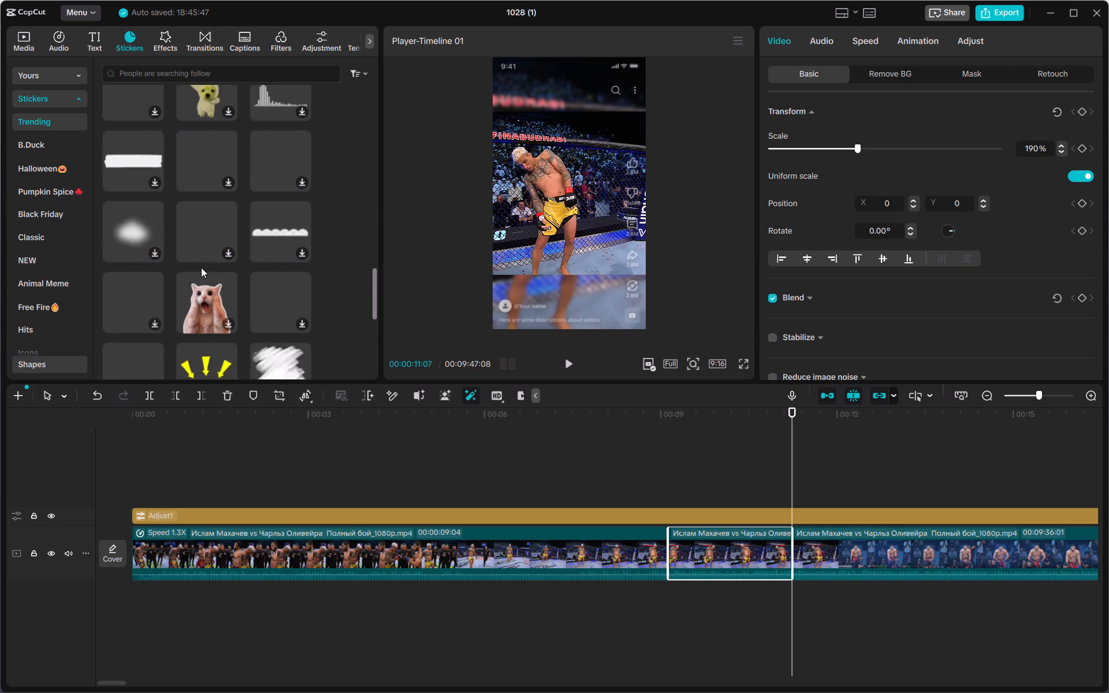
pyautogui.scroll(5, 201, 267)
pyautogui.scroll(5, 178, 227)
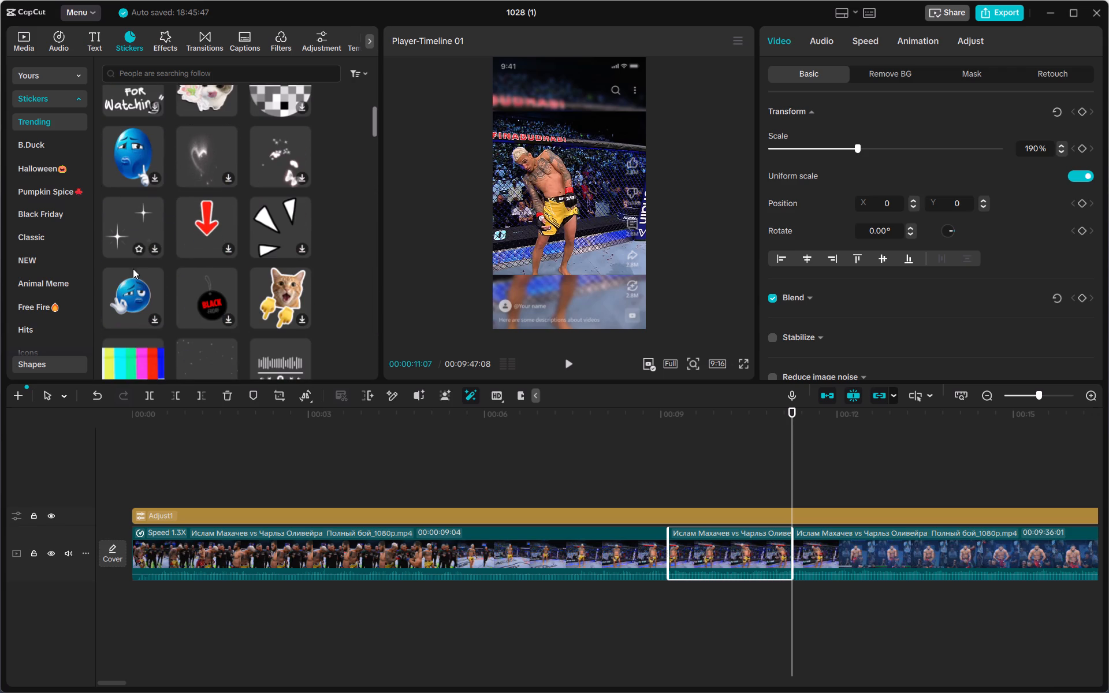
# Download the blue face emoji sticker with the raised finger from the trending stickers and preview it over the video.
pyautogui.click(153, 176)
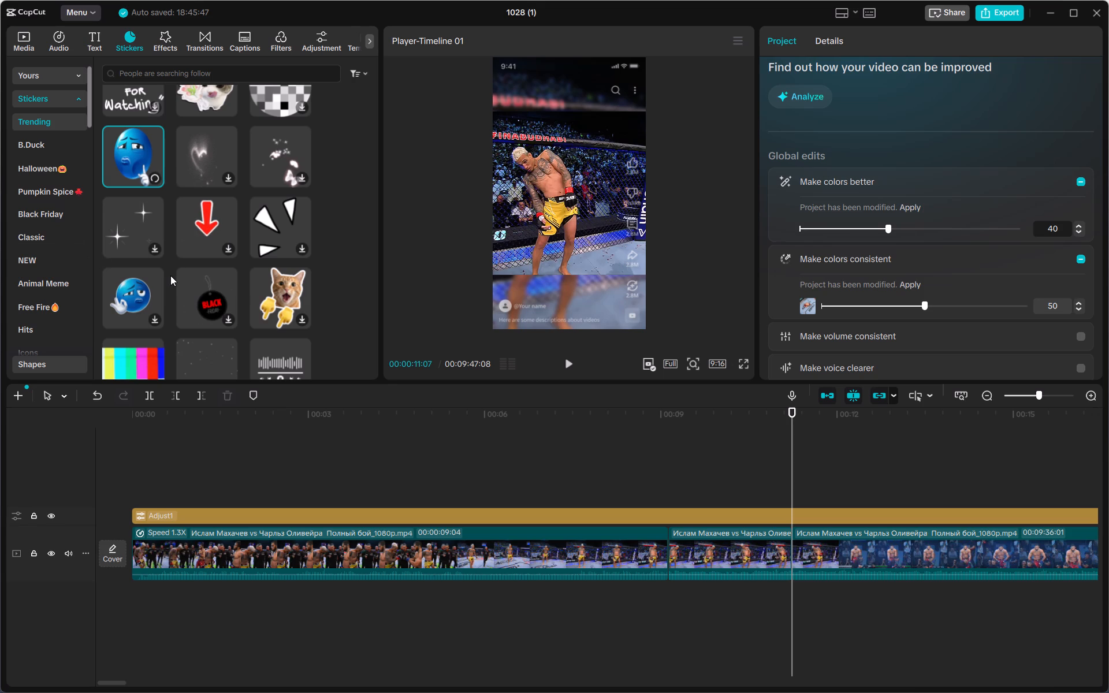
pyautogui.scroll(1, 170, 276)
pyautogui.scroll(-1, 170, 276)
pyautogui.scroll(2, 248, 281)
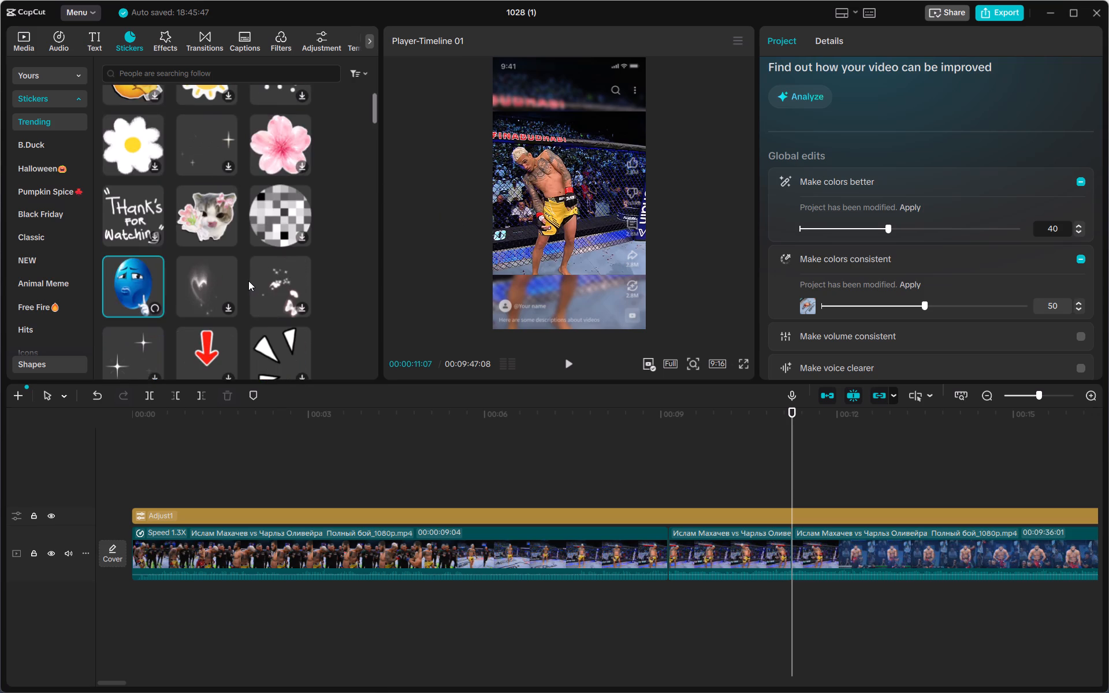
pyautogui.scroll(-2, 248, 281)
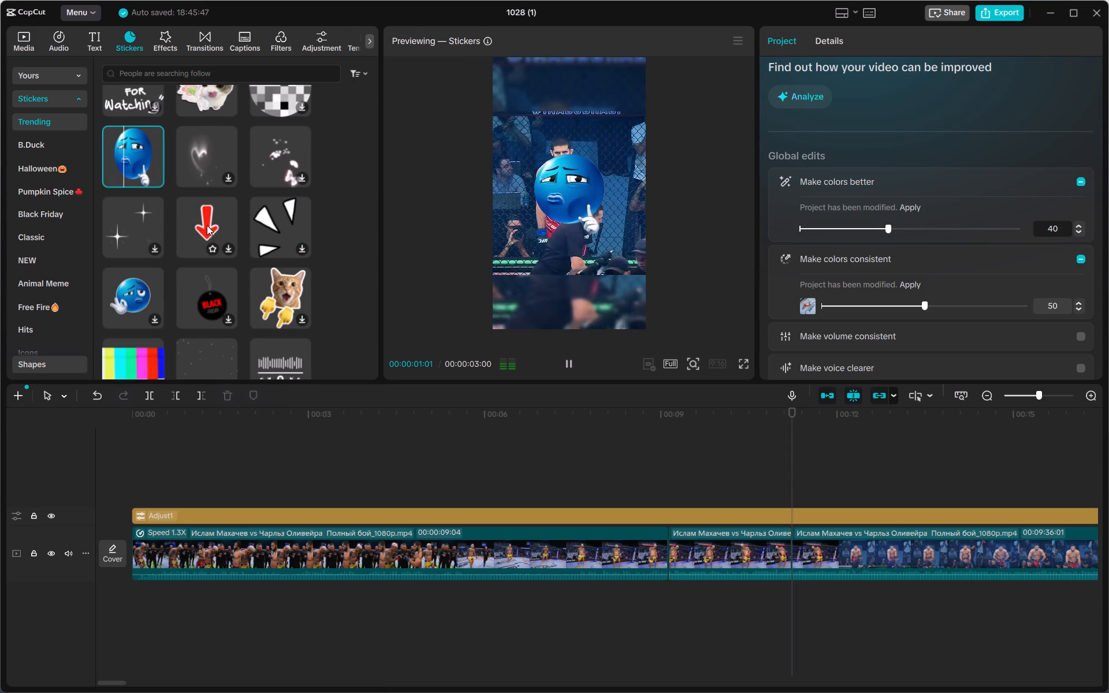
pyautogui.click(560, 184)
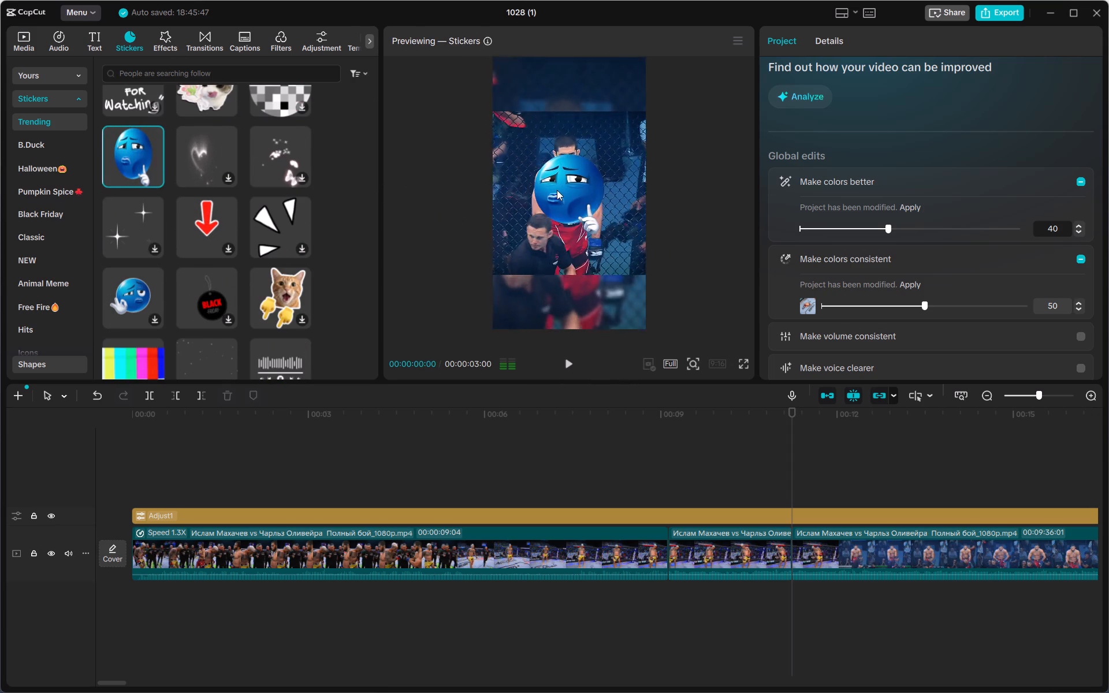
# Play the video from 00:00:08:28 to 00:00:09:26 and preview the blue emoji sticker over that frame.
pyautogui.click(657, 472)
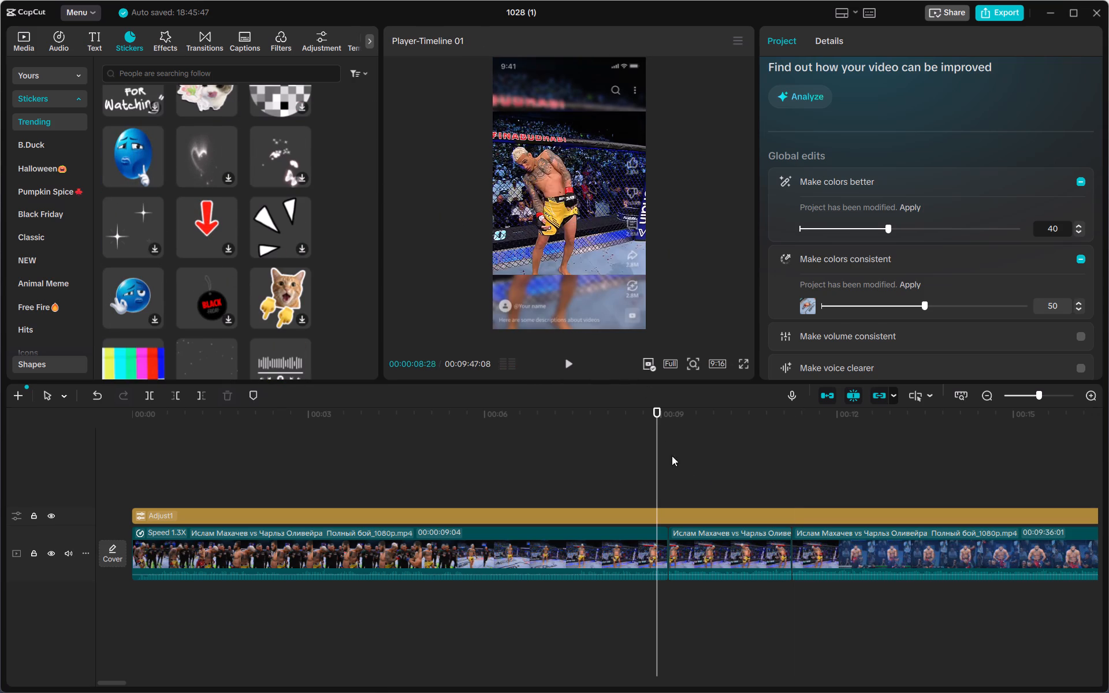
pyautogui.click(563, 367)
pyautogui.click(569, 366)
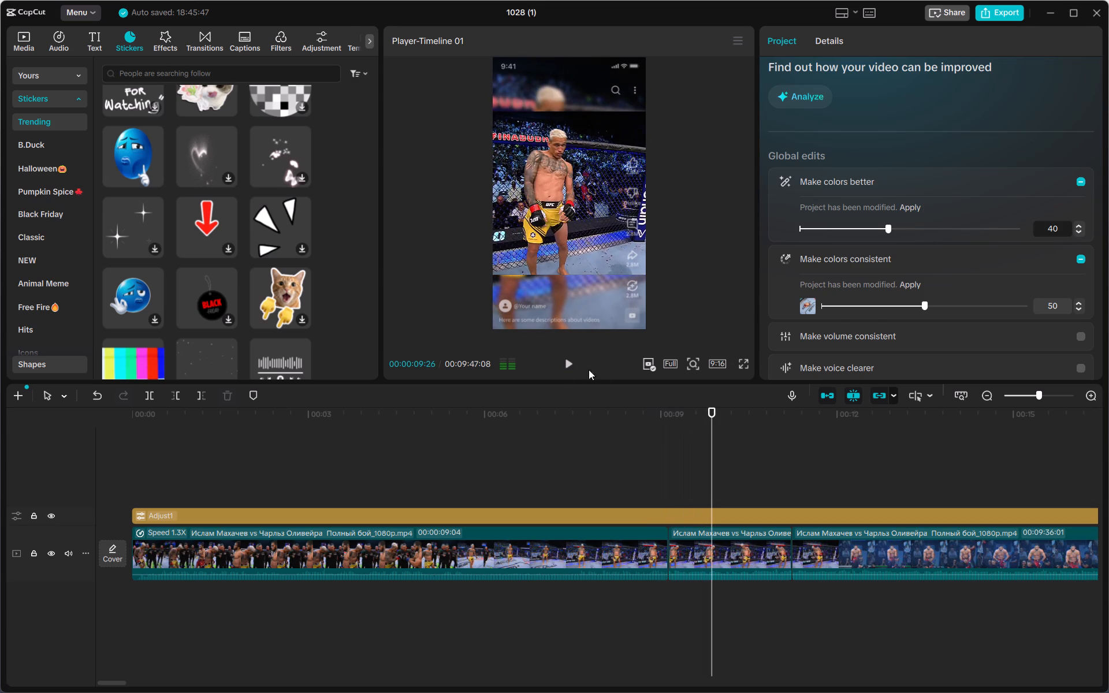
pyautogui.click(133, 159)
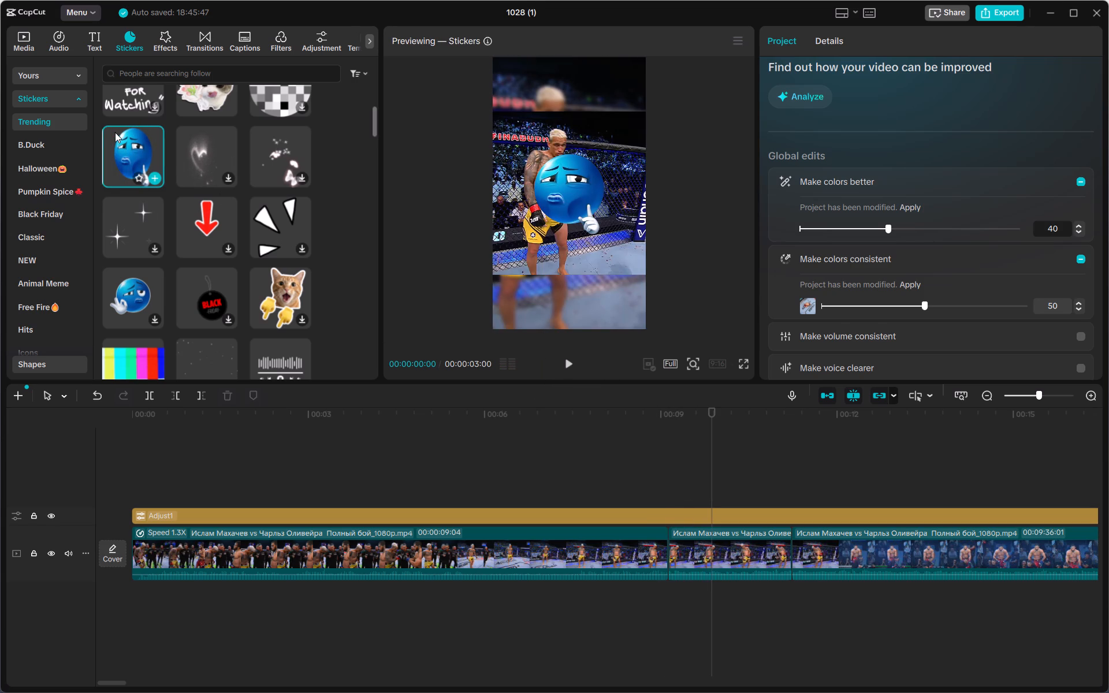
pyautogui.scroll(-1, 51, 213)
pyautogui.scroll(3, 51, 213)
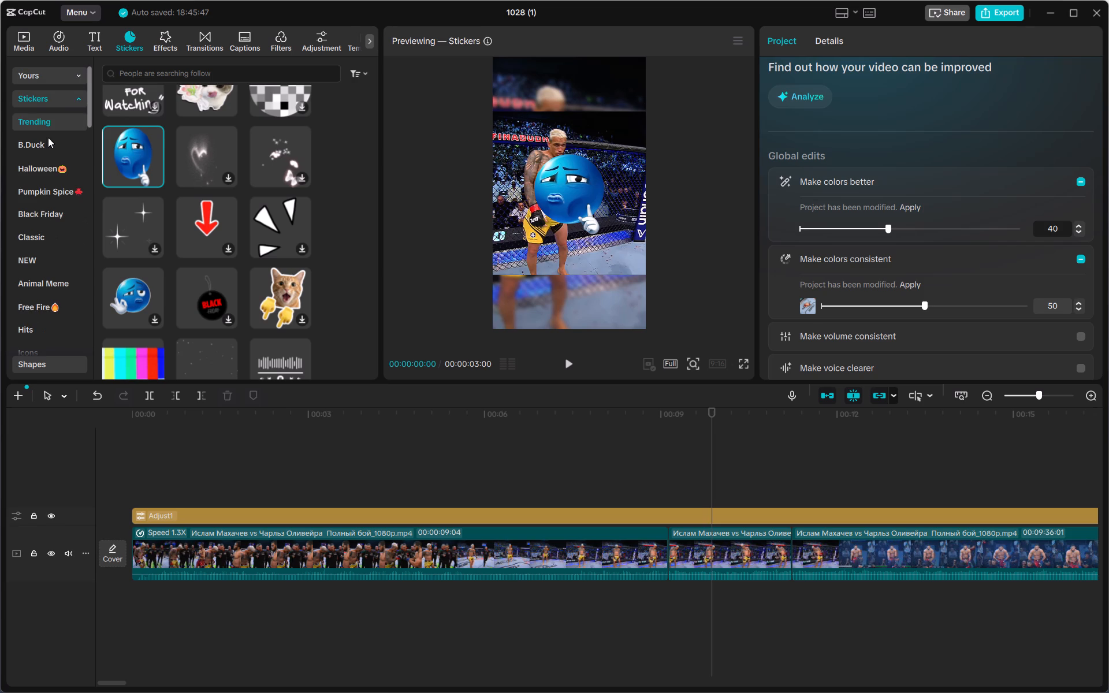
pyautogui.scroll(2, 61, 179)
# Browse the Funny music category for a track that suits the short segment of the fighter in yellow shorts.
pyautogui.click(61, 42)
pyautogui.scroll(-1, 52, 230)
pyautogui.scroll(2, 52, 230)
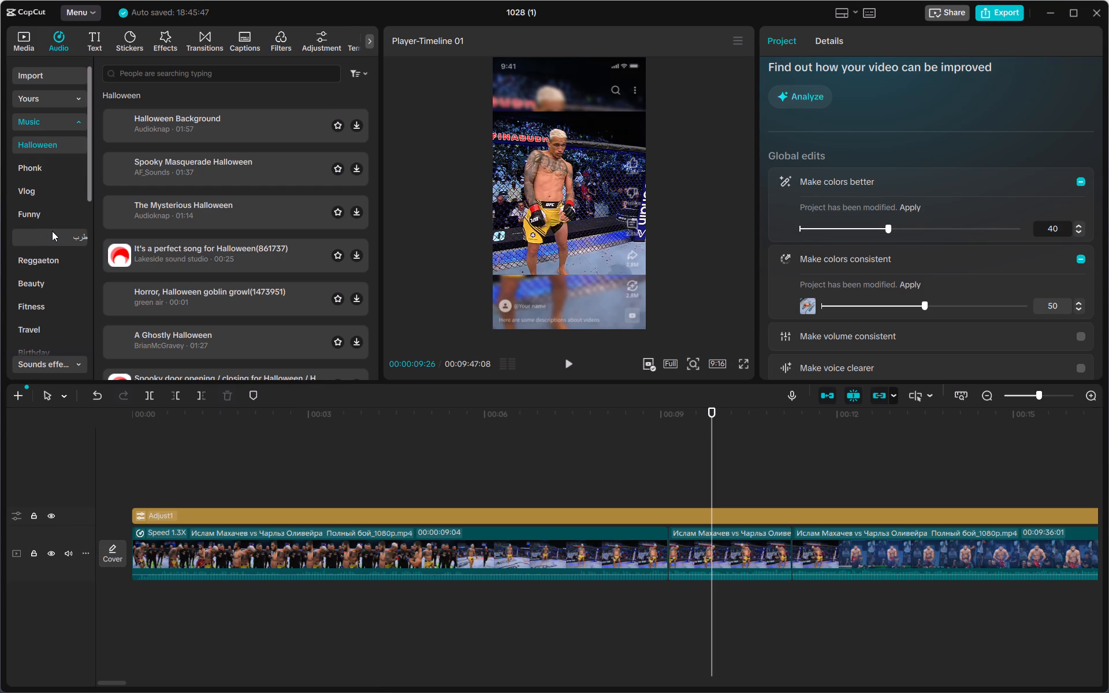
pyautogui.scroll(2, 52, 231)
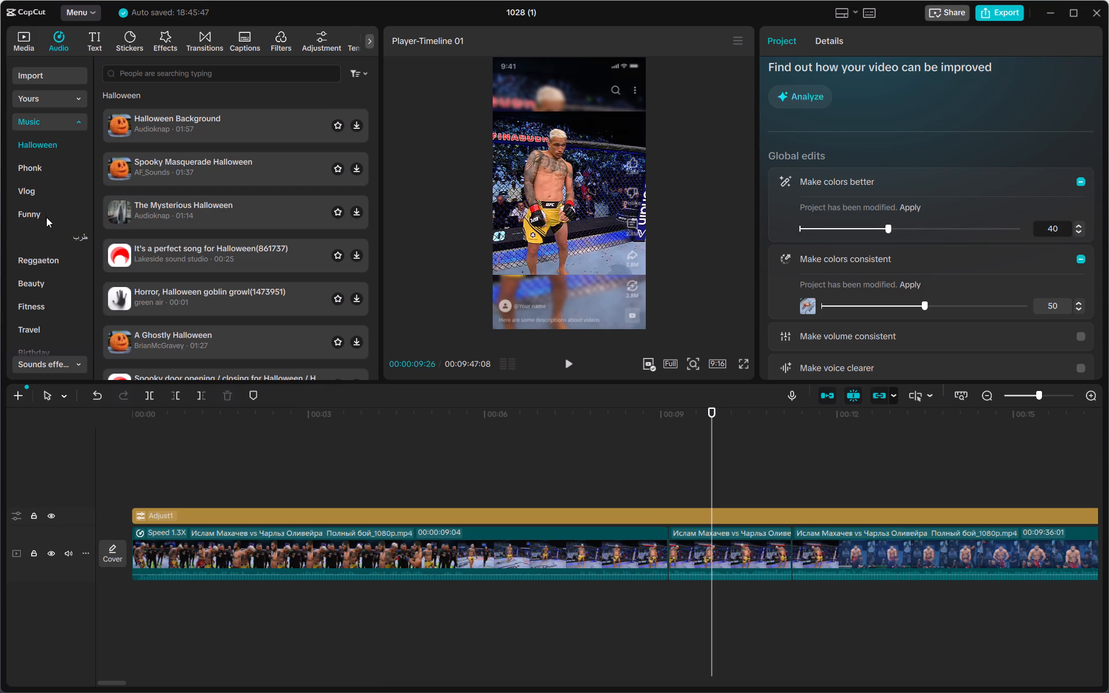
pyautogui.click(46, 214)
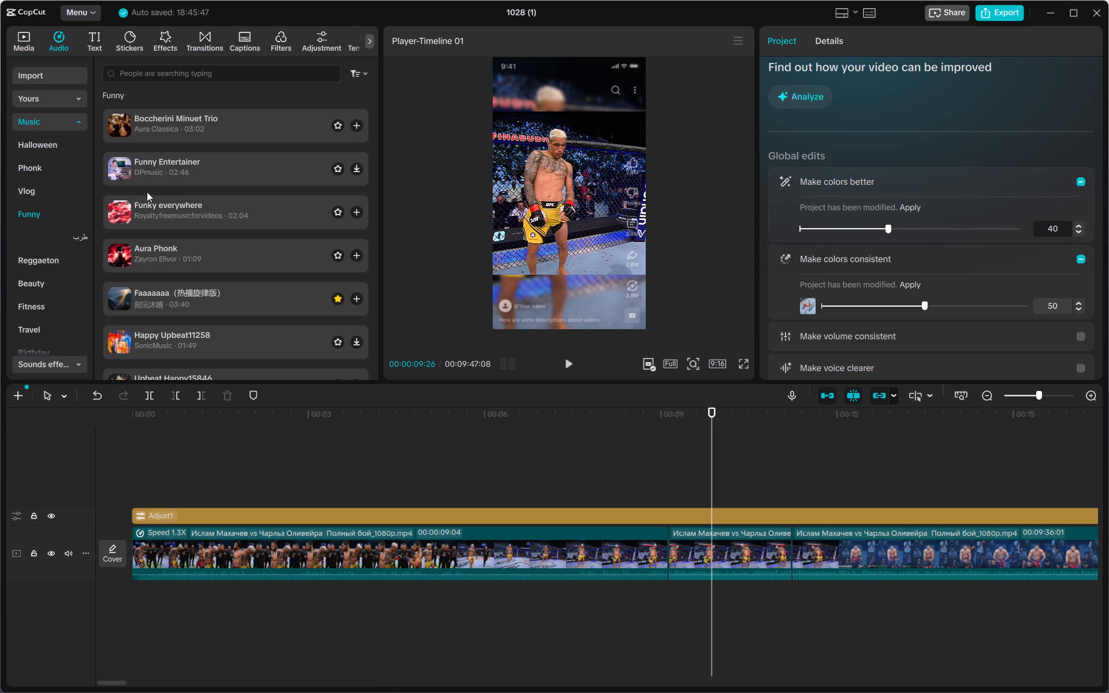
pyautogui.scroll(-2, 242, 244)
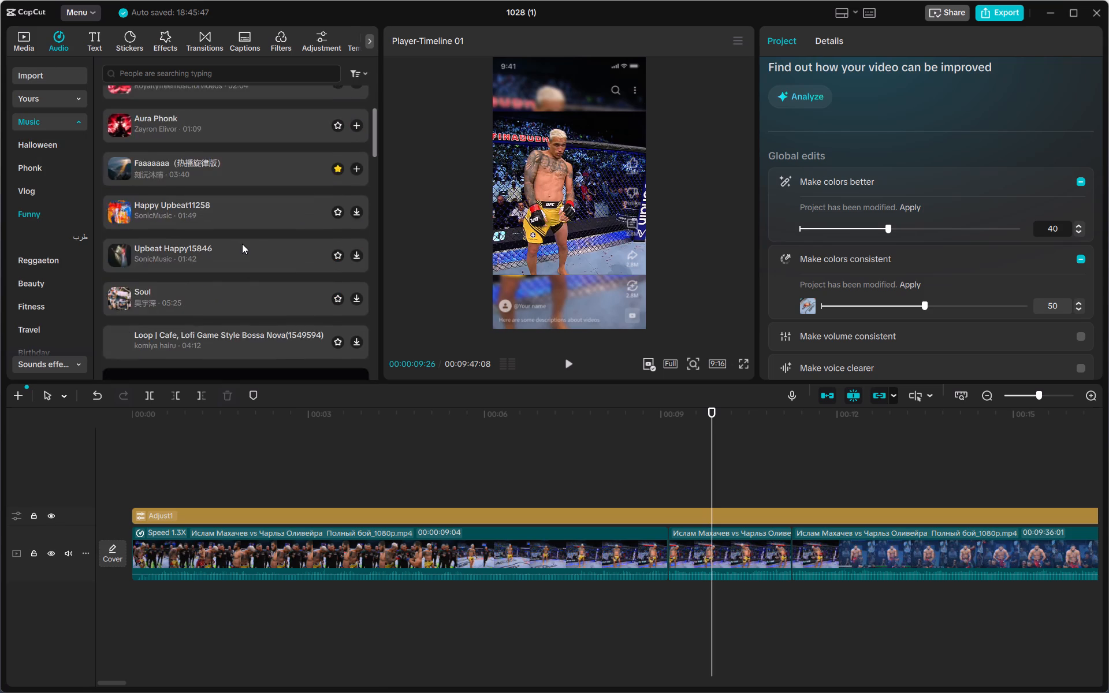
pyautogui.scroll(-6, 242, 244)
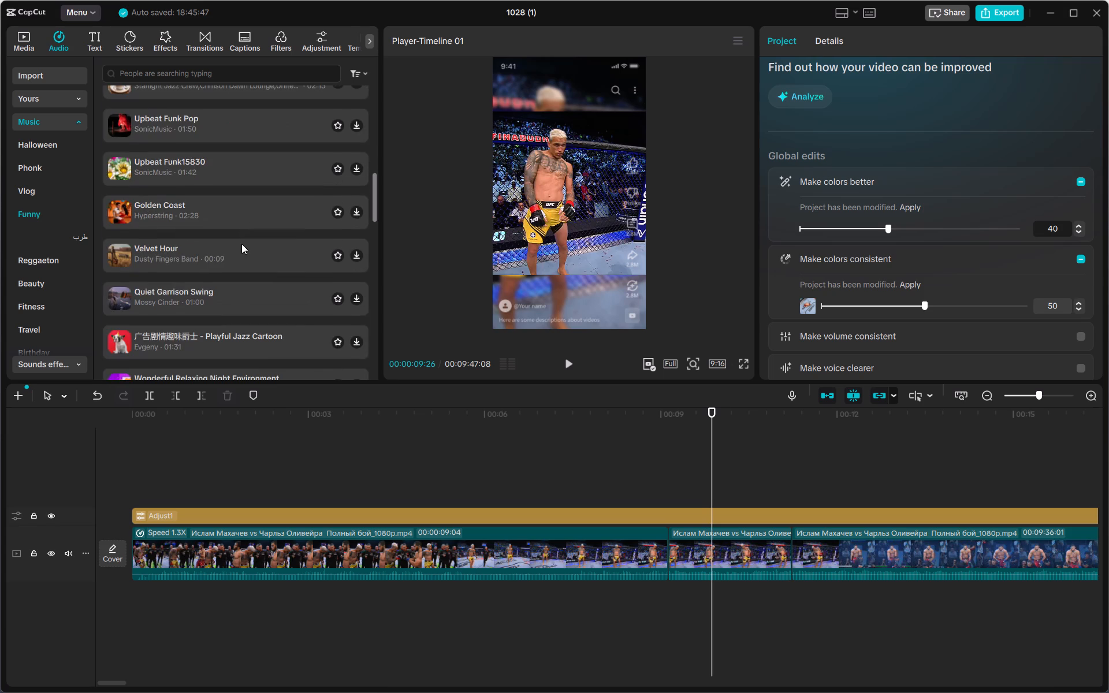
pyautogui.scroll(9, 241, 244)
pyautogui.scroll(-6, 241, 244)
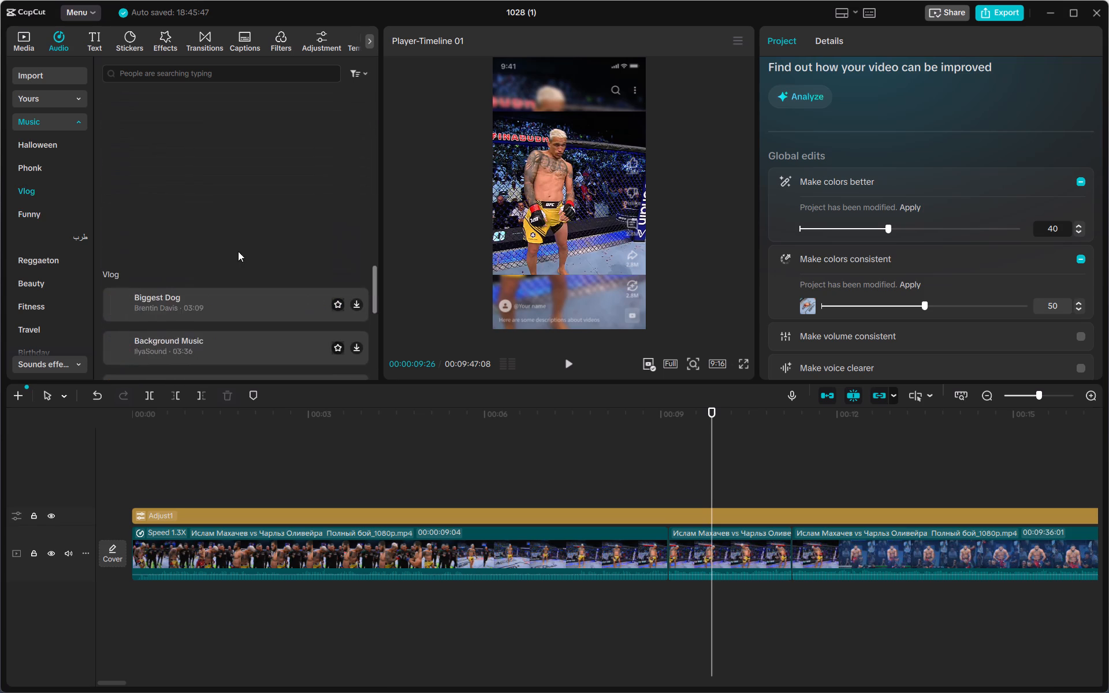
pyautogui.scroll(-5, 222, 240)
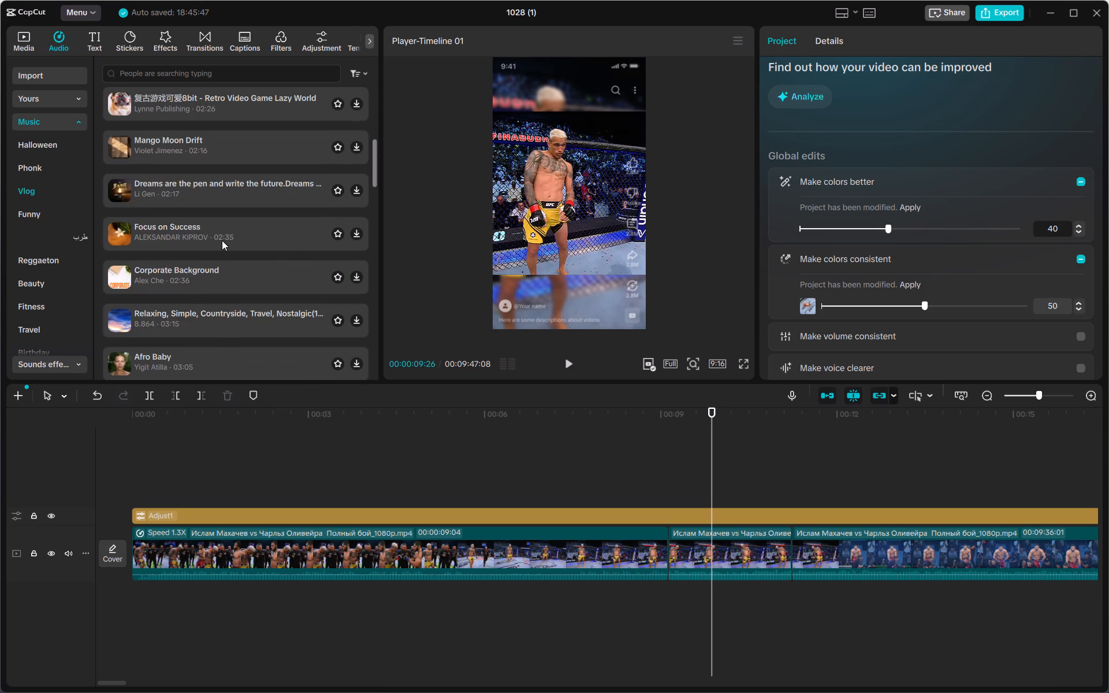
pyautogui.scroll(3, 222, 240)
pyautogui.click(47, 211)
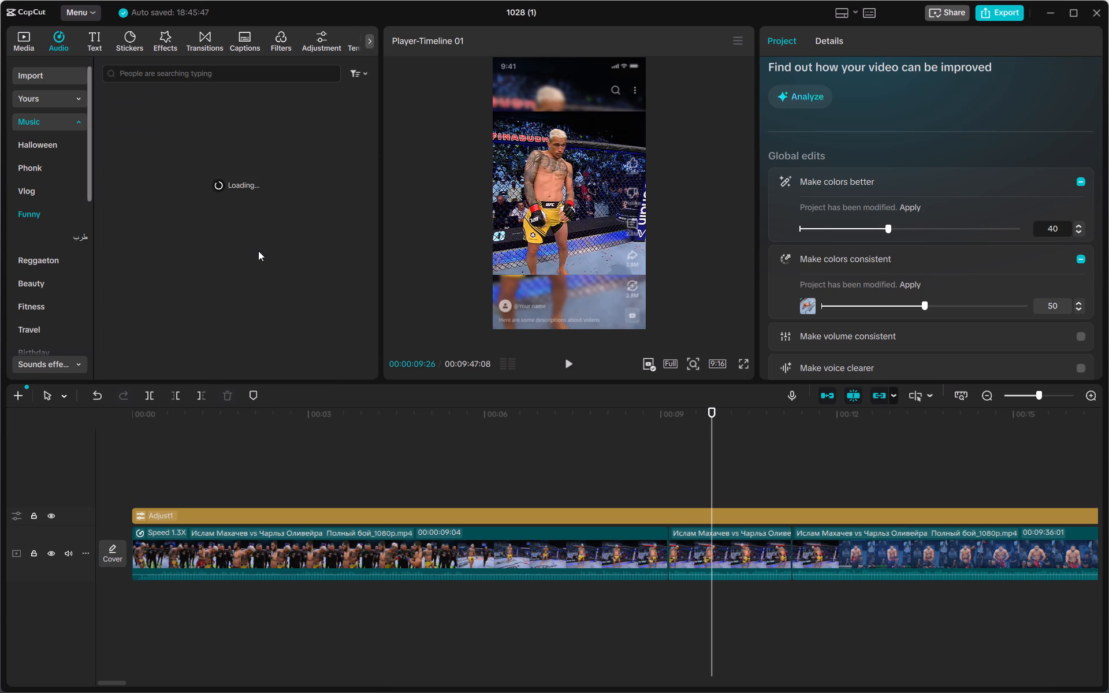
pyautogui.scroll(-3, 258, 251)
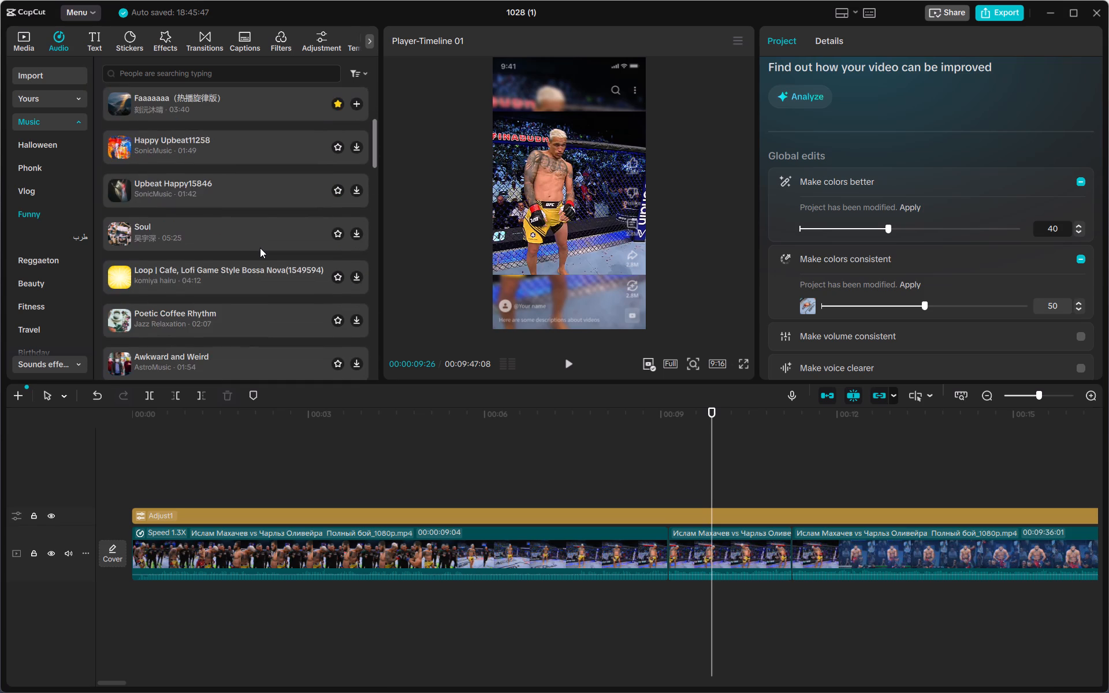
pyautogui.scroll(-5, 260, 248)
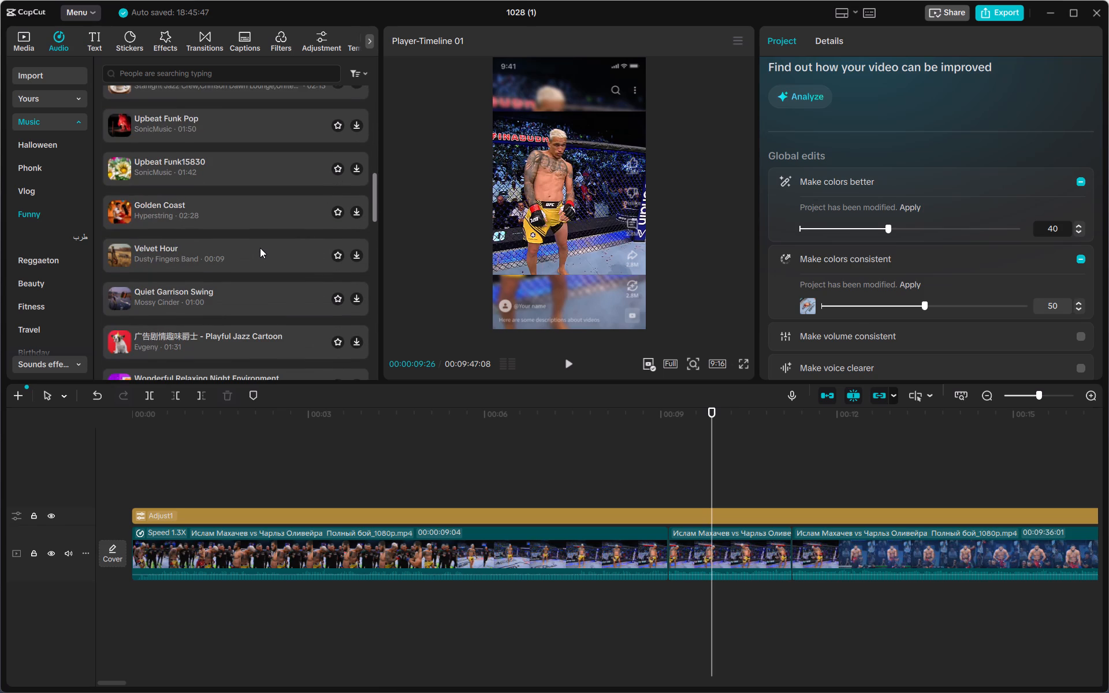
pyautogui.scroll(-3, 260, 248)
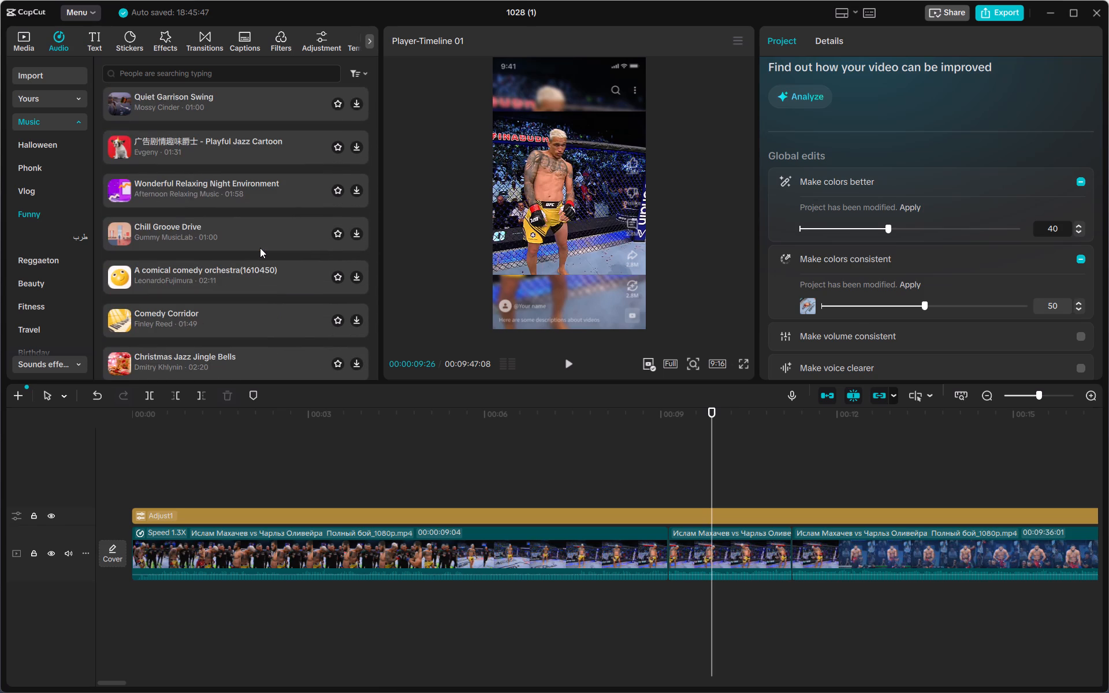
pyautogui.scroll(-1, 263, 271)
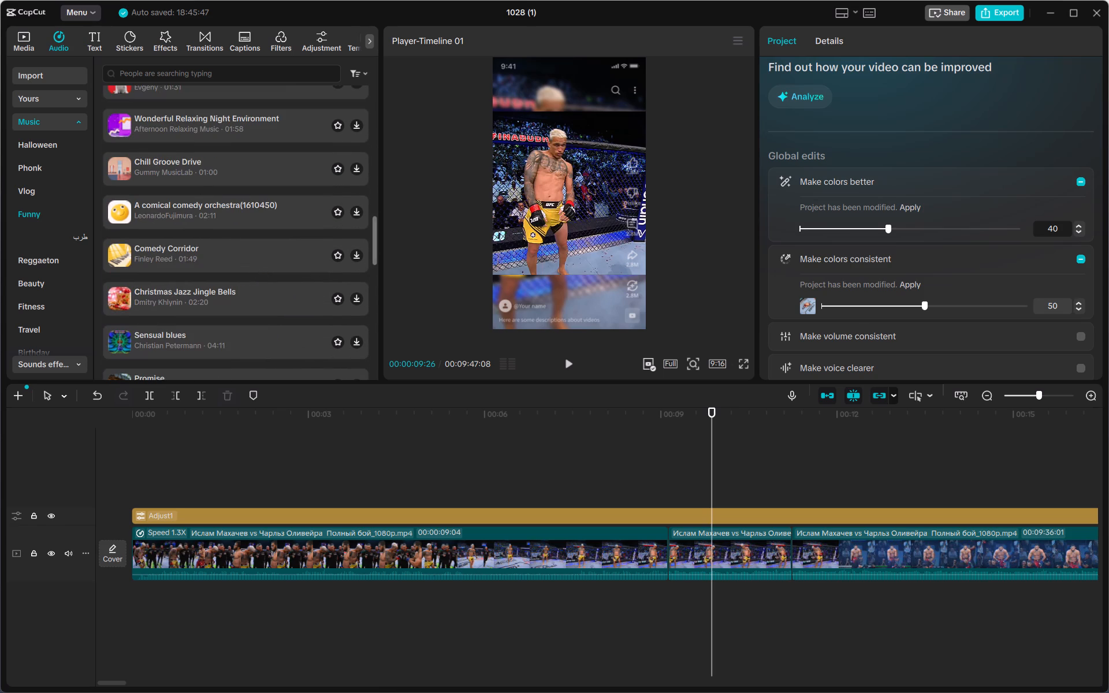
# Search the music library for "korean funny" and download the track KPOP style Korean gentle ballad(990345).
pyautogui.click(190, 75)
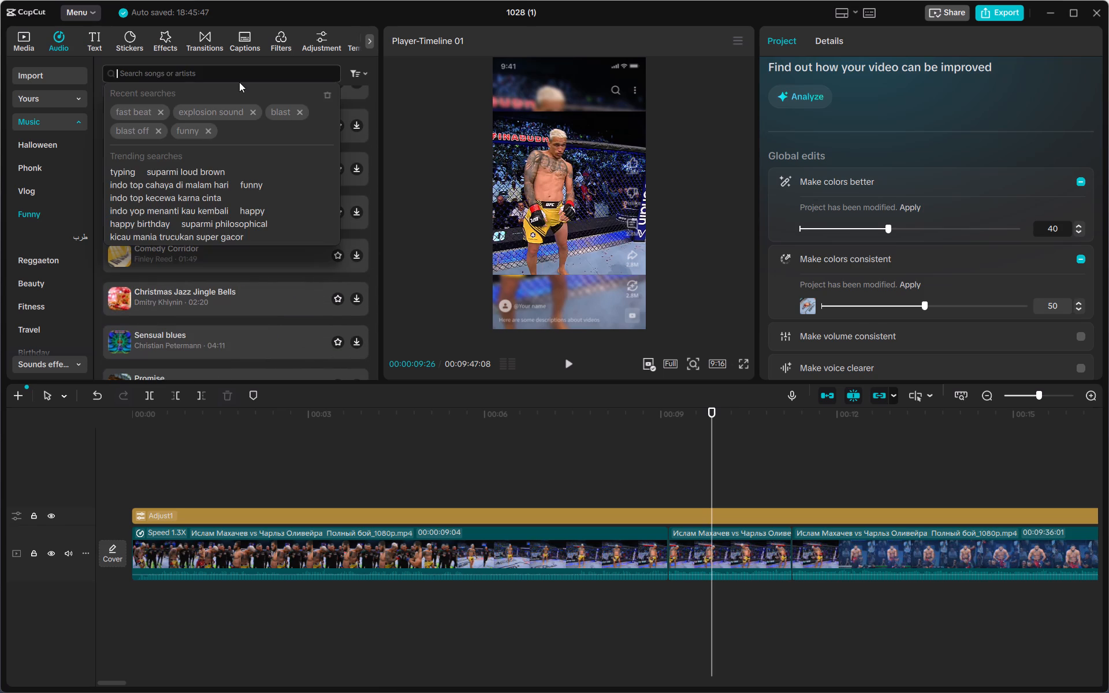
pyautogui.write('korean')
pyautogui.press('space')
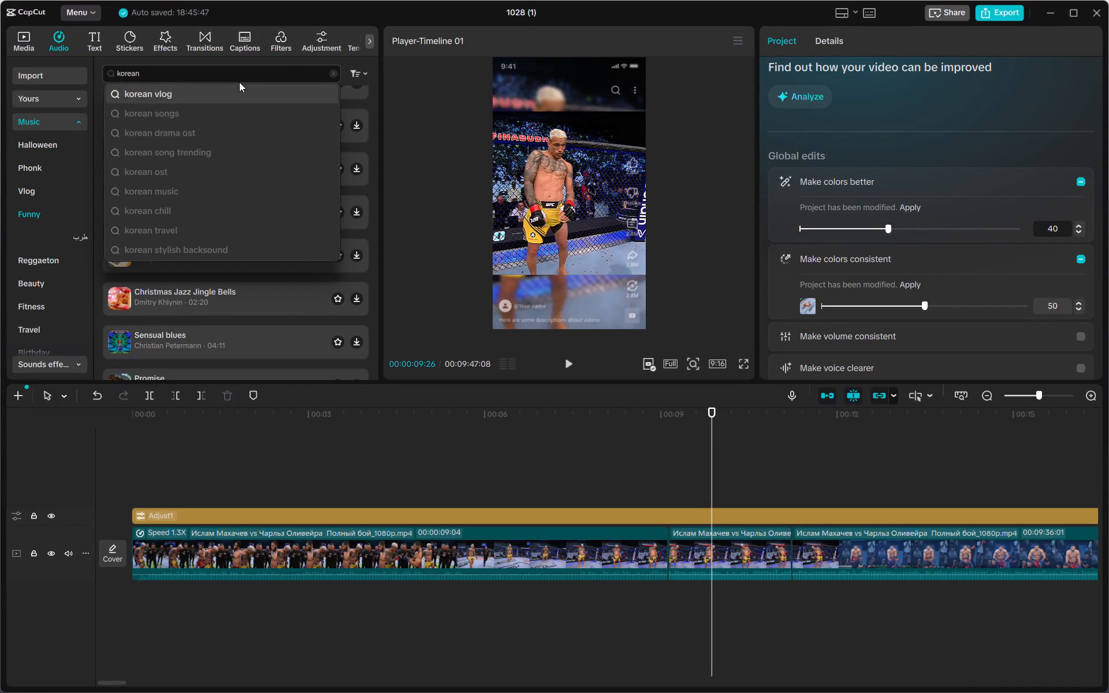
pyautogui.write('funny')
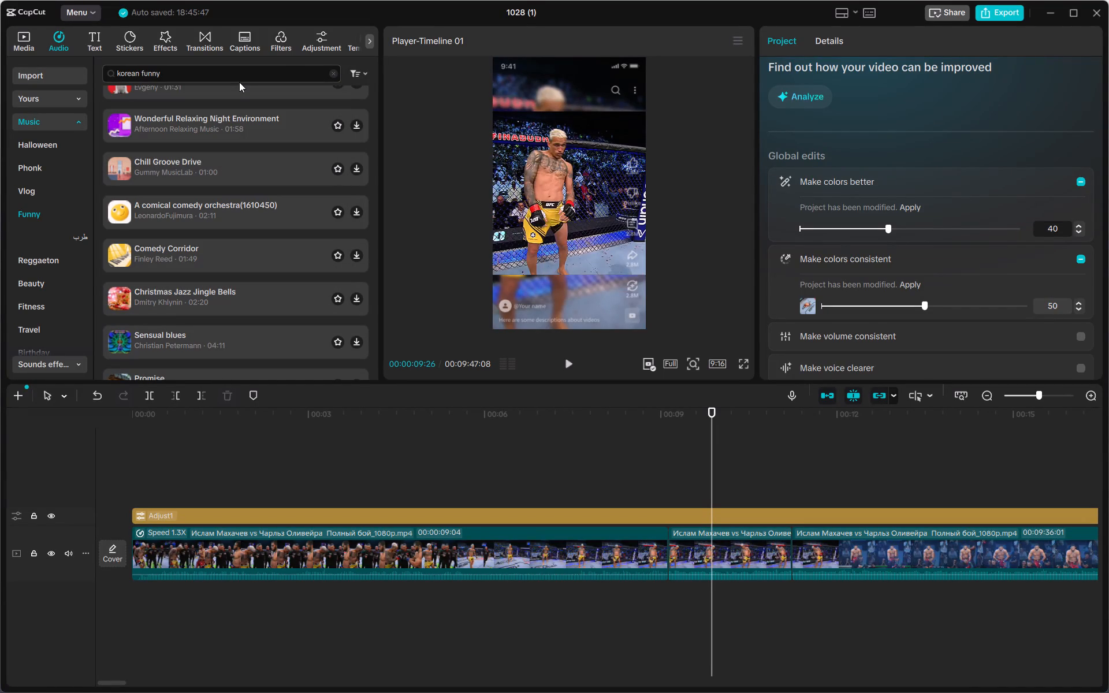
pyautogui.press('Return')
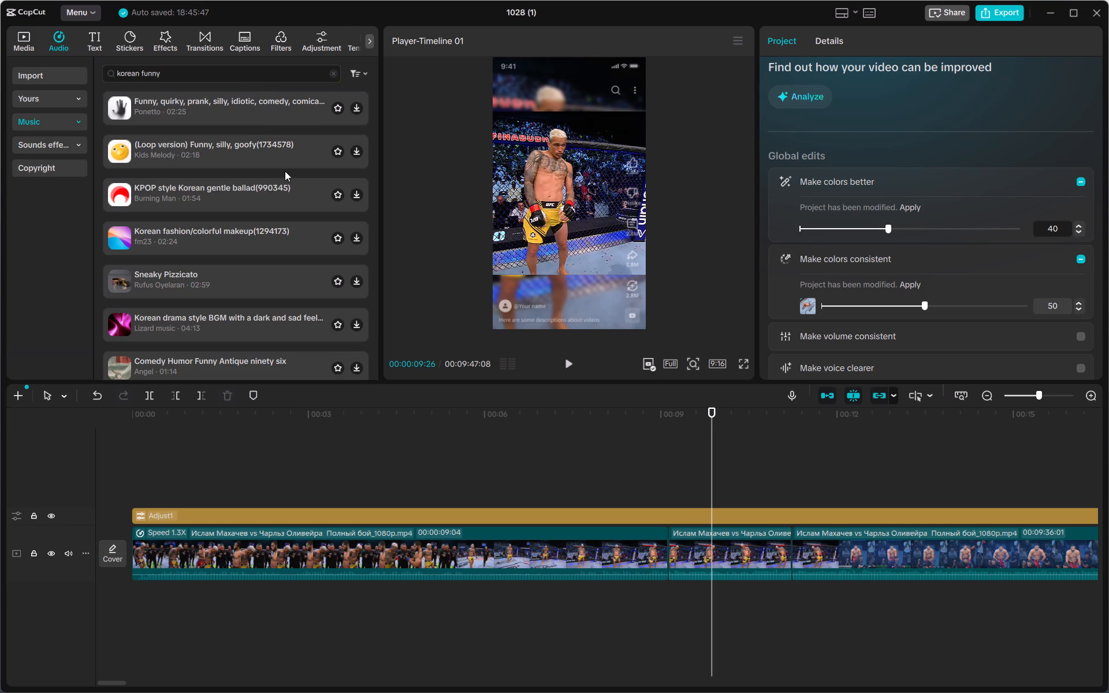
pyautogui.click(355, 194)
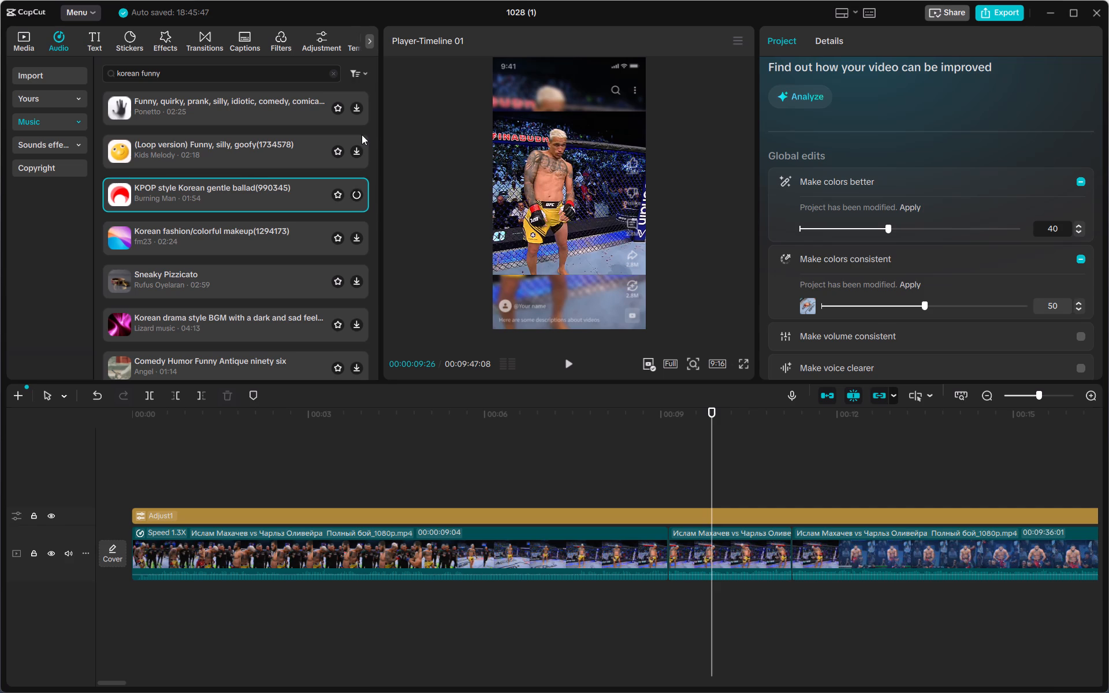
pyautogui.scroll(-2, 185, 262)
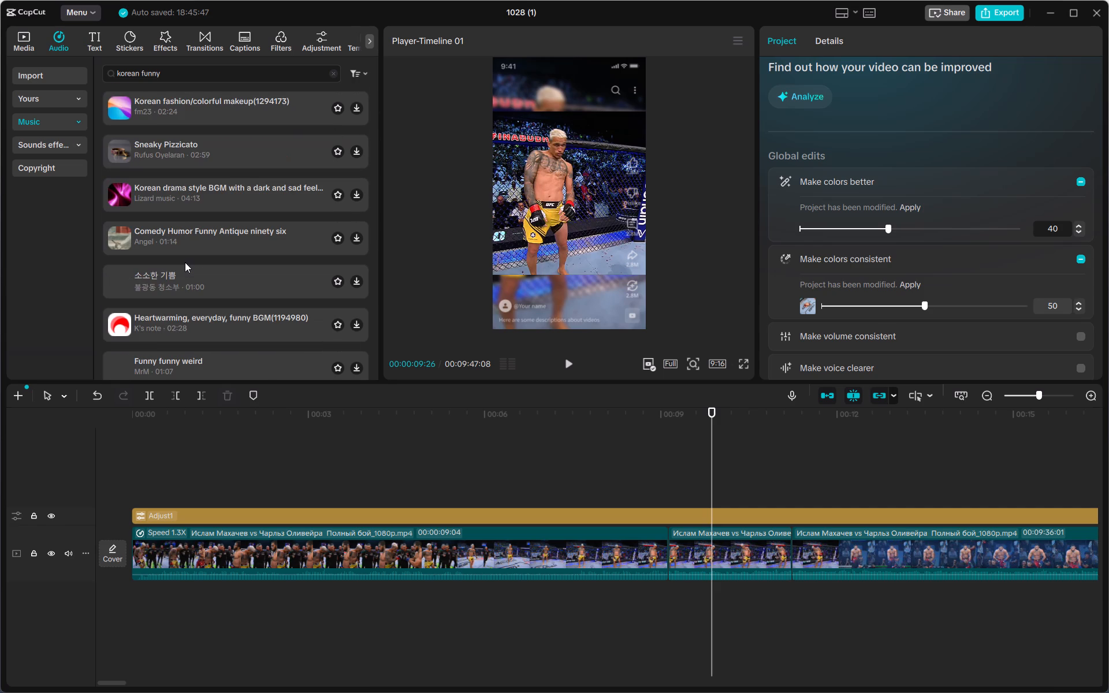
pyautogui.scroll(7, 239, 317)
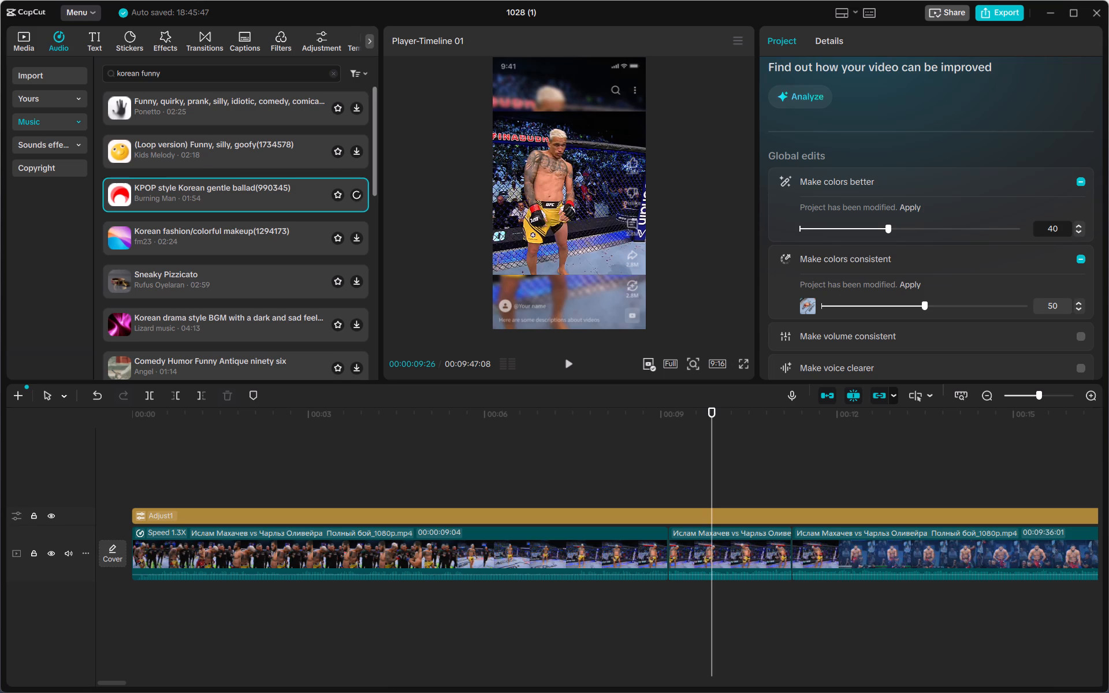
# Replace the music search with "shoked" and run it.
pyautogui.click(212, 75)
pyautogui.press('BackSpace')
pyautogui.press('BackSpace')
pyautogui.press('BackSpace')
pyautogui.press('BackSpace')
pyautogui.press('BackSpace')
pyautogui.press('BackSpace')
pyautogui.press('BackSpace')
pyautogui.press('BackSpace')
pyautogui.press('BackSpace')
pyautogui.press('BackSpace')
pyautogui.press('BackSpace')
pyautogui.press('BackSpace')
pyautogui.press('BackSpace')
pyautogui.press('BackSpace')
pyautogui.press('BackSpace')
pyautogui.press('BackSpace')
pyautogui.press('BackSpace')
pyautogui.press('BackSpace')
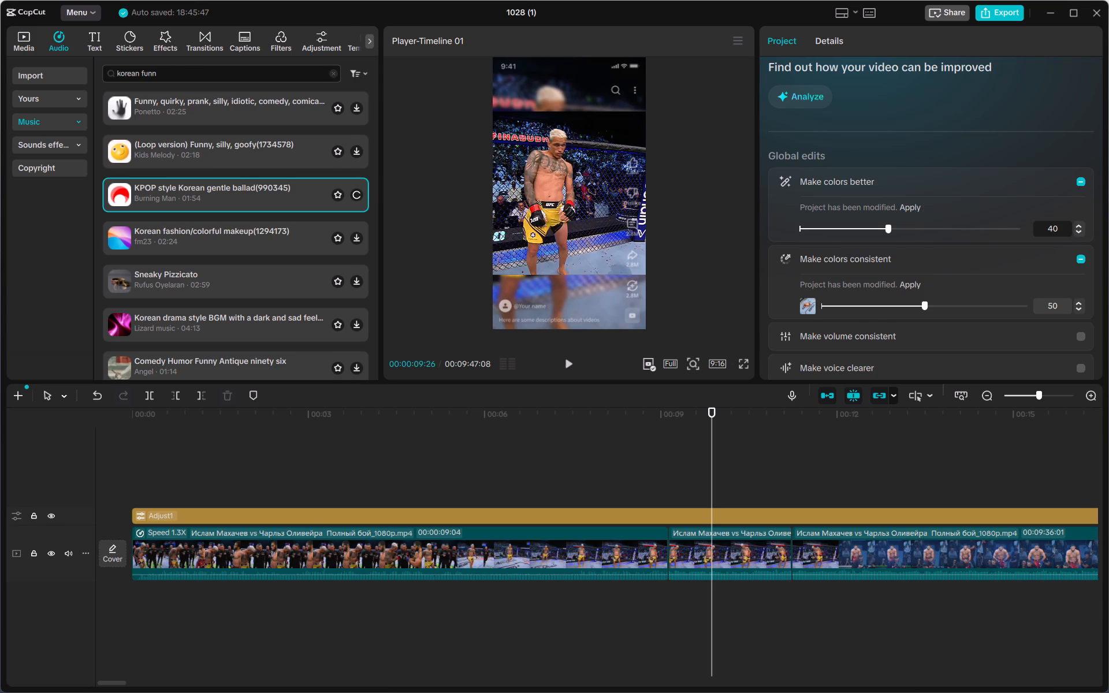
pyautogui.write('shok')
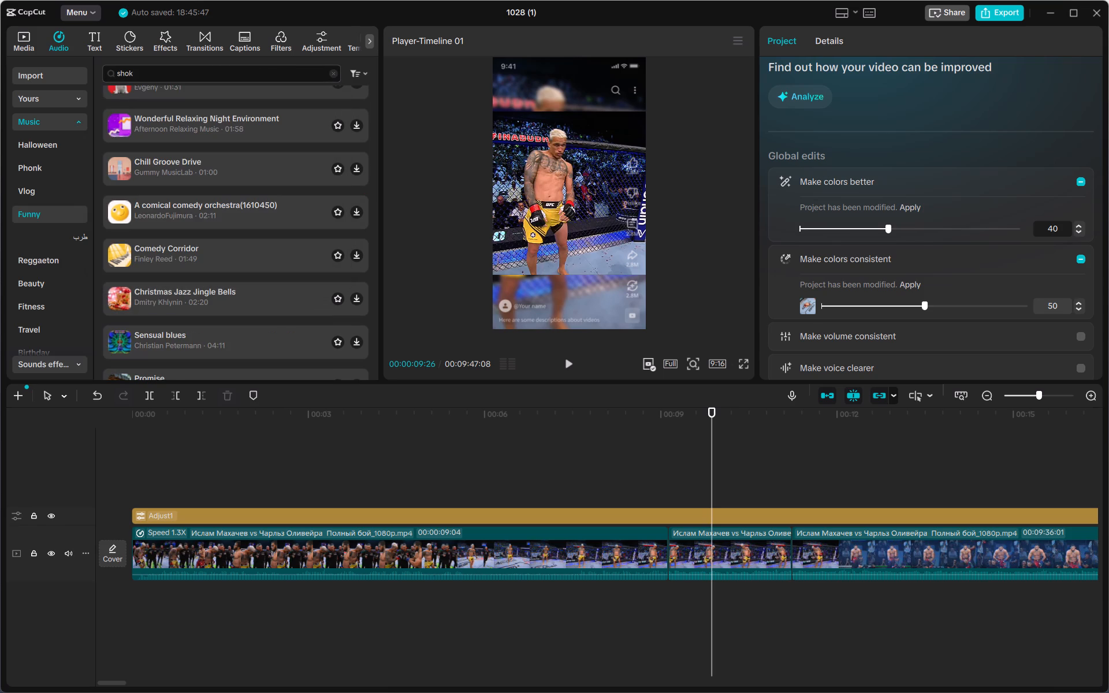
pyautogui.write('ed')
pyautogui.press('Return')
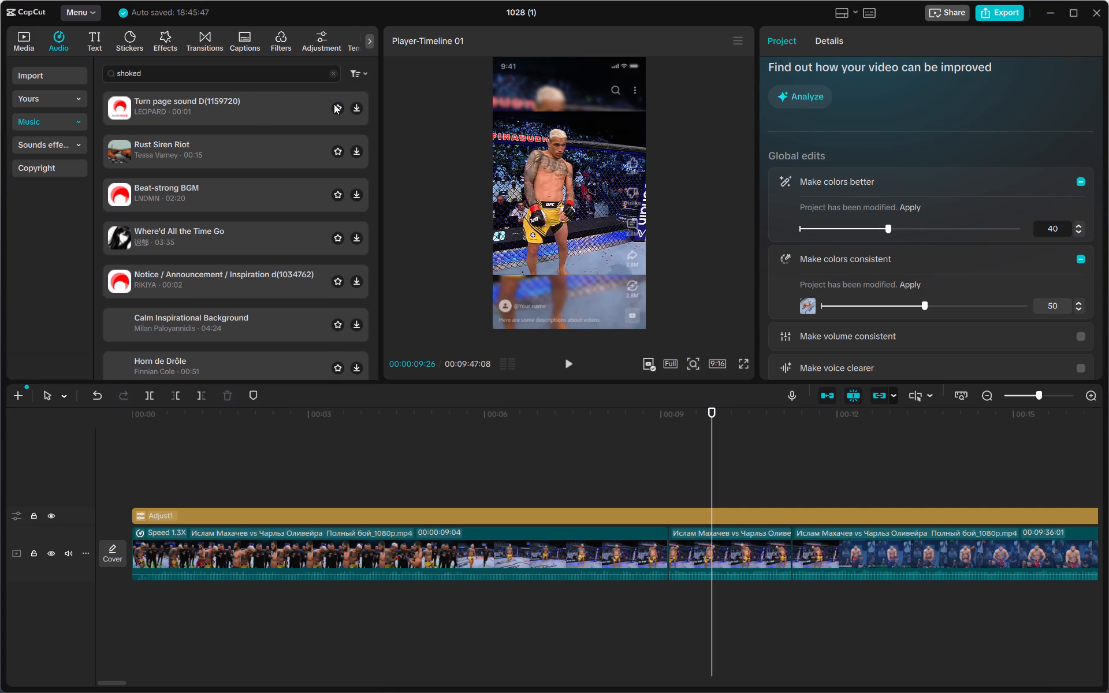
# Download Turn page sound D(1159720), Beat-strong BGM and Notice / Announcement / Inspiration d(1034762) from the music results.
pyautogui.click(355, 110)
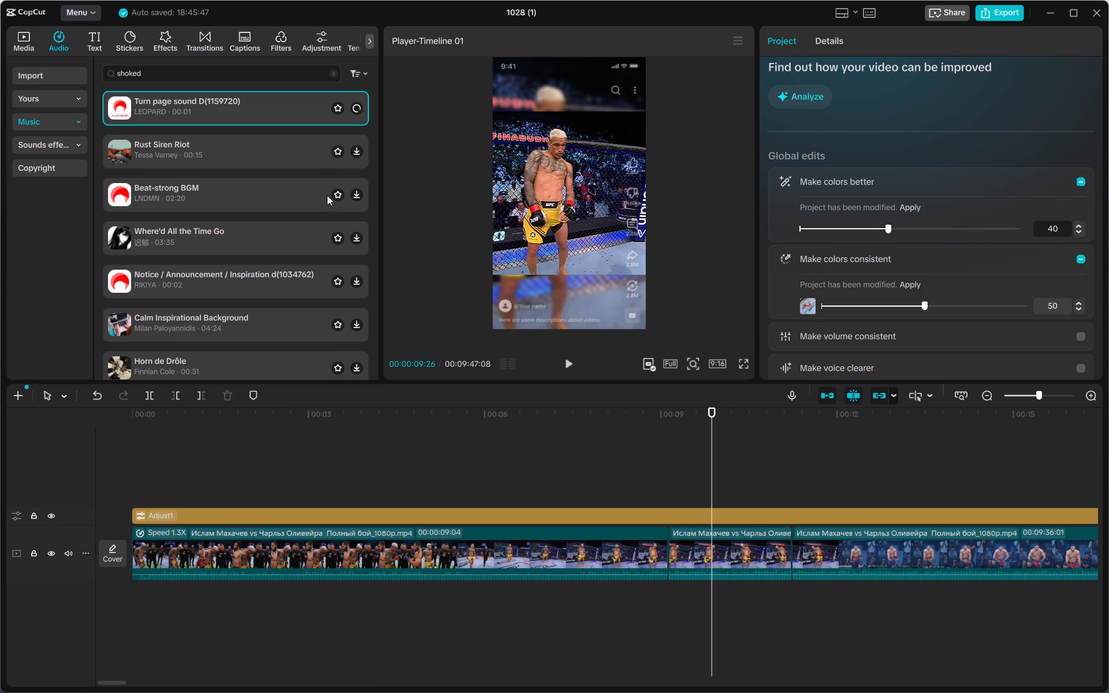
pyautogui.click(359, 194)
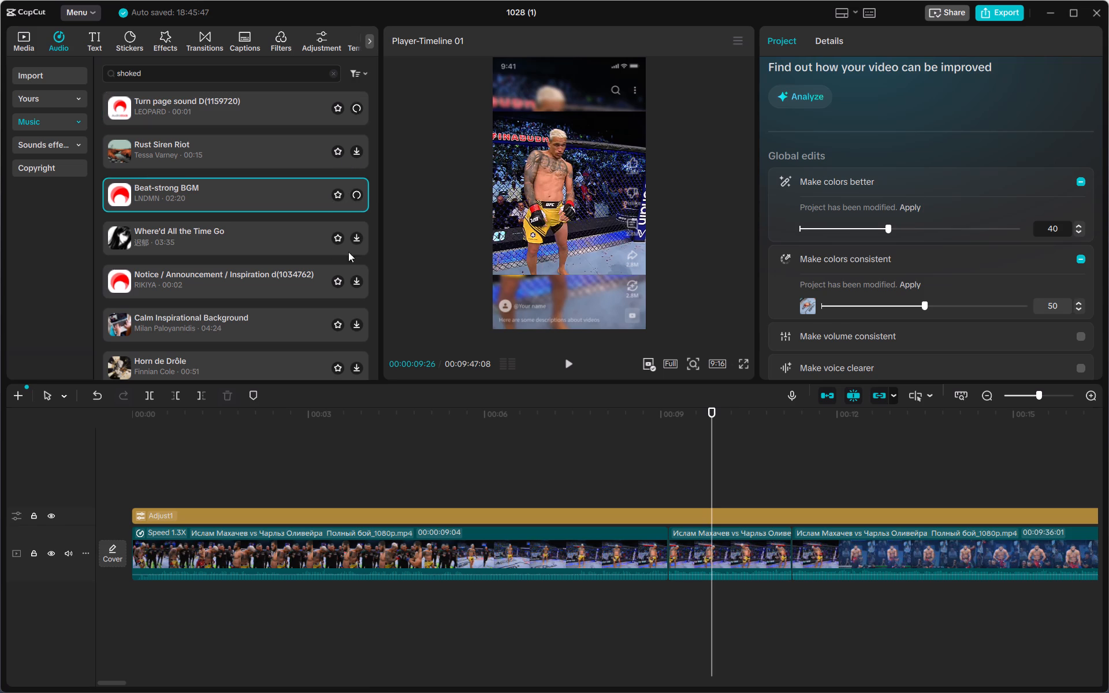
pyautogui.click(362, 281)
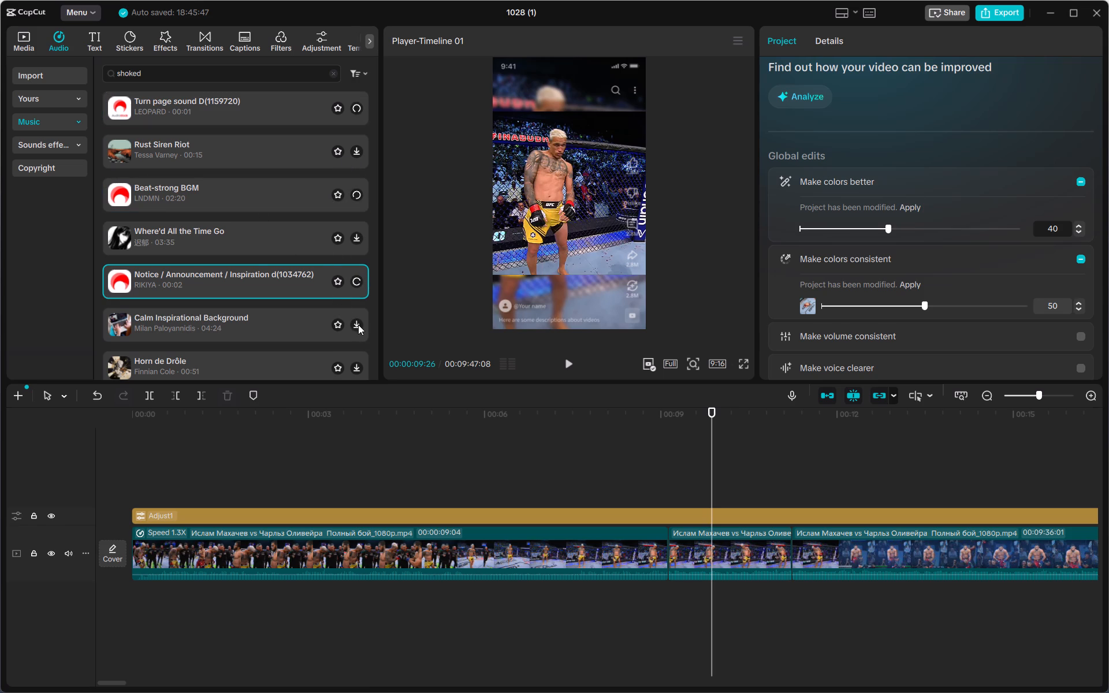
pyautogui.scroll(-1, 256, 253)
pyautogui.scroll(3, 256, 253)
# Preview the Turn page sound D(1159720) track and add it to the favorites.
pyautogui.click(230, 111)
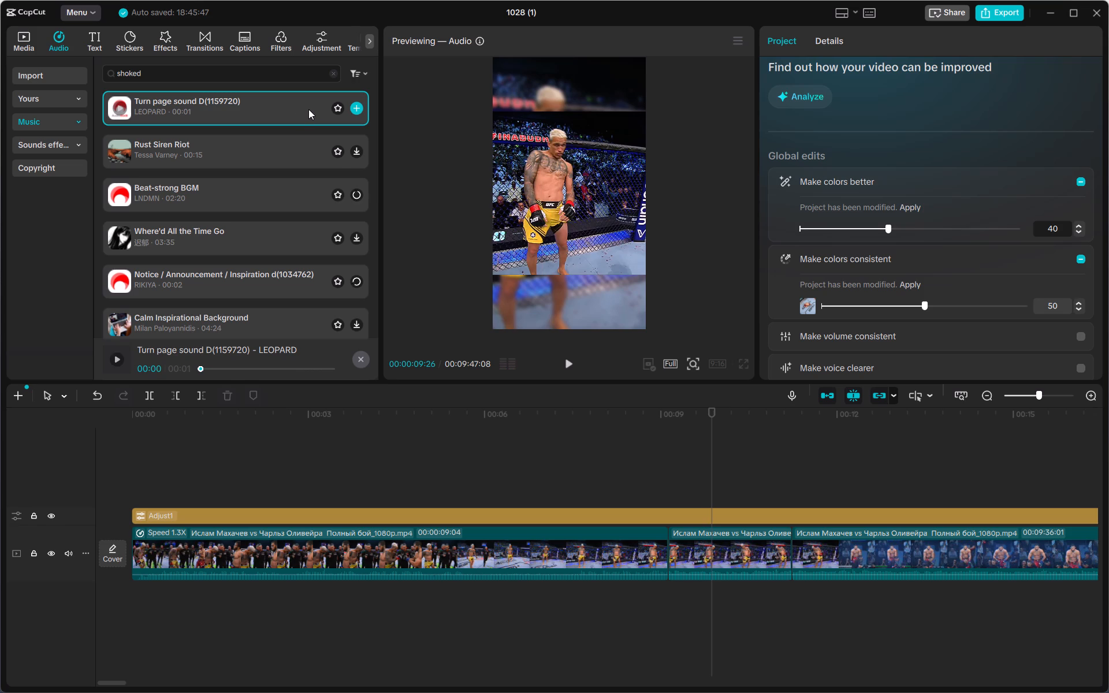
pyautogui.click(339, 107)
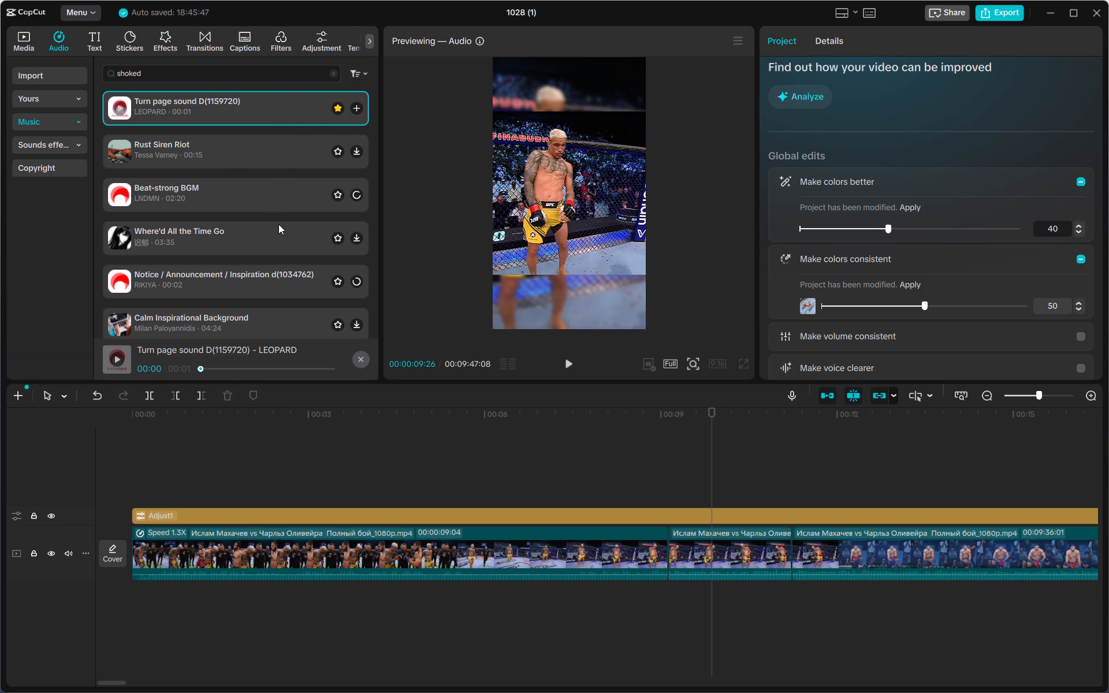
pyautogui.click(269, 115)
pyautogui.scroll(-1, 262, 218)
pyautogui.scroll(6, 262, 218)
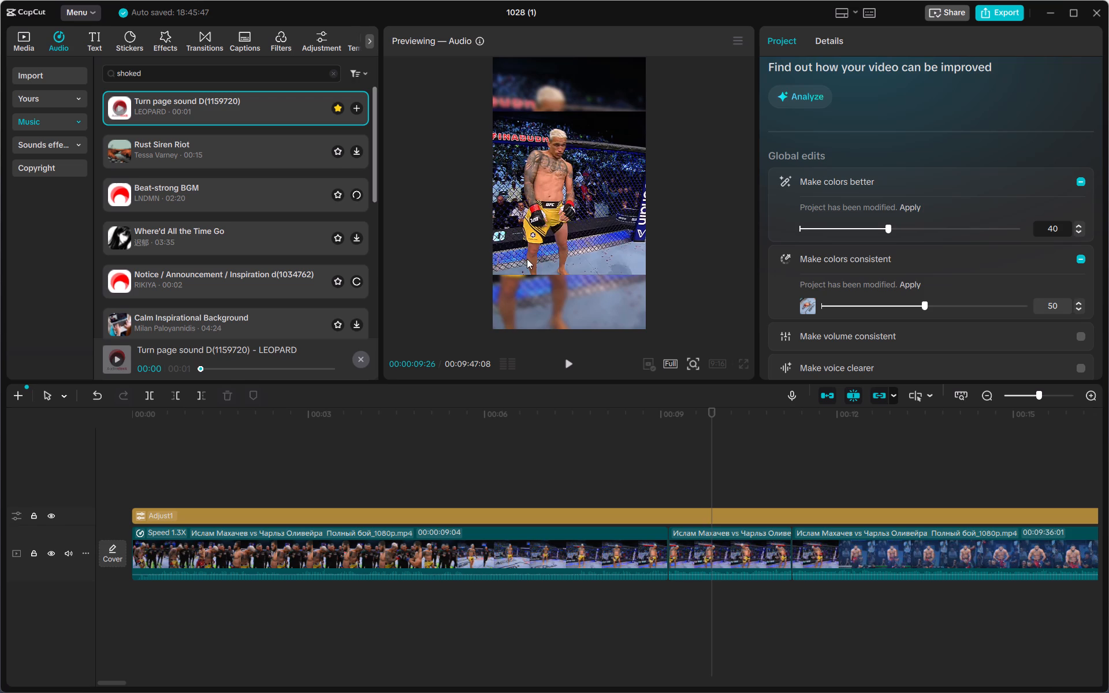
# Play the video from 00:00:09:26 to 00:00:13:24 and move the playhead back toward the short segment of the fighter in yellow shorts.
pyautogui.click(568, 366)
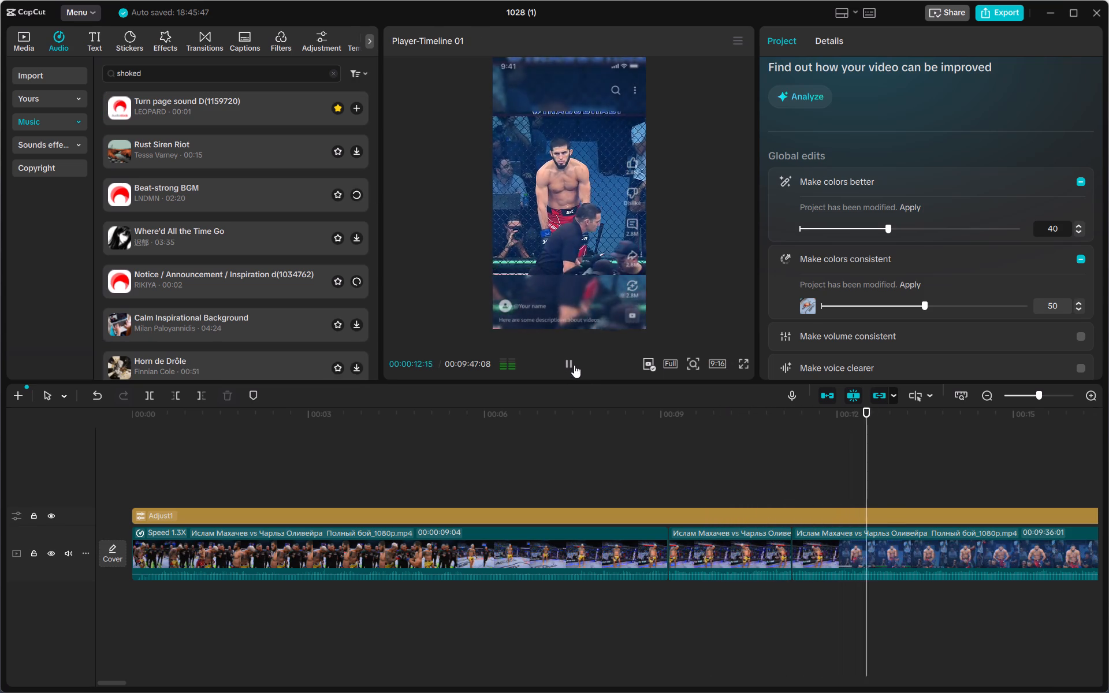
pyautogui.click(564, 357)
pyautogui.click(821, 467)
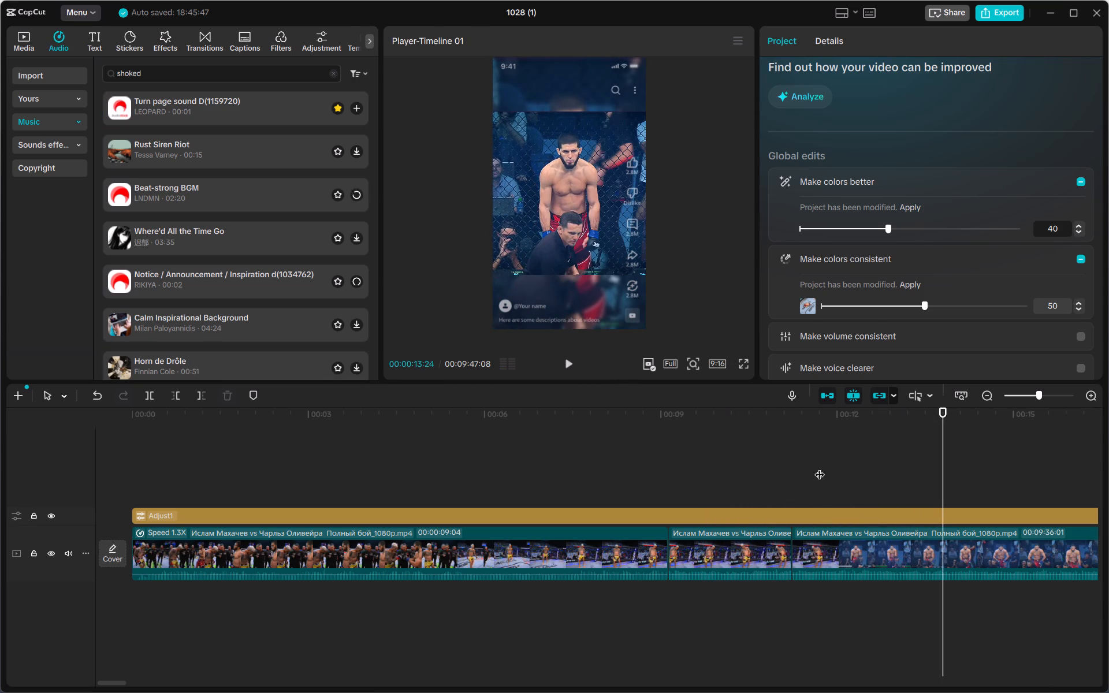
pyautogui.moveTo(814, 470); pyautogui.dragTo(719, 482)
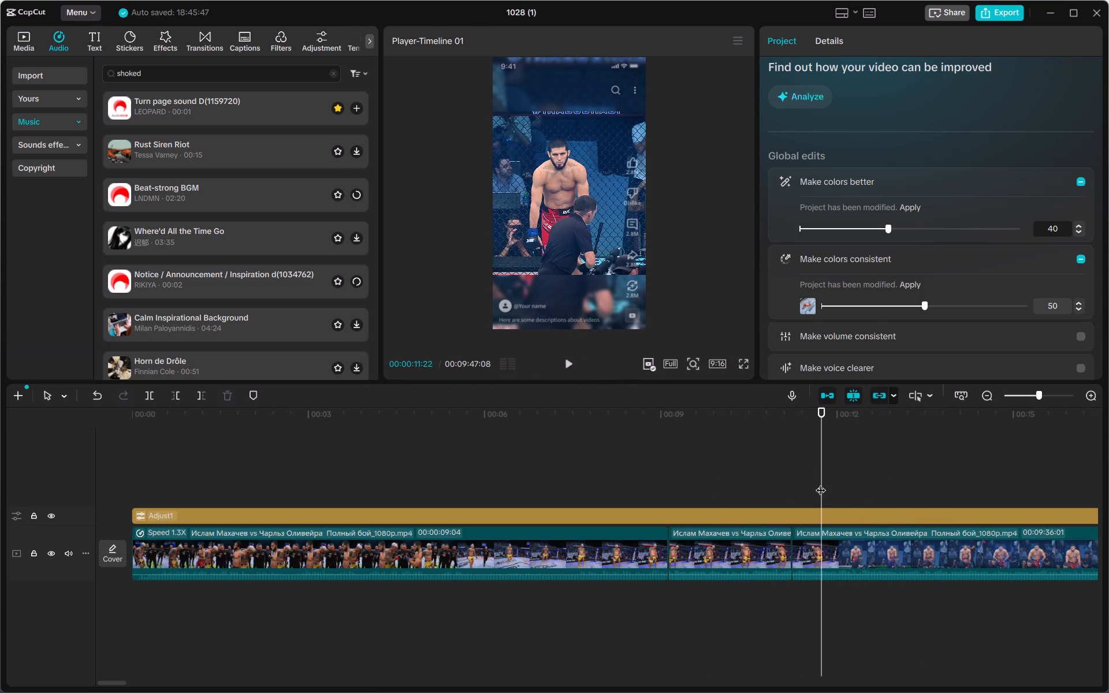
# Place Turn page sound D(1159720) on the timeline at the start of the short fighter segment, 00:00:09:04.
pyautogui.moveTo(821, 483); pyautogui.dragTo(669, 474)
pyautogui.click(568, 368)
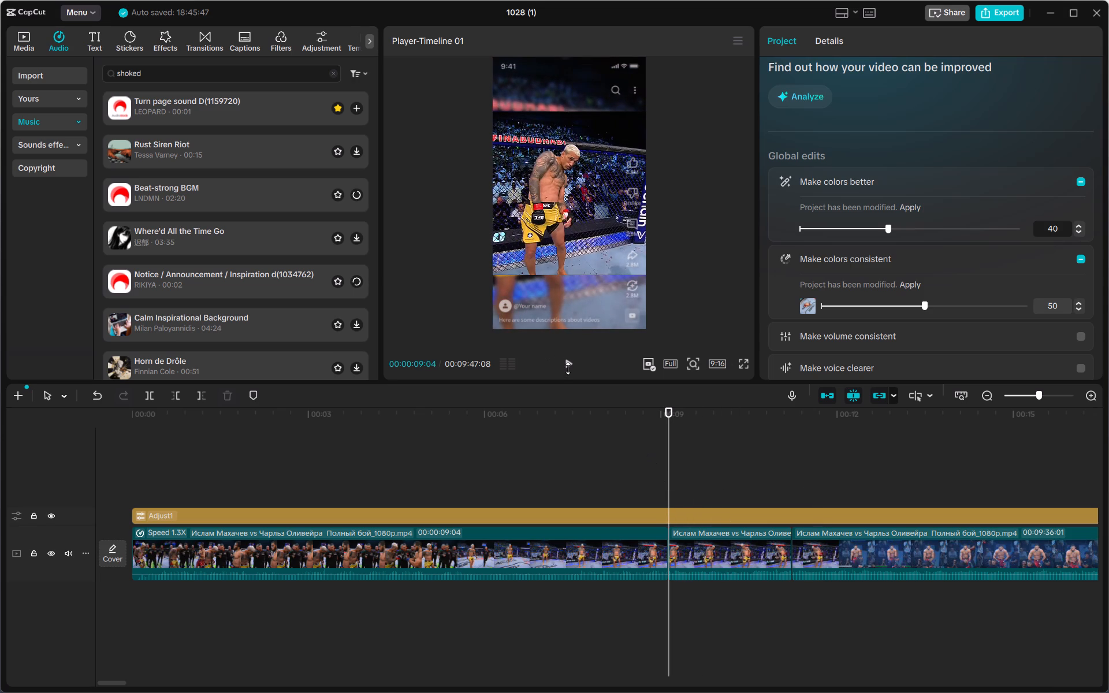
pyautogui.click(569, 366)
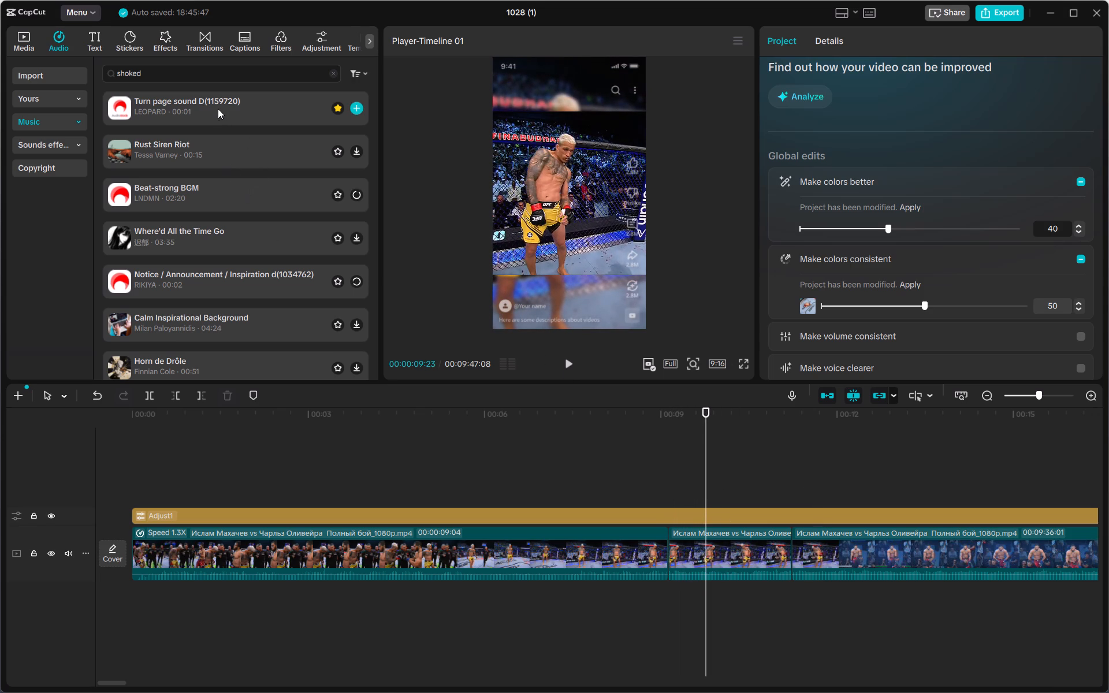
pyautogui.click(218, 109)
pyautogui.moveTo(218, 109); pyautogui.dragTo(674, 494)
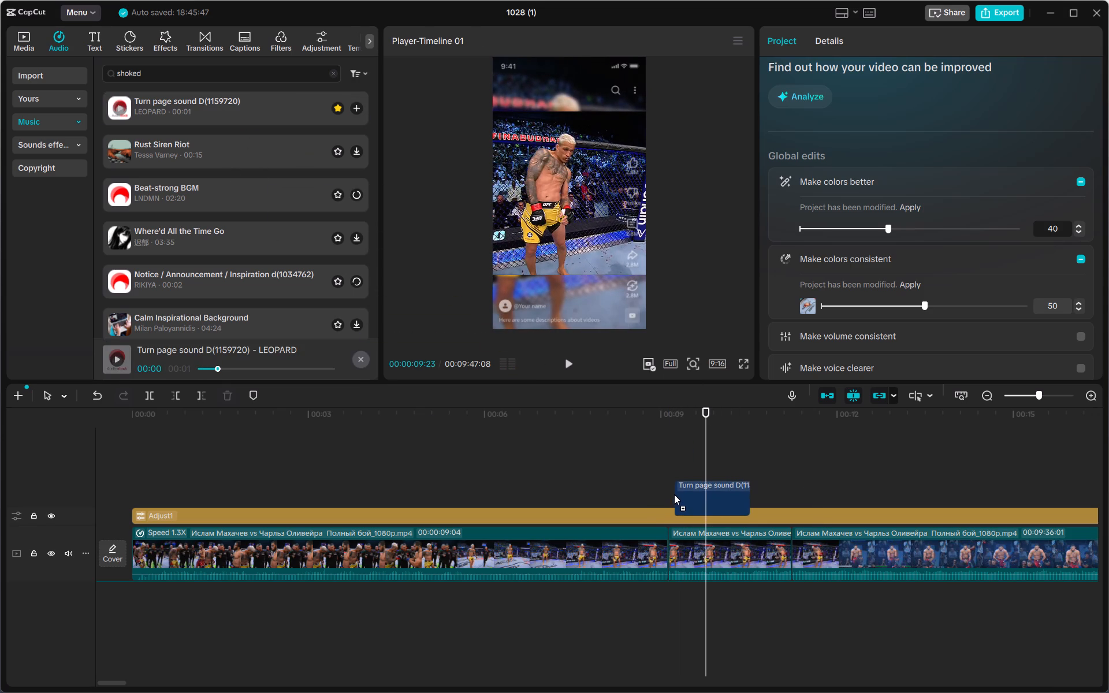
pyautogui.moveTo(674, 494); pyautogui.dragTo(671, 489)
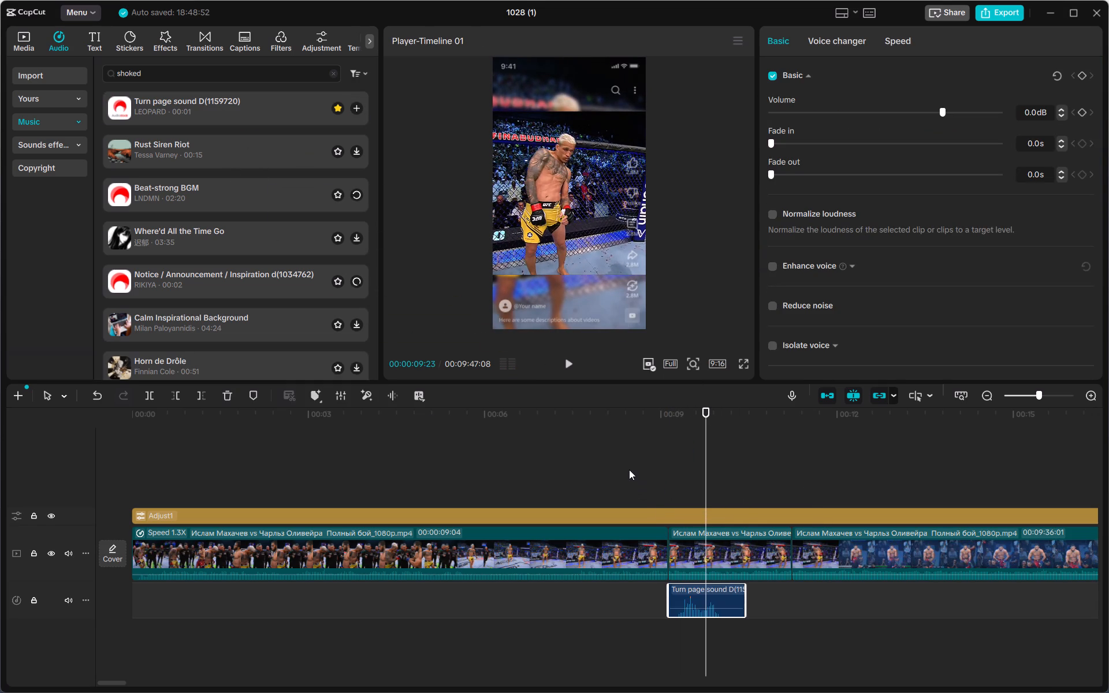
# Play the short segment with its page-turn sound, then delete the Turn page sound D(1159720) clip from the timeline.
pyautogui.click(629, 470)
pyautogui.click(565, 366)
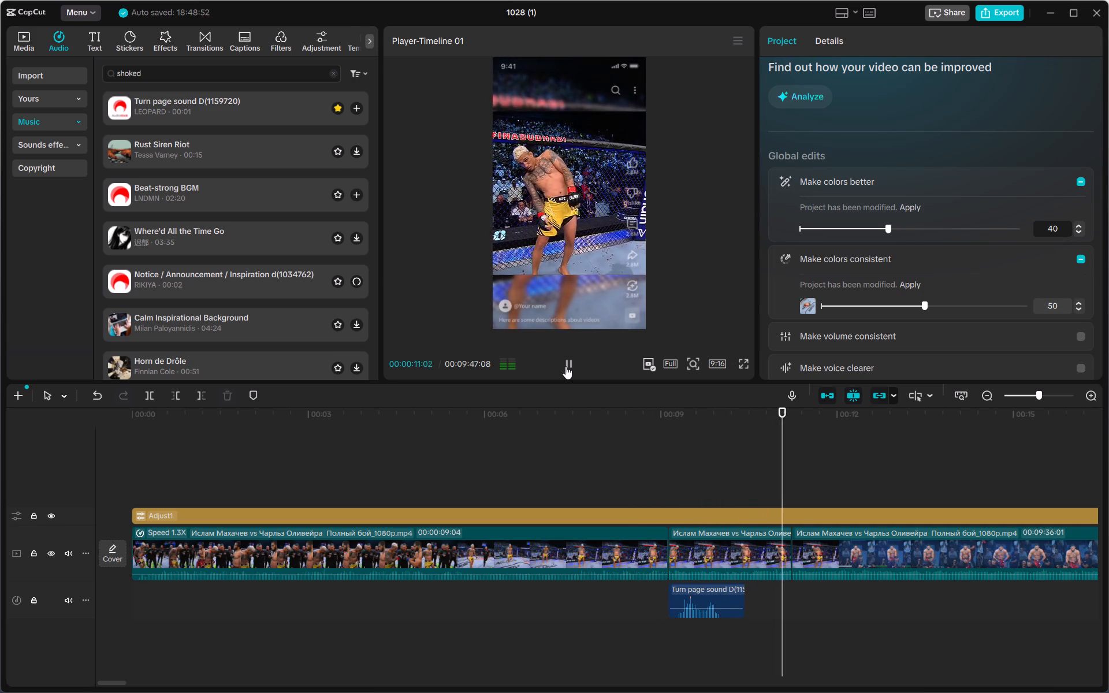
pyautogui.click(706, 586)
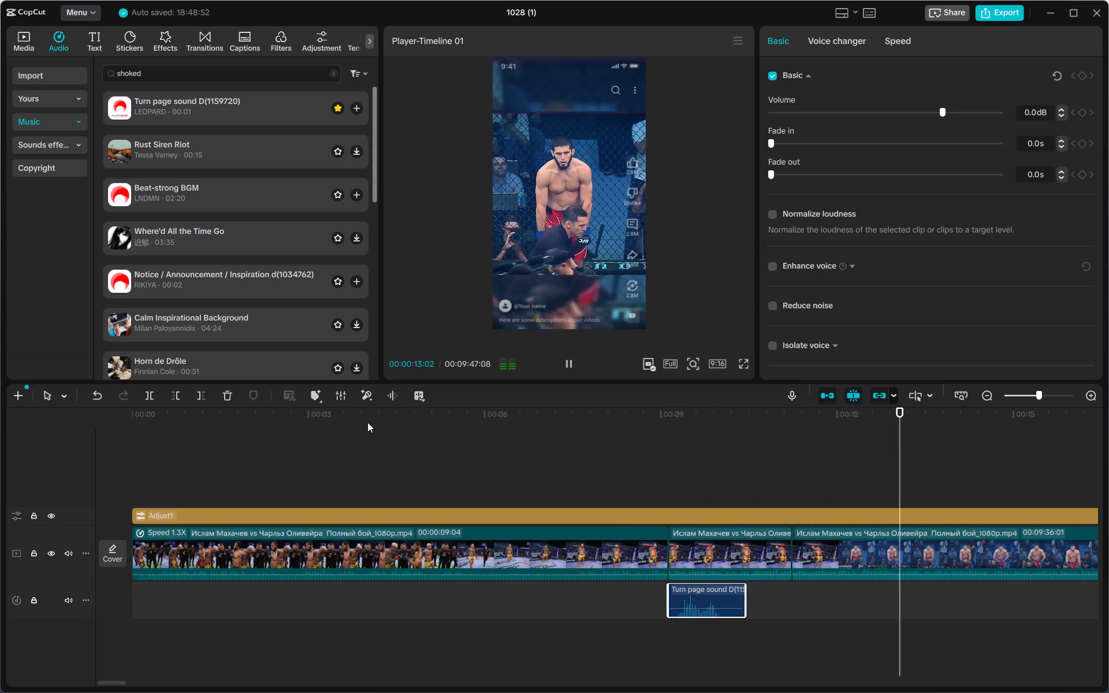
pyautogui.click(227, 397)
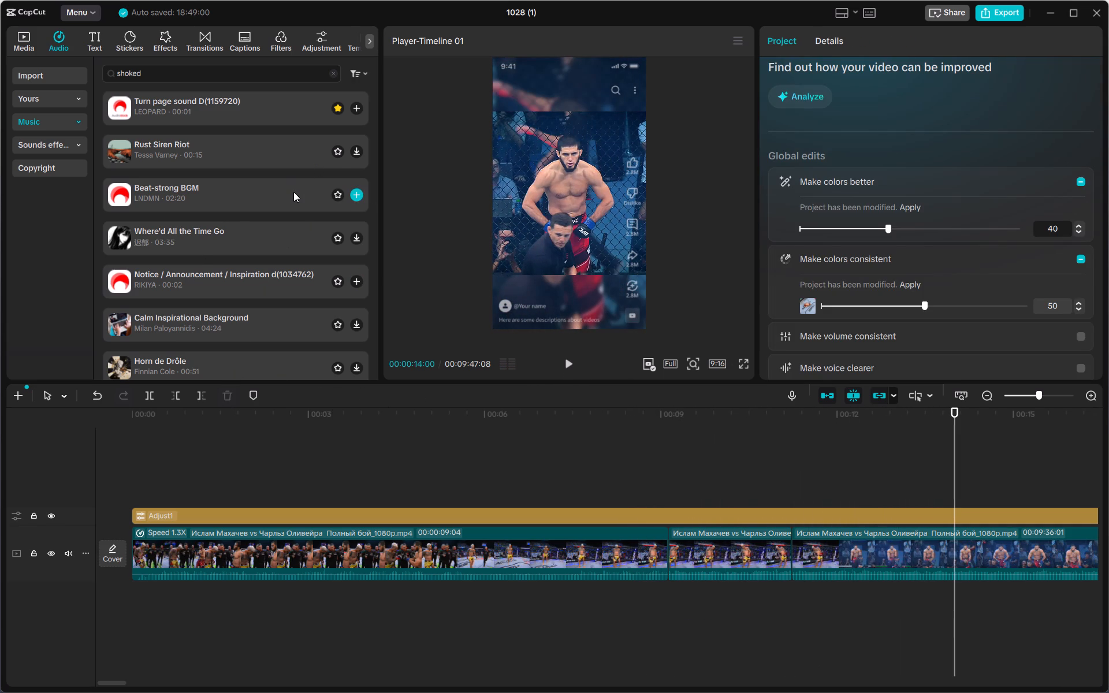
# Preview Beat-strong BGM and Notice / Announcement / Inspiration d(1034762), and browse the remaining "shoked" music results.
pyautogui.click(293, 192)
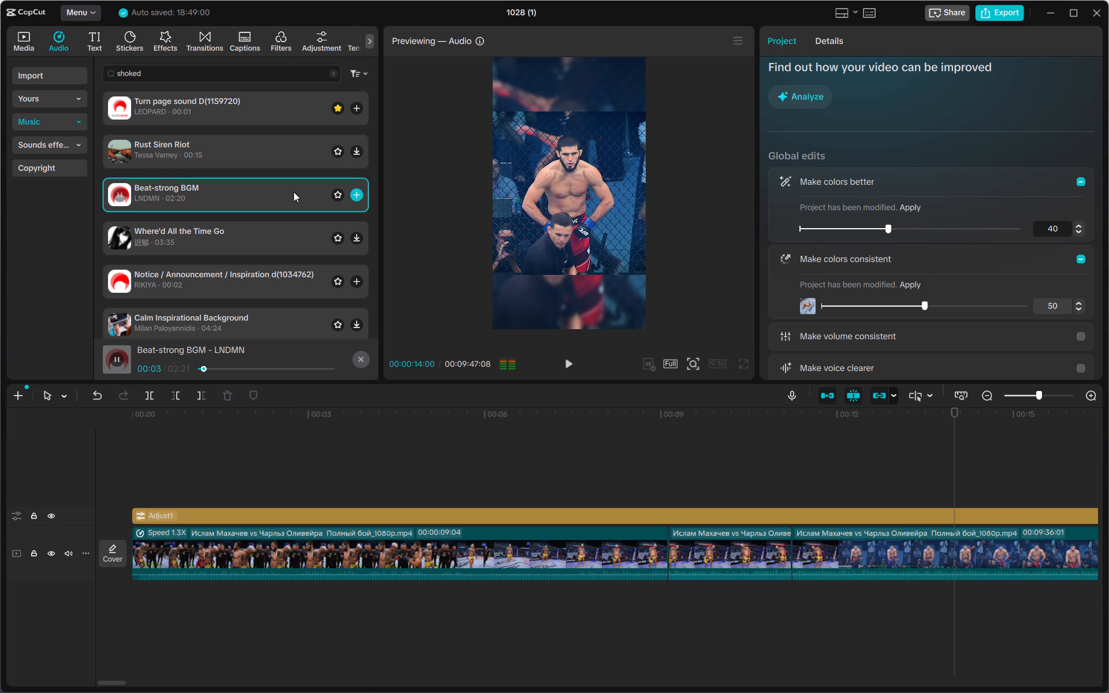
pyautogui.click(218, 274)
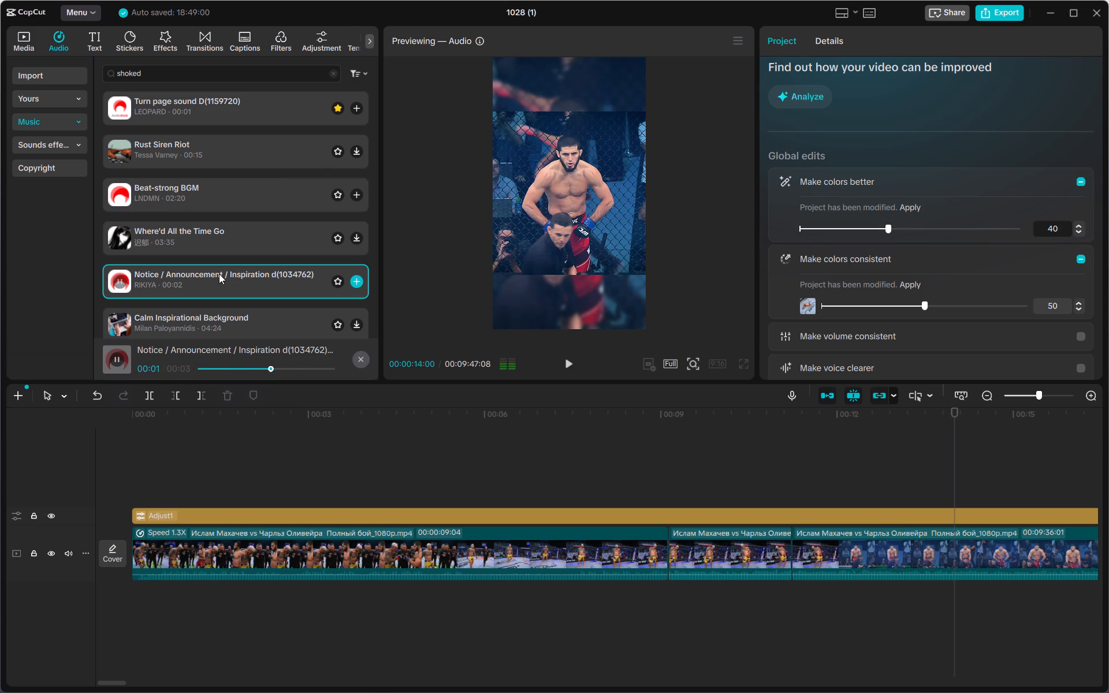
pyautogui.scroll(-1, 232, 222)
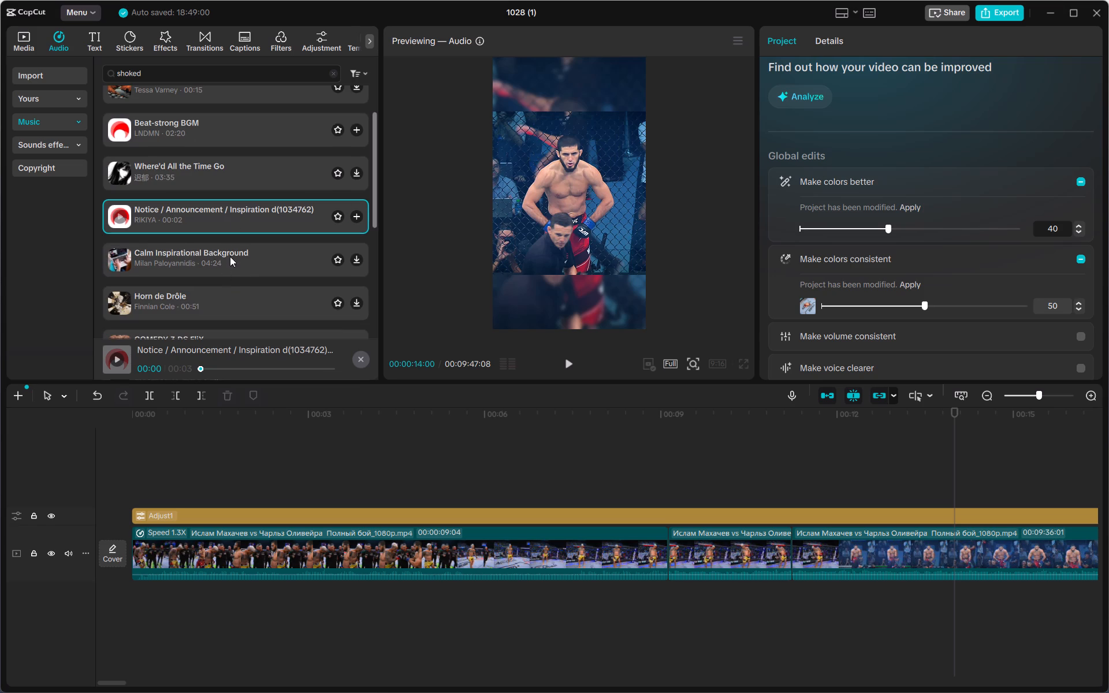
pyautogui.scroll(-2, 237, 253)
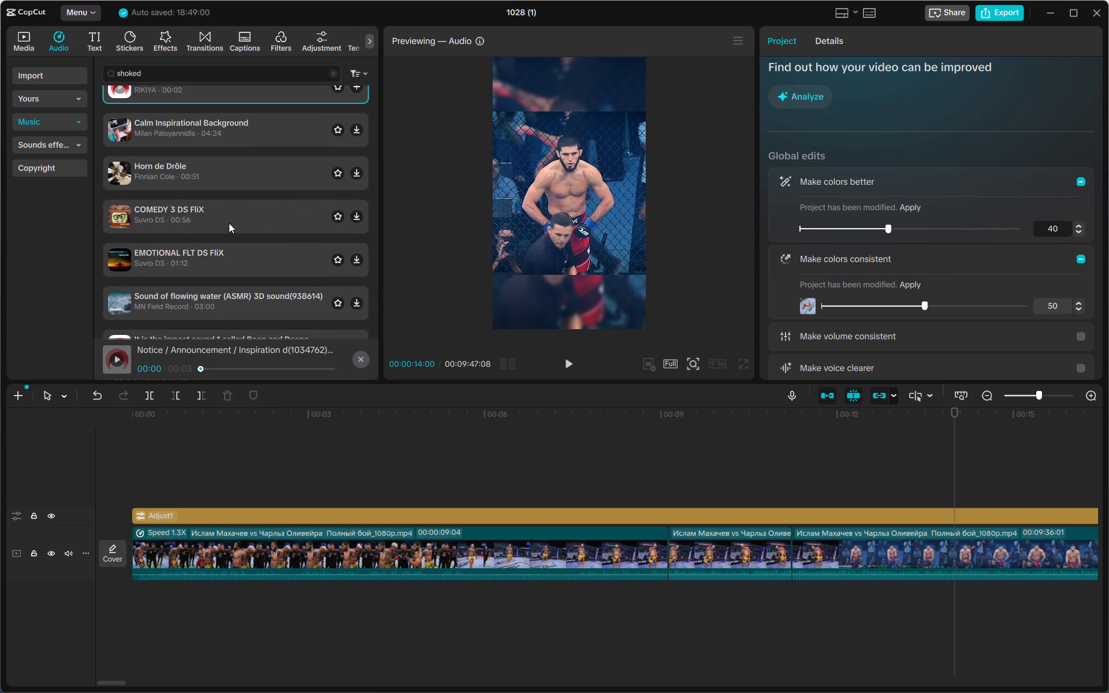
pyautogui.scroll(-3, 229, 223)
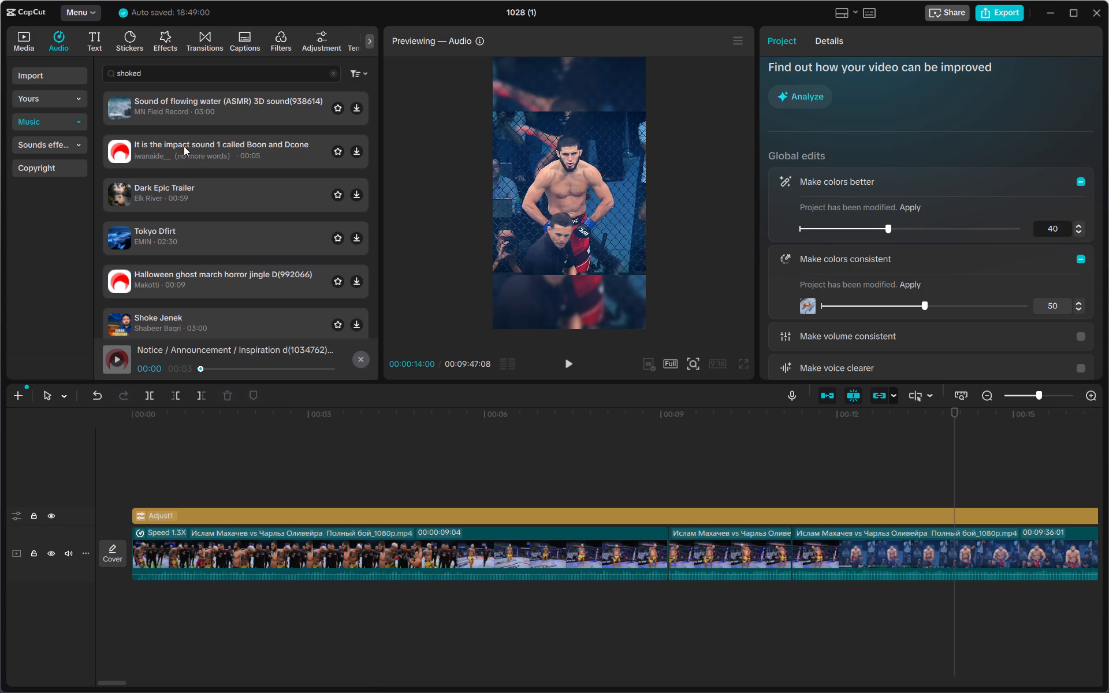
# Replace the music search with the suggested query "huh sound".
pyautogui.click(162, 67)
pyautogui.click(165, 73)
pyautogui.press('BackSpace')
pyautogui.press('BackSpace')
pyautogui.press('BackSpace')
pyautogui.press('BackSpace')
pyautogui.press('BackSpace')
pyautogui.press('BackSpace')
pyautogui.press('BackSpace')
pyautogui.press('BackSpace')
pyautogui.press('BackSpace')
pyautogui.press('BackSpace')
pyautogui.press('BackSpace')
pyautogui.press('BackSpace')
pyautogui.write('huhh')
pyautogui.press('BackSpace')
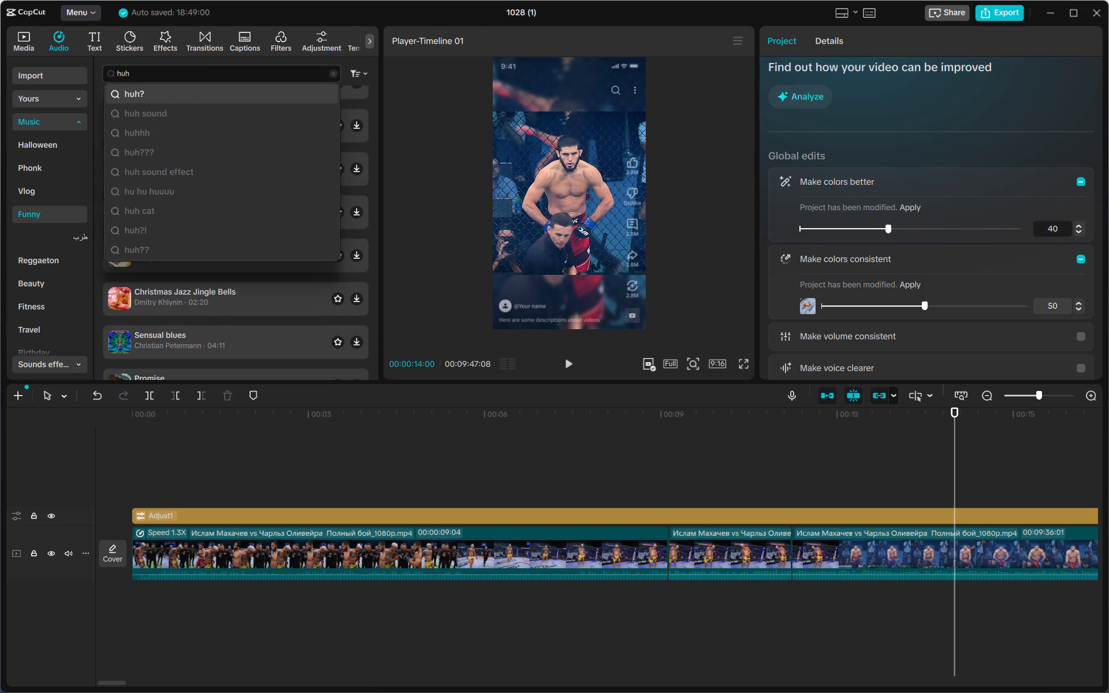
pyautogui.click(176, 109)
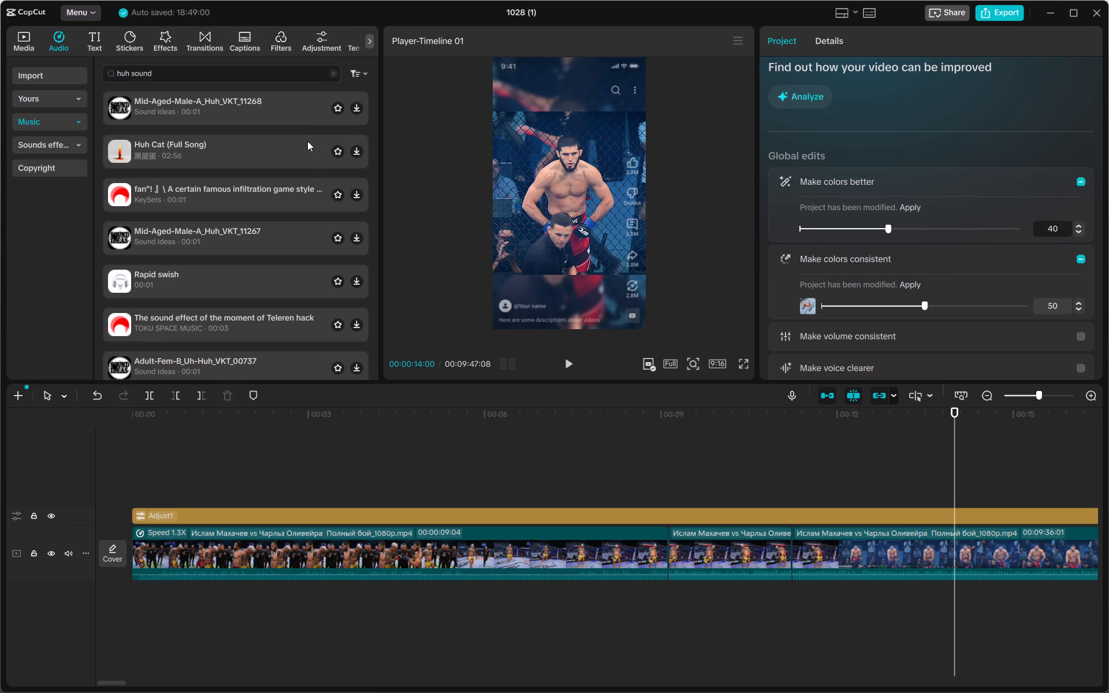
# Download the infiltration game style alert sound(909167) and Mid-Aged-Male-A_Huh_VKT_11268, and add both to the favorites.
pyautogui.click(354, 194)
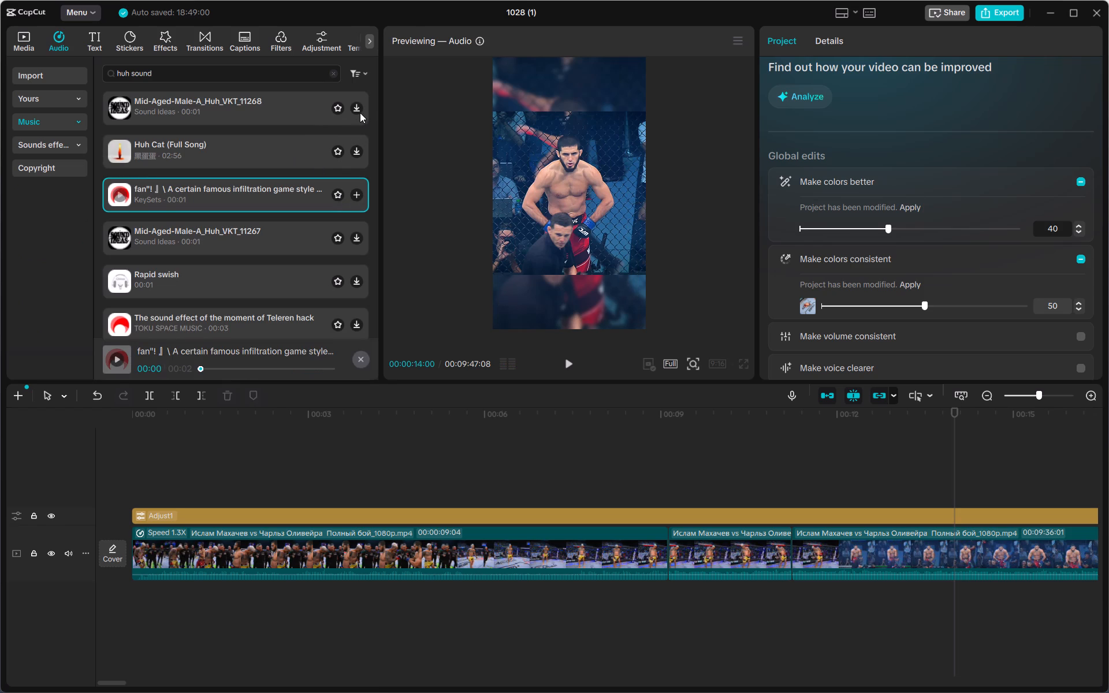
pyautogui.click(359, 111)
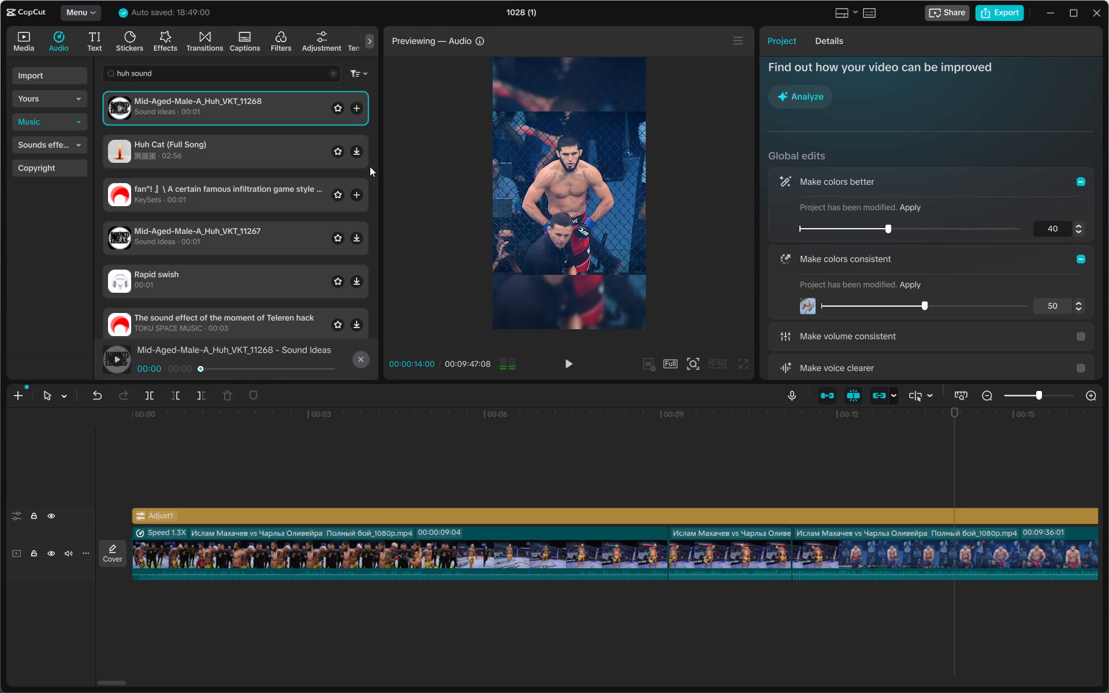
pyautogui.click(334, 110)
pyautogui.click(337, 193)
# Preview the two favorited huh results, and play the video leading into the short segment of the fighter in yellow shorts.
pyautogui.click(236, 112)
pyautogui.click(250, 184)
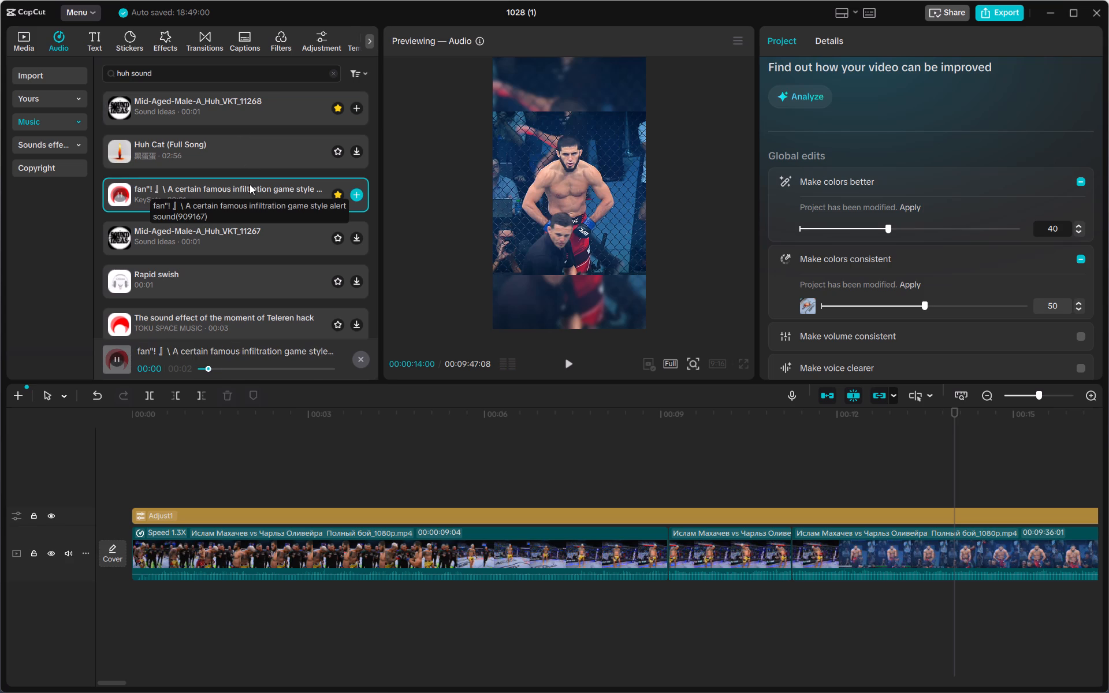
pyautogui.click(603, 487)
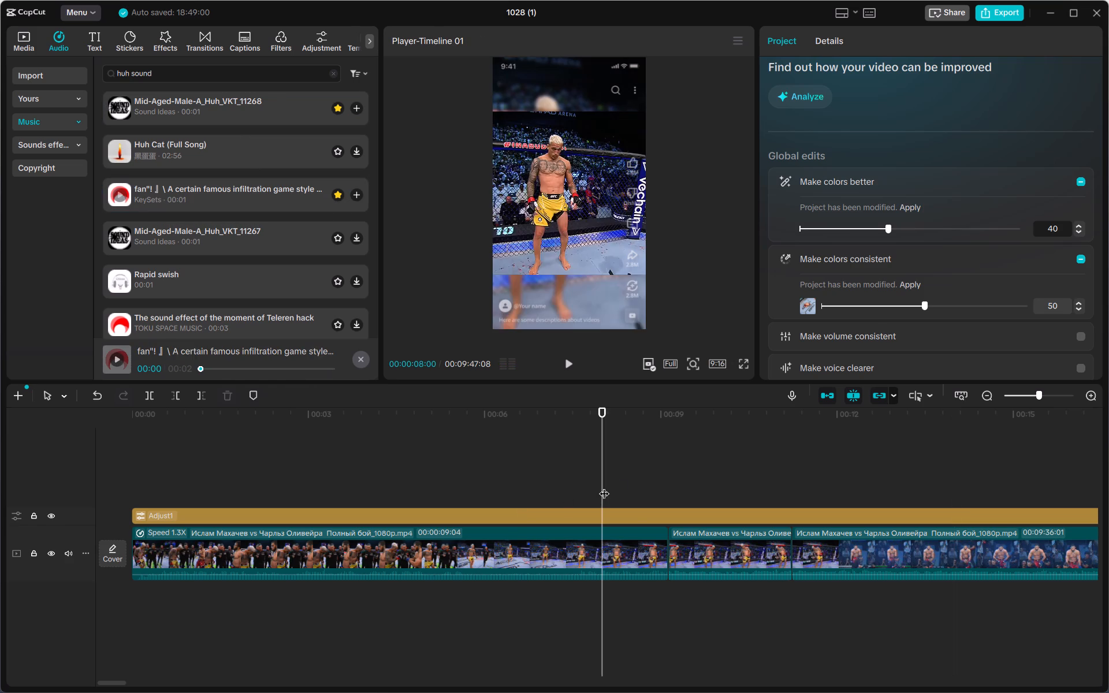
pyautogui.click(638, 479)
pyautogui.click(568, 364)
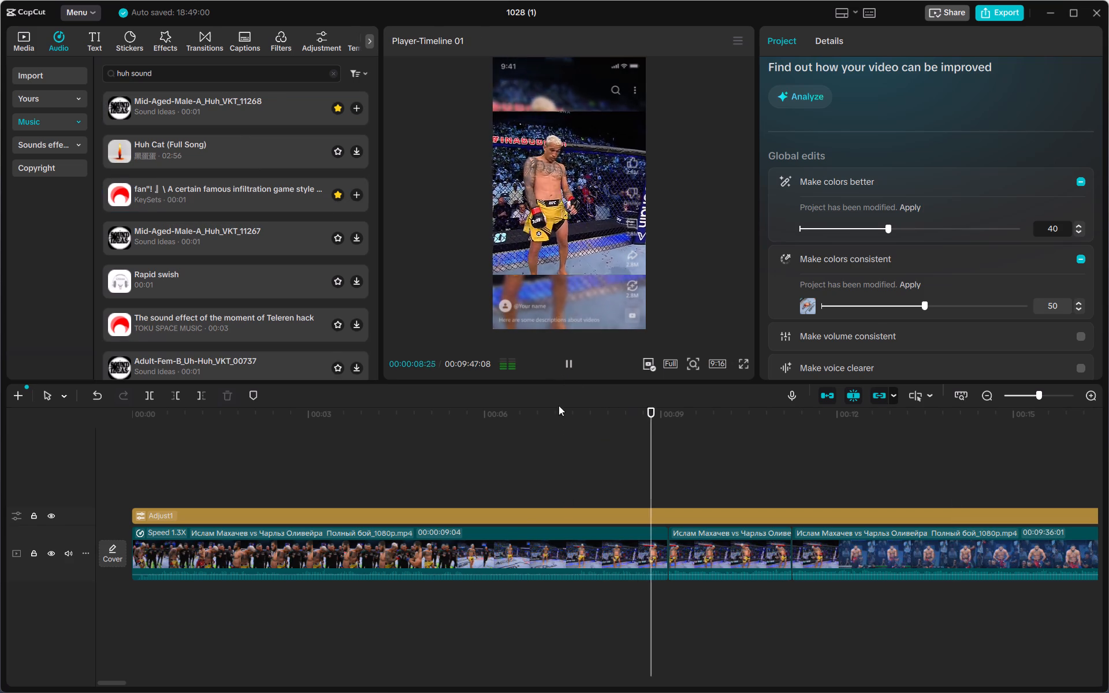
pyautogui.click(602, 463)
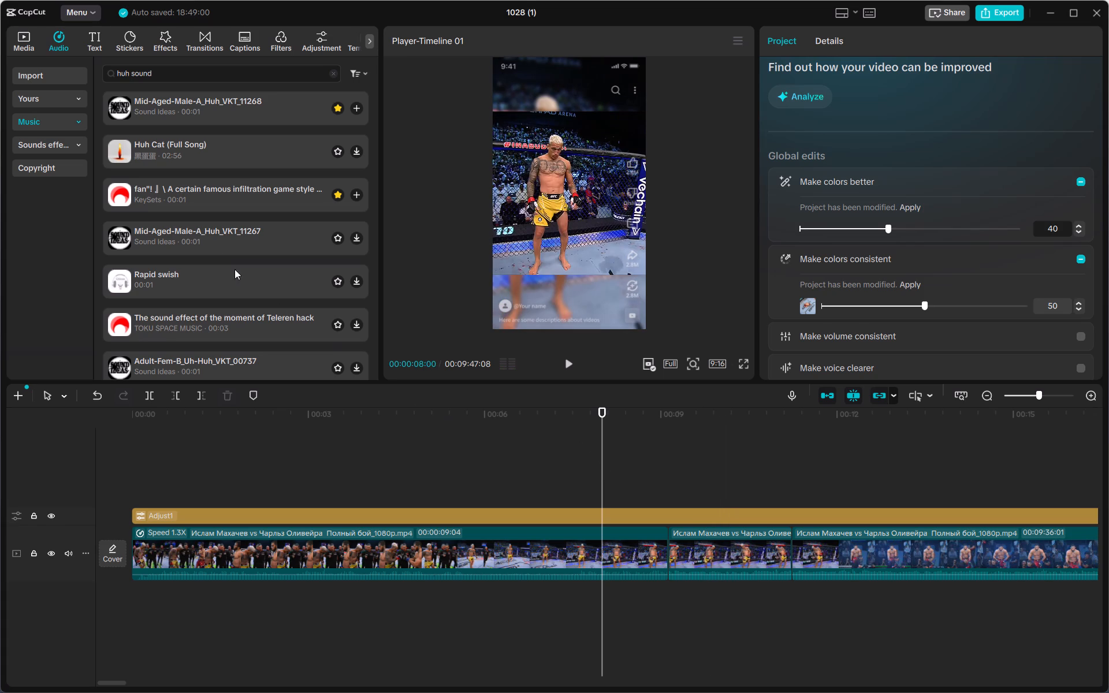
# Place the infiltration game style alert sound(909167) on the timeline at the start of the short fighter segment, 00:00:09:04.
pyautogui.click(191, 195)
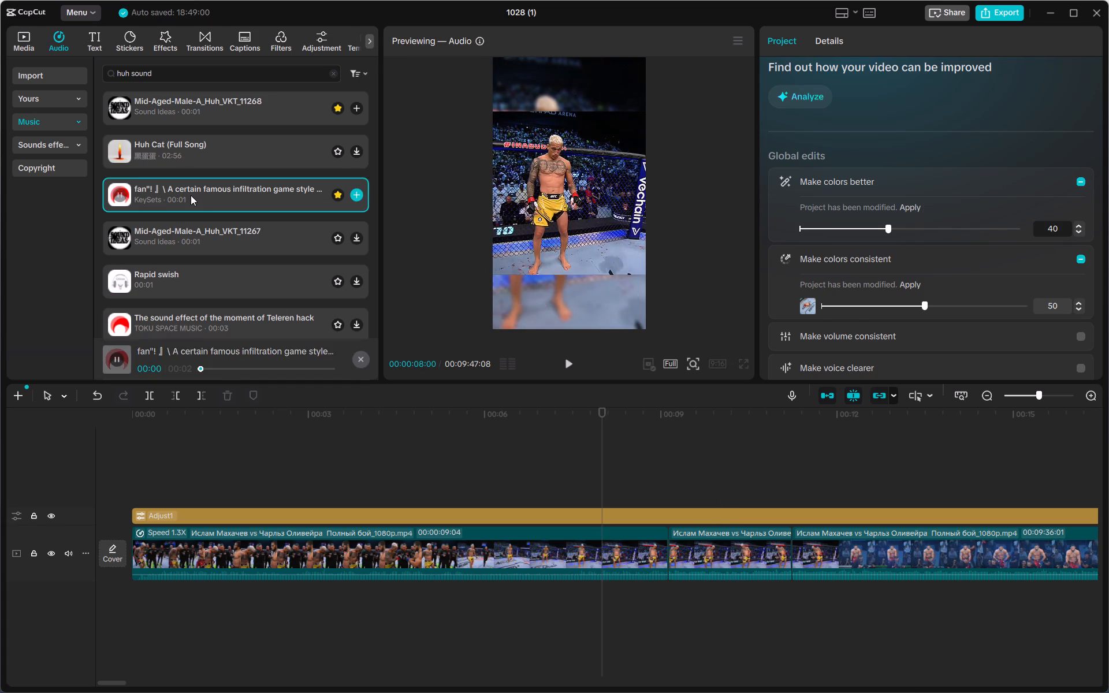
pyautogui.moveTo(191, 195); pyautogui.dragTo(670, 489)
# Play back the short fighter segment with the alert sound to check its timing, stopping at 00:00:11:04.
pyautogui.click(567, 366)
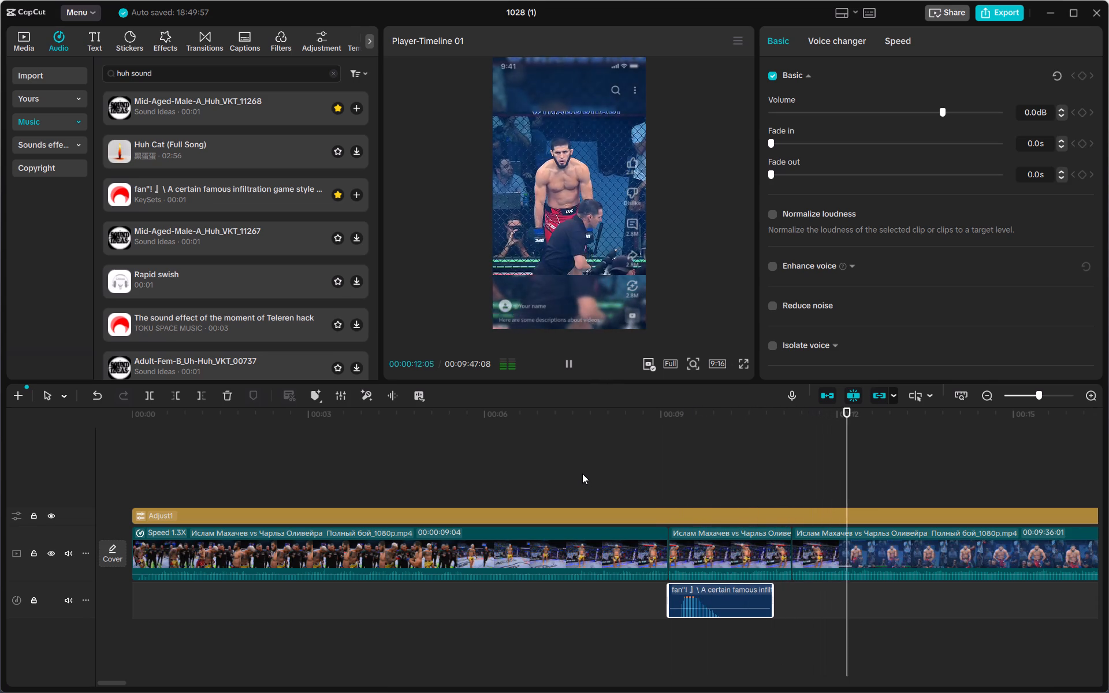
pyautogui.click(608, 464)
pyautogui.click(651, 474)
pyautogui.click(672, 477)
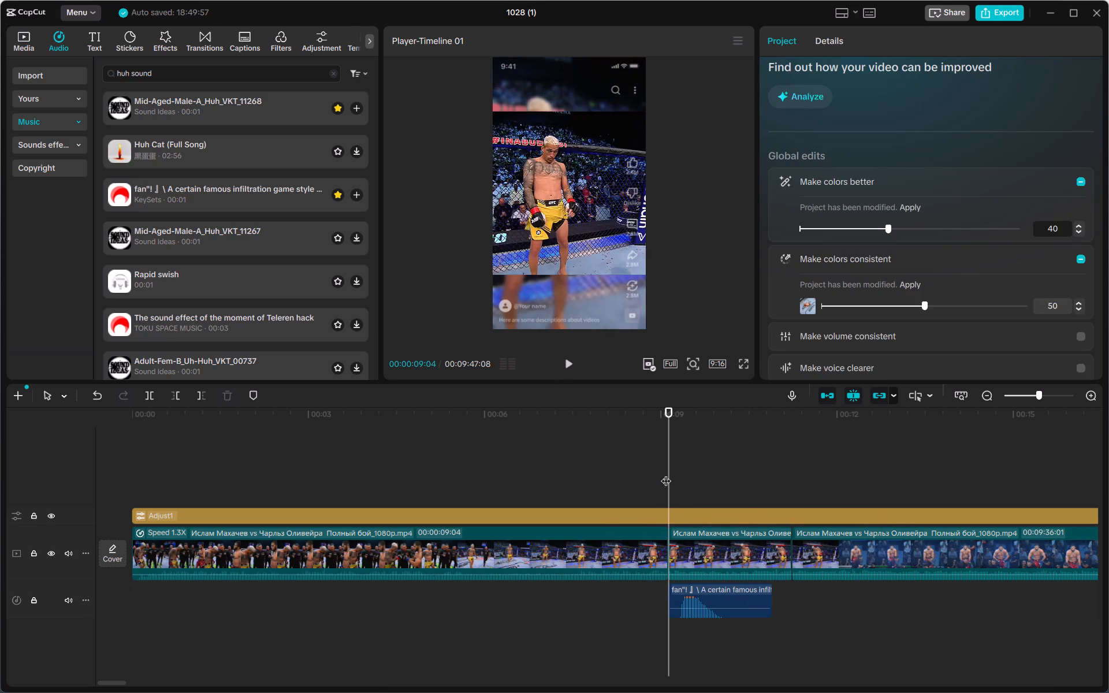
pyautogui.click(634, 465)
pyautogui.click(576, 371)
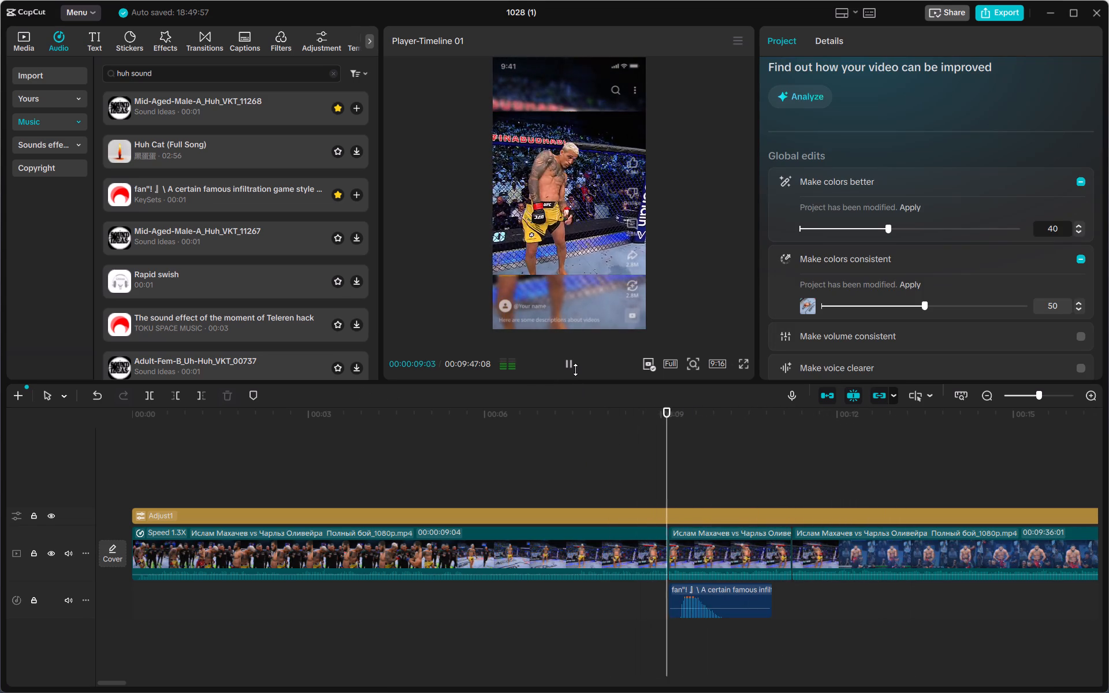
pyautogui.click(574, 367)
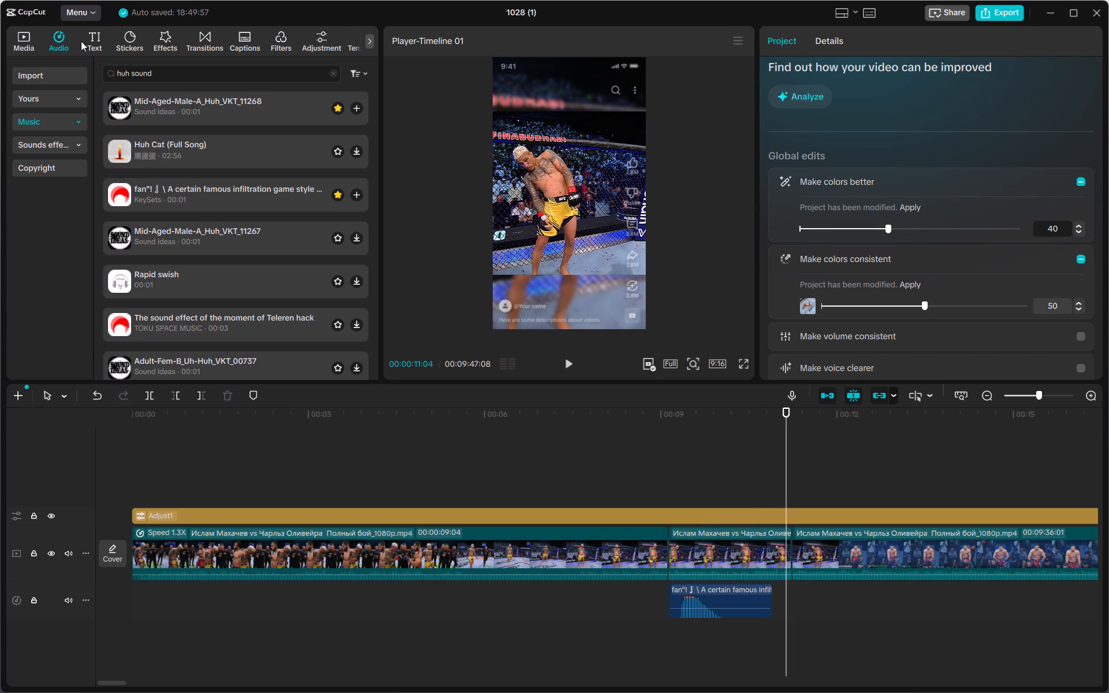
# Search the stickers for "shocked".
pyautogui.click(126, 41)
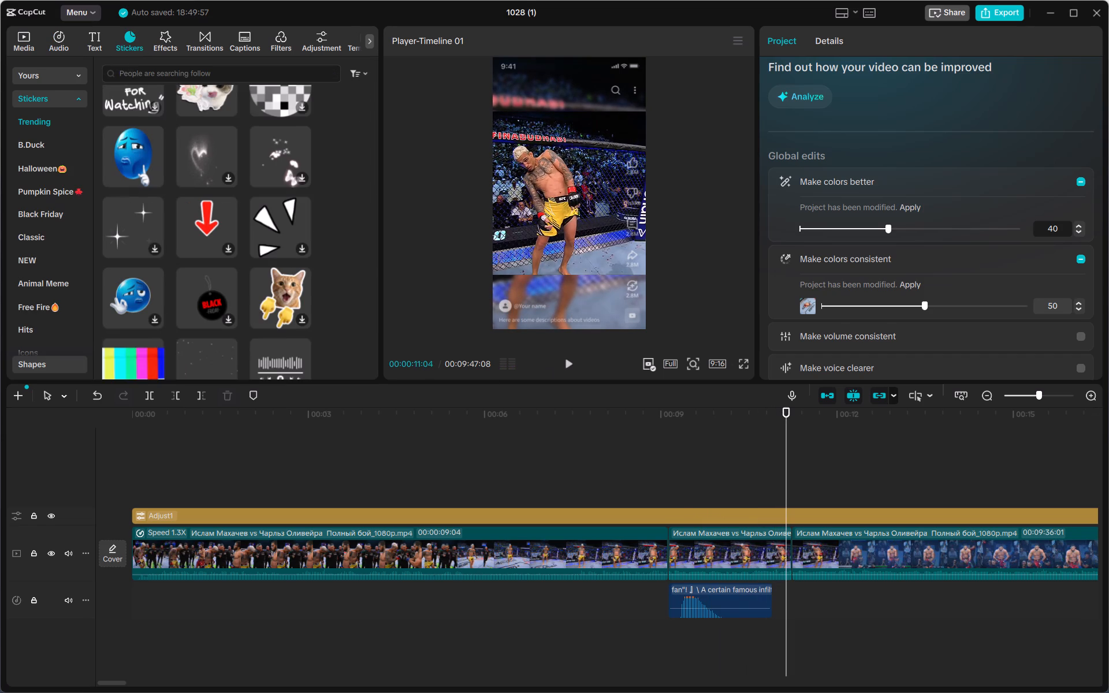
pyautogui.scroll(-1, 255, 309)
pyautogui.scroll(3, 255, 309)
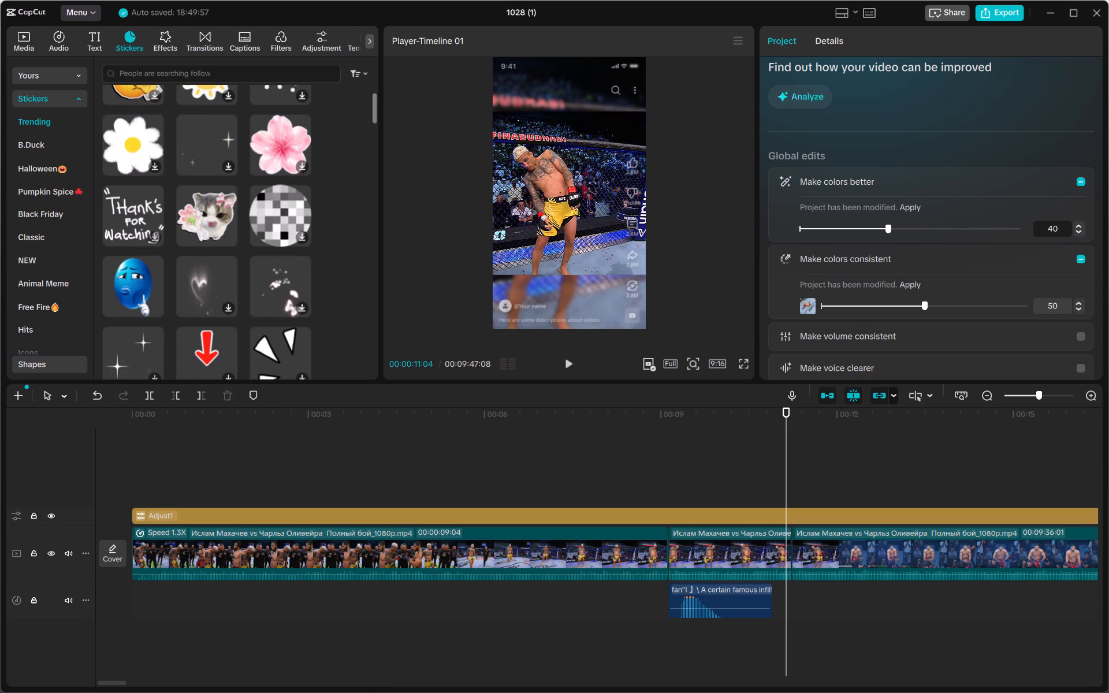
pyautogui.click(157, 72)
pyautogui.write('shoked')
pyautogui.press('BackSpace')
pyautogui.press('BackSpace')
pyautogui.press('BackSpace')
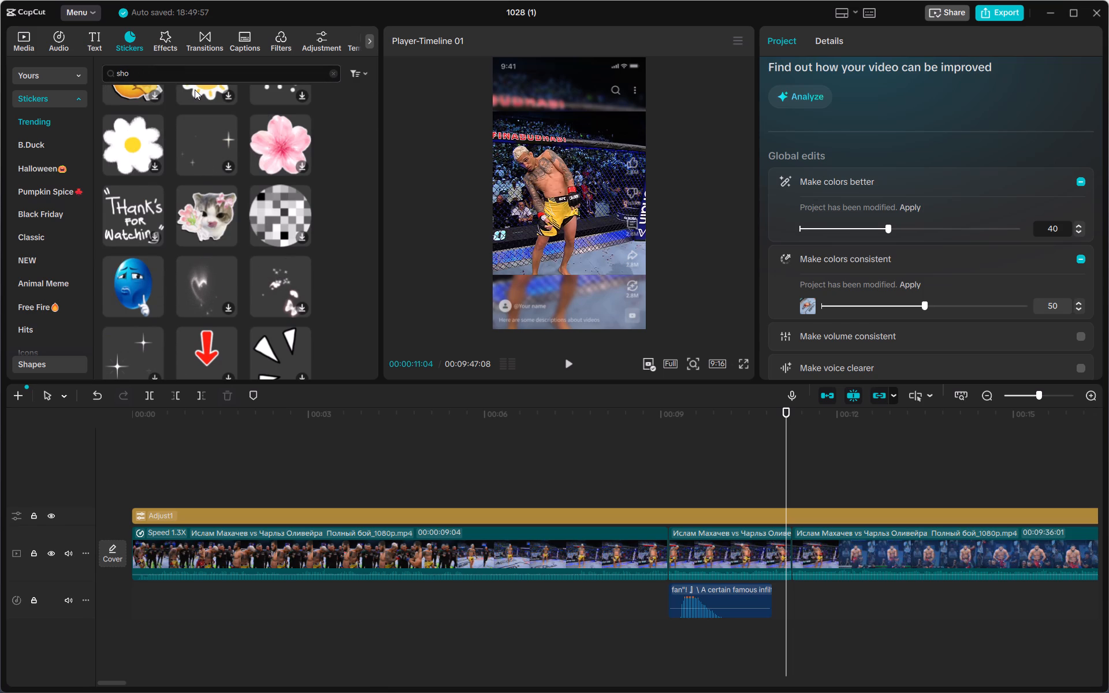
pyautogui.write('ck')
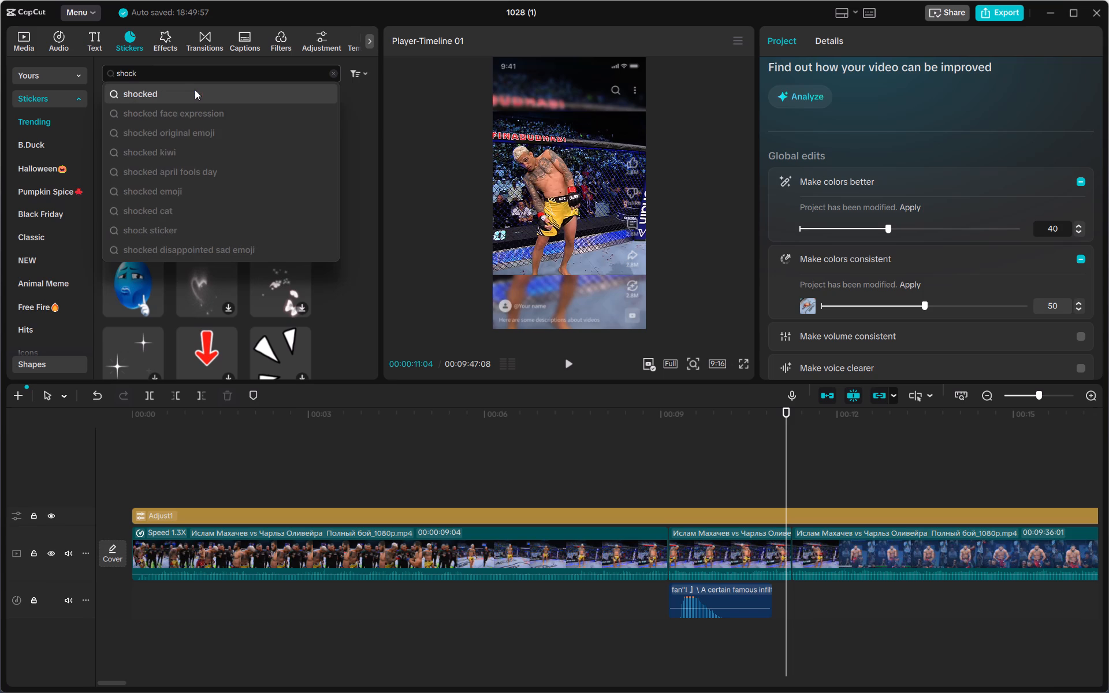
pyautogui.write('ed')
pyautogui.press('Return')
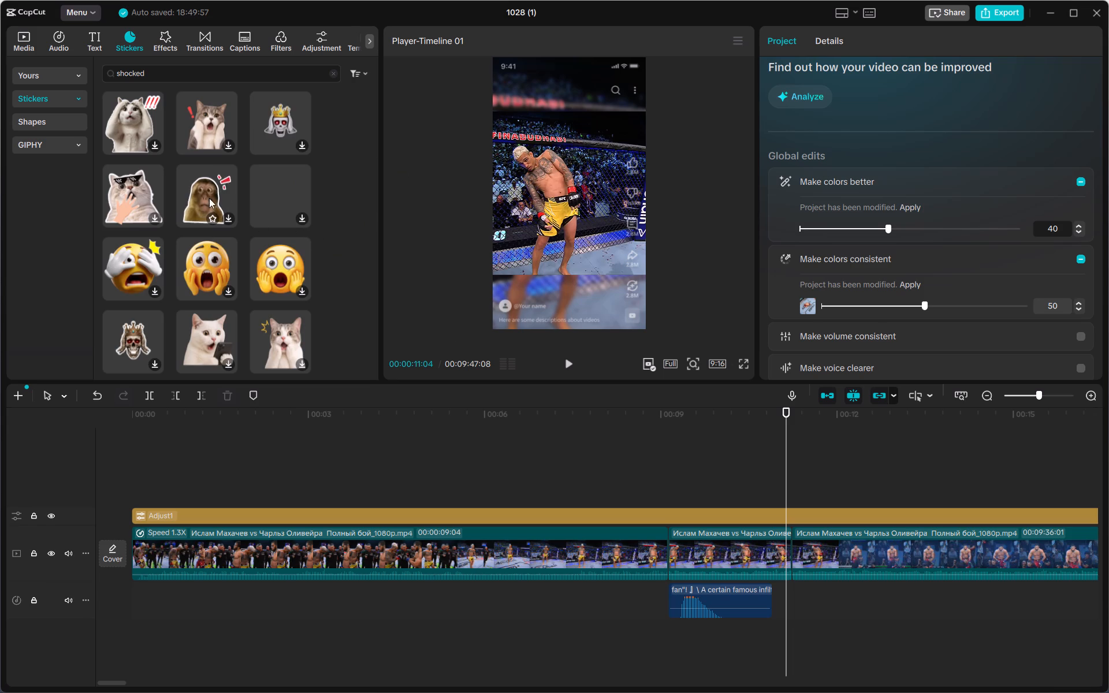
# Place the shocked monkey sticker on the timeline at the start of the short fighter segment, 00:00:09:04.
pyautogui.click(233, 213)
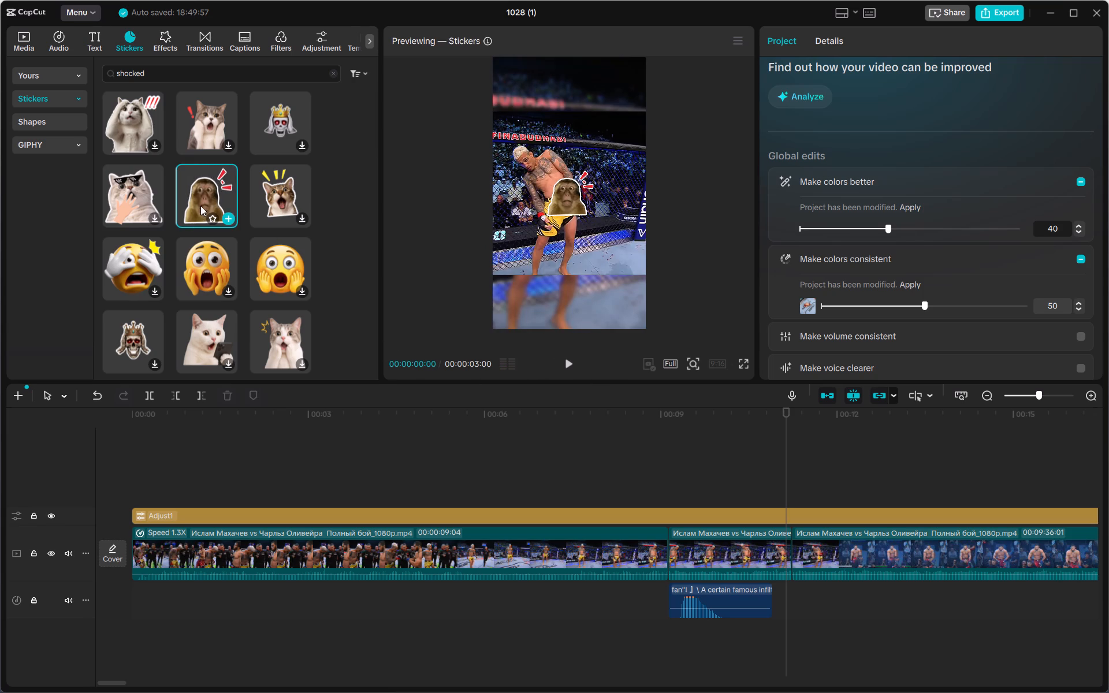
pyautogui.moveTo(207, 181); pyautogui.dragTo(647, 373)
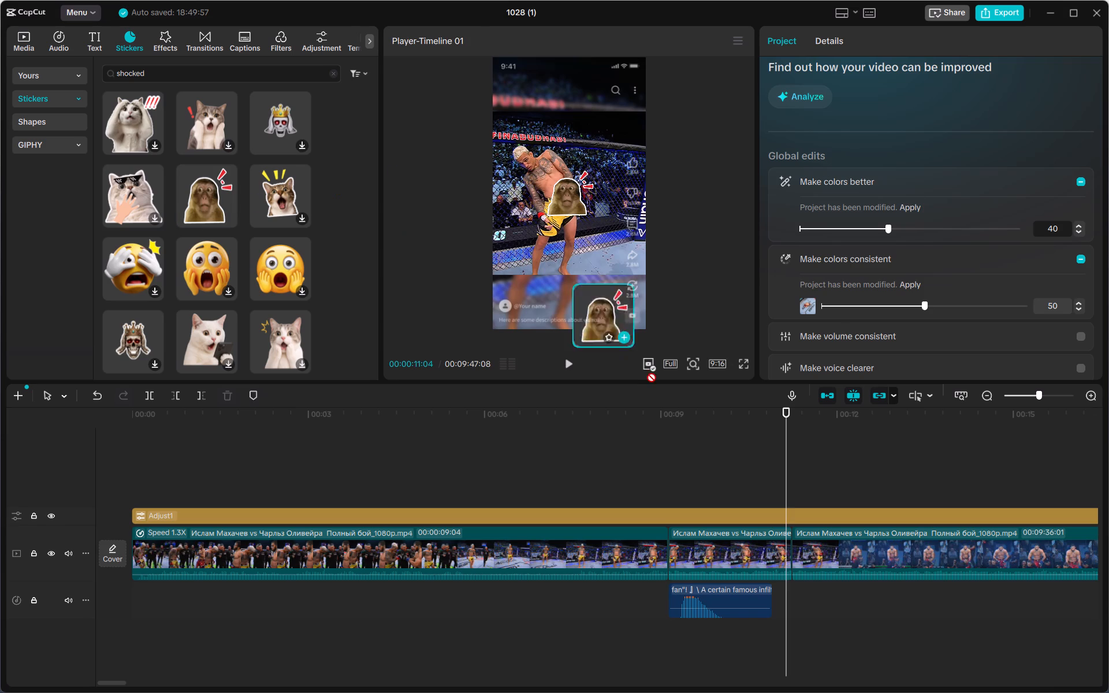
pyautogui.moveTo(647, 373); pyautogui.dragTo(665, 497)
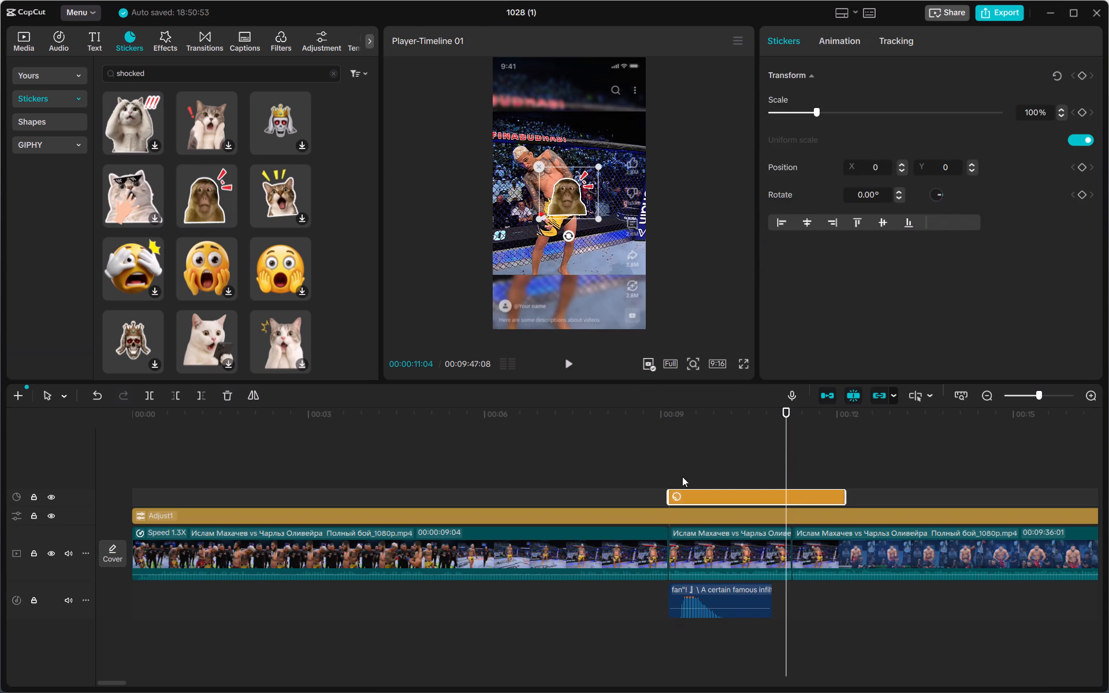
# Preview the sticker with the alert sound, and shift the sound slightly past the start of the short fighter segment.
pyautogui.click(680, 465)
pyautogui.moveTo(680, 465); pyautogui.dragTo(629, 464)
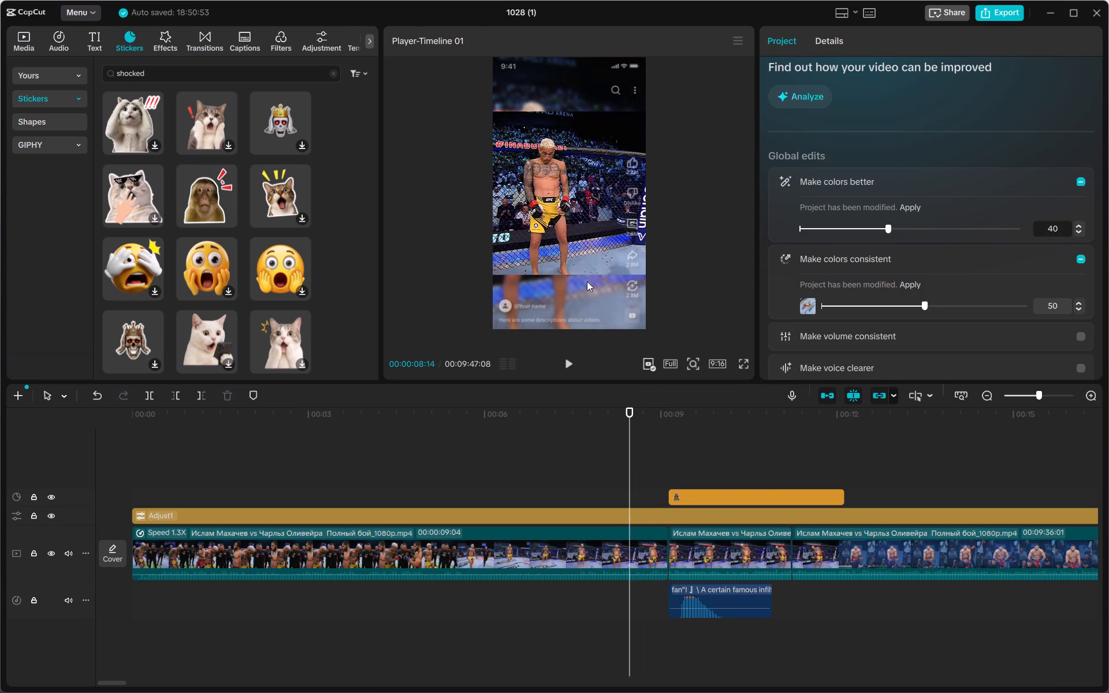
pyautogui.click(572, 360)
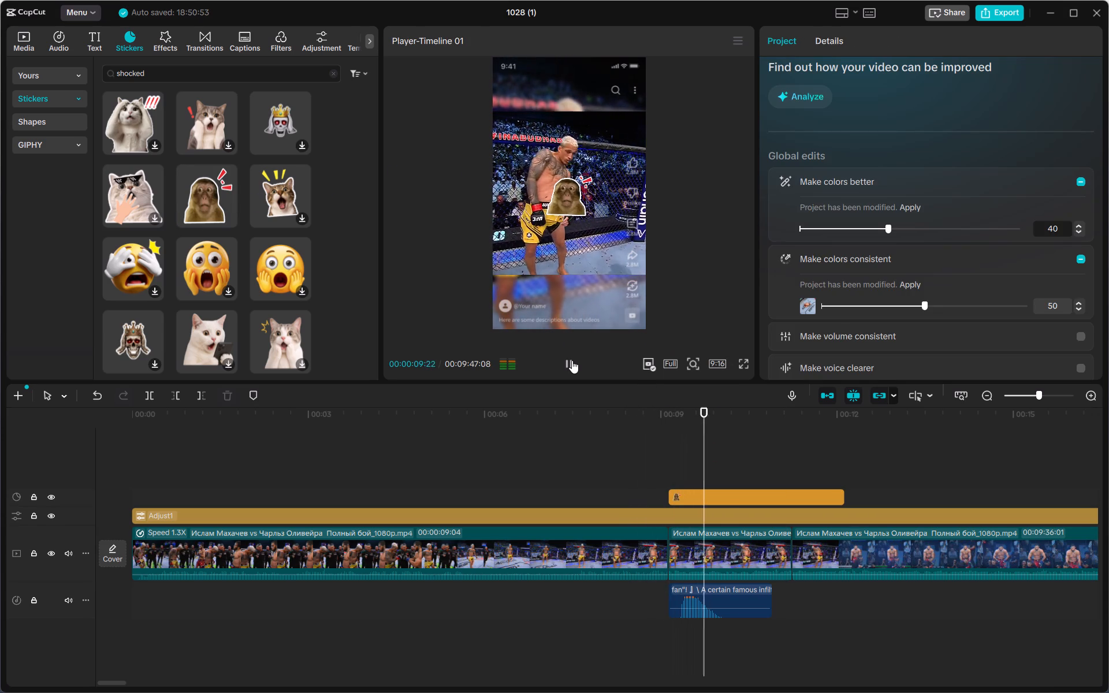
pyautogui.click(572, 360)
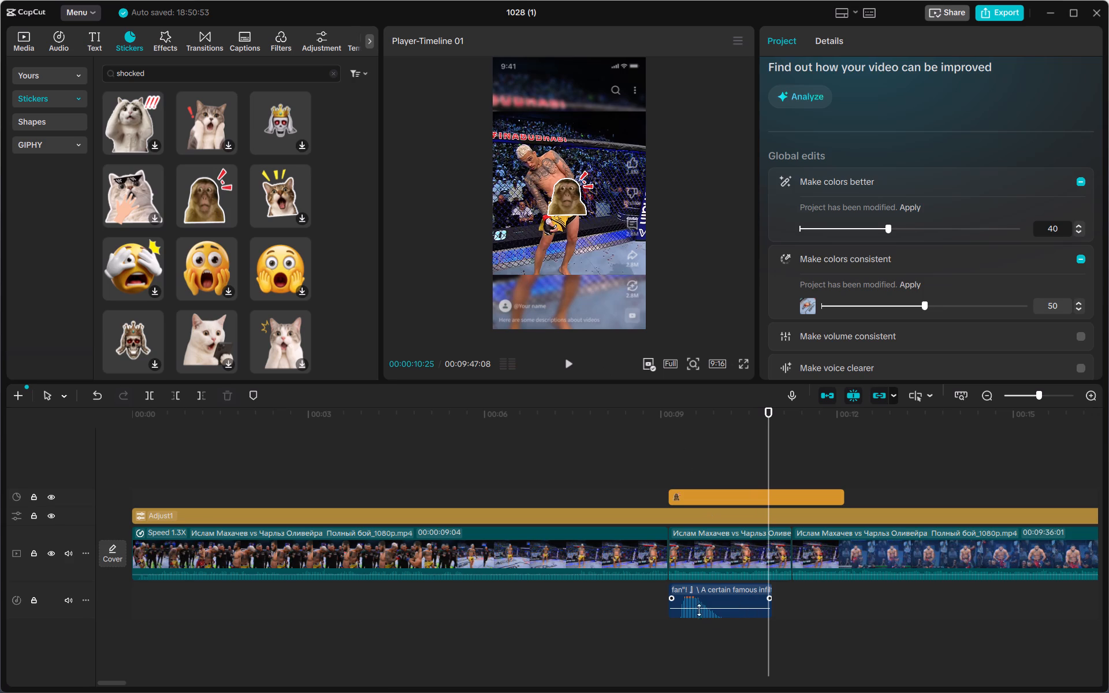
pyautogui.click(699, 604)
pyautogui.moveTo(699, 604); pyautogui.dragTo(713, 603)
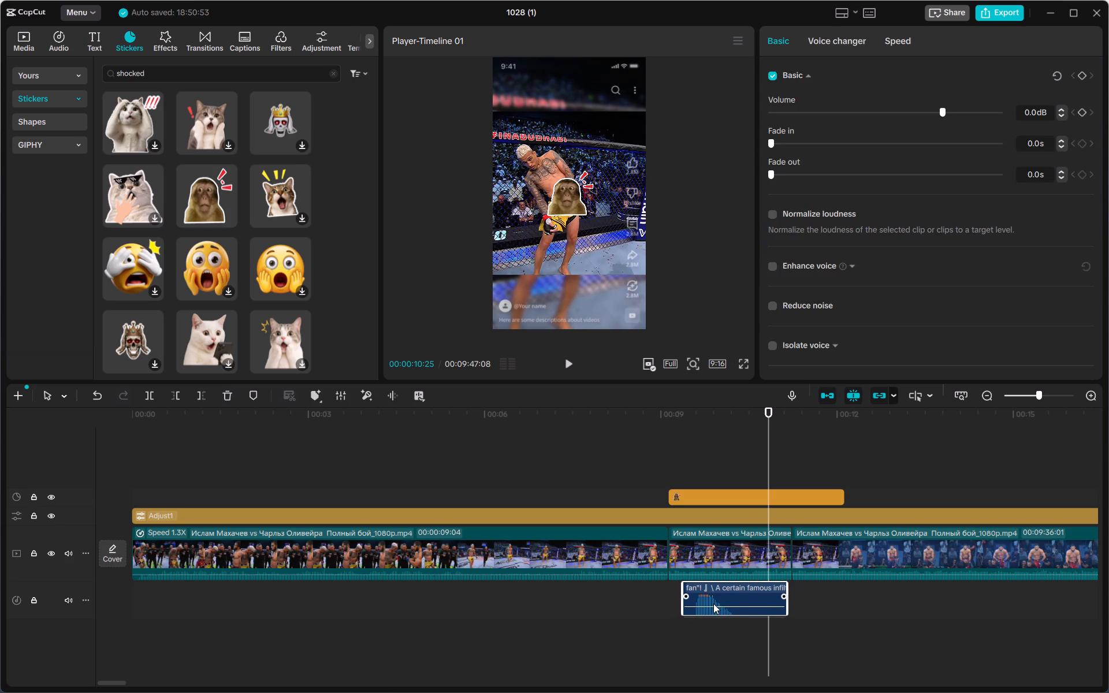
pyautogui.moveTo(713, 603); pyautogui.dragTo(713, 604)
# Position the monkey sticker at X 499, Y 734 beside the fighter's head, rotate it to -26.51° and scale it to 118%.
pyautogui.click(618, 479)
pyautogui.click(647, 450)
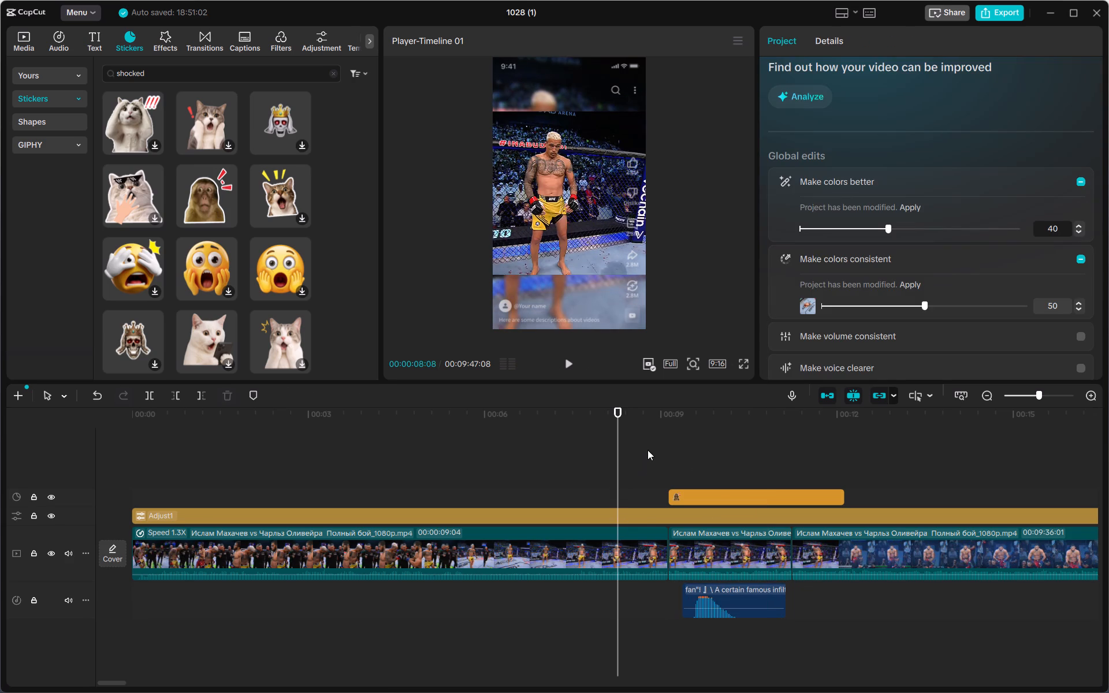
pyautogui.click(574, 363)
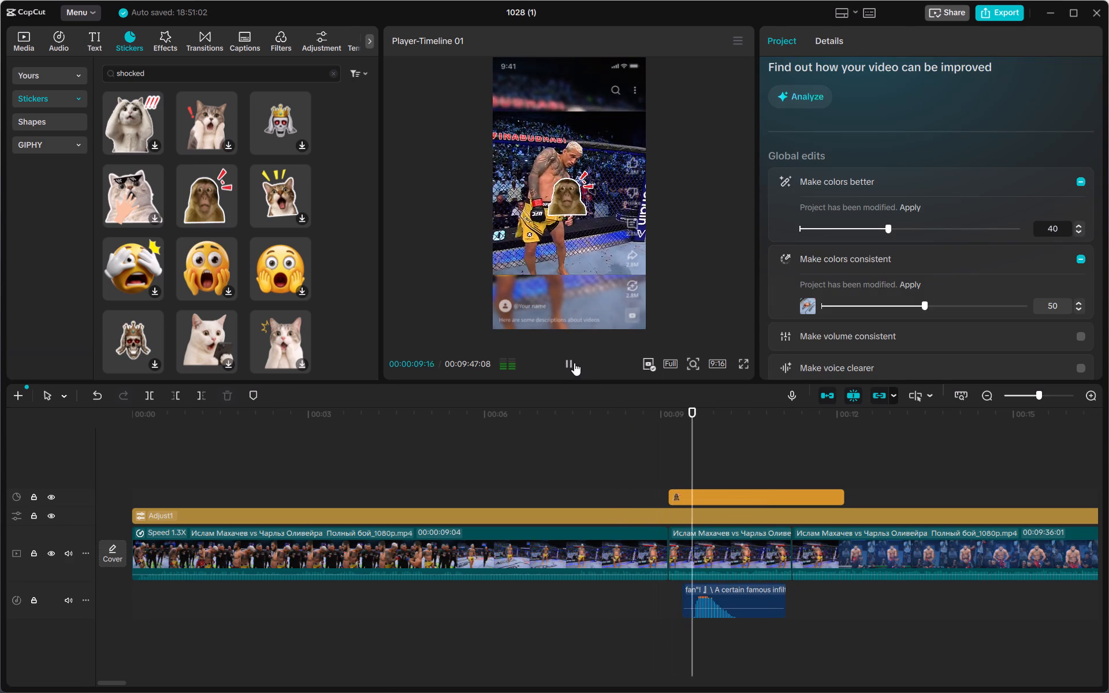
pyautogui.click(574, 363)
pyautogui.click(564, 200)
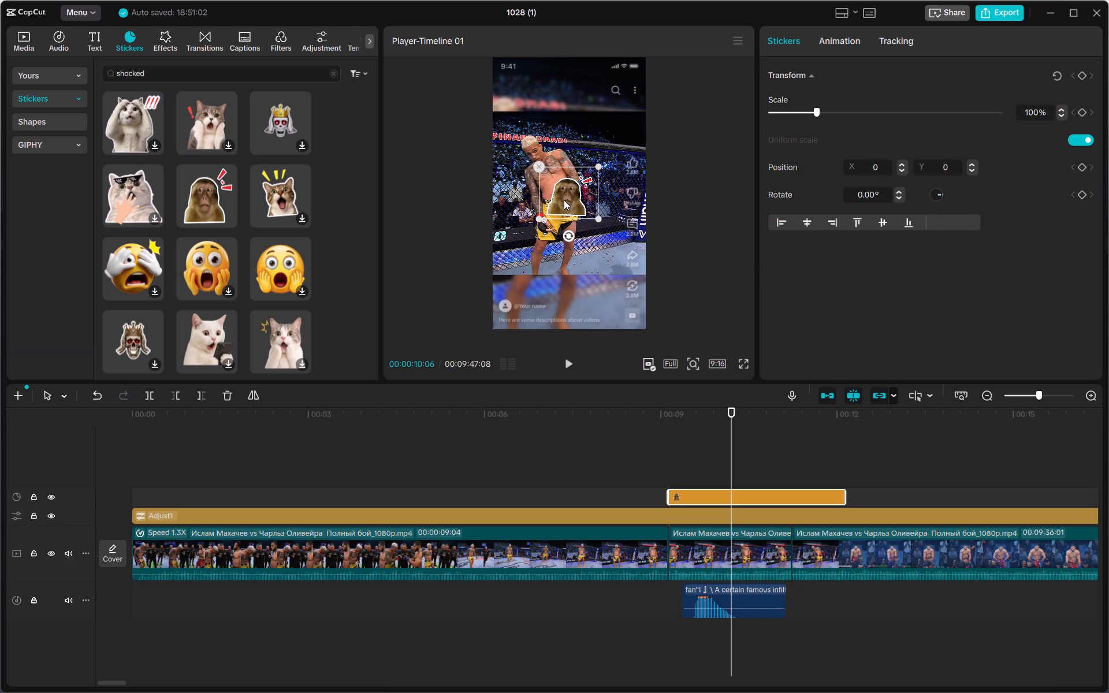
pyautogui.moveTo(566, 201); pyautogui.dragTo(587, 169)
pyautogui.moveTo(590, 204); pyautogui.dragTo(609, 200)
pyautogui.moveTo(593, 167); pyautogui.dragTo(608, 148)
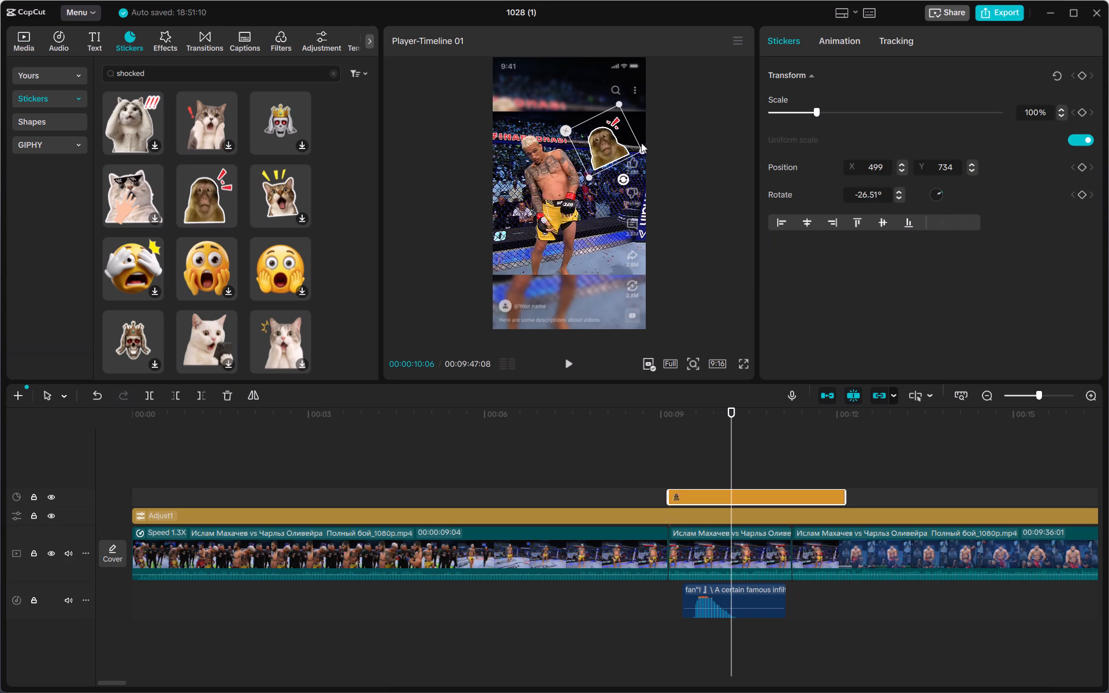
pyautogui.moveTo(644, 148); pyautogui.dragTo(644, 166)
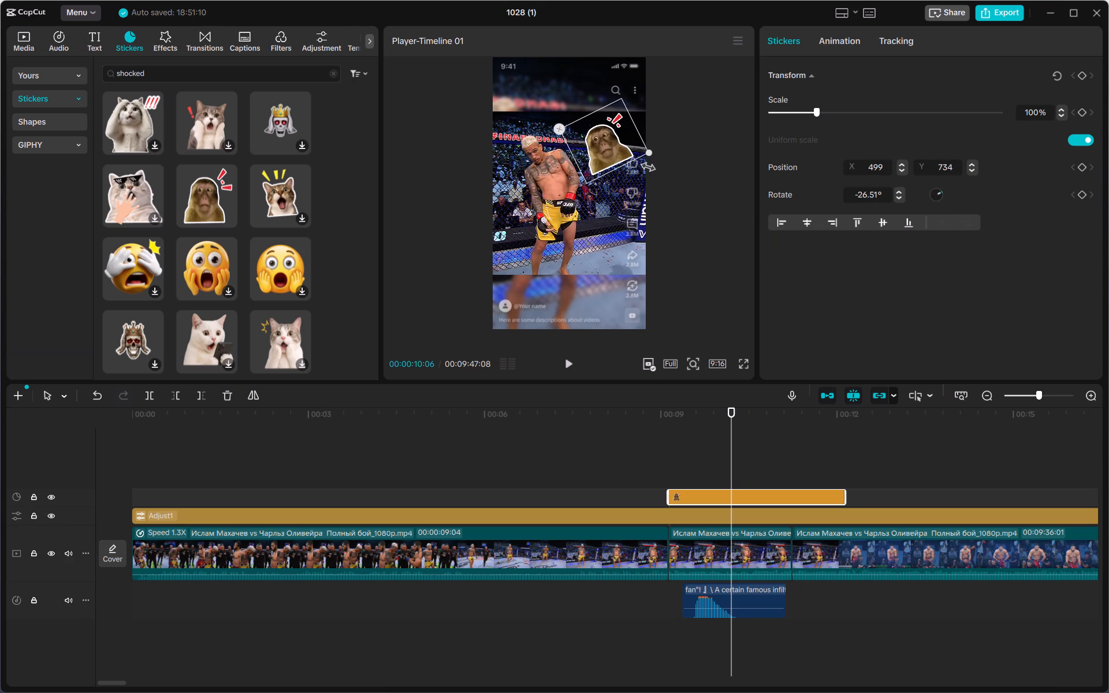
pyautogui.moveTo(644, 166); pyautogui.dragTo(645, 166)
# Trim the monkey sticker to start with the alert sound and end with the short fighter segment.
pyautogui.doubleClick(664, 433)
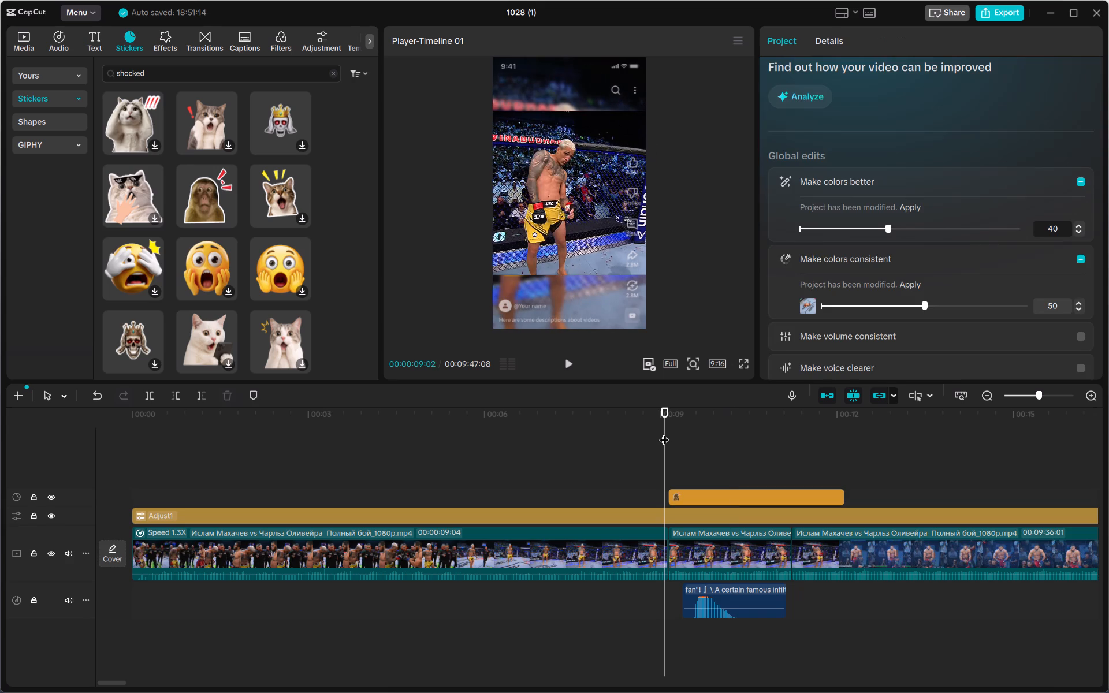
pyautogui.click(573, 366)
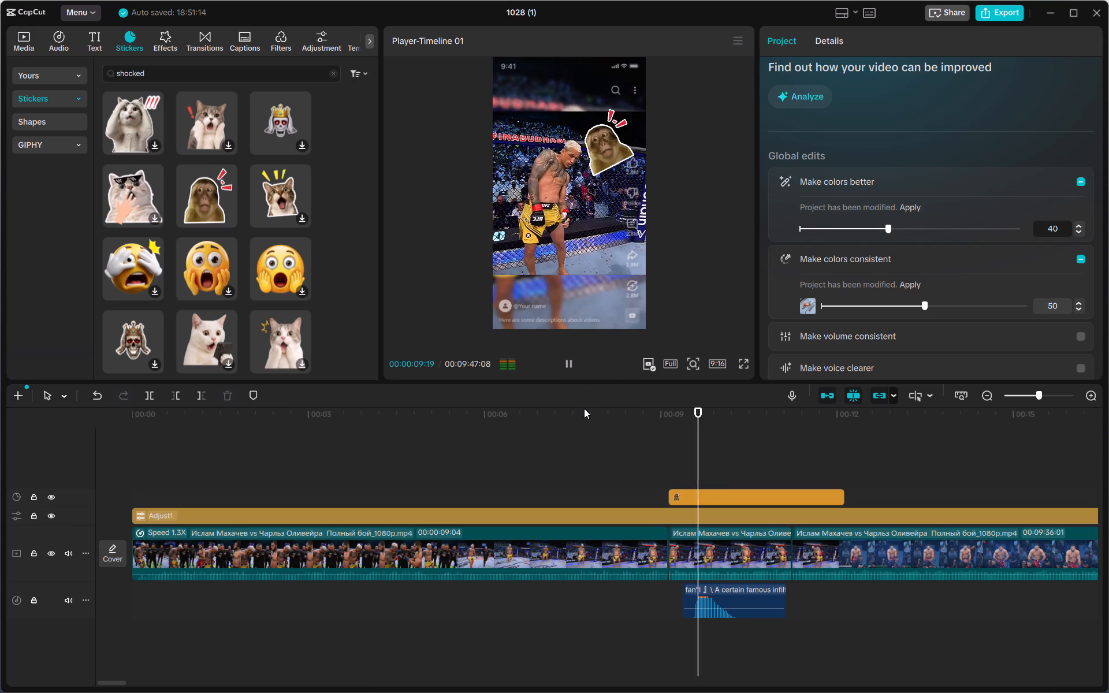
pyautogui.click(572, 361)
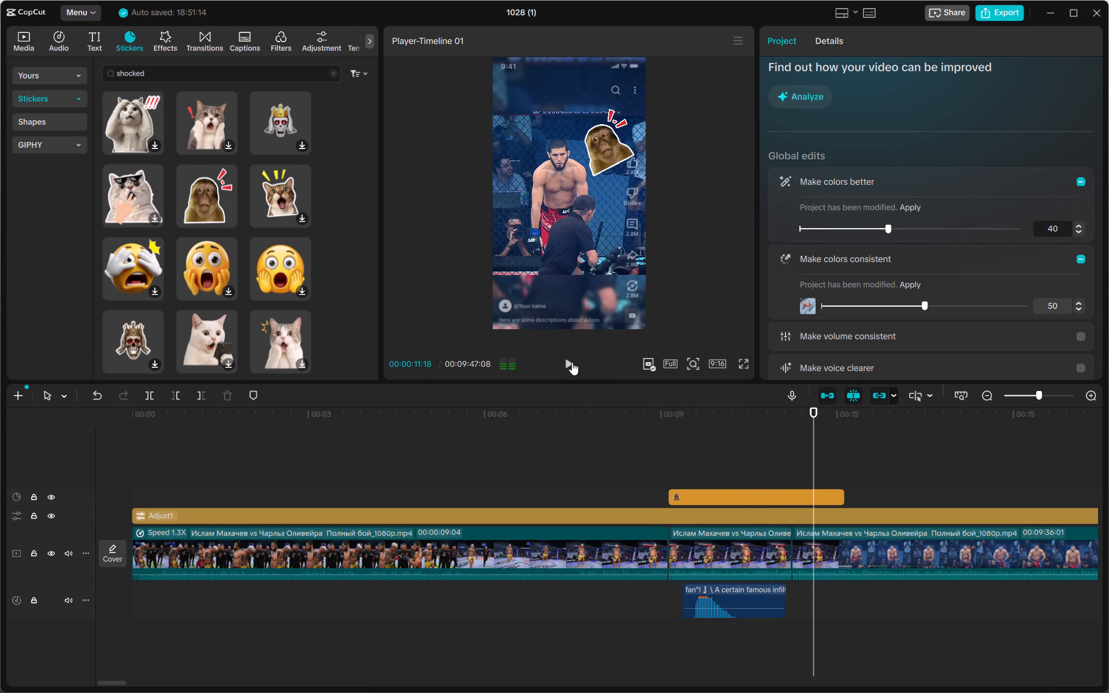
pyautogui.click(631, 439)
pyautogui.click(572, 371)
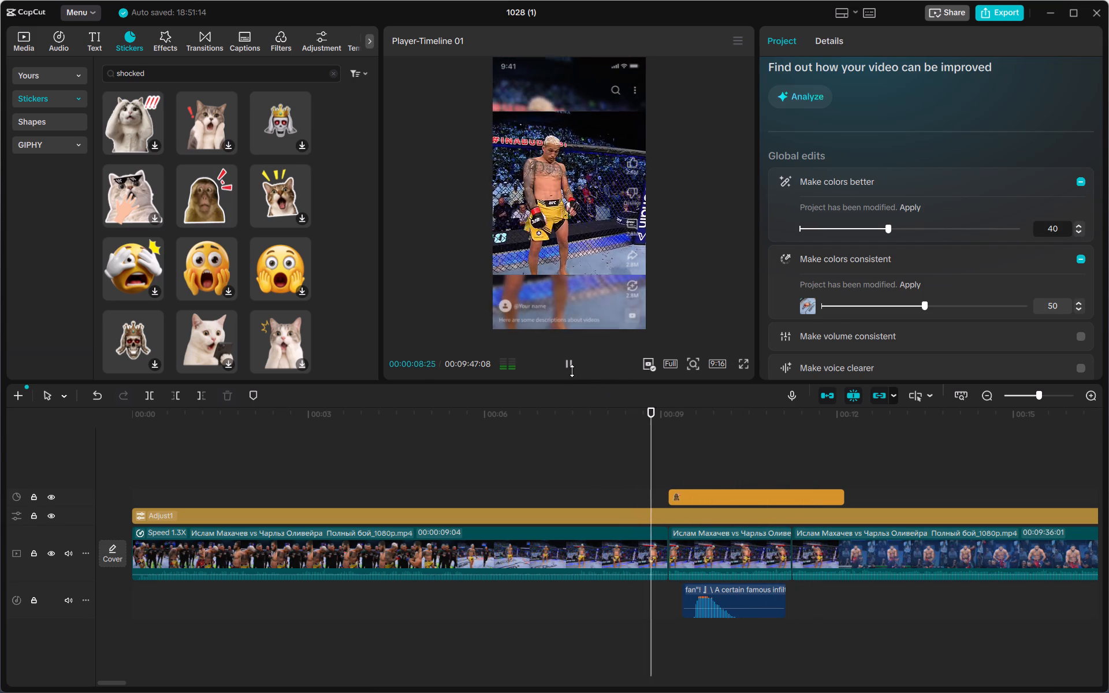
pyautogui.click(572, 371)
pyautogui.click(676, 495)
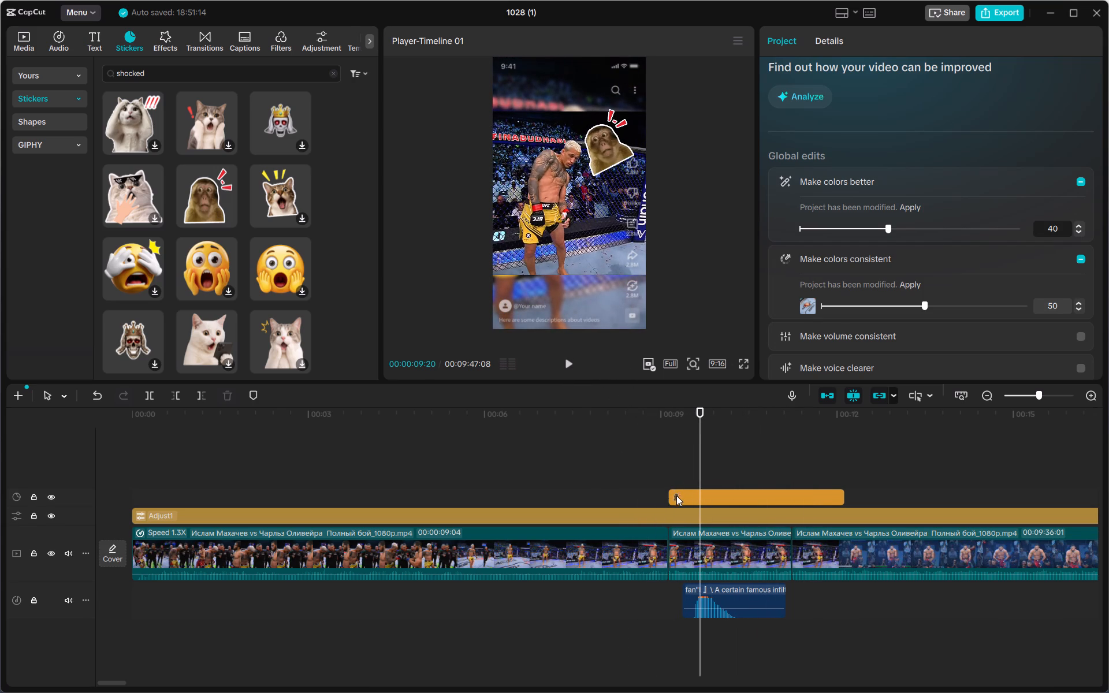
pyautogui.moveTo(669, 495); pyautogui.dragTo(683, 495)
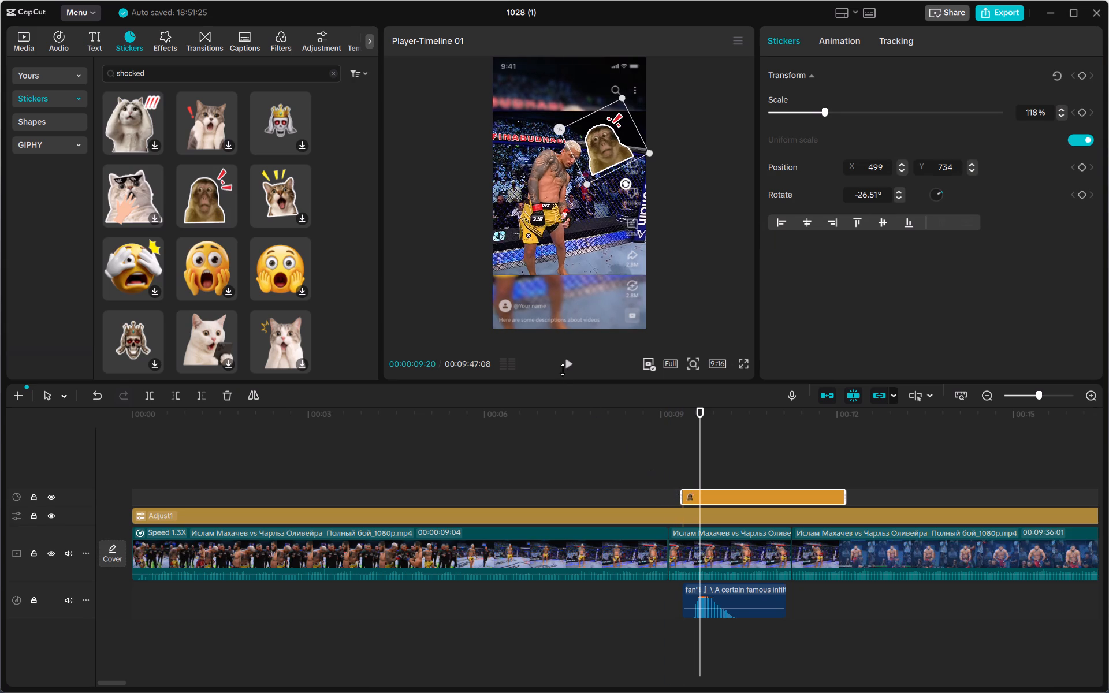
pyautogui.click(566, 365)
pyautogui.click(542, 463)
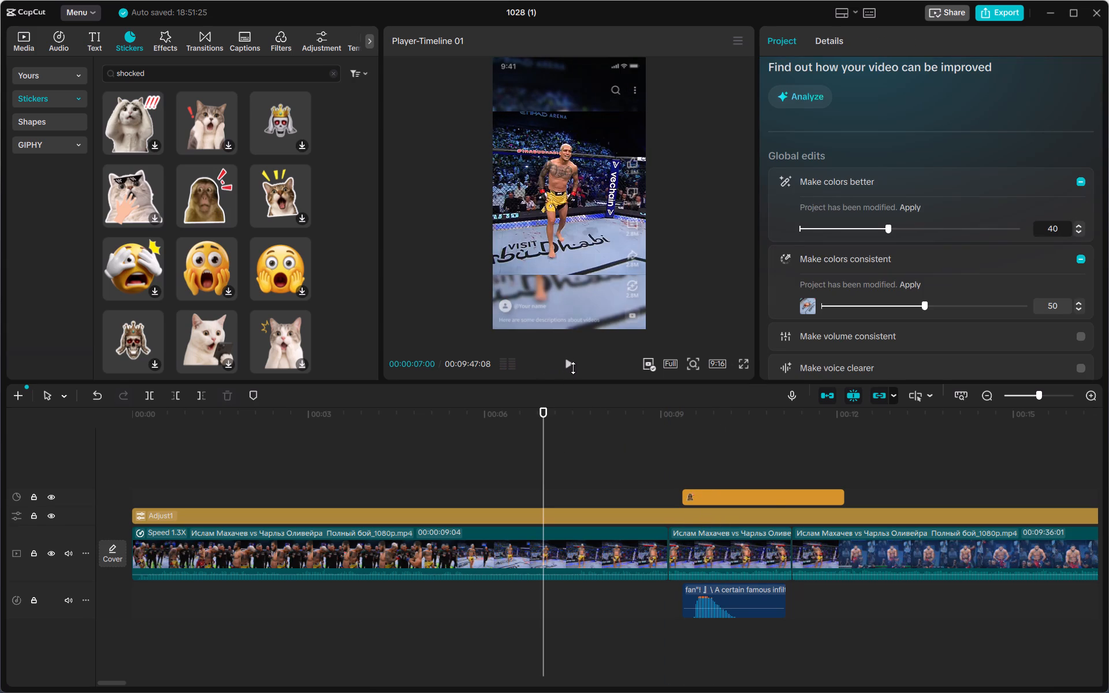
pyautogui.click(771, 495)
pyautogui.moveTo(843, 495); pyautogui.dragTo(824, 498)
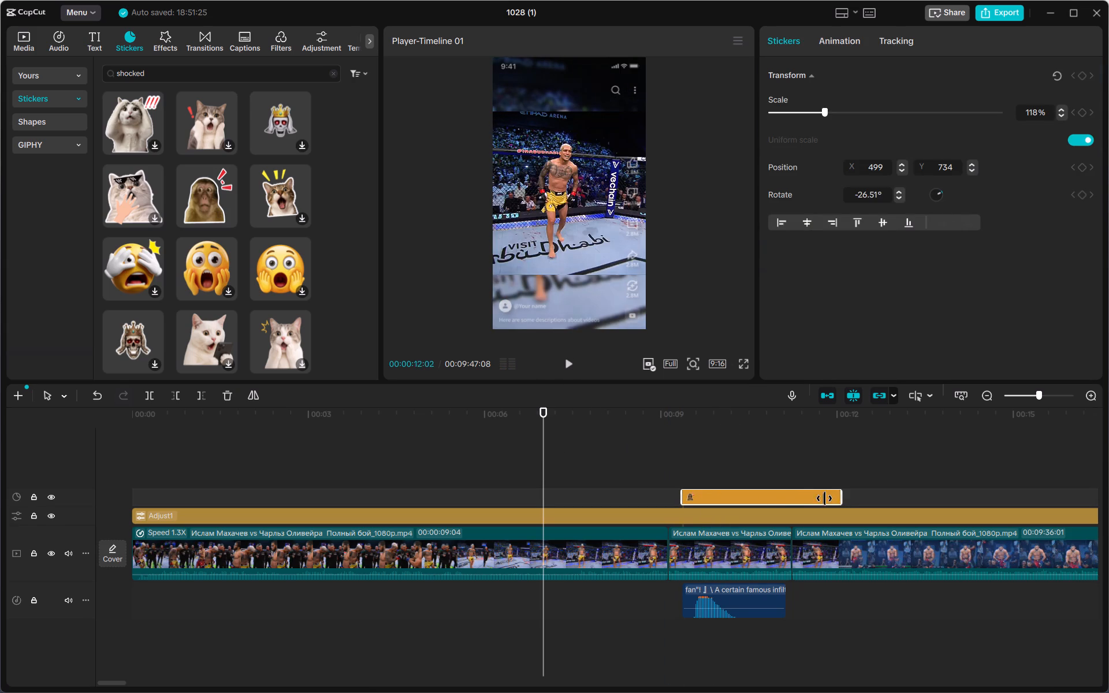
pyautogui.moveTo(824, 498); pyautogui.dragTo(792, 503)
# Play back the sticker moment and the following footage of the fighter in red shorts, stopping after the cut to the yellow-shorts fighter.
pyautogui.click(630, 467)
pyautogui.click(566, 358)
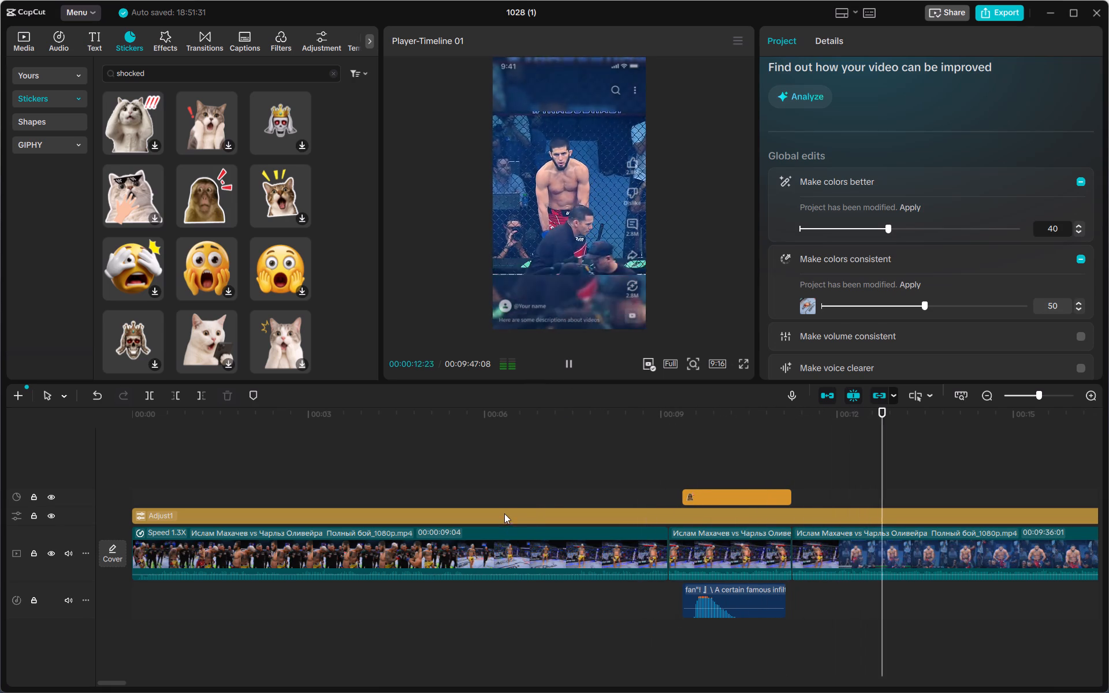
pyautogui.click(672, 461)
pyautogui.click(905, 475)
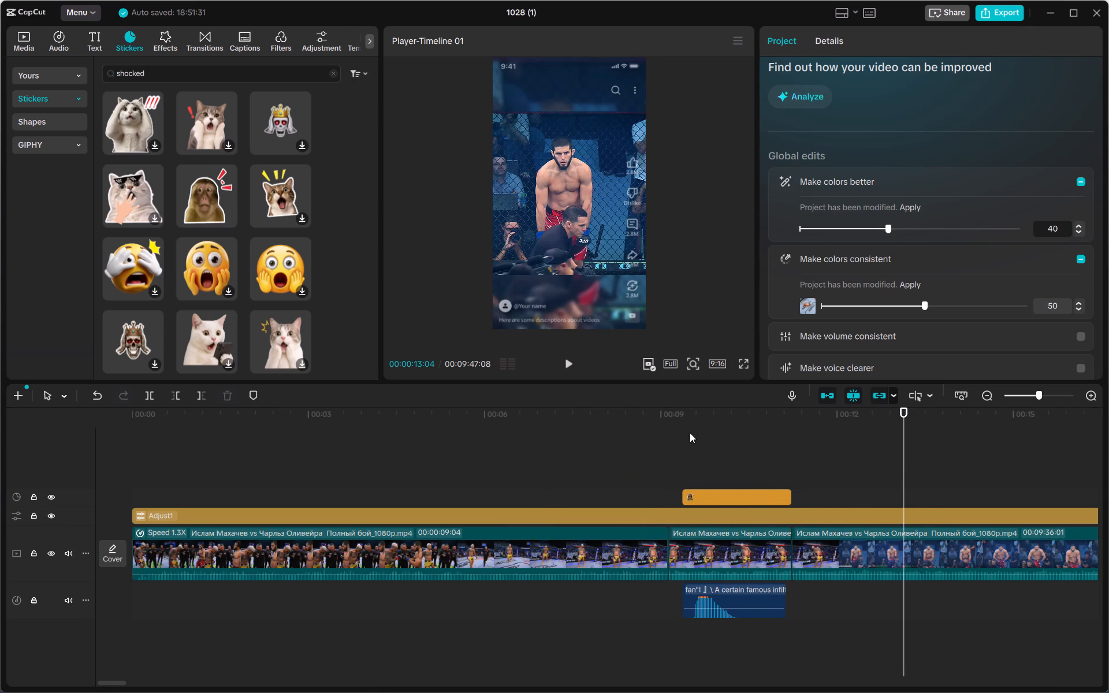
pyautogui.click(690, 433)
pyautogui.click(573, 367)
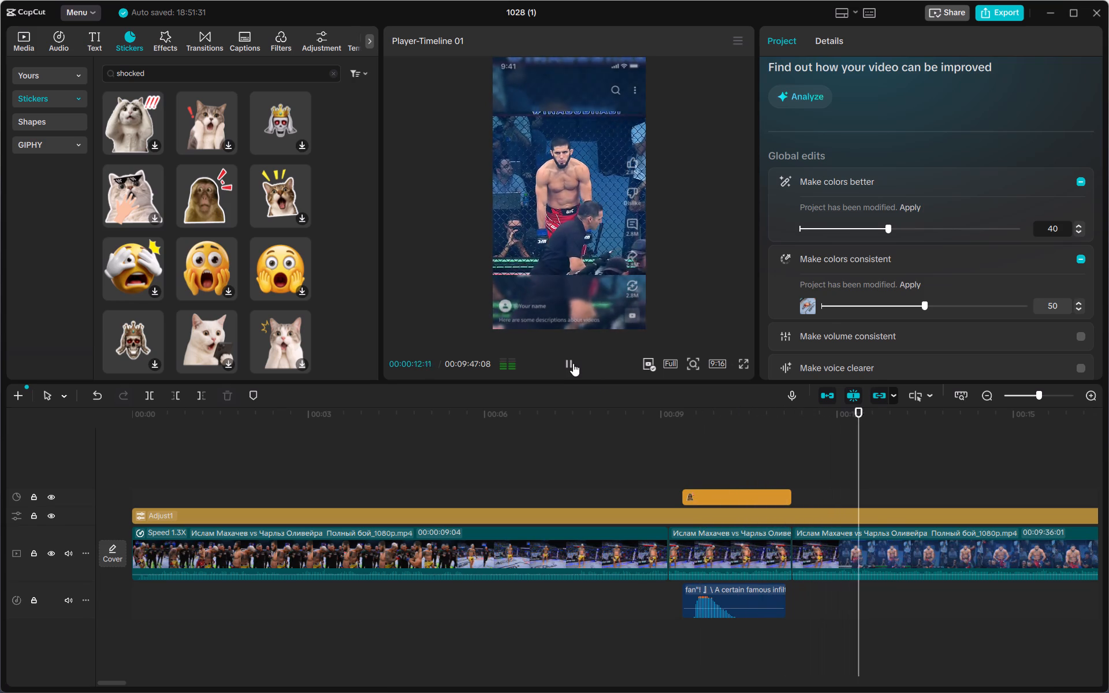
pyautogui.click(573, 363)
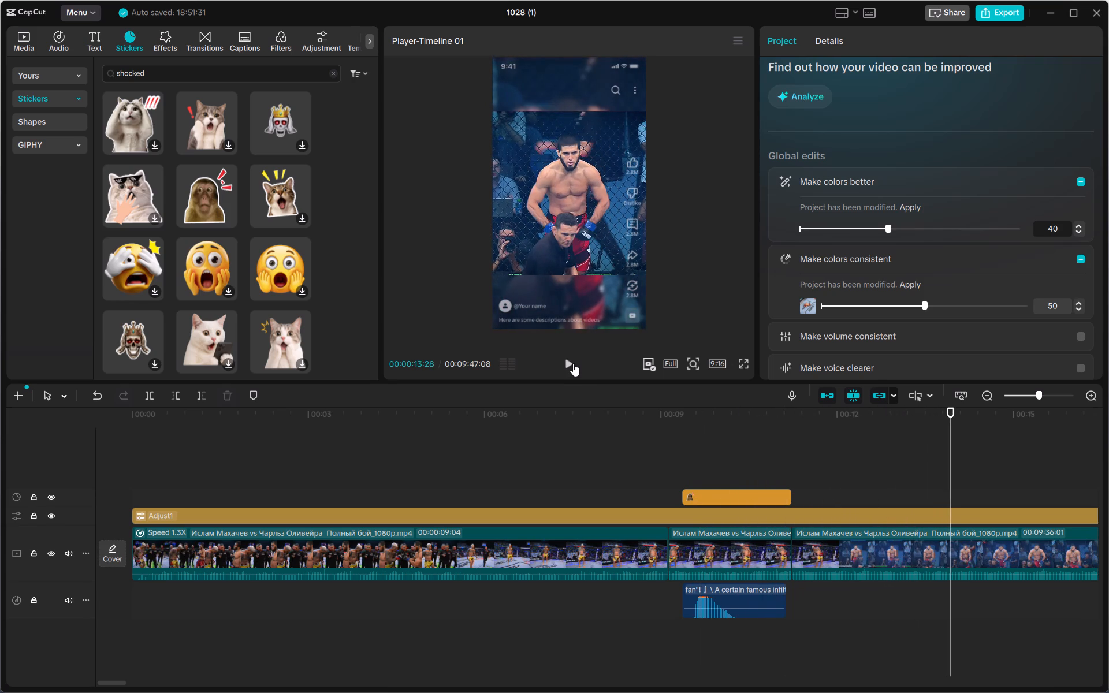
pyautogui.click(573, 363)
pyautogui.click(573, 363)
pyautogui.click(573, 363)
pyautogui.doubleClick(573, 363)
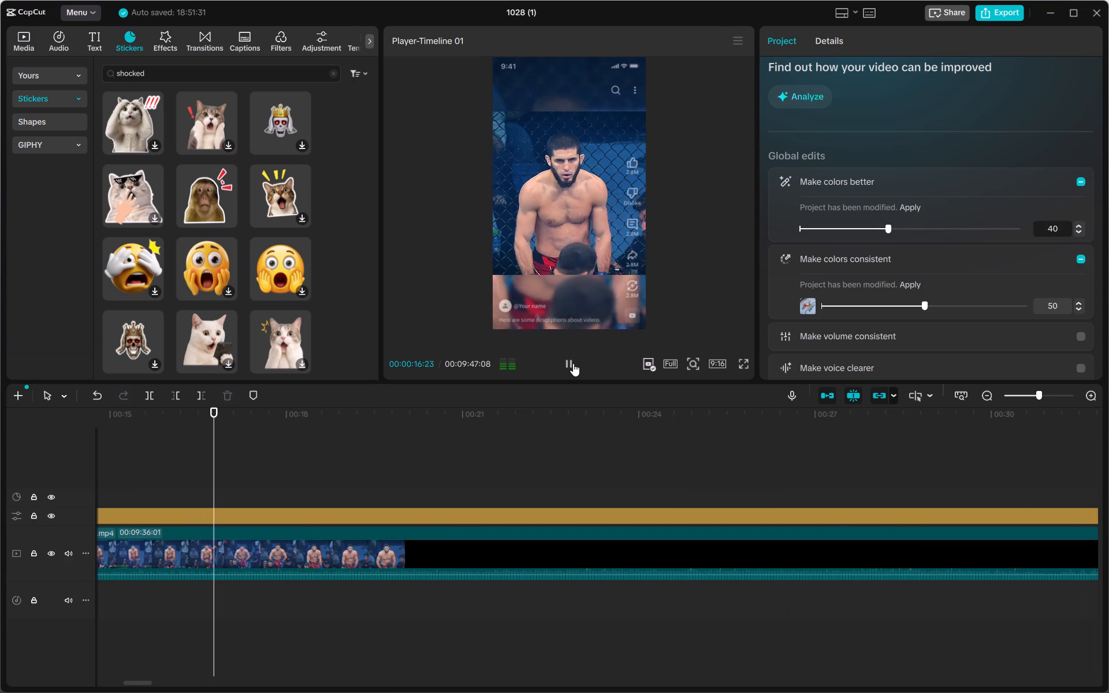
pyautogui.click(573, 363)
pyautogui.click(573, 363)
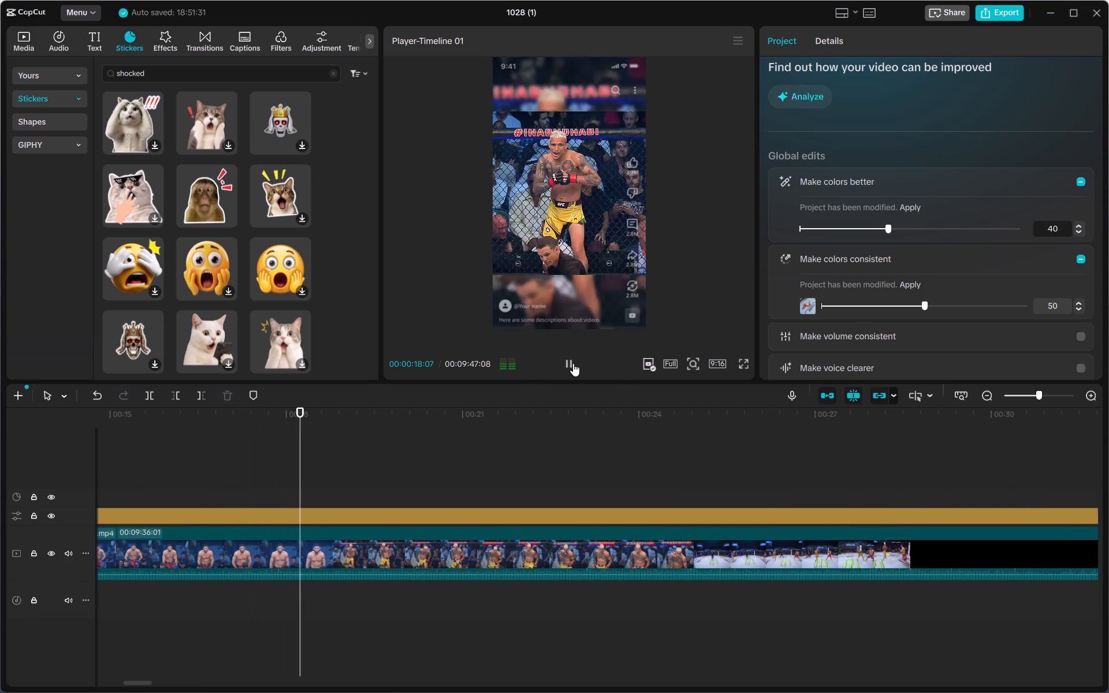
pyautogui.click(573, 363)
# Split the main video at 00:00:17:27, near the end of the shot of the fighter in red shorts.
pyautogui.moveTo(334, 459); pyautogui.dragTo(329, 459)
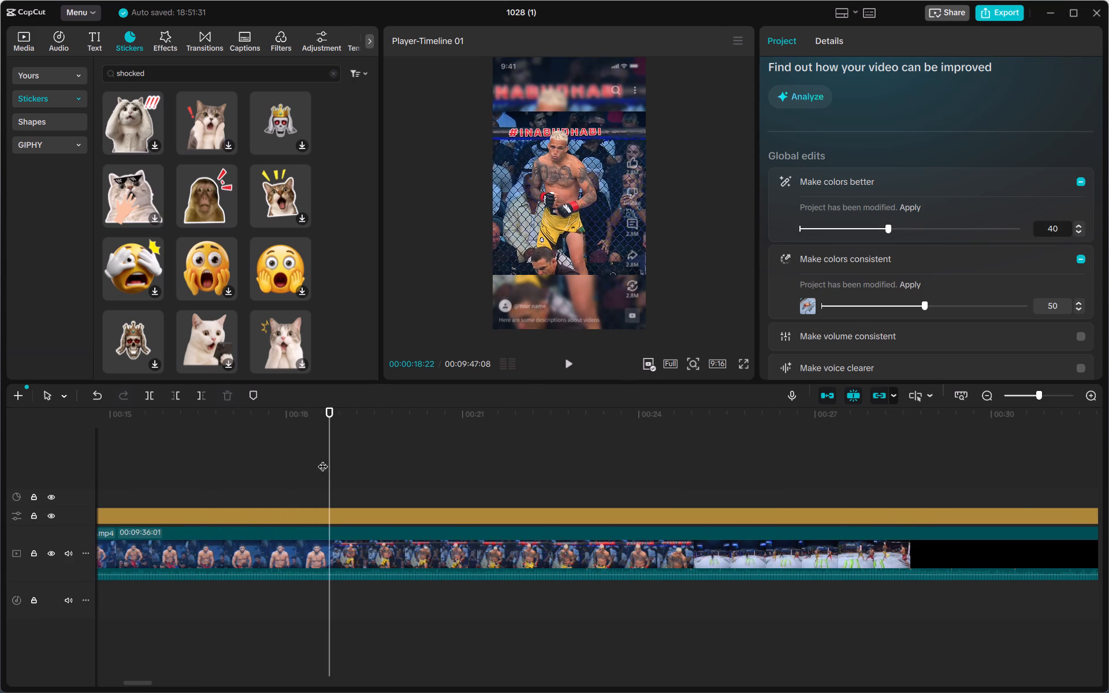
pyautogui.click(302, 458)
pyautogui.moveTo(302, 458); pyautogui.dragTo(284, 458)
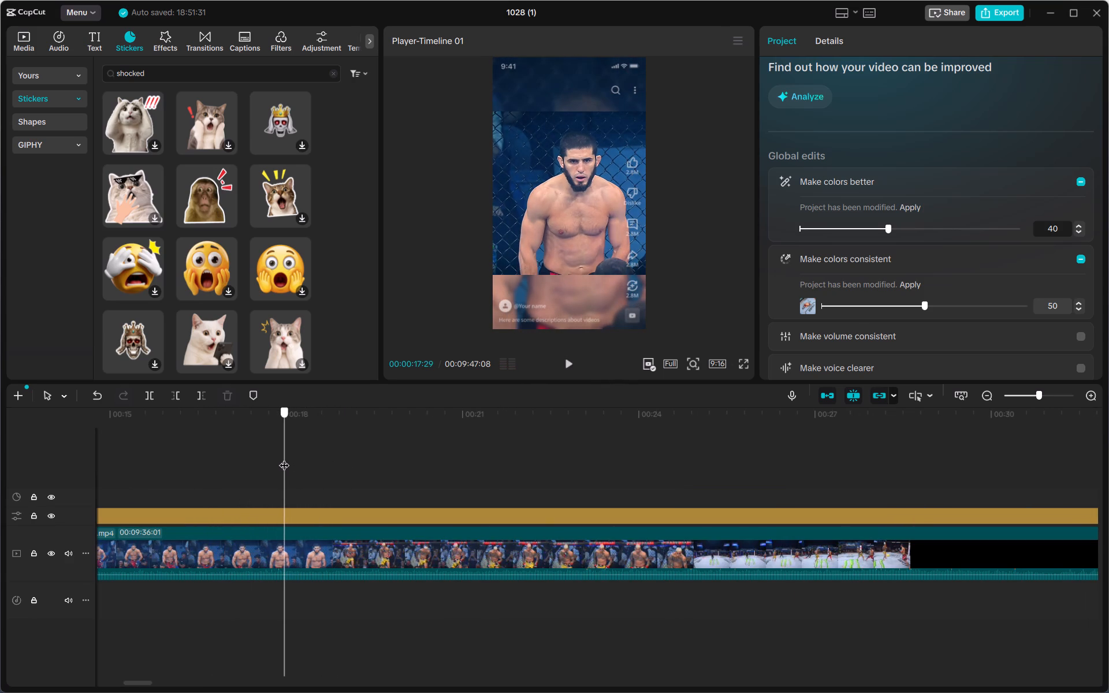
pyautogui.moveTo(284, 458); pyautogui.dragTo(280, 458)
pyautogui.click(147, 400)
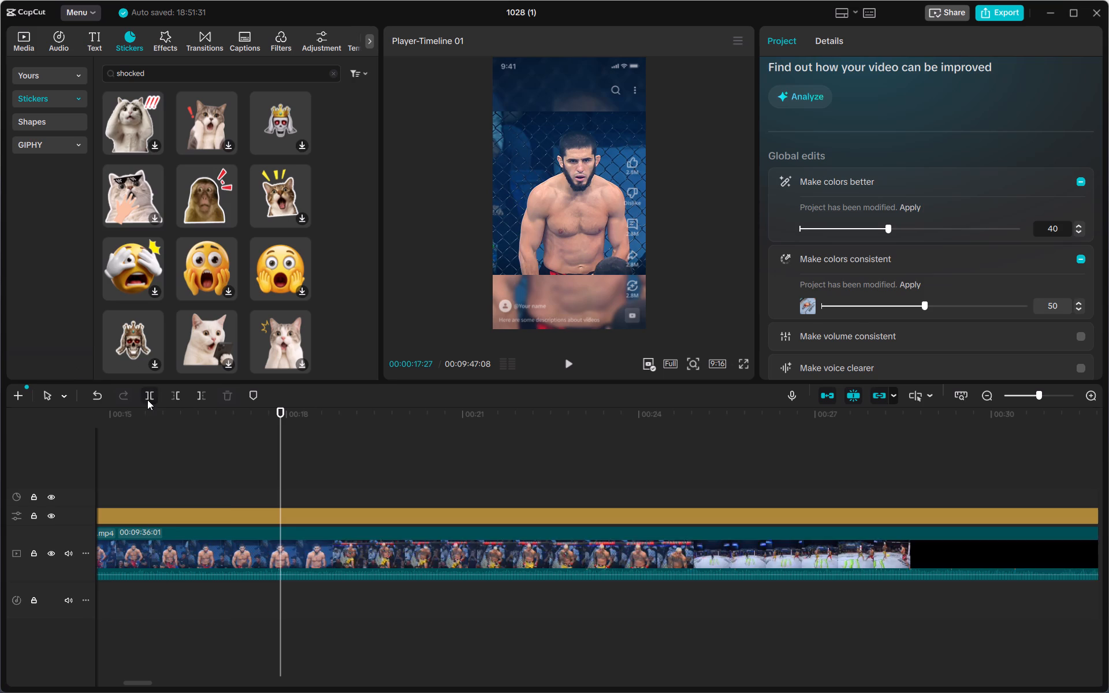
# Review the footage around the new split, and replay the monkey sticker moment into the red-shorts fighter's shot.
pyautogui.click(230, 456)
pyautogui.moveTo(228, 461); pyautogui.dragTo(185, 461)
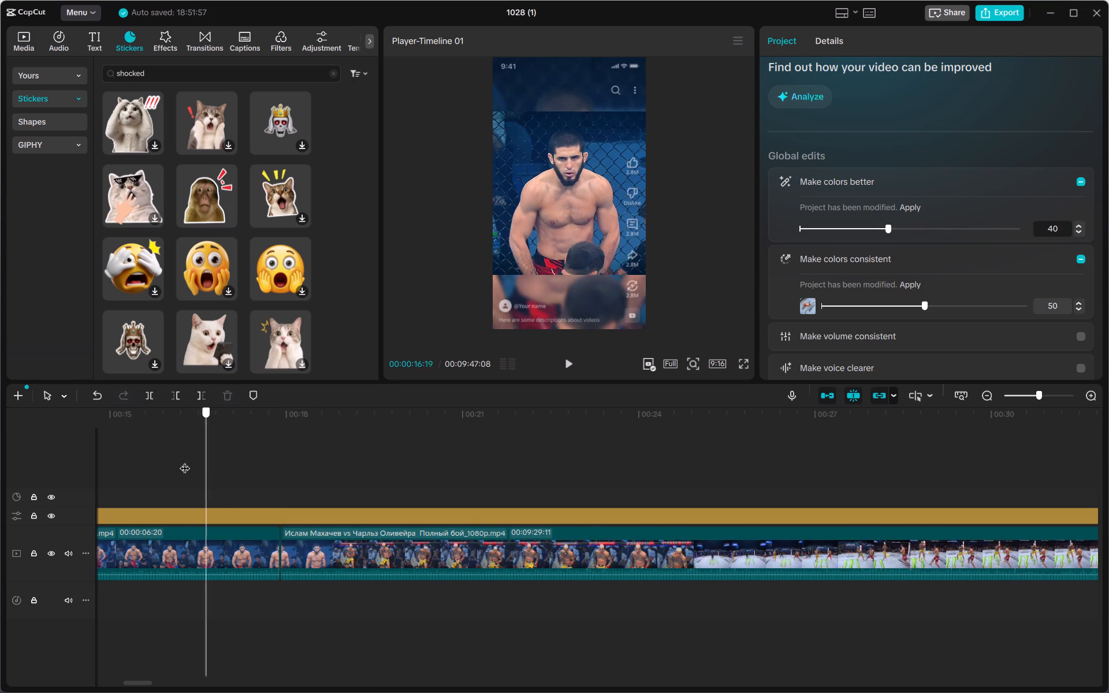
pyautogui.moveTo(185, 461); pyautogui.dragTo(661, 469)
pyautogui.click(578, 359)
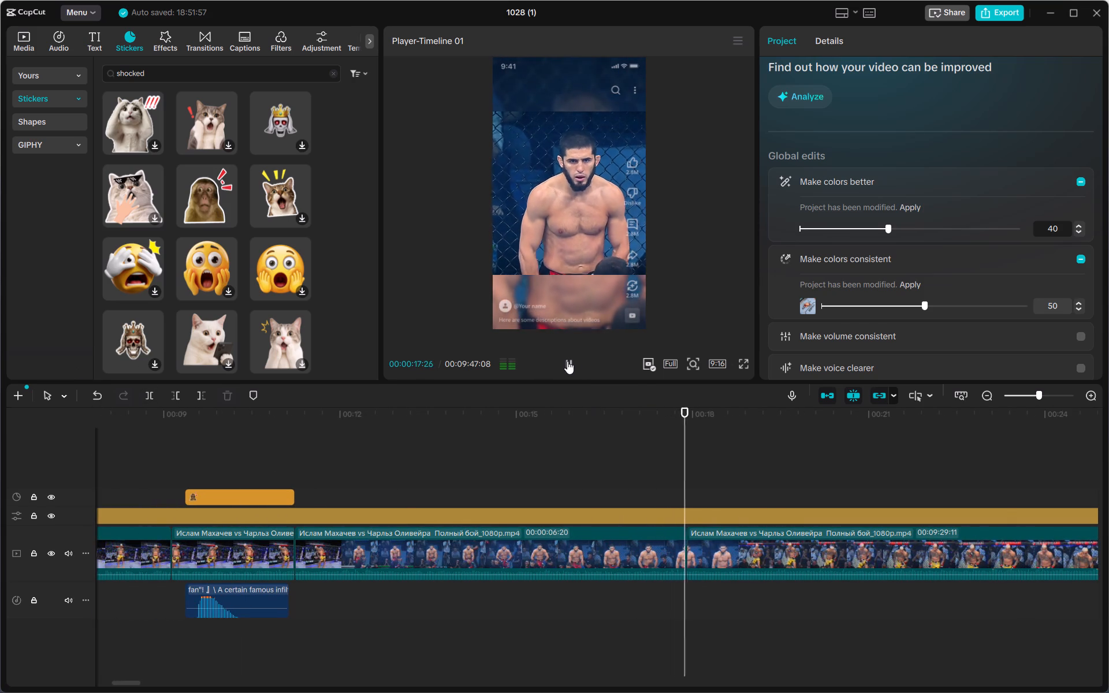
pyautogui.click(567, 361)
pyautogui.click(500, 424)
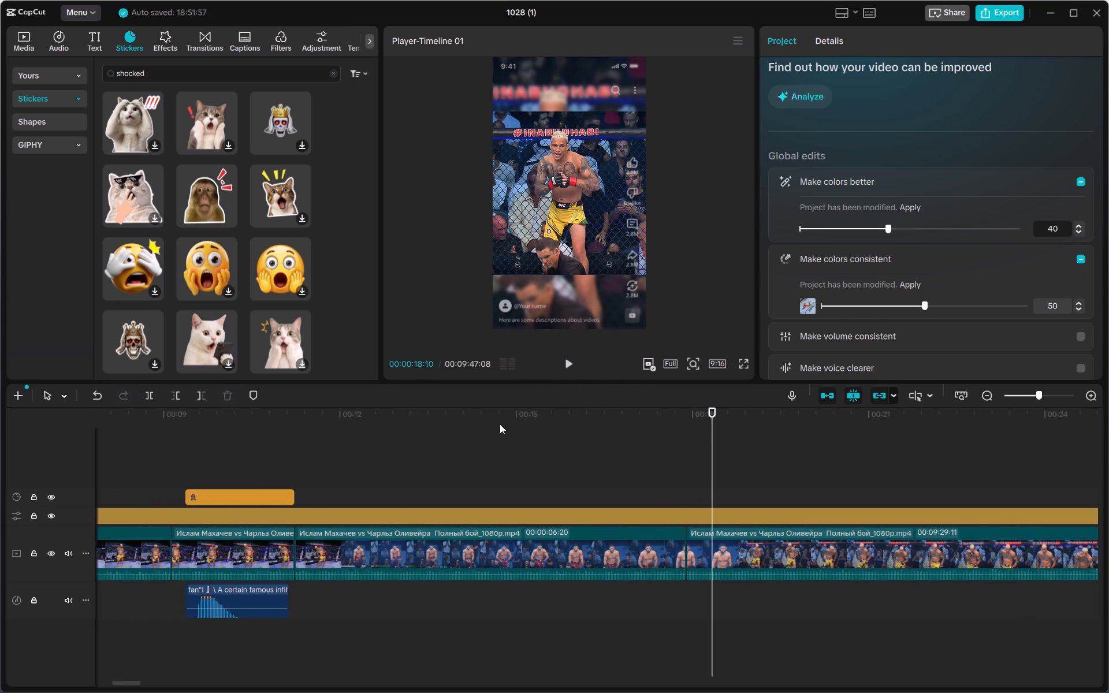
pyautogui.moveTo(492, 435); pyautogui.dragTo(358, 438)
pyautogui.click(362, 434)
pyautogui.moveTo(362, 441); pyautogui.dragTo(313, 448)
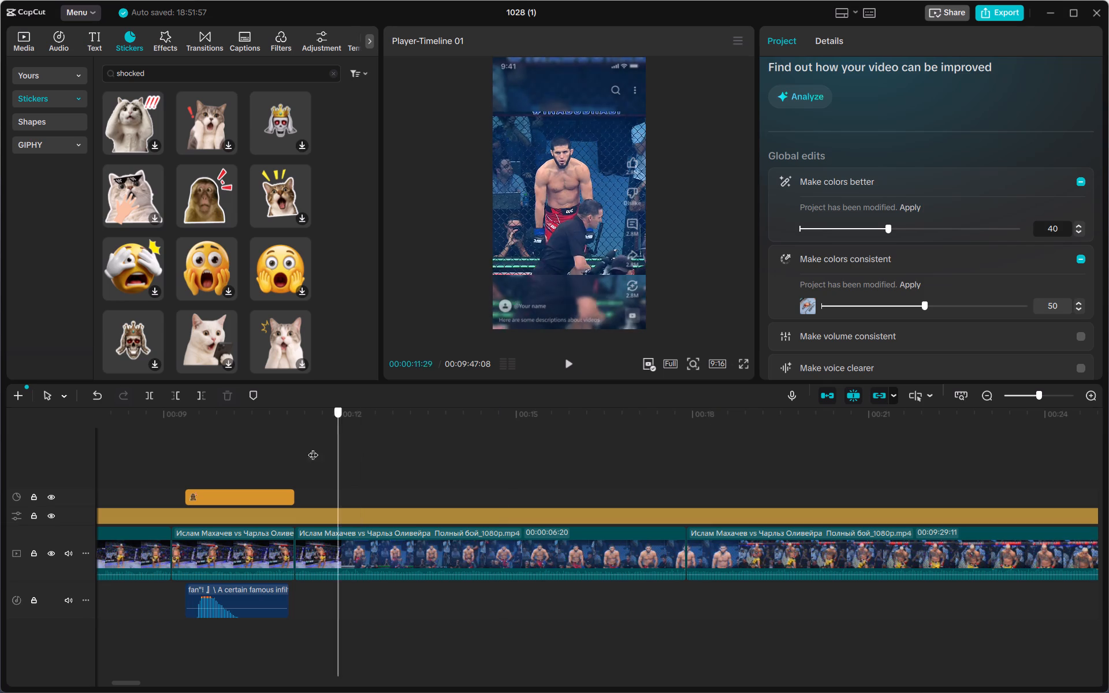
pyautogui.moveTo(313, 448); pyautogui.dragTo(179, 448)
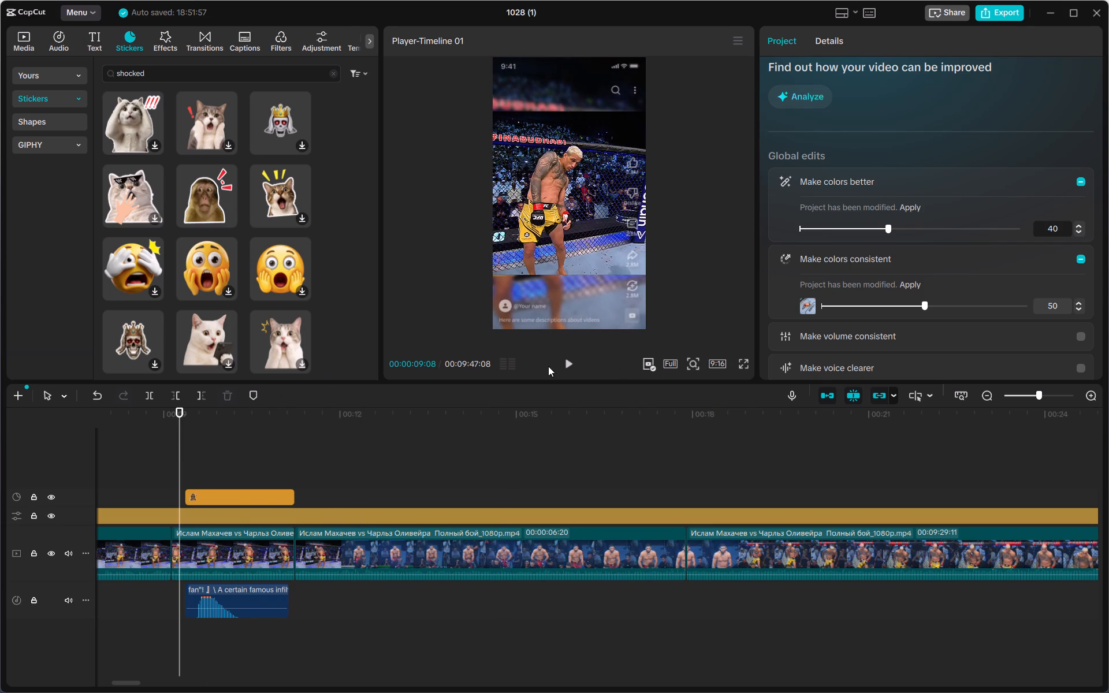
pyautogui.click(567, 364)
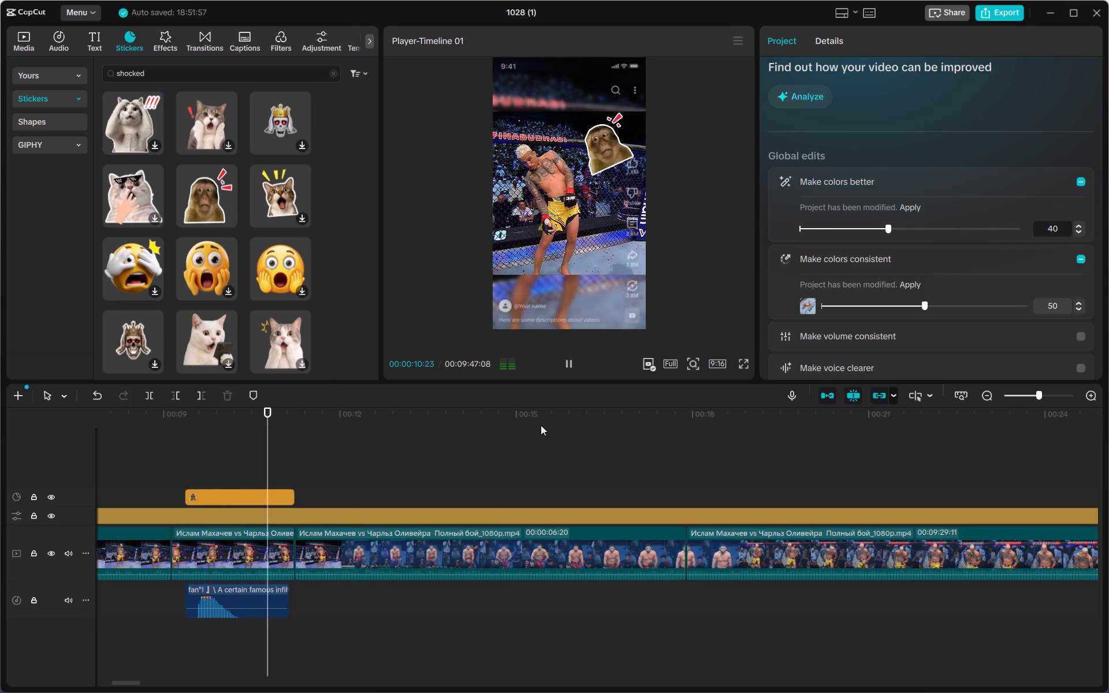
pyautogui.click(514, 473)
pyautogui.moveTo(509, 478); pyautogui.dragTo(276, 479)
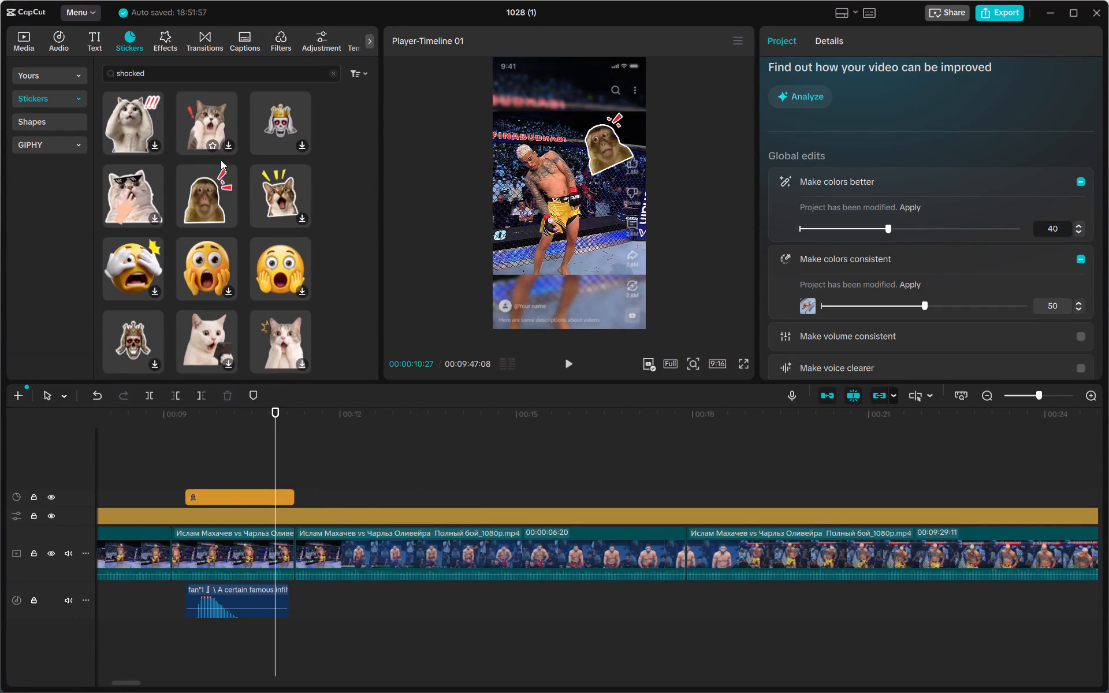
# Preview the Mid-Aged-Male-A_Huh_VKT_11268 sound from the "huh sound" results.
pyautogui.click(65, 33)
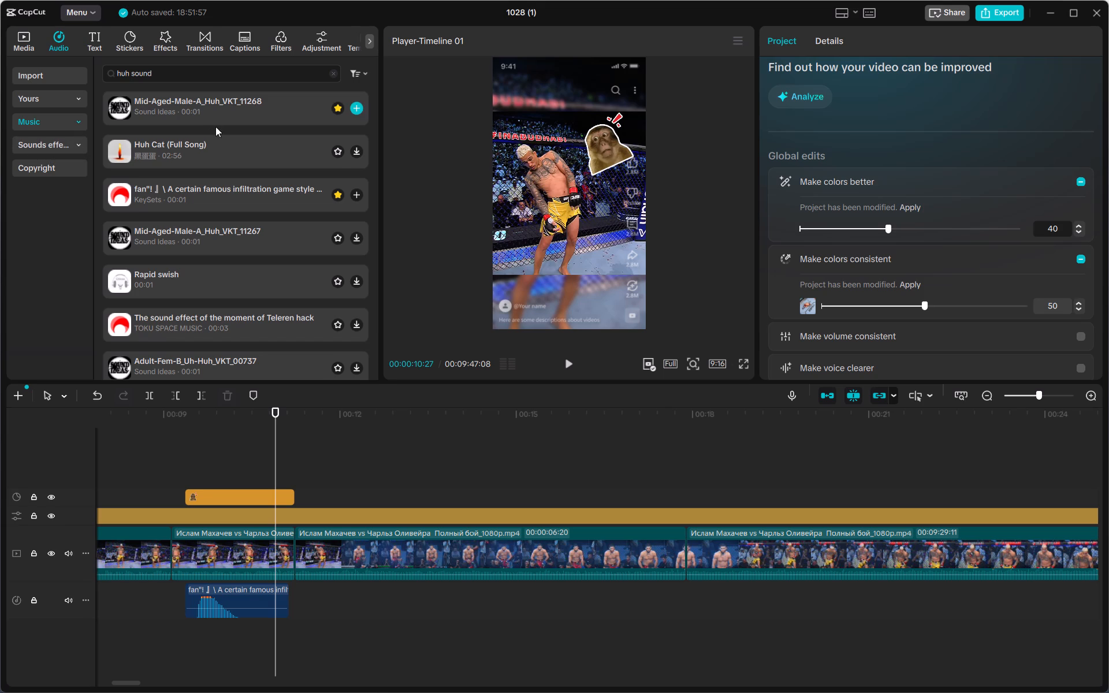
pyautogui.click(195, 102)
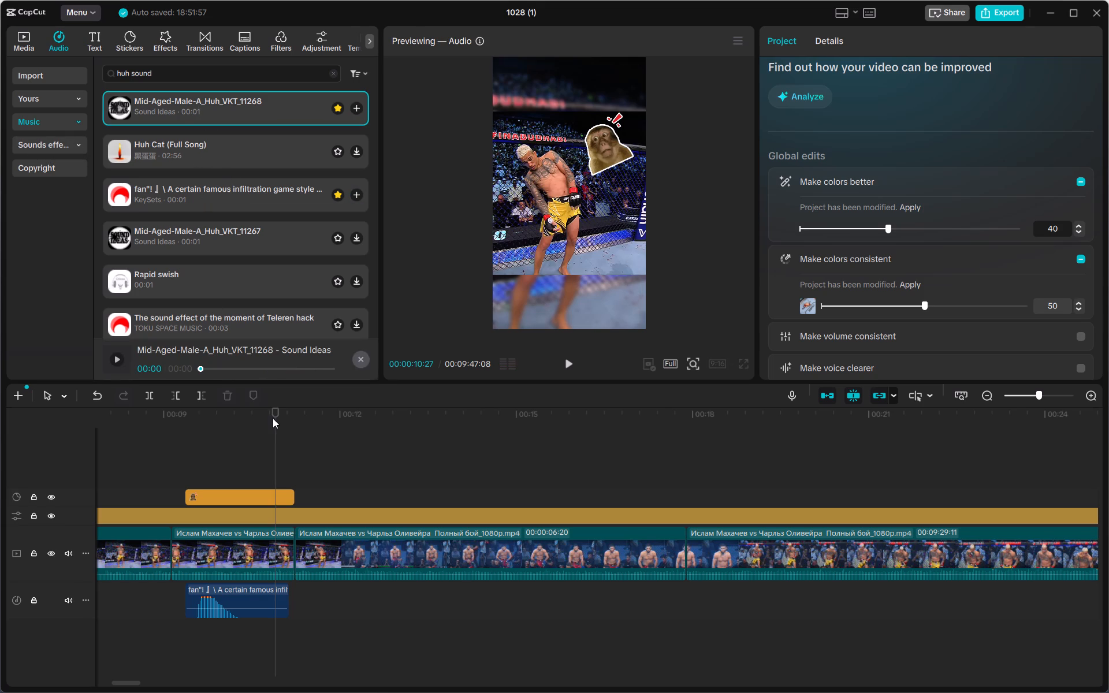
# Replay the cut from the end of the monkey sticker moment to the red-shorts fighter, then check the frames just after it.
pyautogui.click(304, 461)
pyautogui.click(282, 444)
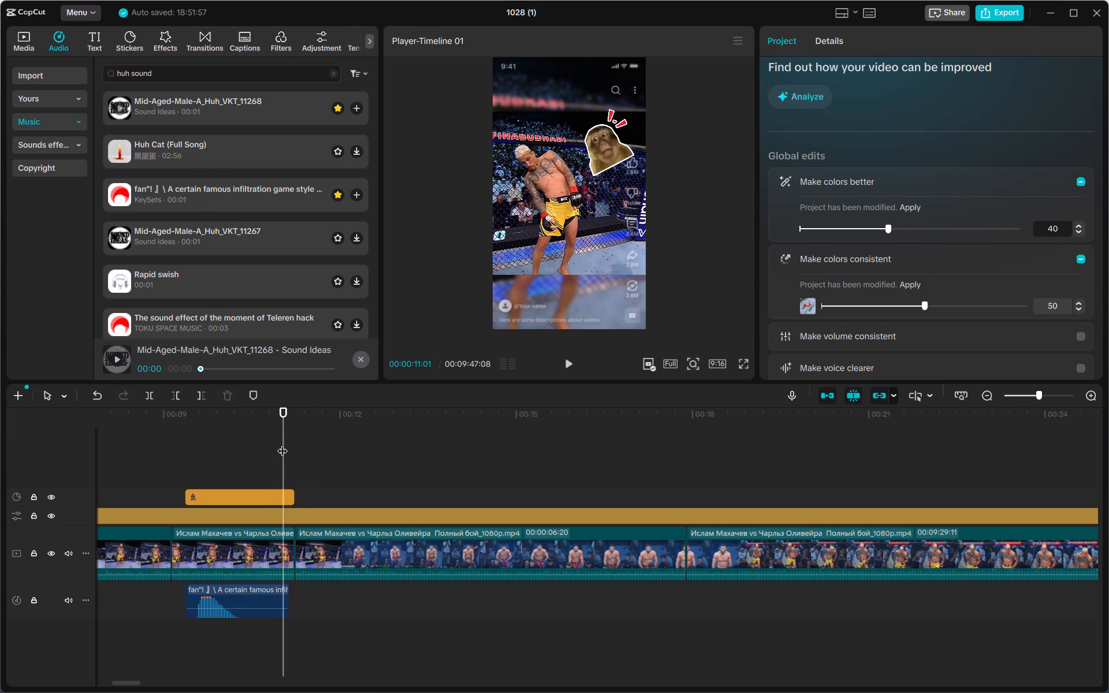
pyautogui.click(293, 446)
pyautogui.click(567, 369)
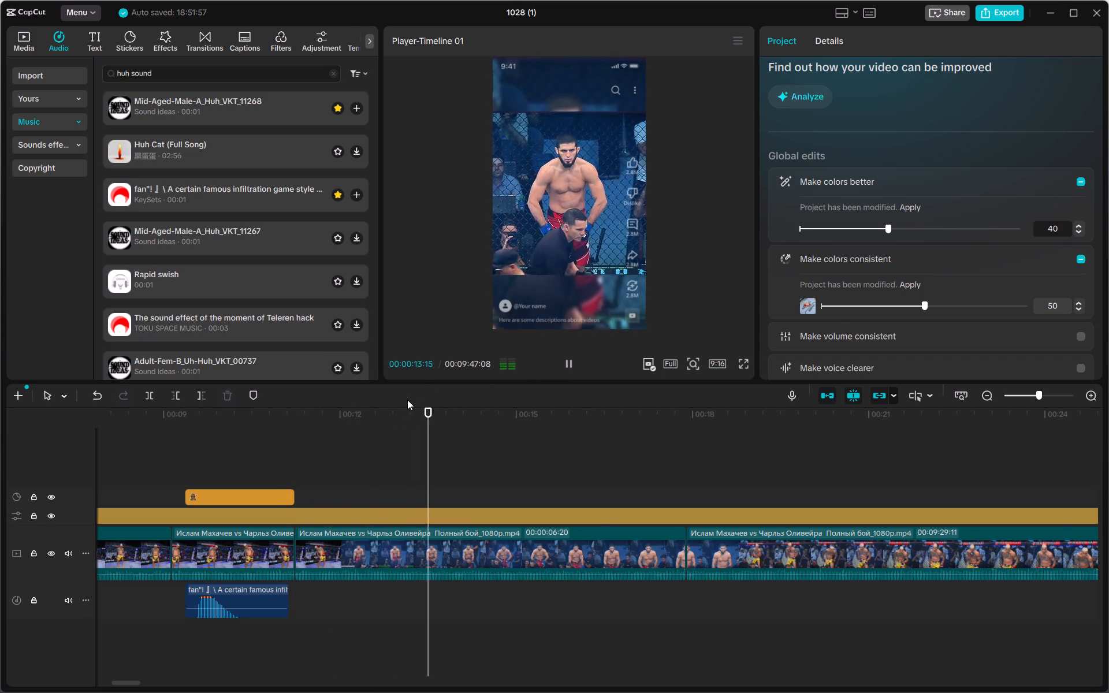
pyautogui.click(362, 468)
pyautogui.moveTo(362, 468); pyautogui.dragTo(322, 469)
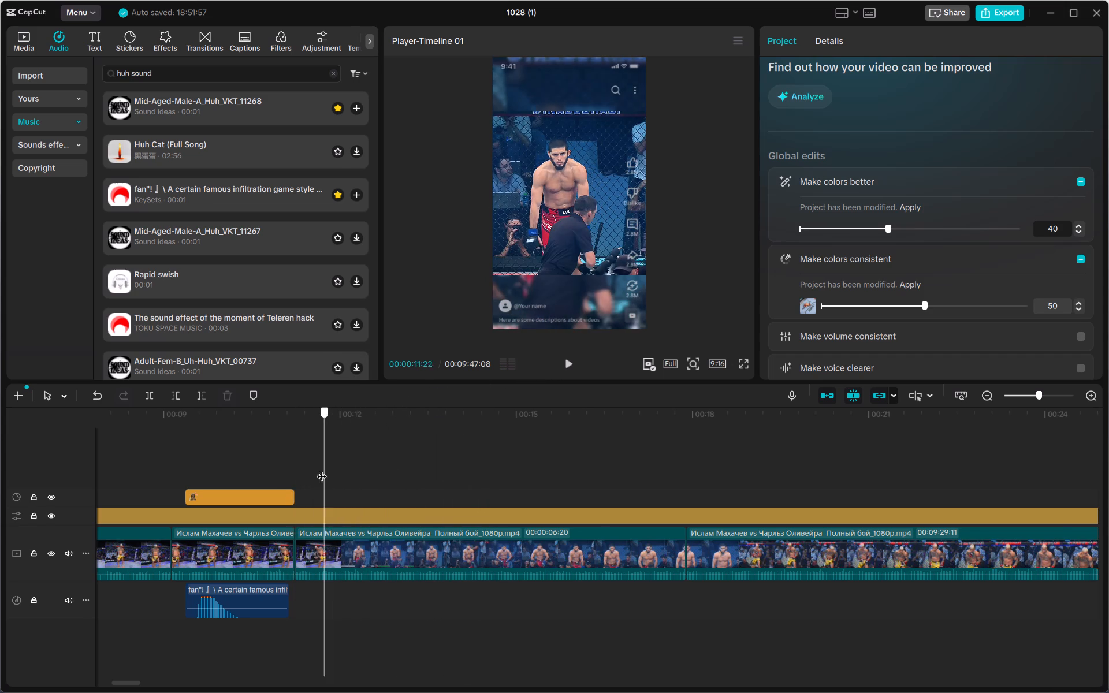
pyautogui.moveTo(322, 469); pyautogui.dragTo(319, 468)
# Browse the "shocked" sticker results for another reaction sticker to use.
pyautogui.click(125, 42)
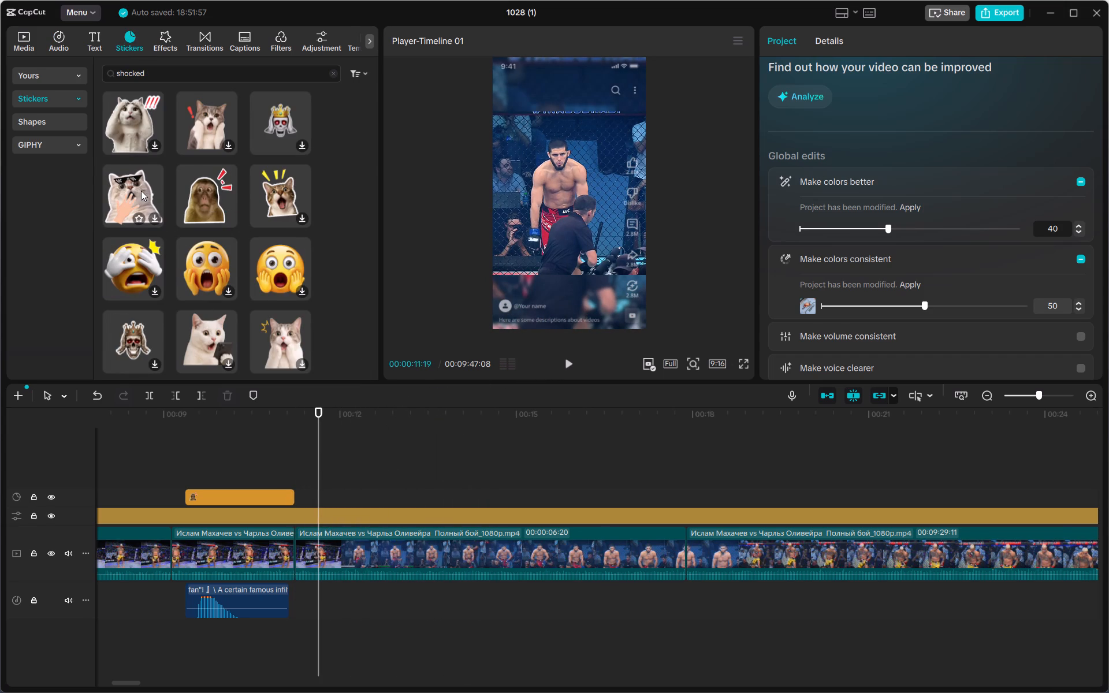
pyautogui.scroll(-3, 206, 274)
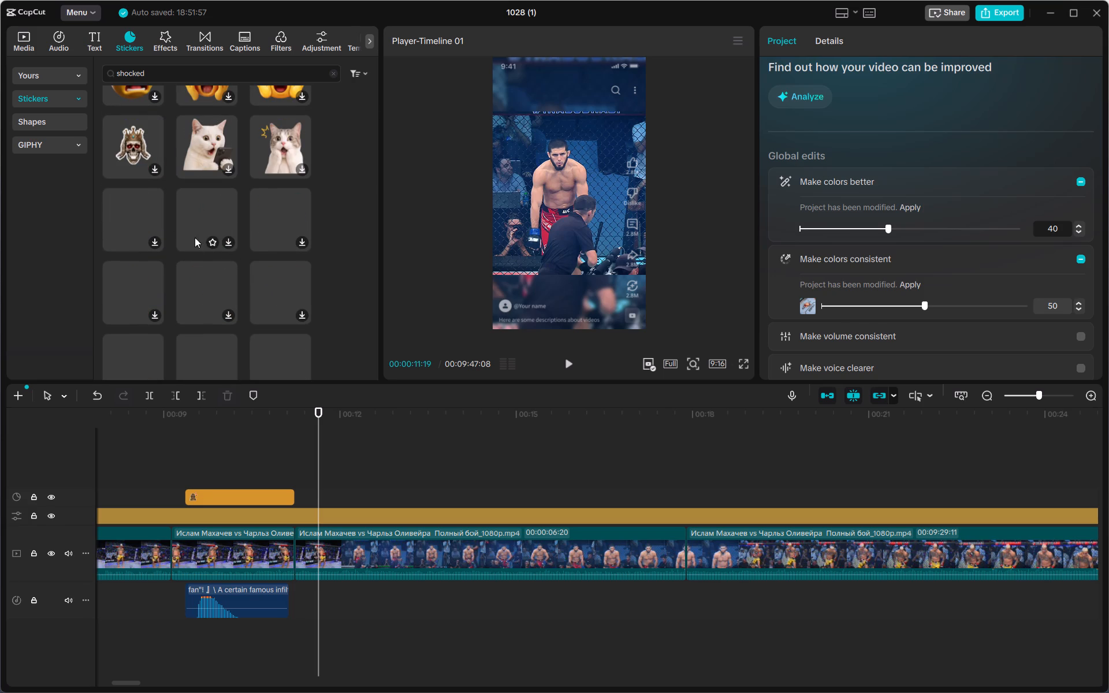
pyautogui.scroll(2, 194, 257)
pyautogui.scroll(-2, 194, 257)
pyautogui.scroll(1, 194, 257)
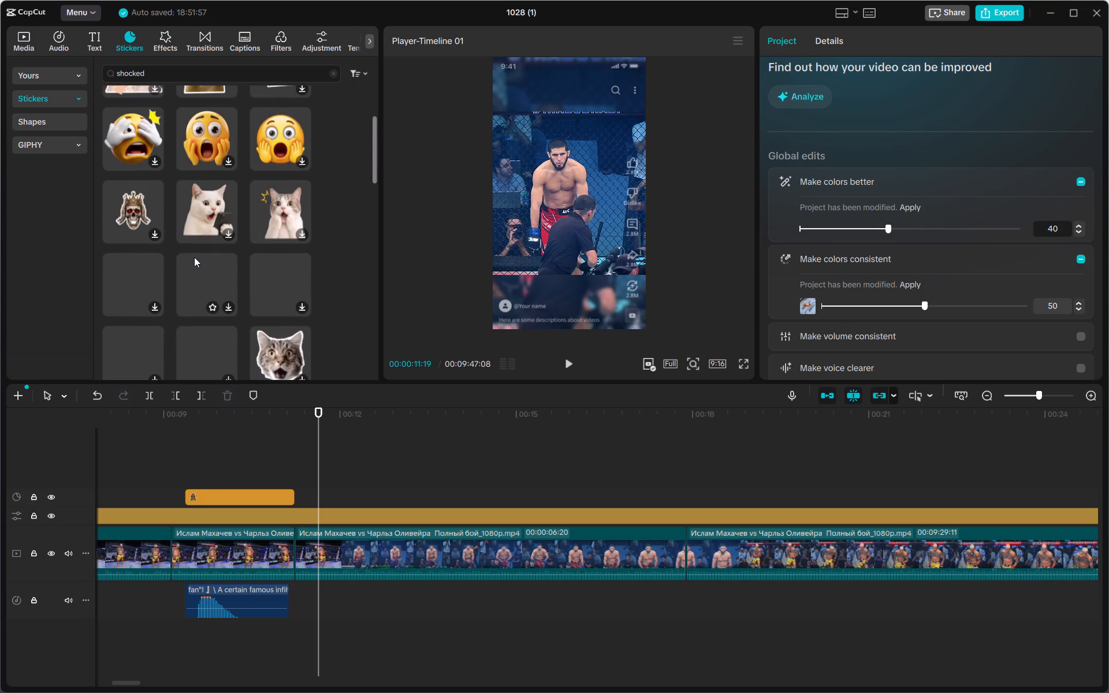
pyautogui.scroll(-3, 194, 257)
pyautogui.scroll(4, 194, 257)
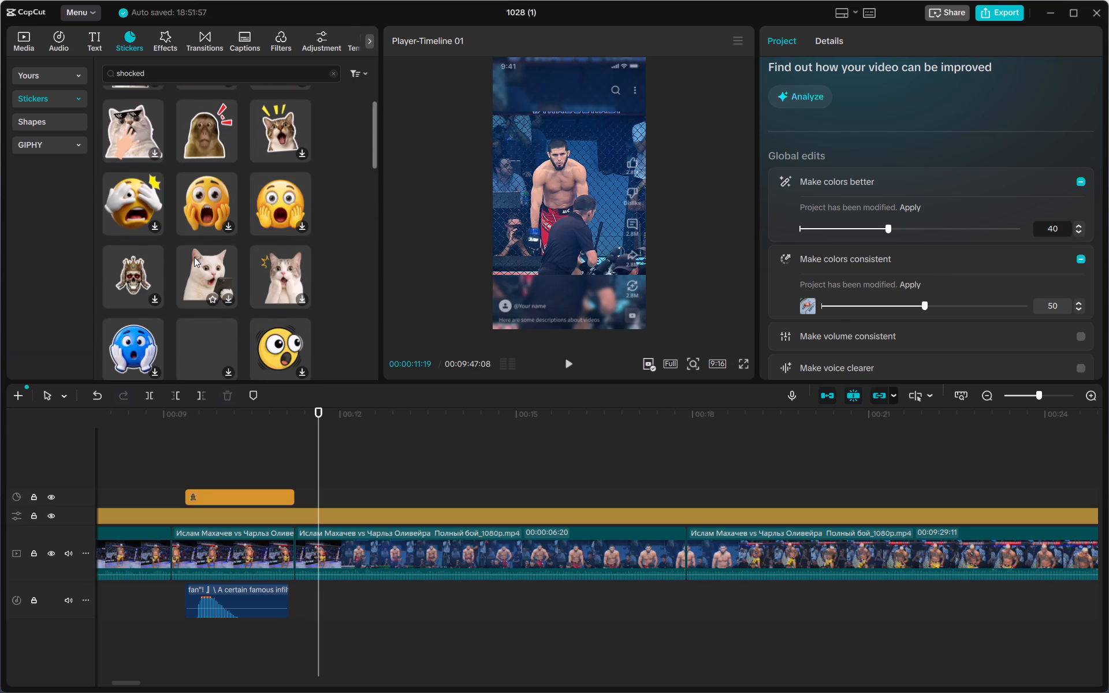
pyautogui.scroll(-3, 194, 257)
pyautogui.scroll(5, 194, 257)
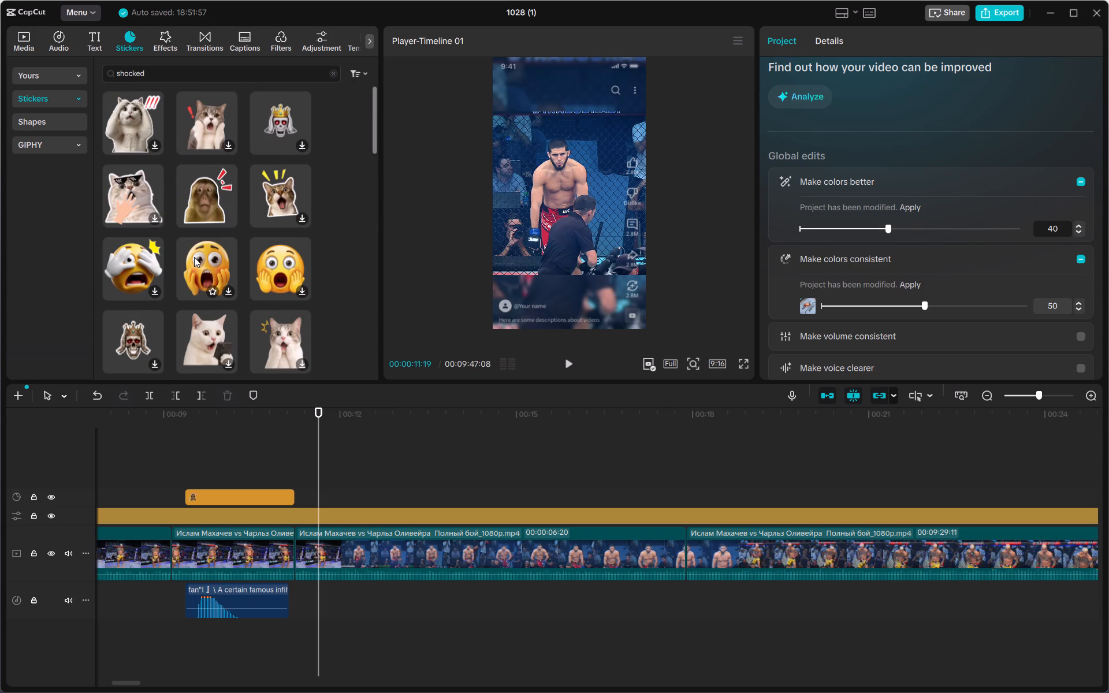
# Search the GIPHY GIFs for "shocked", download the black dog GIF and look through the other results.
pyautogui.click(65, 148)
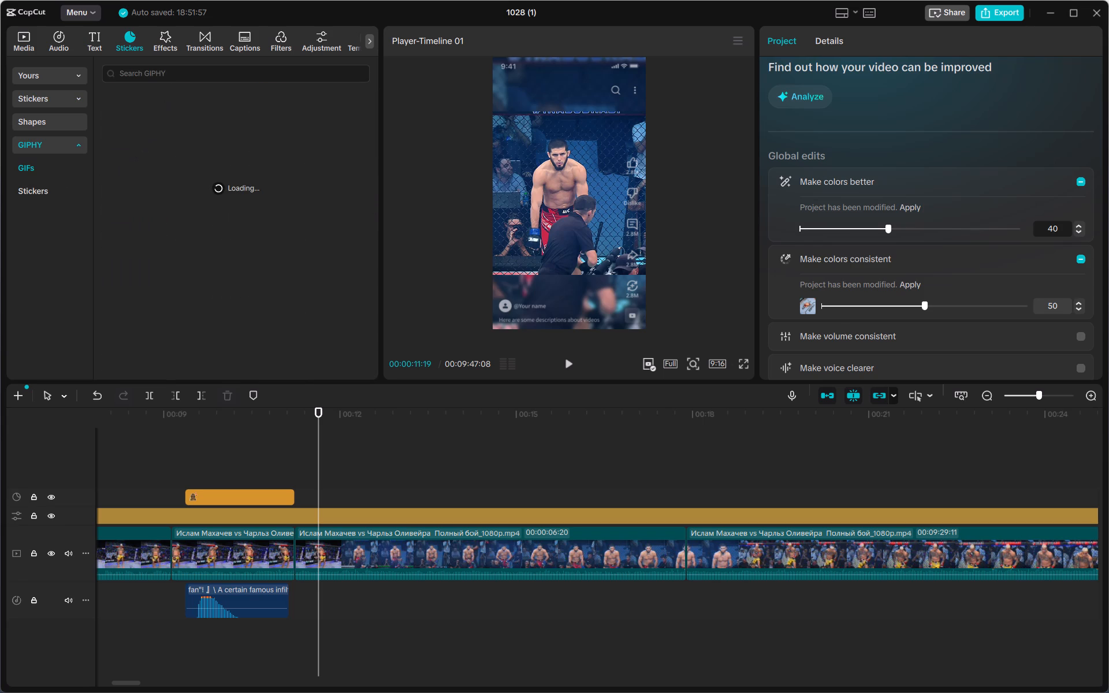
pyautogui.click(165, 73)
pyautogui.write('sho')
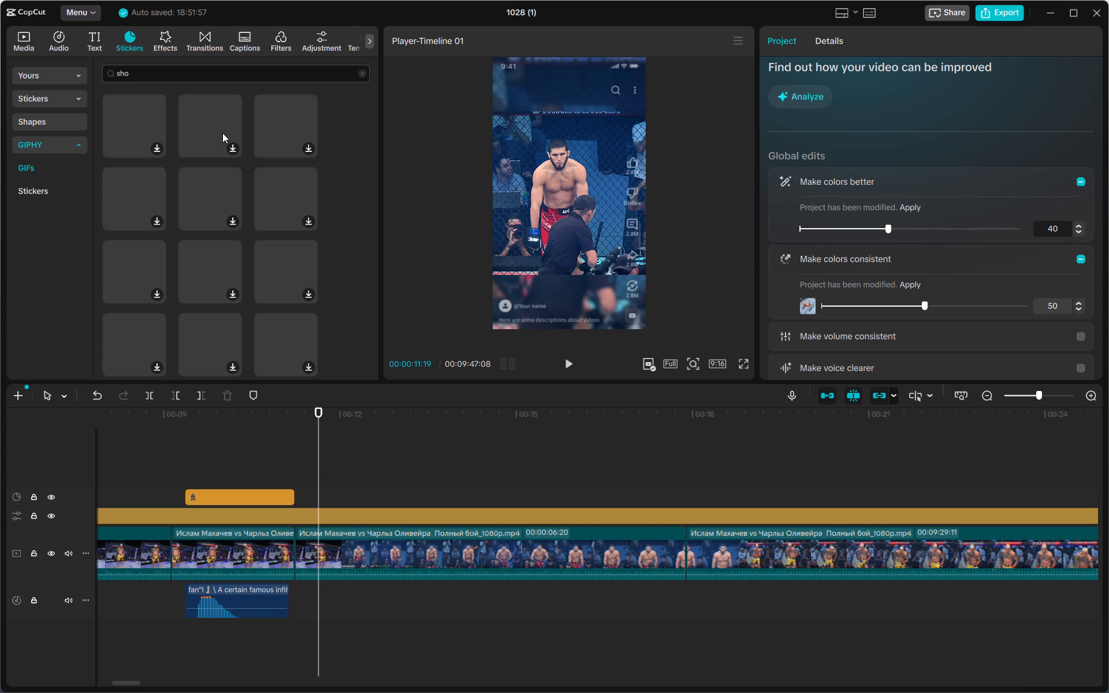
pyautogui.write('cked')
pyautogui.press('Return')
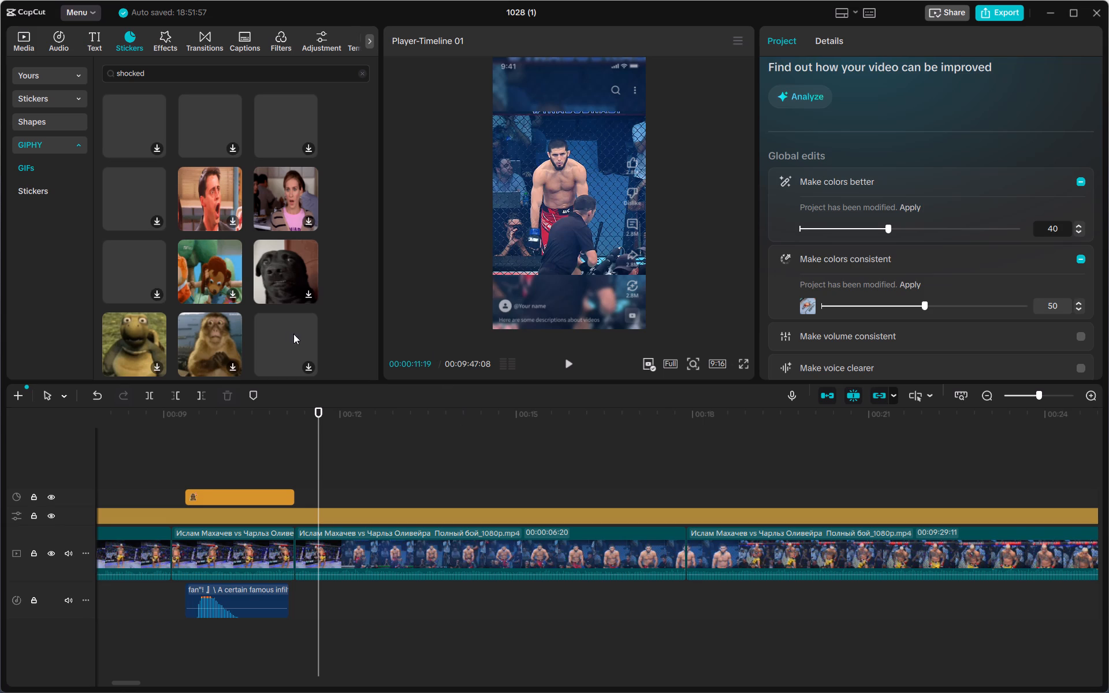
pyautogui.click(305, 294)
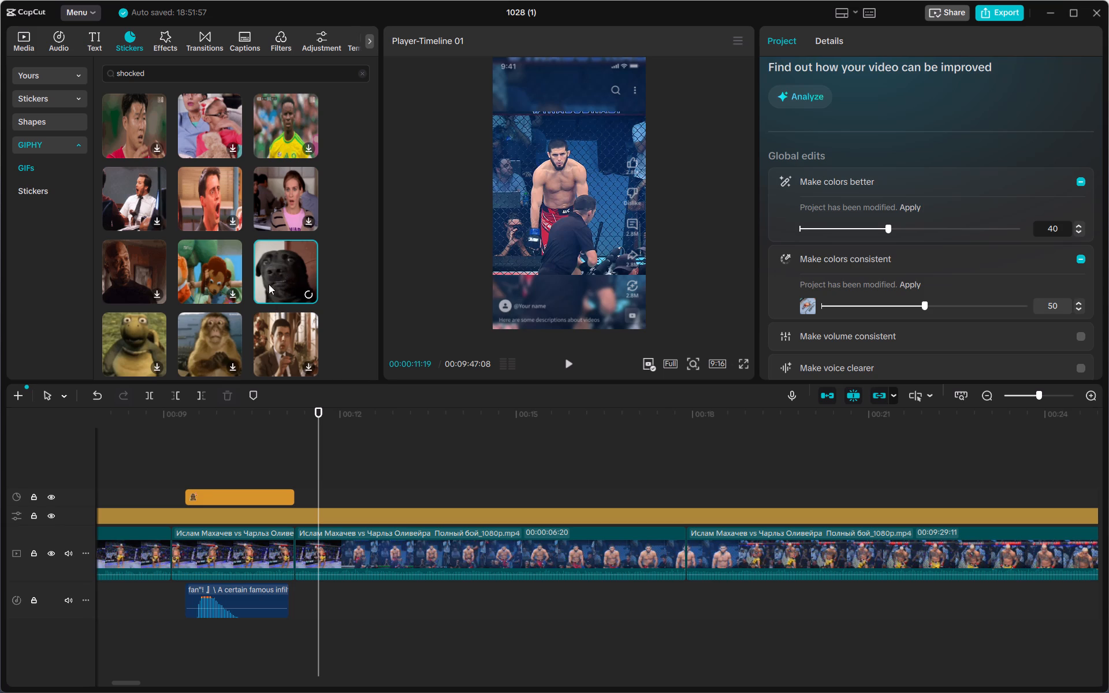
pyautogui.scroll(-2, 219, 299)
pyautogui.scroll(1, 219, 299)
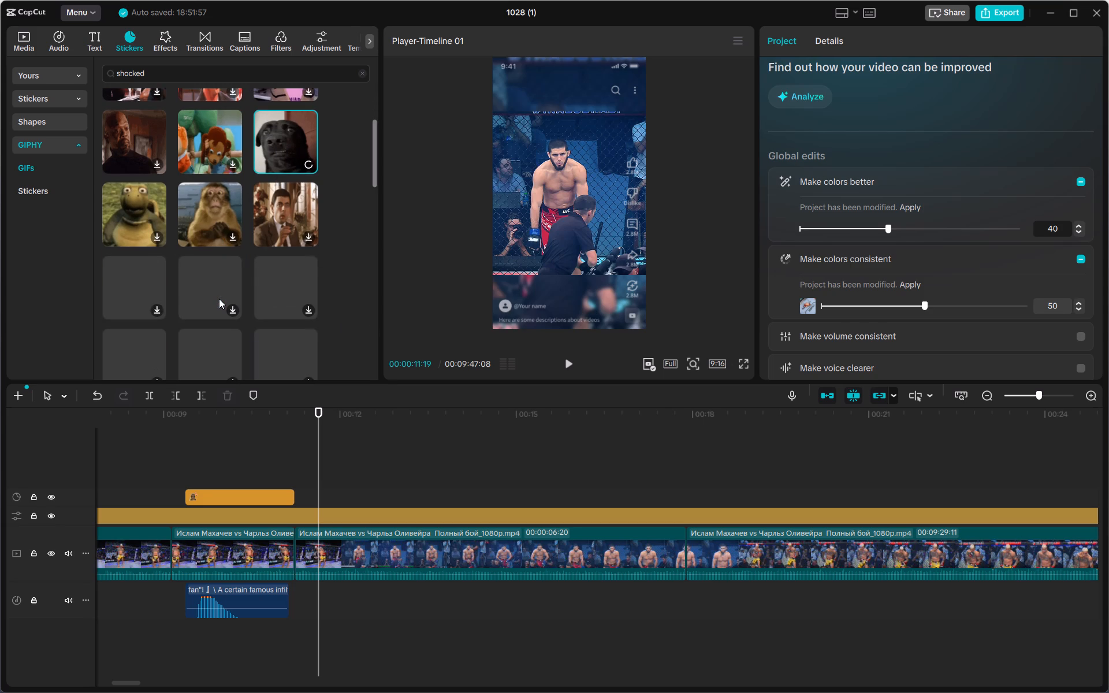
pyautogui.scroll(2, 184, 288)
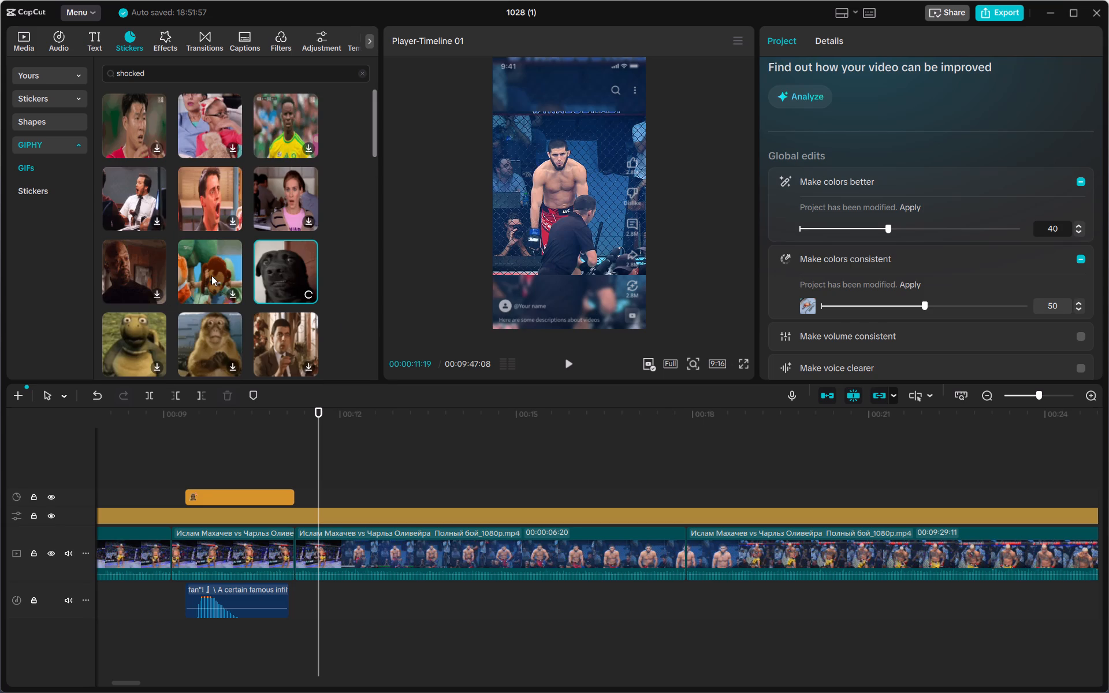
pyautogui.scroll(2, 183, 312)
# Play back from 00:00:10:29, near the end of the monkey sticker, through the red-shorts fighter's shot.
pyautogui.click(278, 457)
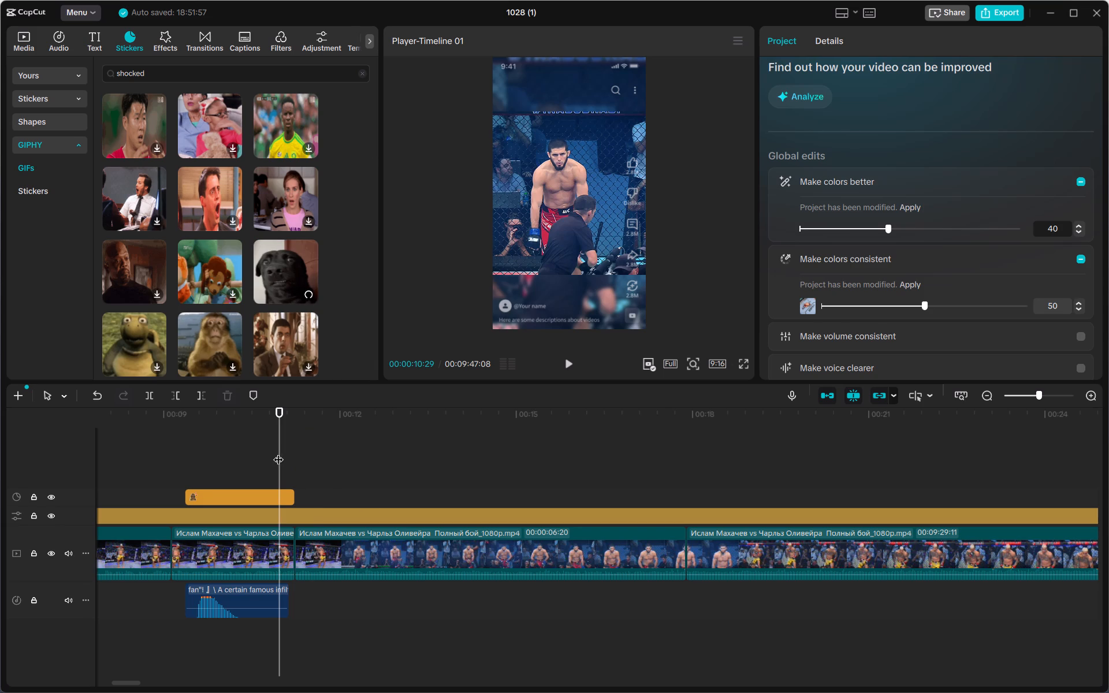
pyautogui.click(576, 370)
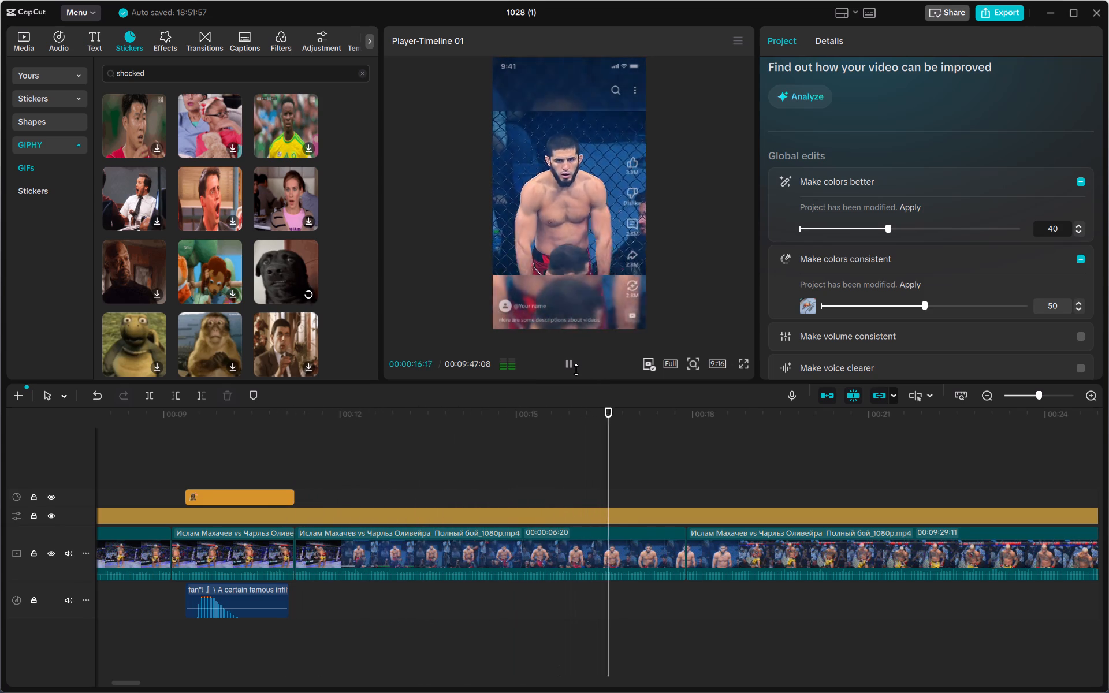
# Download the monkey GIF and the green turtle GIF from the "shocked" GIPHY results.
pyautogui.click(230, 363)
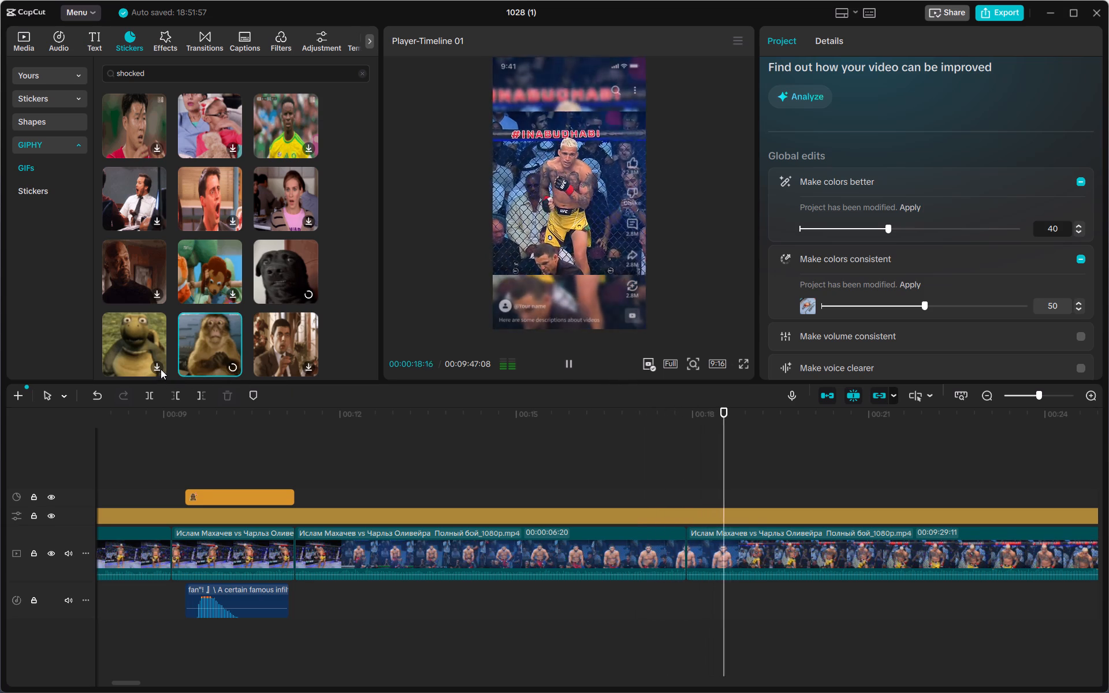
pyautogui.click(155, 364)
# Replay and scrub around the end of the monkey sticker, stopping on the clip boundary at 00:00:11:07.
pyautogui.click(287, 451)
pyautogui.moveTo(286, 451); pyautogui.dragTo(256, 452)
pyautogui.moveTo(320, 453); pyautogui.dragTo(334, 456)
pyautogui.click(573, 361)
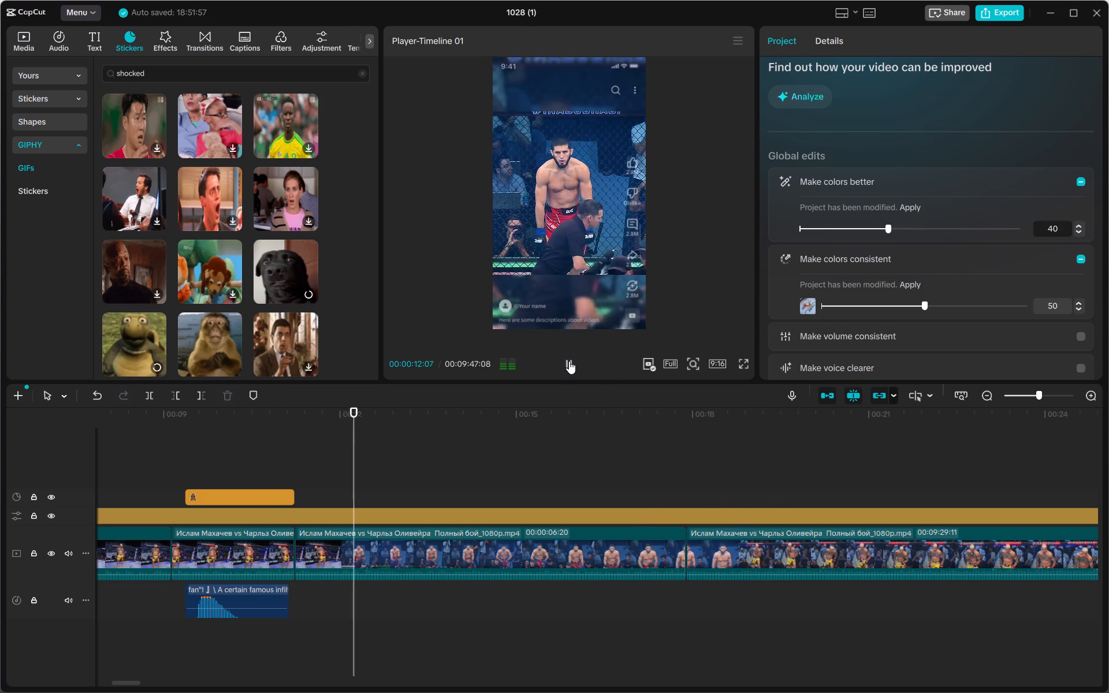
pyautogui.click(569, 361)
pyautogui.click(399, 422)
pyautogui.moveTo(357, 435); pyautogui.dragTo(268, 437)
pyautogui.click(291, 443)
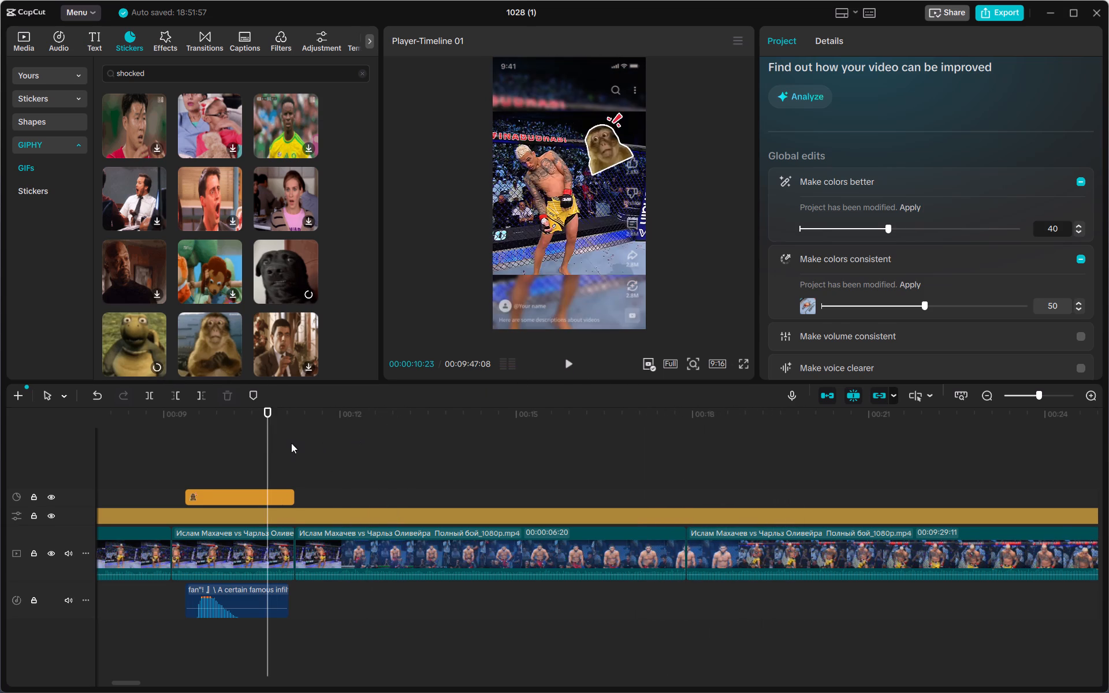
pyautogui.moveTo(278, 442); pyautogui.dragTo(314, 442)
pyautogui.moveTo(288, 451); pyautogui.dragTo(295, 453)
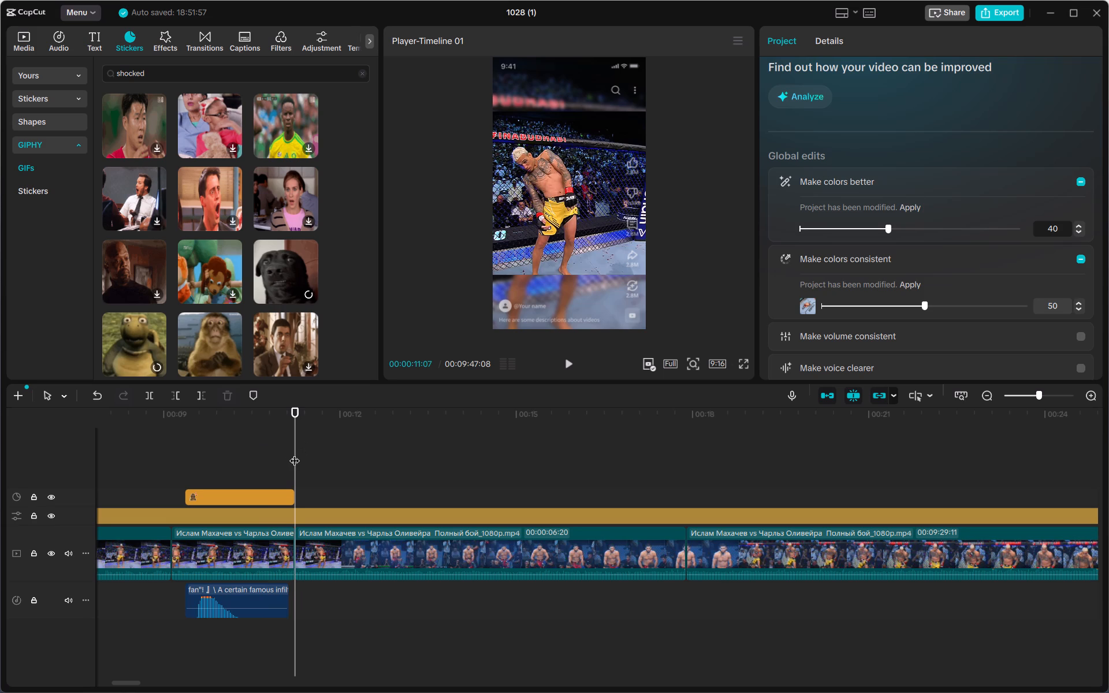
pyautogui.moveTo(295, 453); pyautogui.dragTo(236, 452)
pyautogui.click(270, 465)
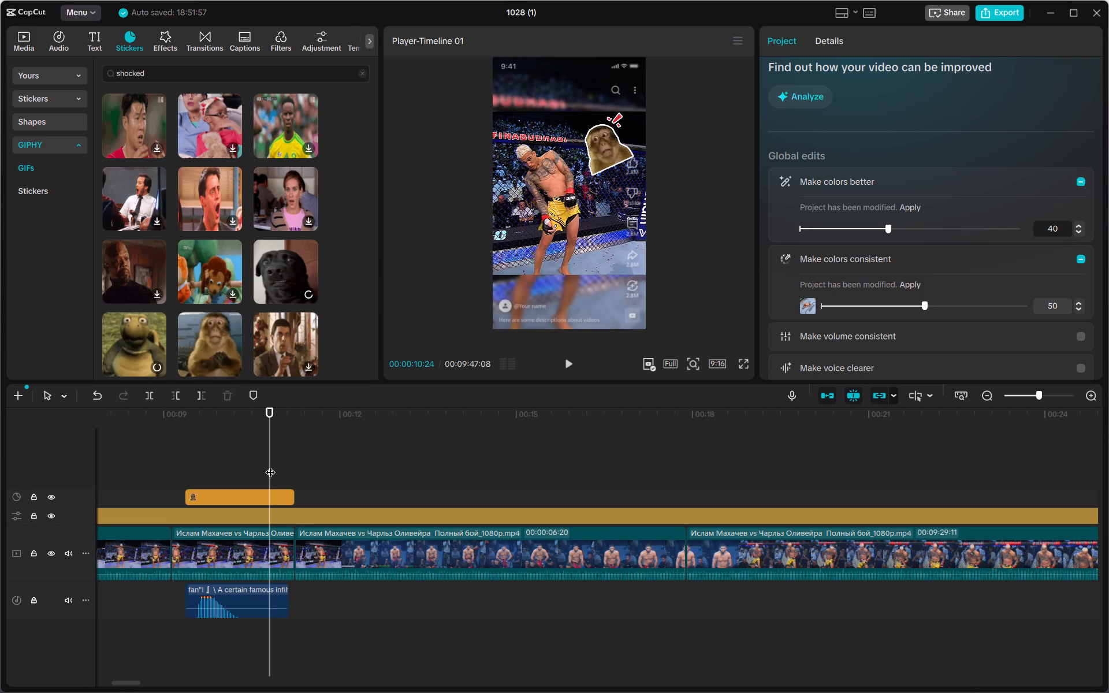
pyautogui.moveTo(270, 465); pyautogui.dragTo(301, 466)
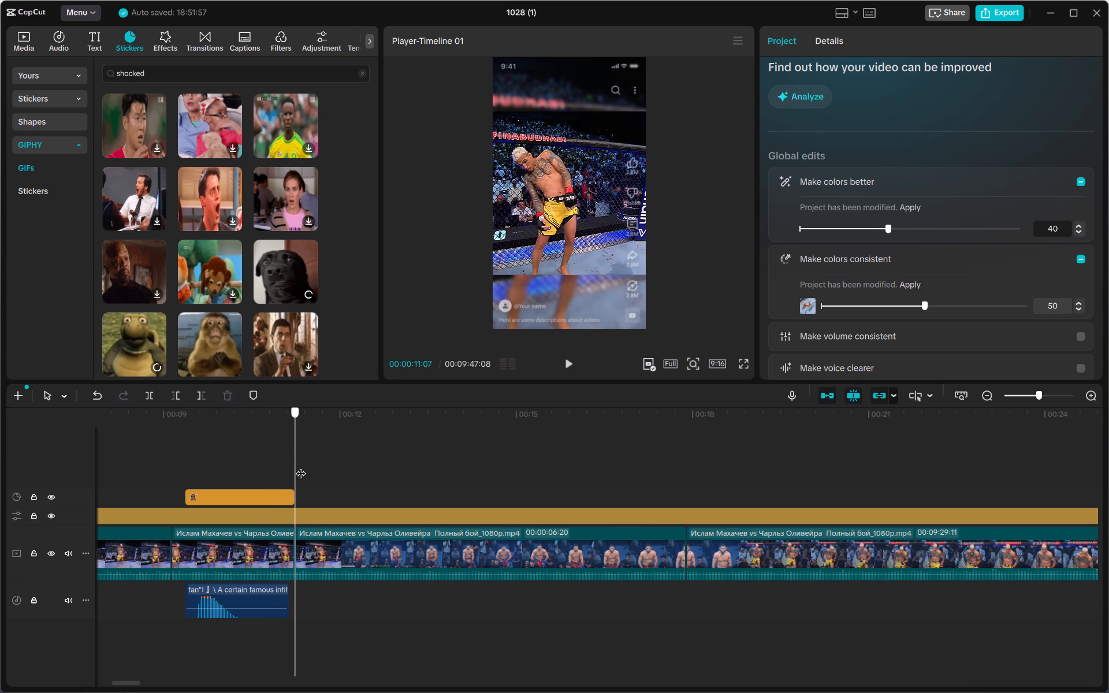
pyautogui.moveTo(301, 466); pyautogui.dragTo(296, 466)
# Place the black dog GIF on the timeline at 00:00:11:04, on a track above the monkey sticker.
pyautogui.moveTo(296, 466); pyautogui.dragTo(289, 466)
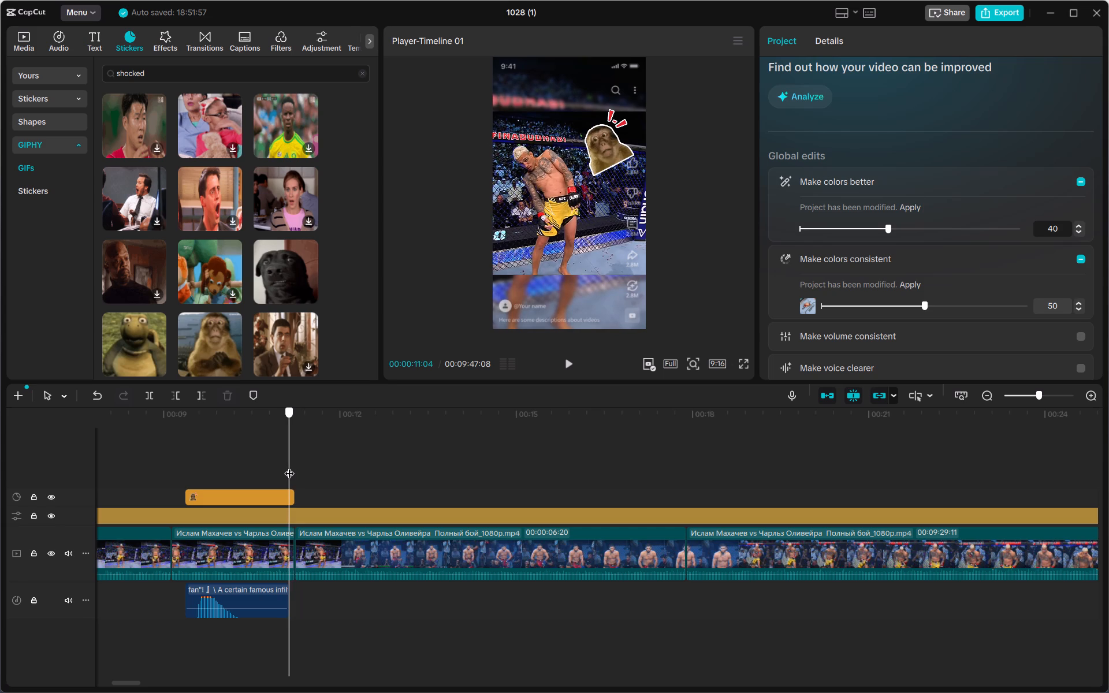
pyautogui.moveTo(289, 466); pyautogui.dragTo(289, 466)
pyautogui.moveTo(281, 272); pyautogui.dragTo(311, 324)
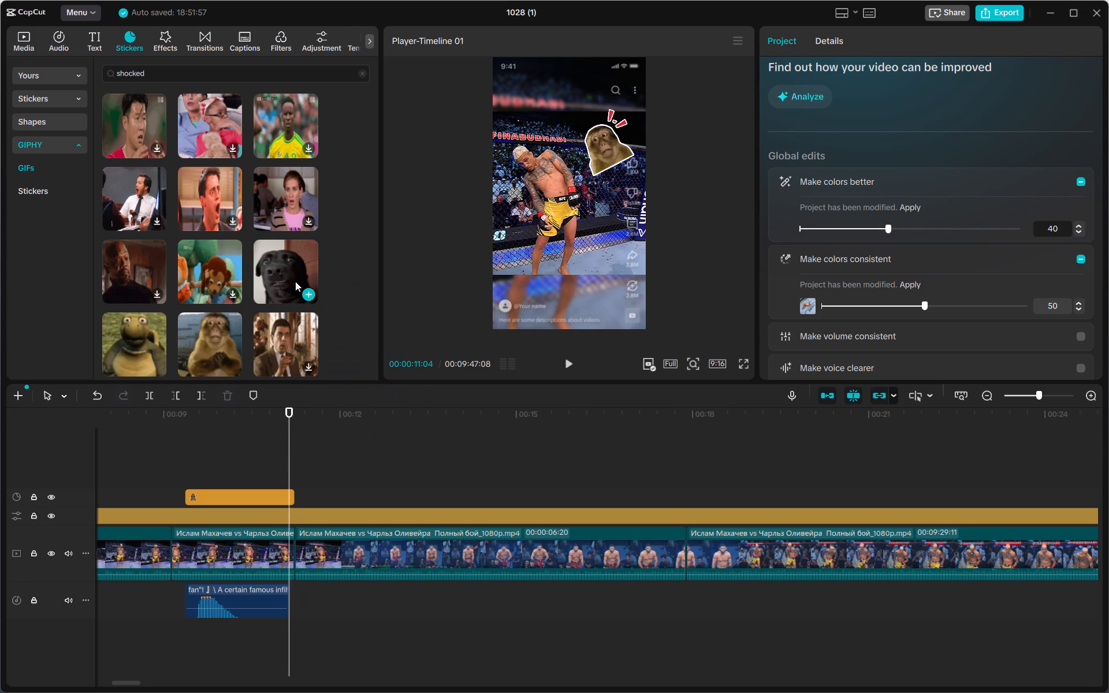
pyautogui.click(293, 280)
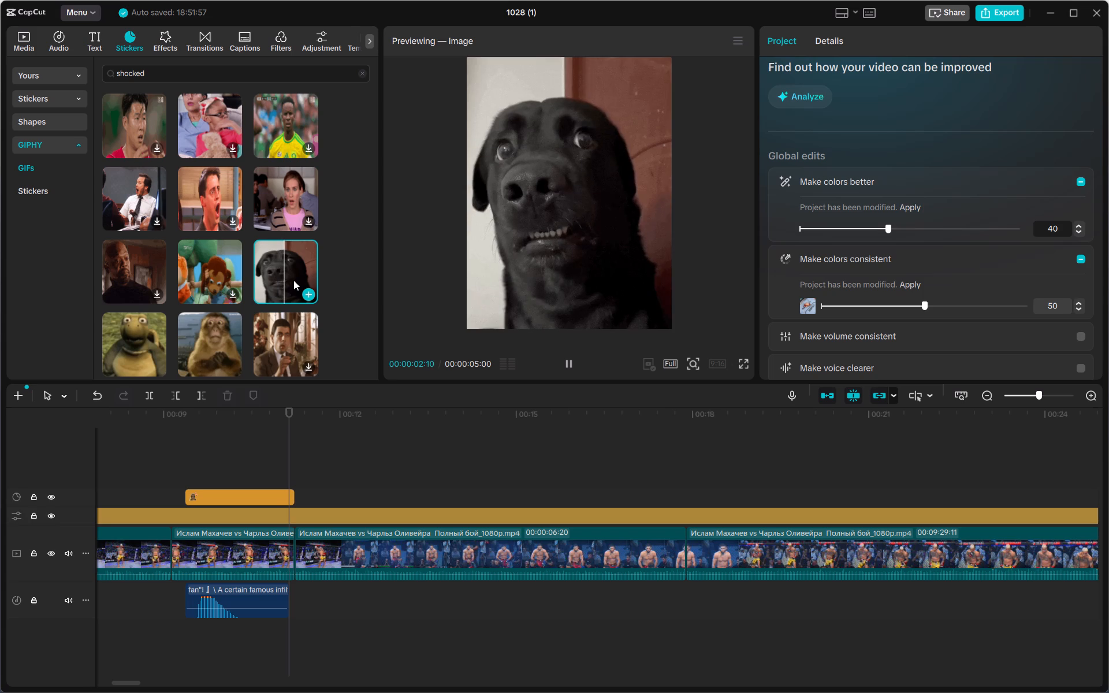
pyautogui.click(287, 275)
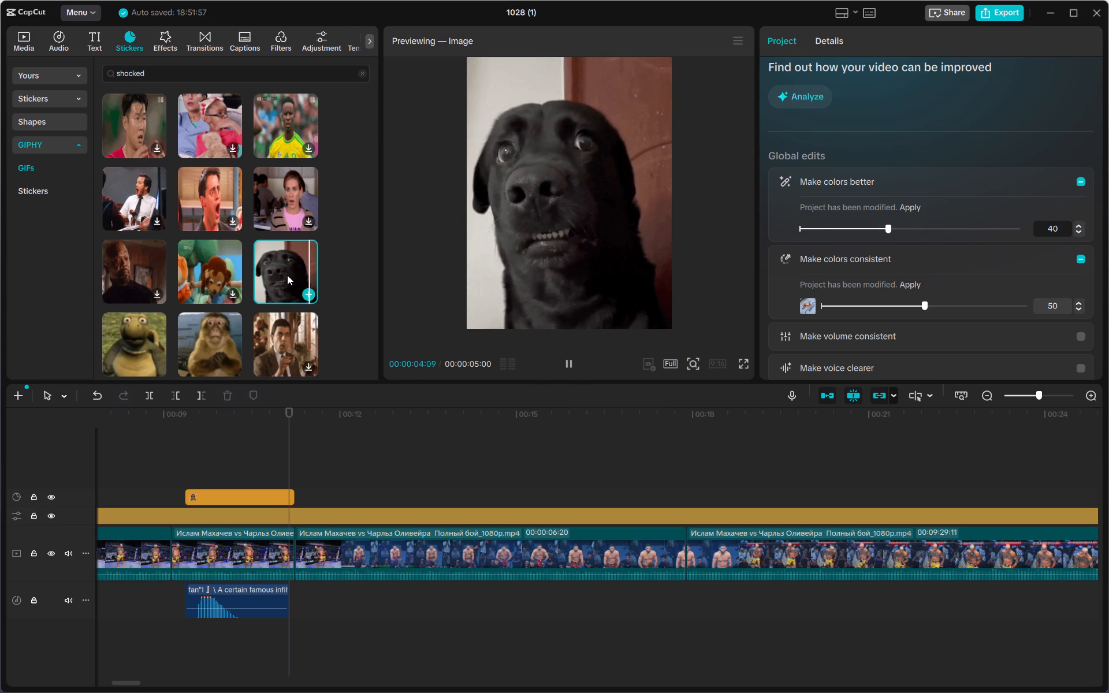
pyautogui.moveTo(287, 275); pyautogui.dragTo(310, 594)
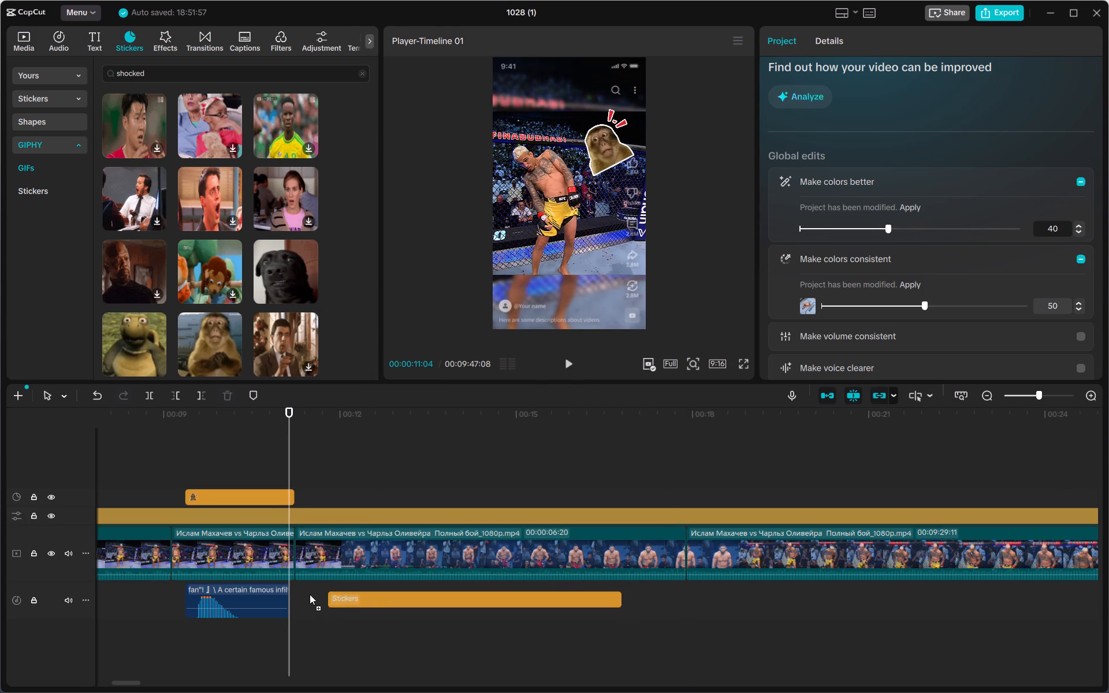
pyautogui.moveTo(310, 594); pyautogui.dragTo(293, 587)
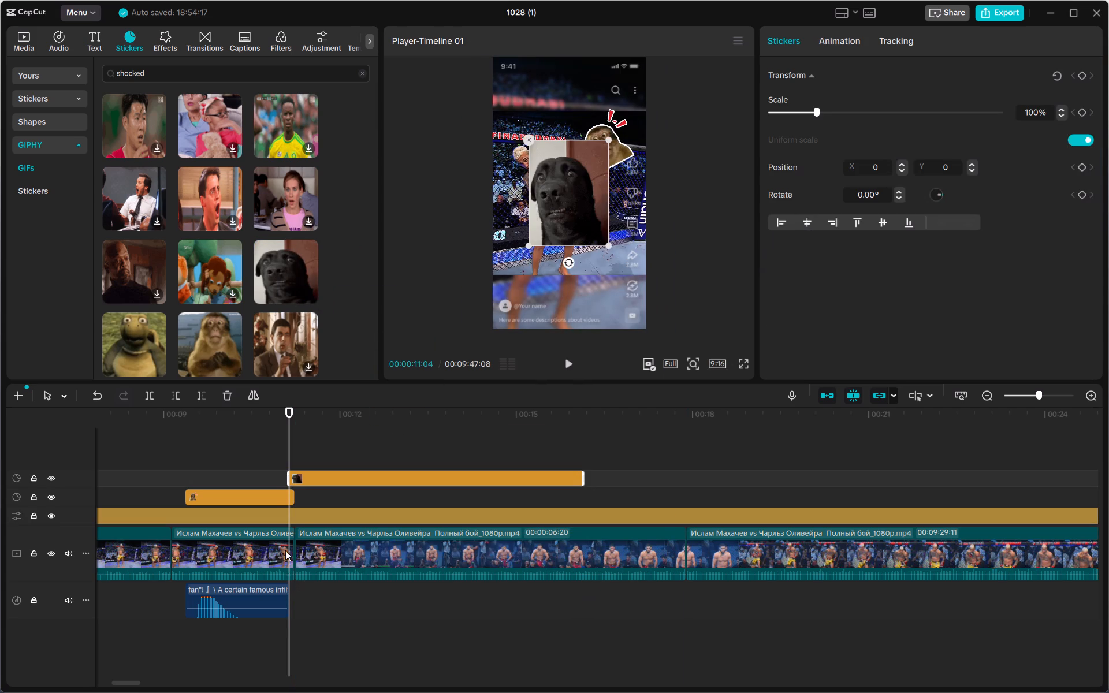
# Play back the change from the monkey sticker to the black dog GIF.
pyautogui.click(230, 451)
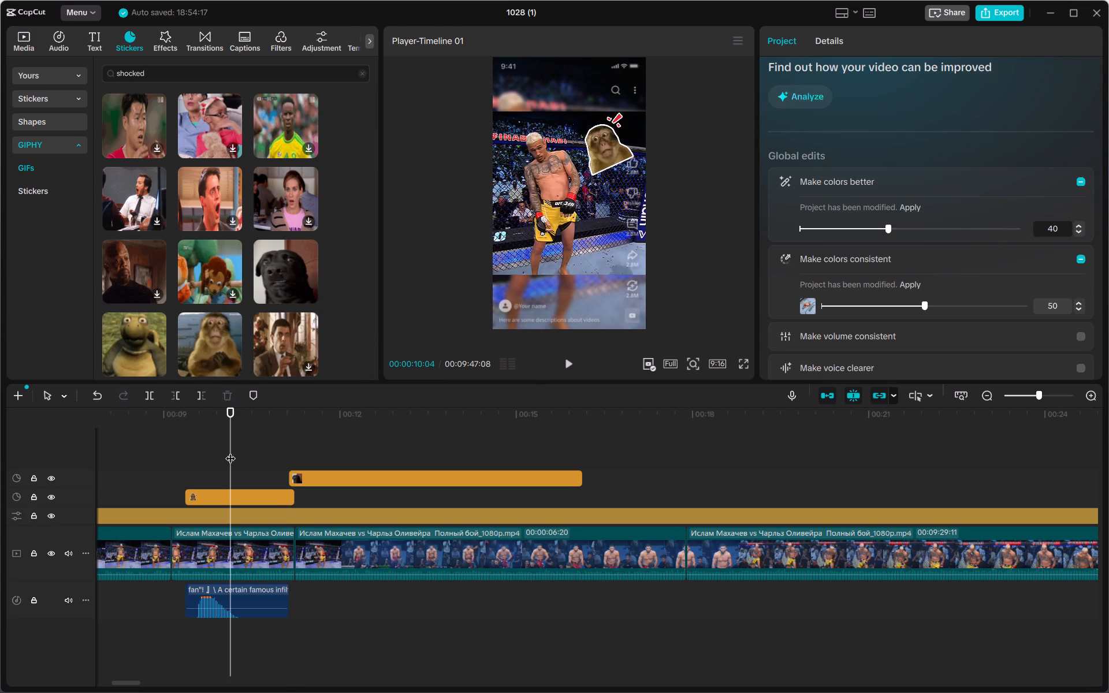
pyautogui.click(277, 452)
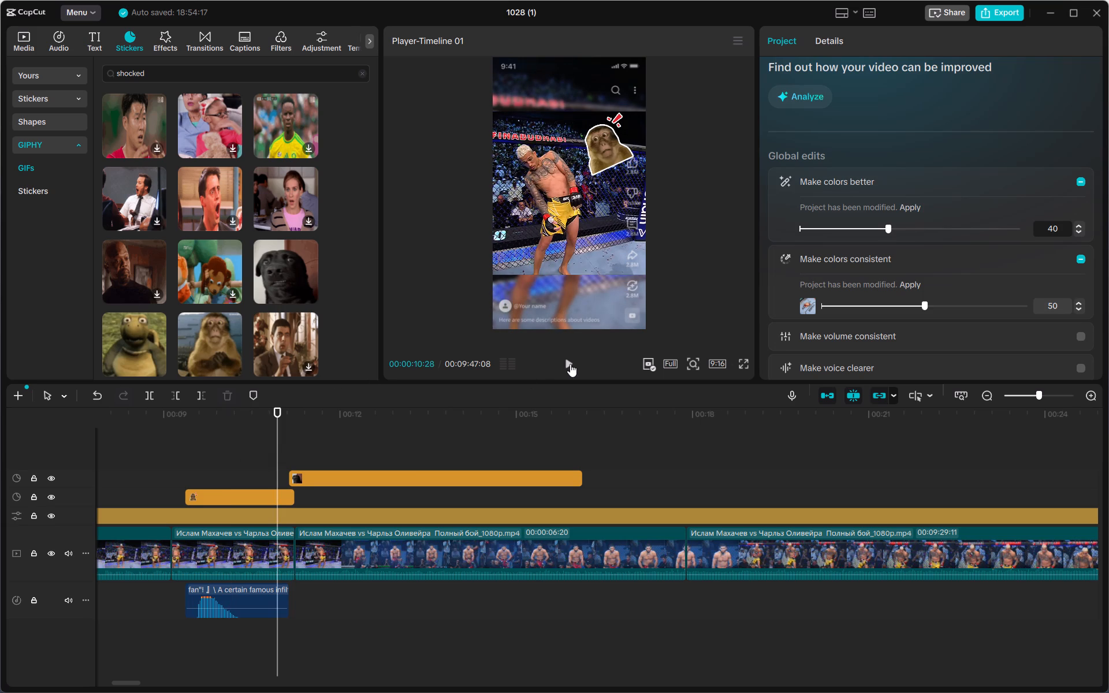
pyautogui.click(570, 364)
pyautogui.click(570, 364)
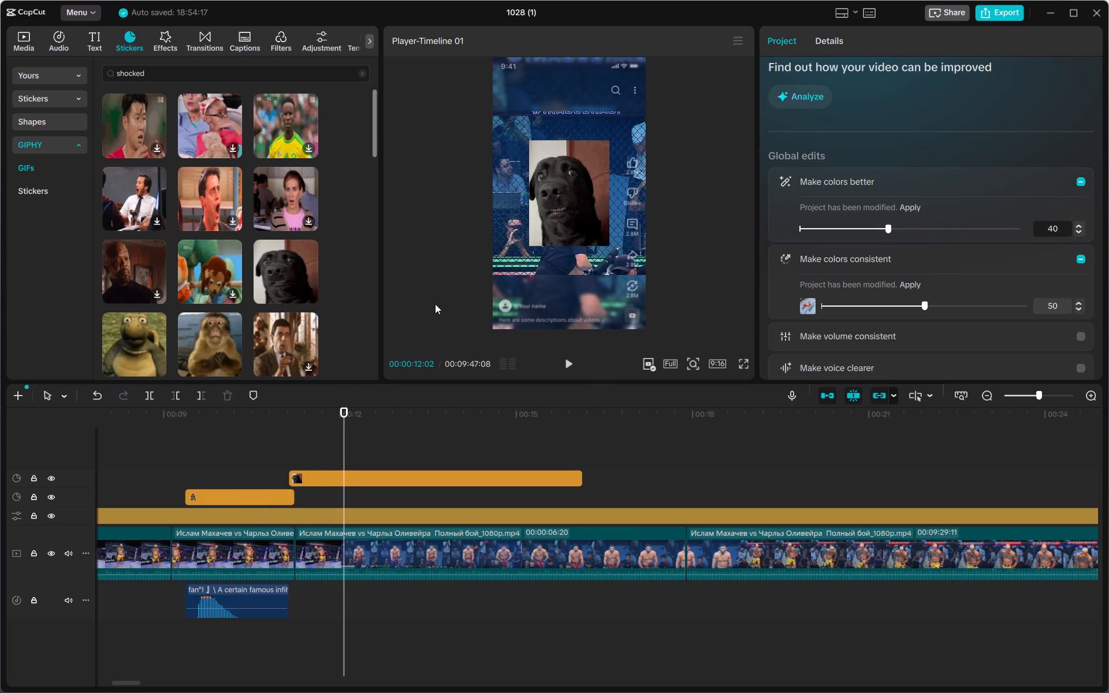
pyautogui.doubleClick(259, 440)
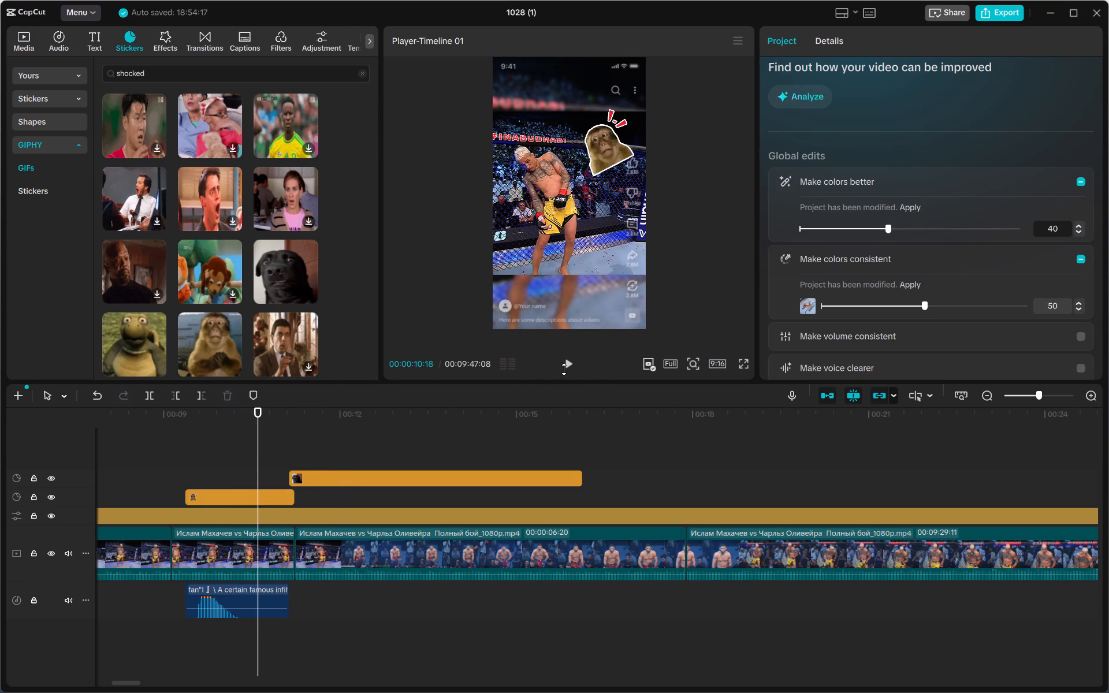
pyautogui.click(564, 369)
pyautogui.click(564, 369)
# Scale the dog GIF to 80% and move it to about X 316, Y -785, beside the red-shorts fighter's legs.
pyautogui.click(580, 198)
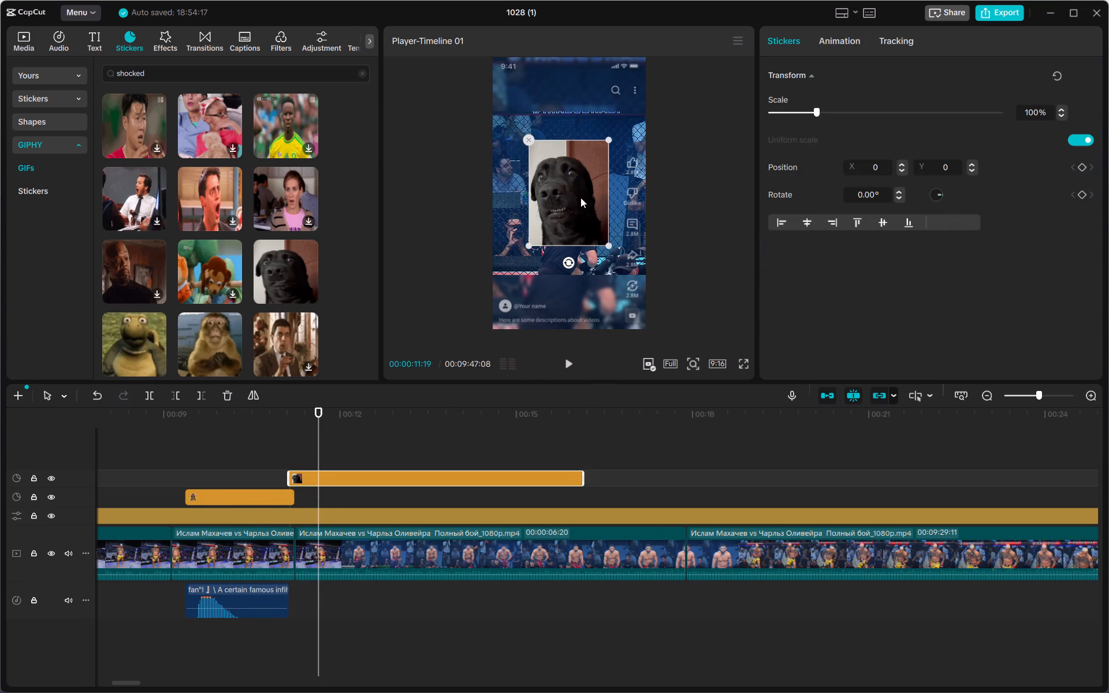
pyautogui.moveTo(569, 212); pyautogui.dragTo(574, 288)
pyautogui.click(554, 264)
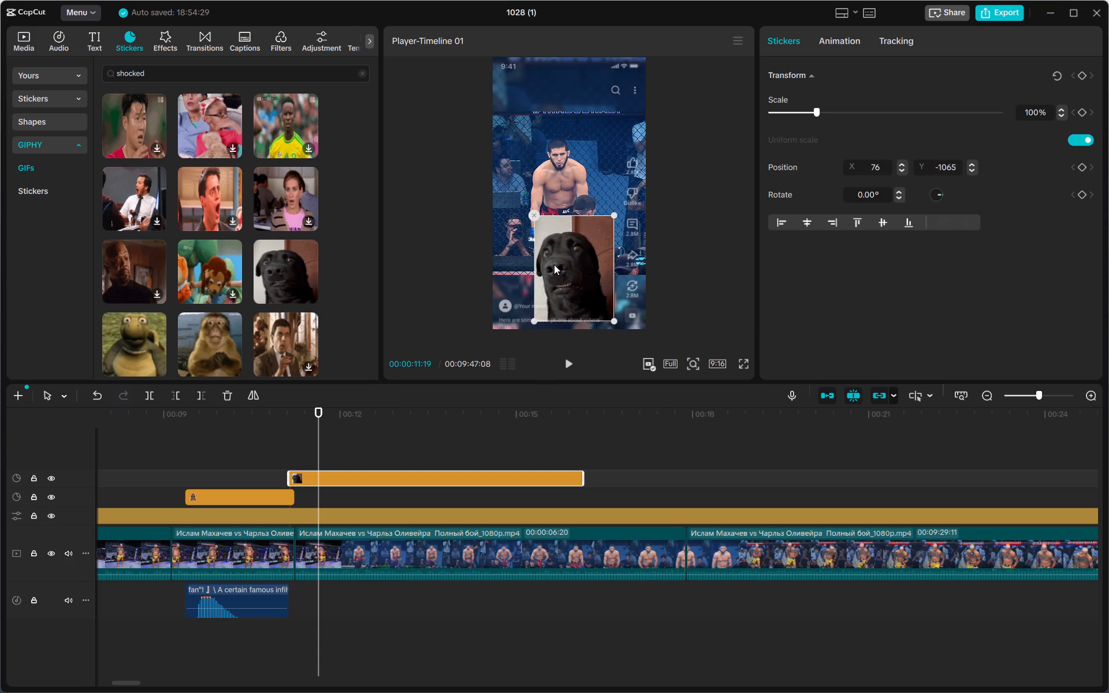
pyautogui.moveTo(535, 321); pyautogui.dragTo(526, 304)
pyautogui.moveTo(526, 304); pyautogui.dragTo(535, 299)
pyautogui.moveTo(568, 272); pyautogui.dragTo(497, 287)
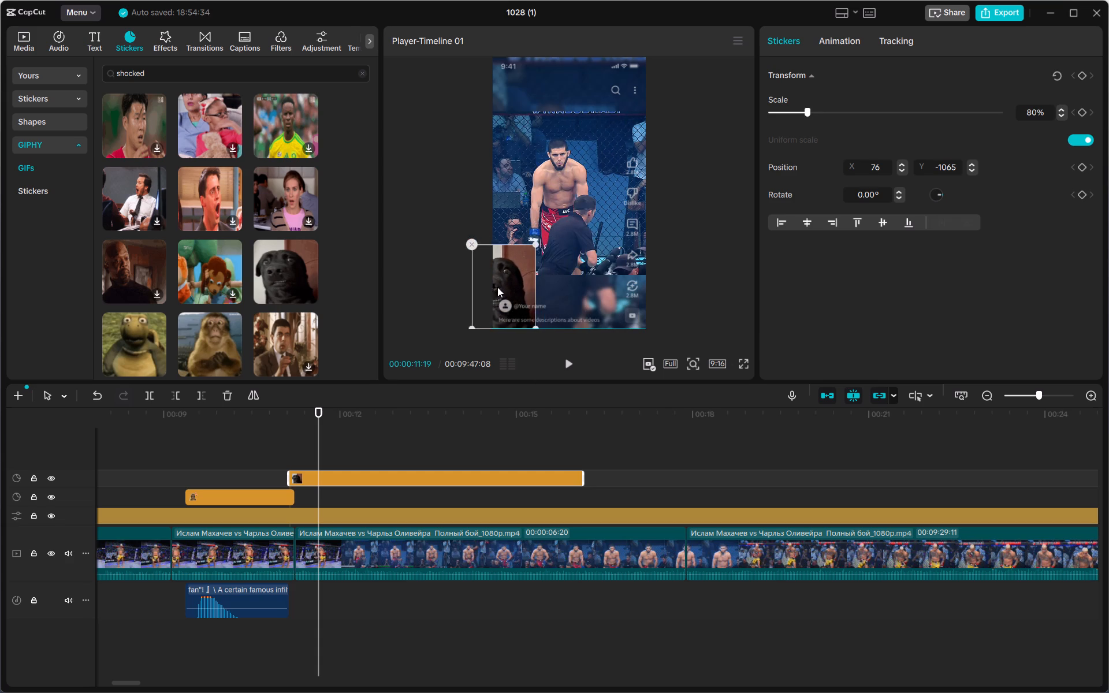
pyautogui.moveTo(497, 287); pyautogui.dragTo(514, 174)
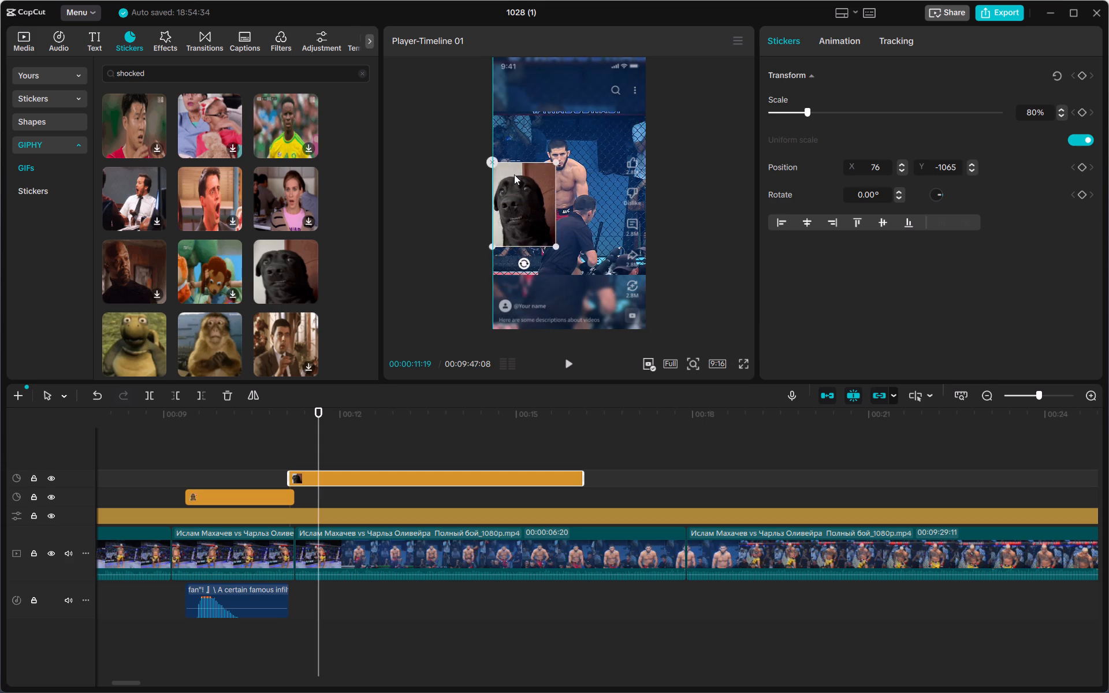
pyautogui.moveTo(514, 174); pyautogui.dragTo(617, 230)
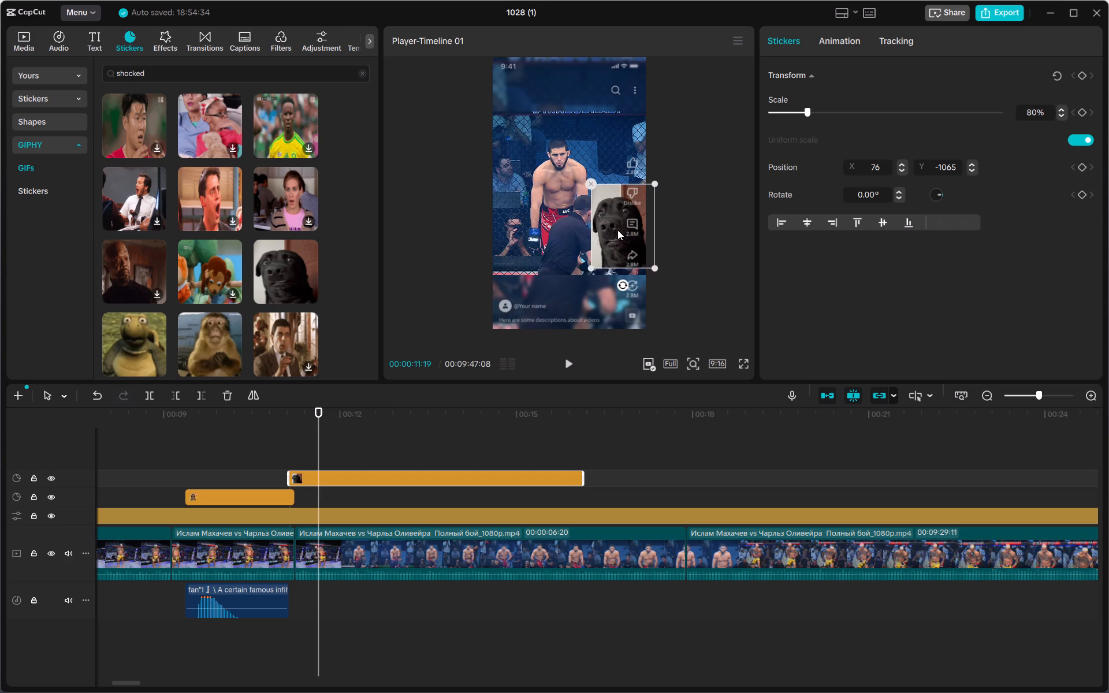
pyautogui.moveTo(617, 230); pyautogui.dragTo(586, 252)
pyautogui.click(586, 252)
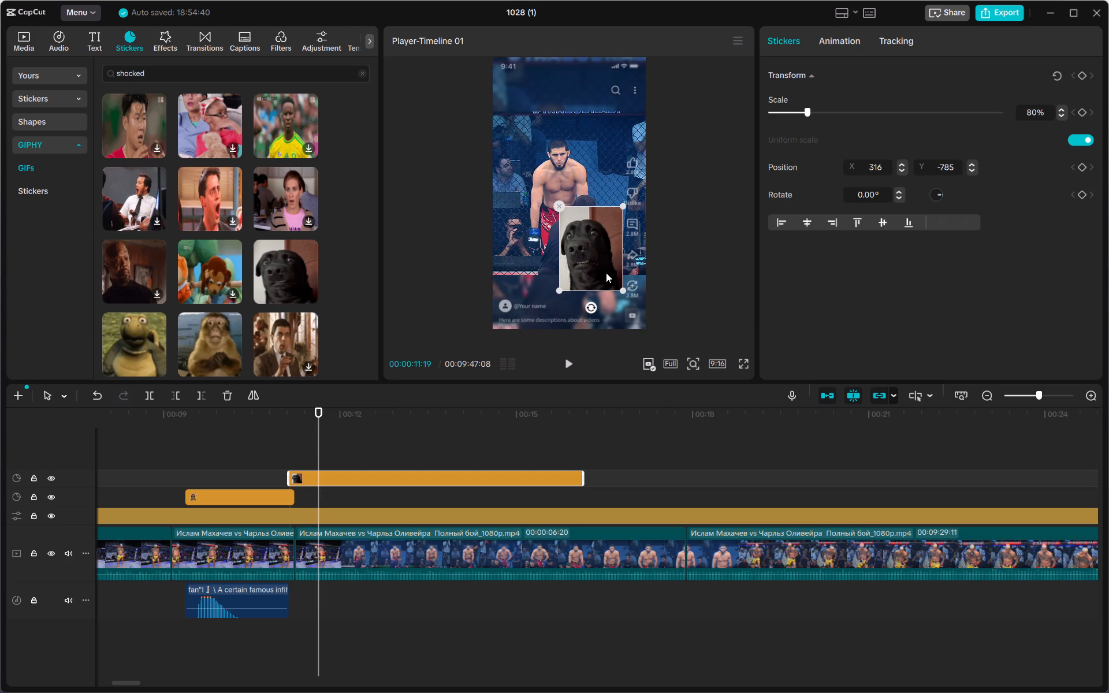
pyautogui.click(590, 241)
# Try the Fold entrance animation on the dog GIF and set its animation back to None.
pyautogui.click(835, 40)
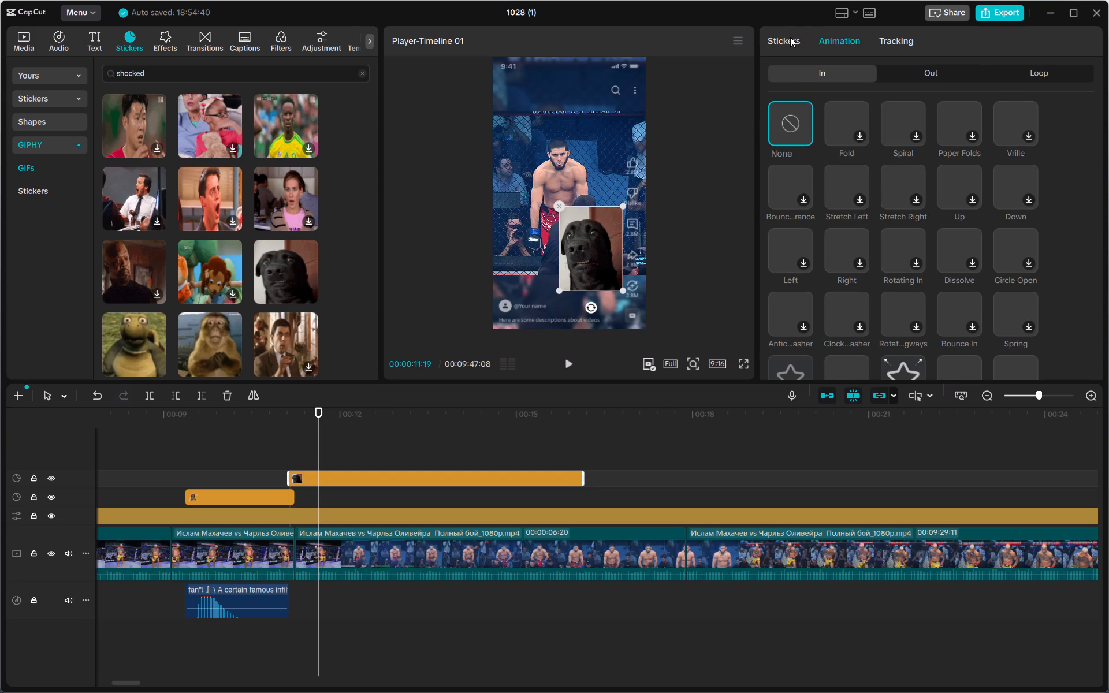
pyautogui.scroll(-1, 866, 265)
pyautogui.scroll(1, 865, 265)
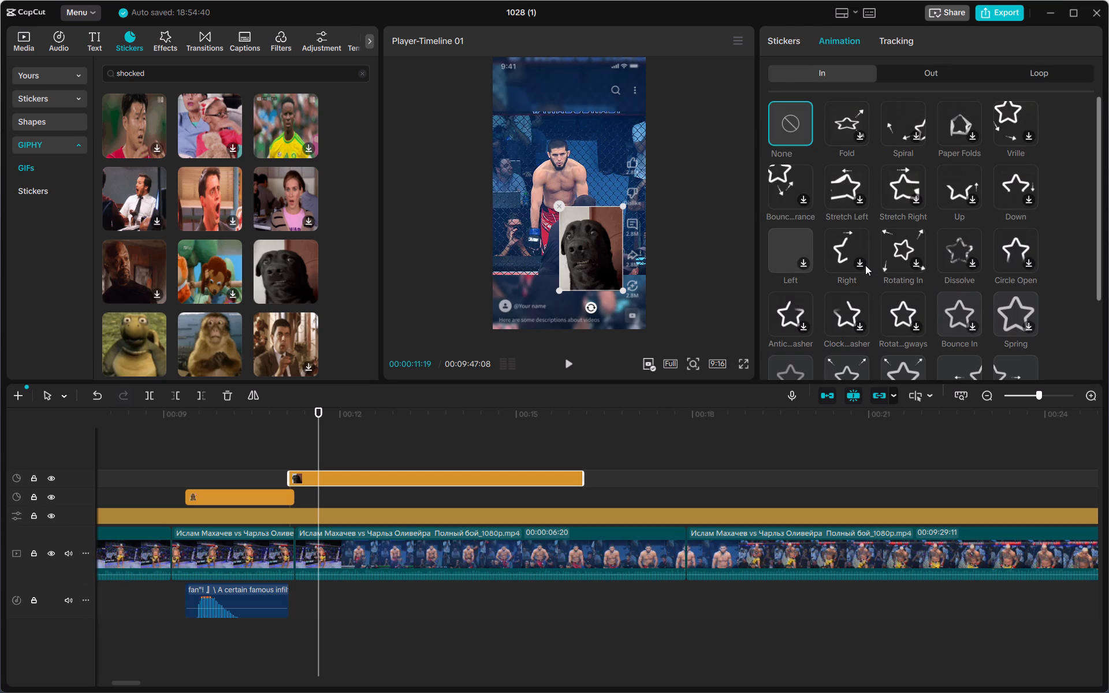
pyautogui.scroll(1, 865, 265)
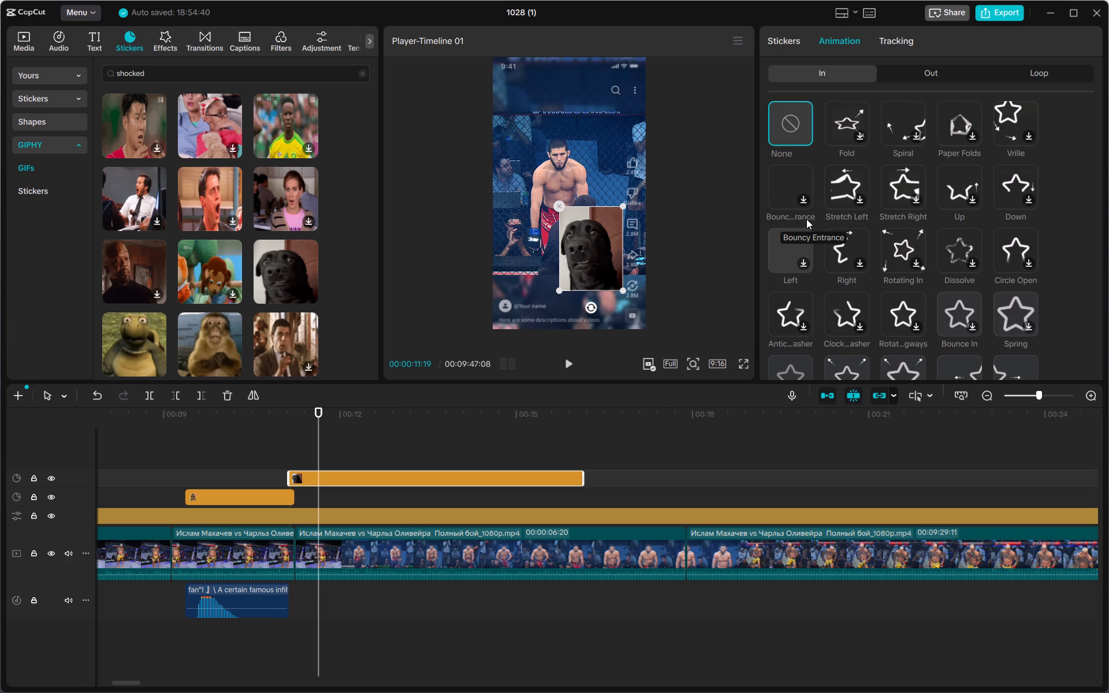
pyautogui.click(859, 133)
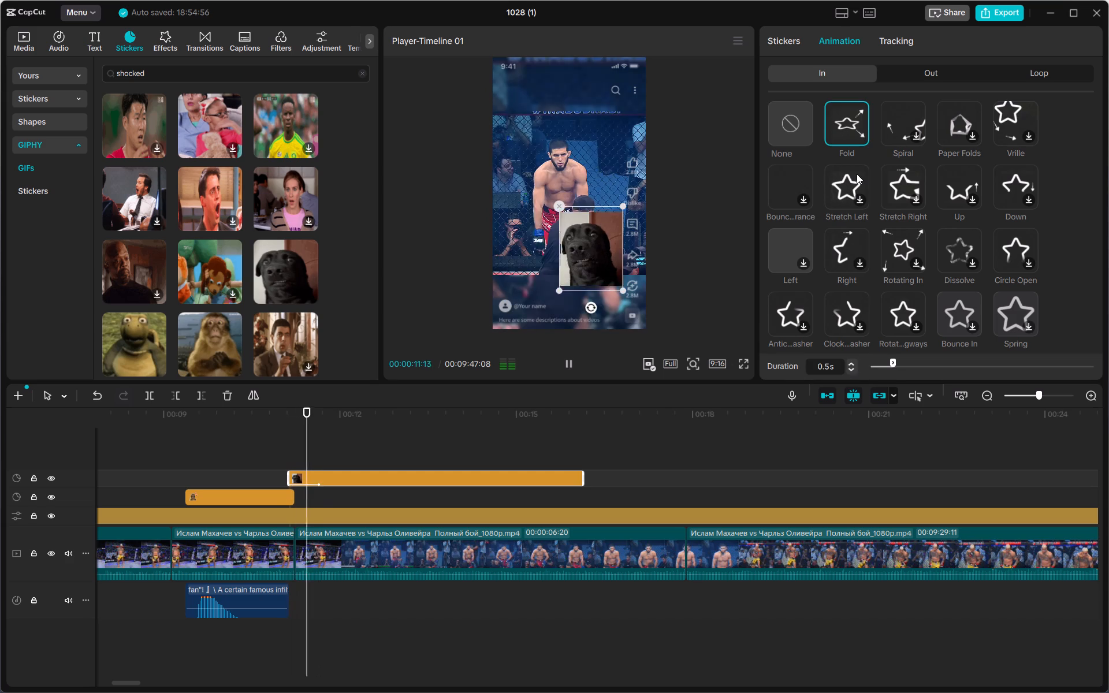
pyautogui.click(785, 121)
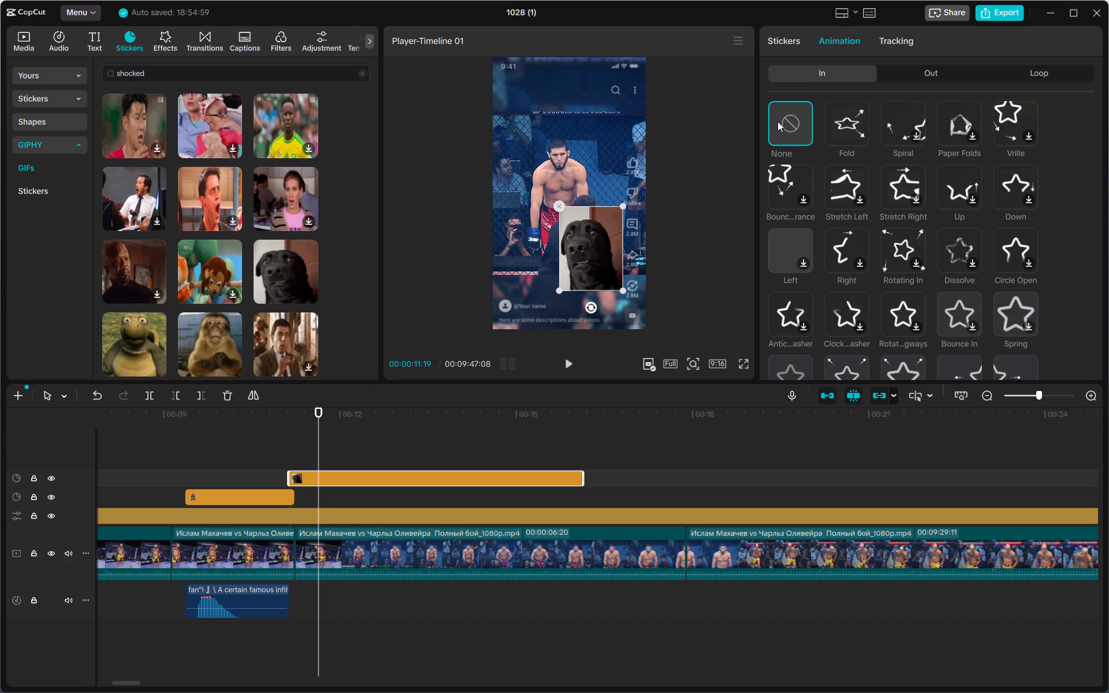
# Set up motion tracking for the dog GIF with the tracking box on the red-shorts fighter's face, nudging the GIF slightly up and right.
pyautogui.click(896, 33)
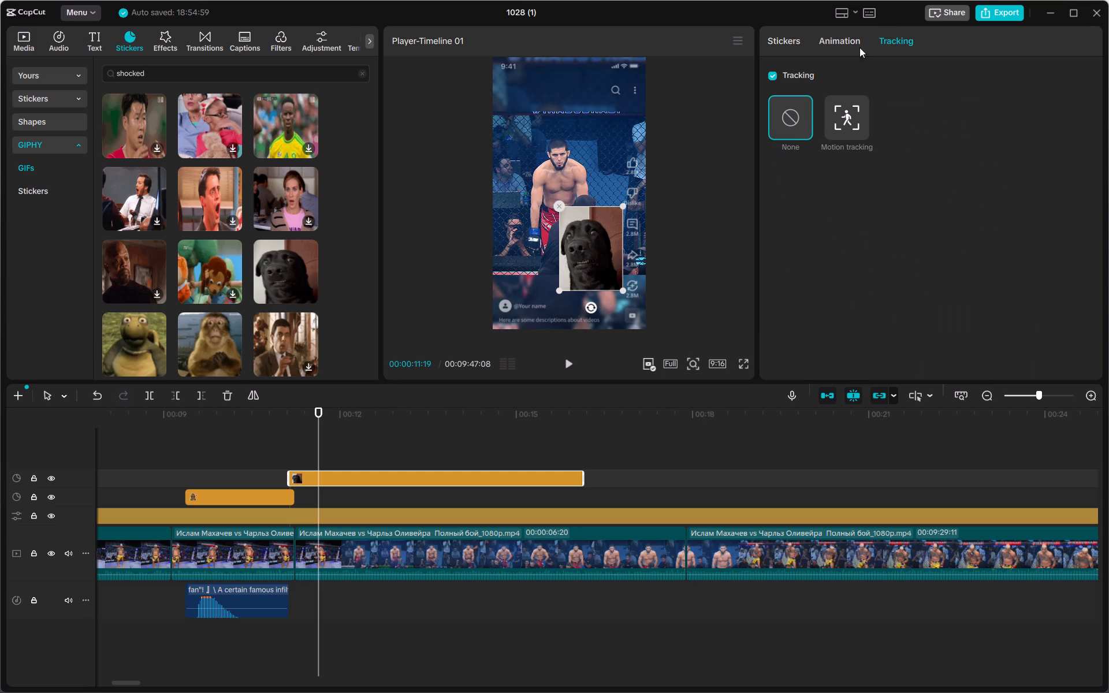
pyautogui.click(842, 125)
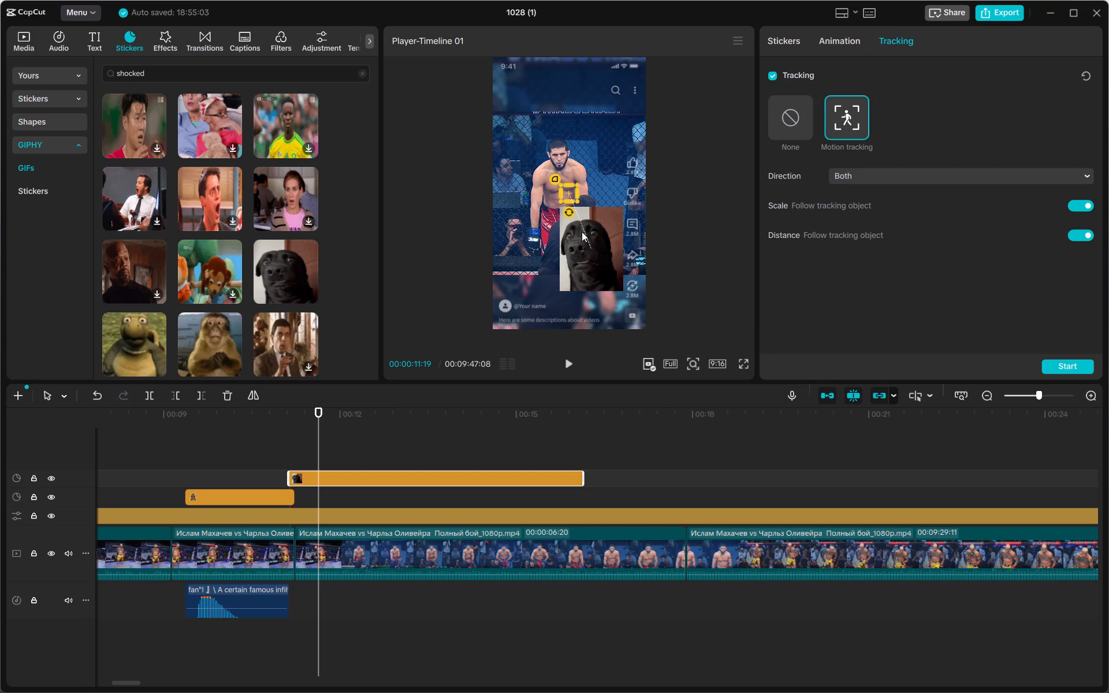
pyautogui.moveTo(585, 245); pyautogui.dragTo(594, 237)
pyautogui.click(571, 186)
pyautogui.click(570, 186)
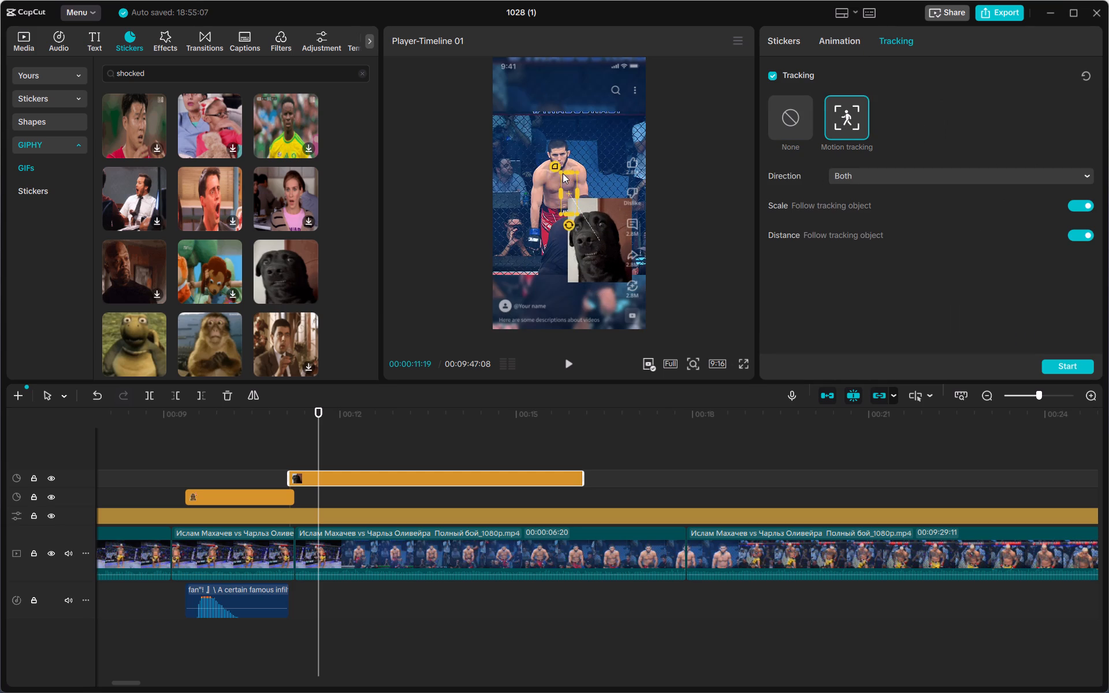
pyautogui.moveTo(568, 192); pyautogui.dragTo(553, 179)
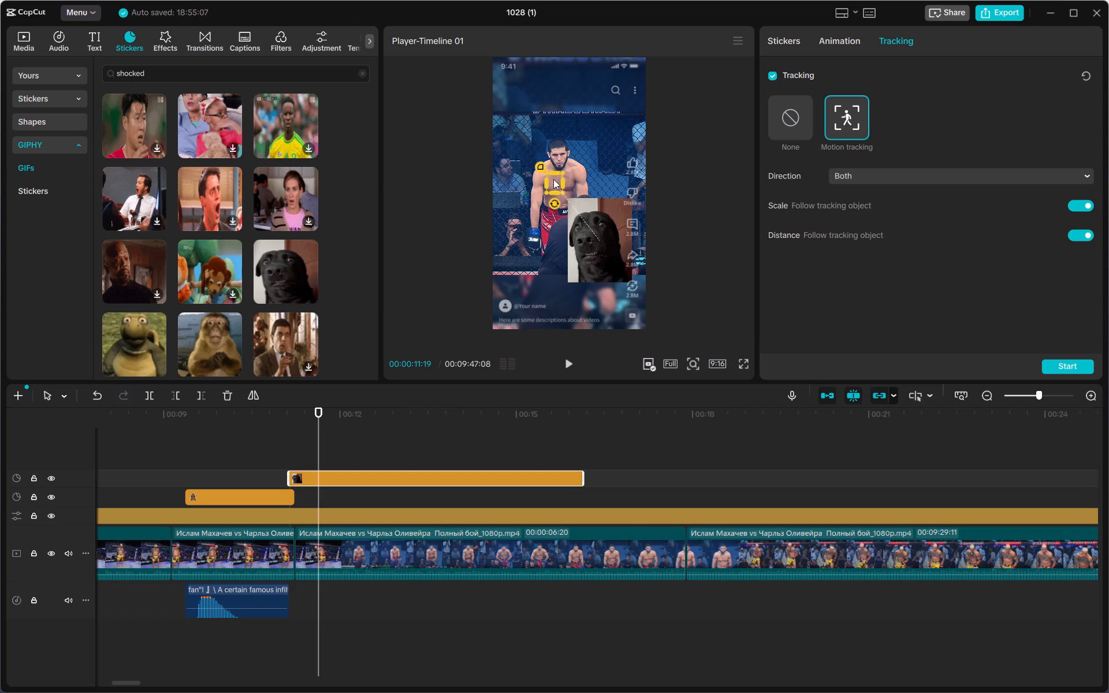
pyautogui.moveTo(553, 179); pyautogui.dragTo(557, 158)
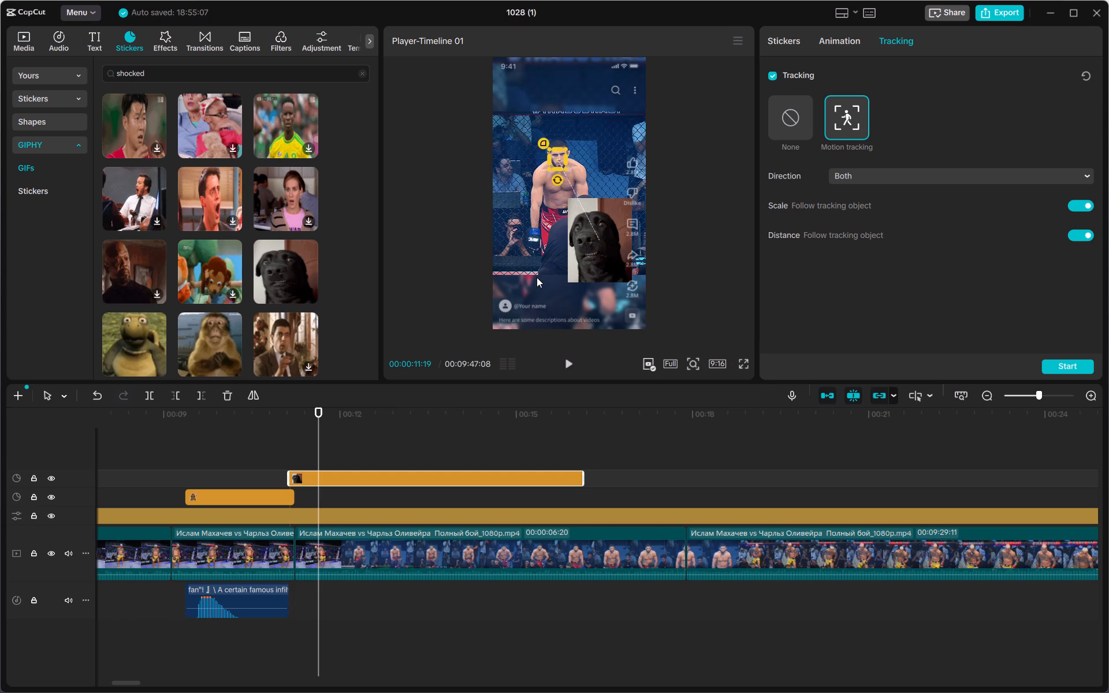
pyautogui.click(537, 277)
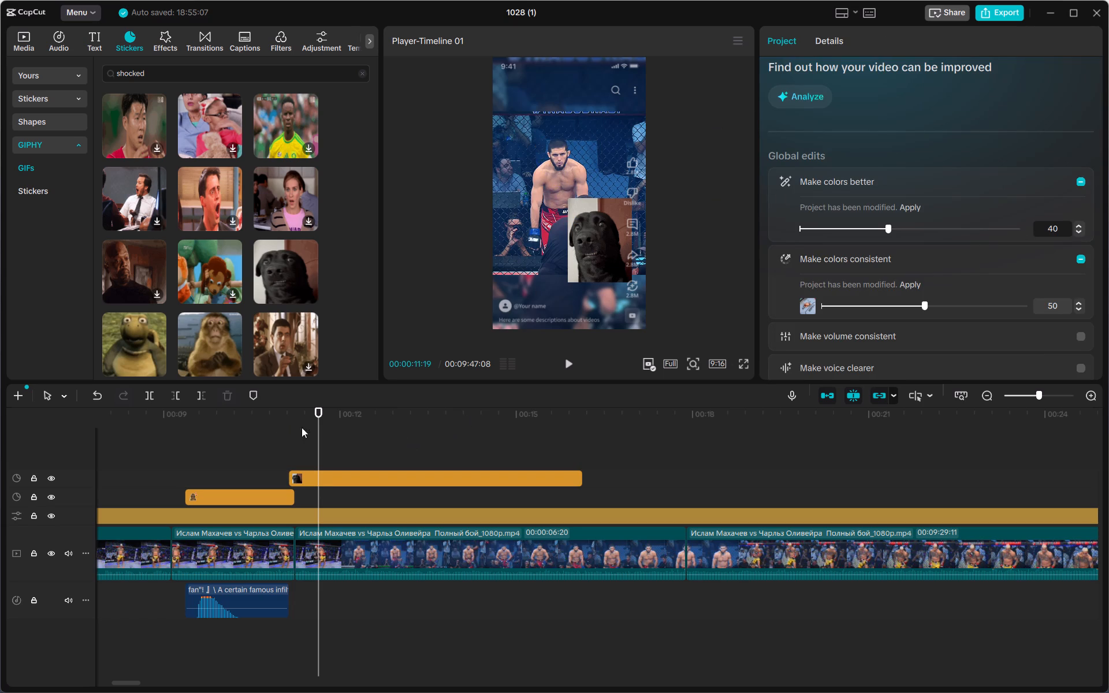
# Scrub and play back from the monkey sticker through the dog GIF into the yellow-shorts fighter's shot.
pyautogui.click(265, 423)
pyautogui.click(565, 366)
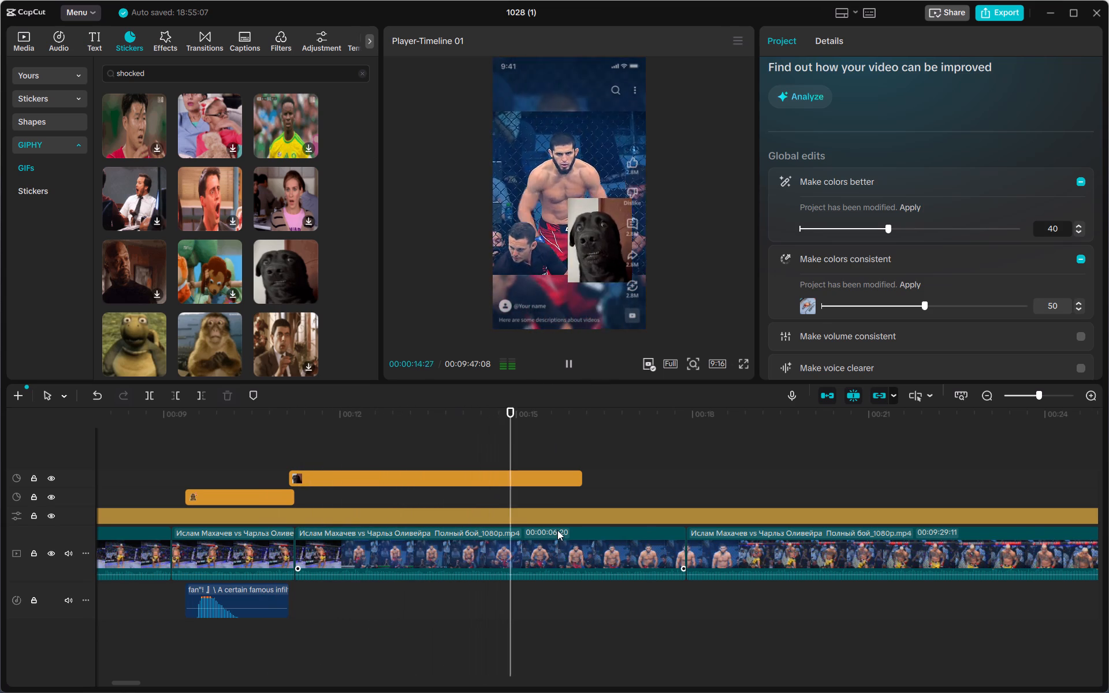
pyautogui.click(362, 449)
pyautogui.moveTo(362, 449); pyautogui.dragTo(306, 449)
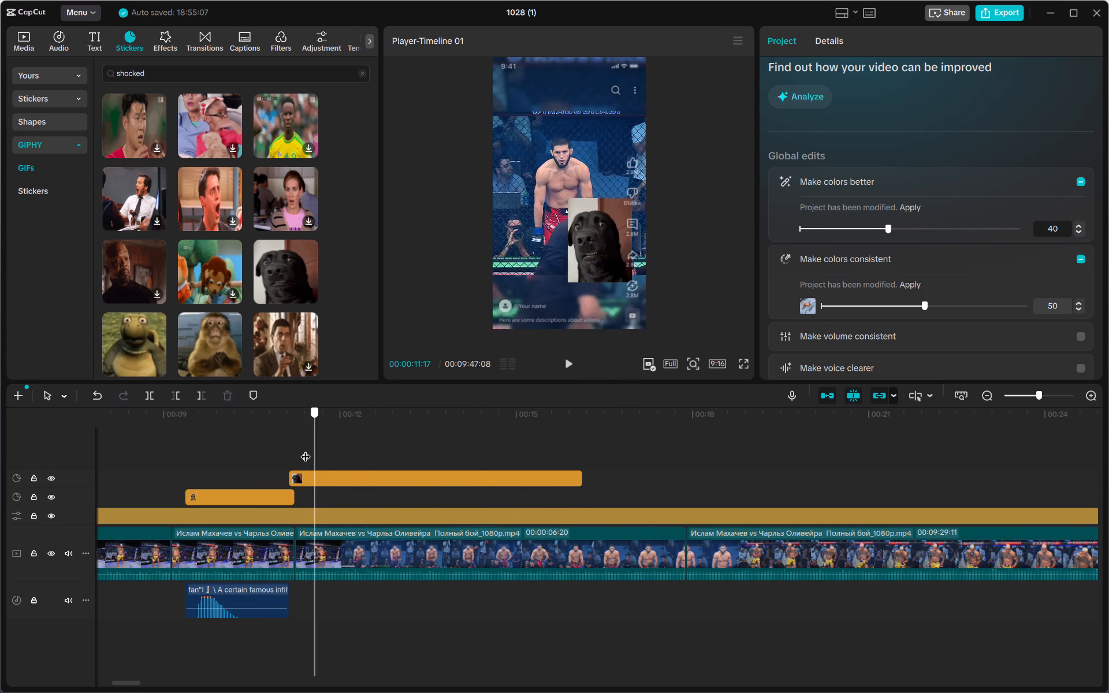
pyautogui.moveTo(306, 449); pyautogui.dragTo(272, 447)
pyautogui.click(363, 468)
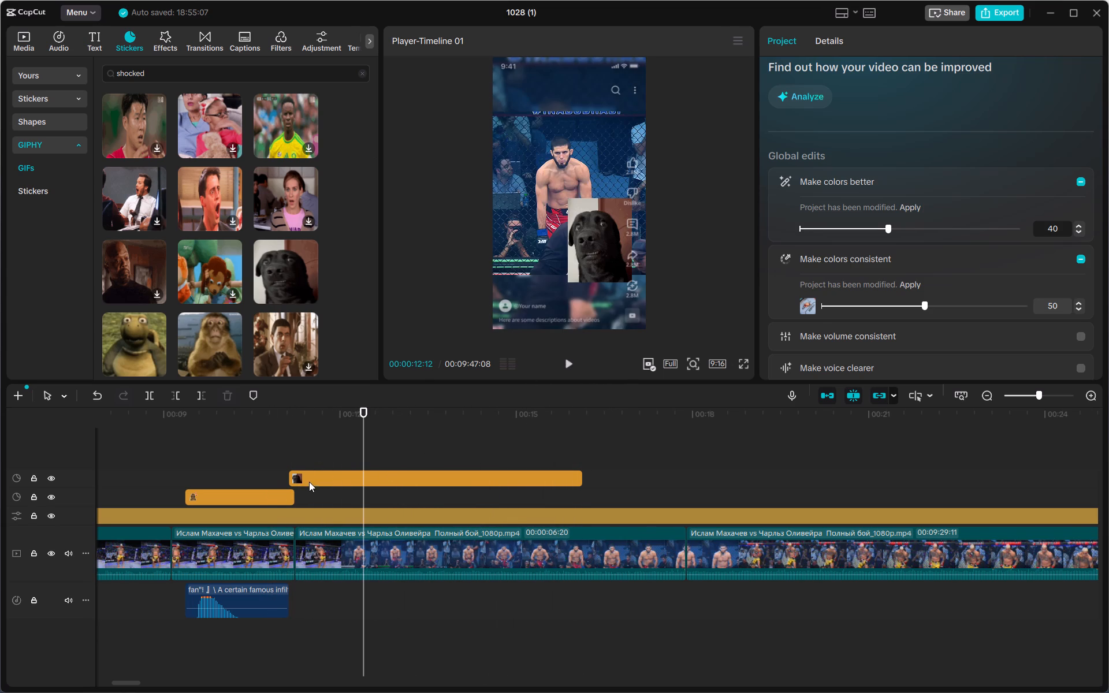
pyautogui.click(231, 466)
pyautogui.click(555, 363)
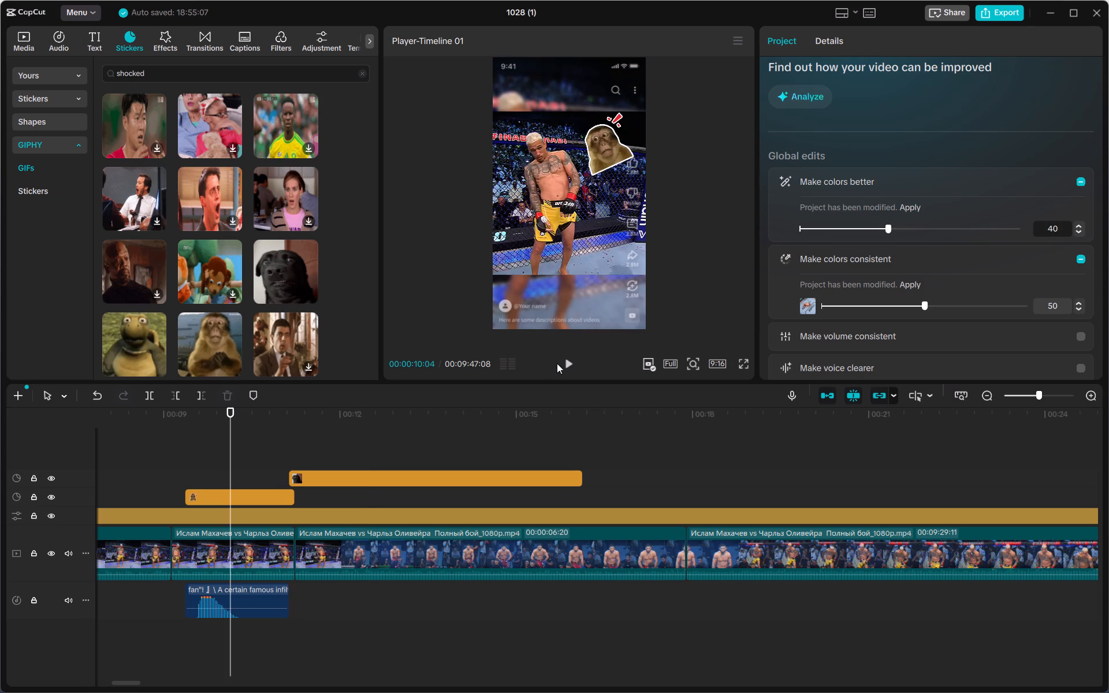
pyautogui.click(563, 361)
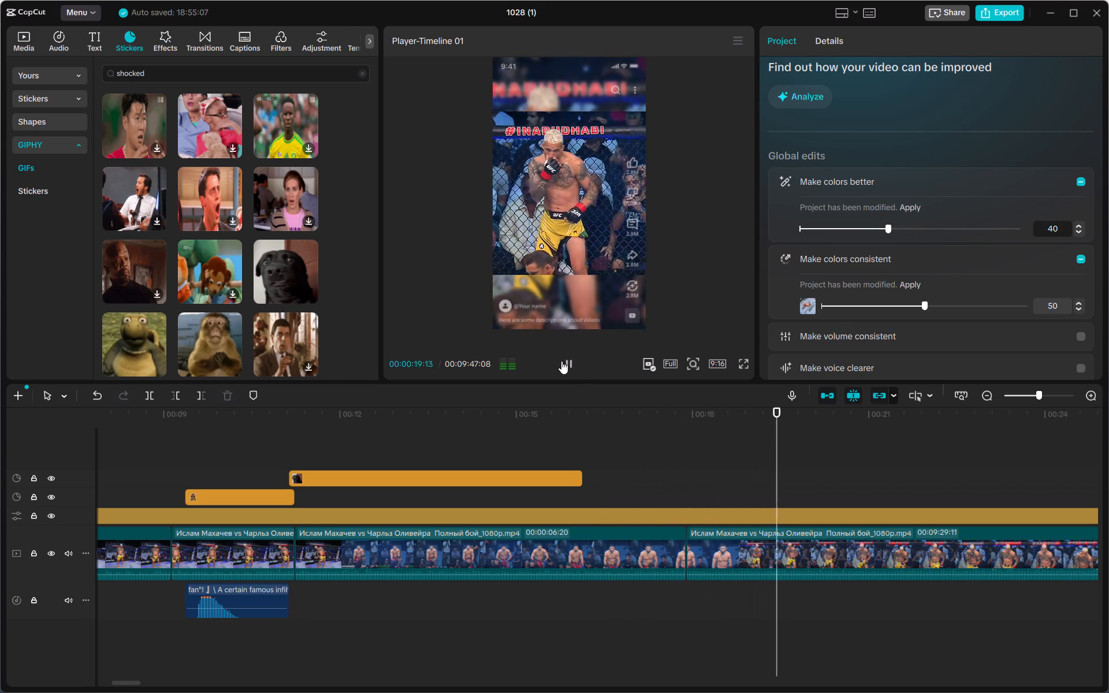
# Trim the dog GIF's start to about 00:00:11:14, just after the cut to the red-shorts fighter, and play back the change.
pyautogui.click(274, 449)
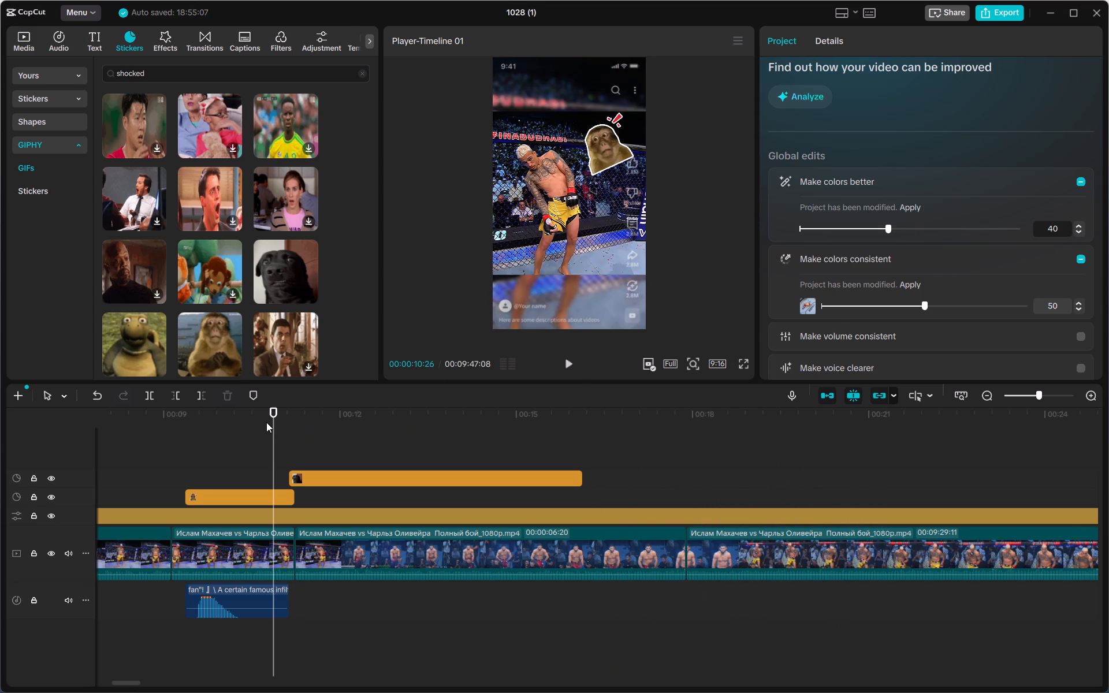
pyautogui.click(306, 478)
pyautogui.click(291, 478)
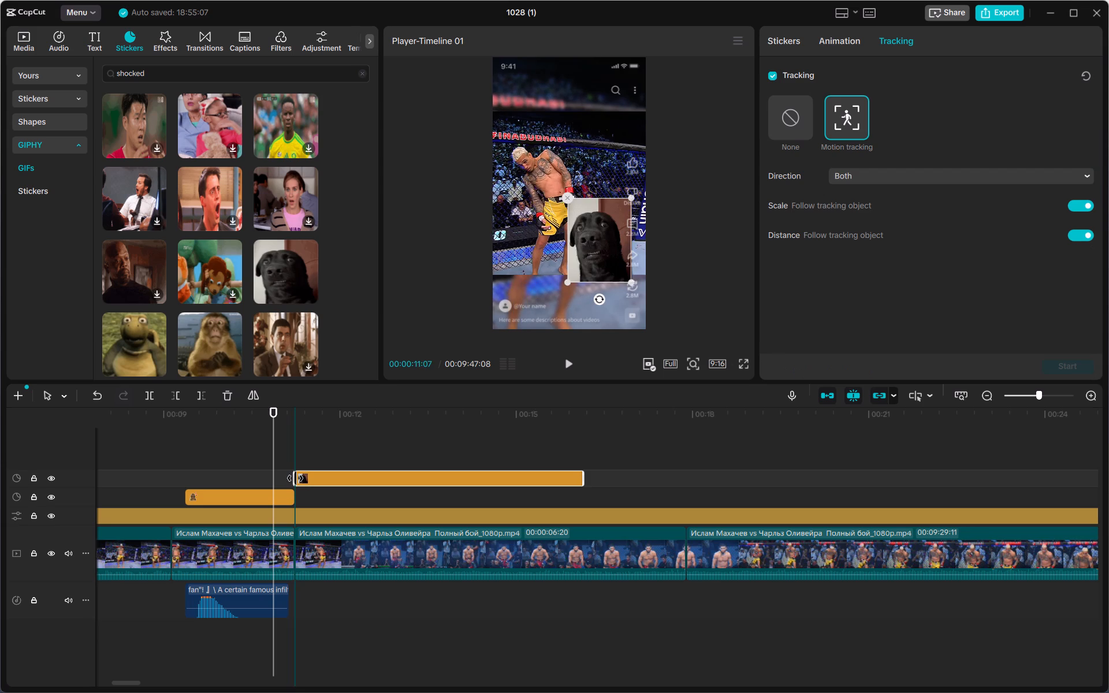
pyautogui.click(303, 475)
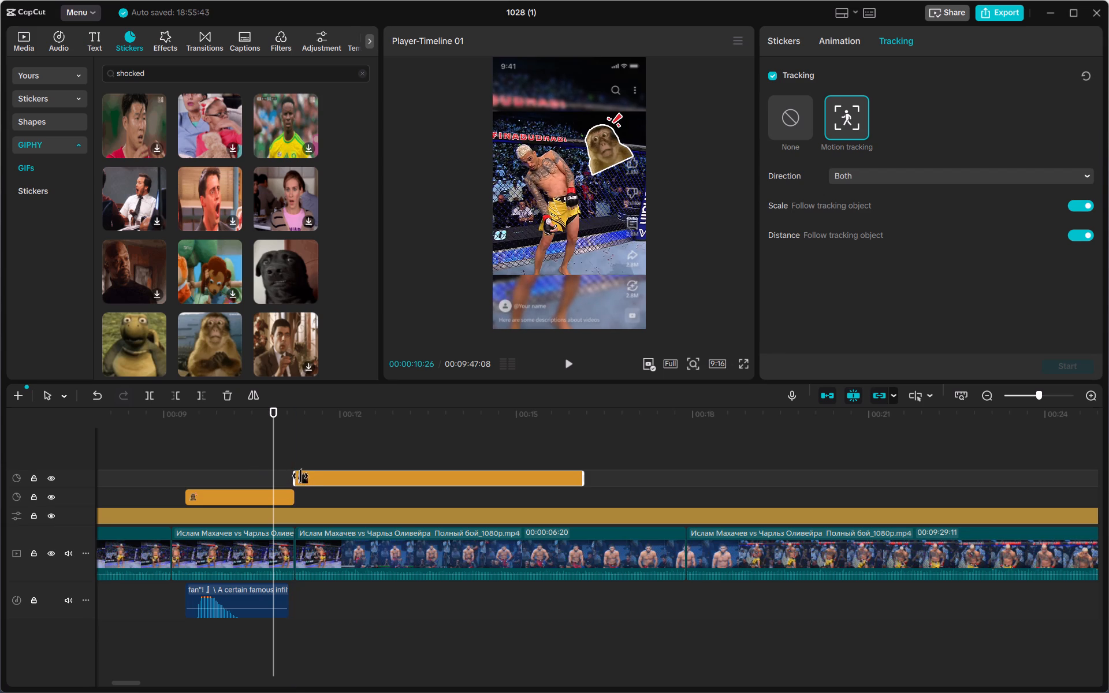
pyautogui.moveTo(295, 477); pyautogui.dragTo(310, 479)
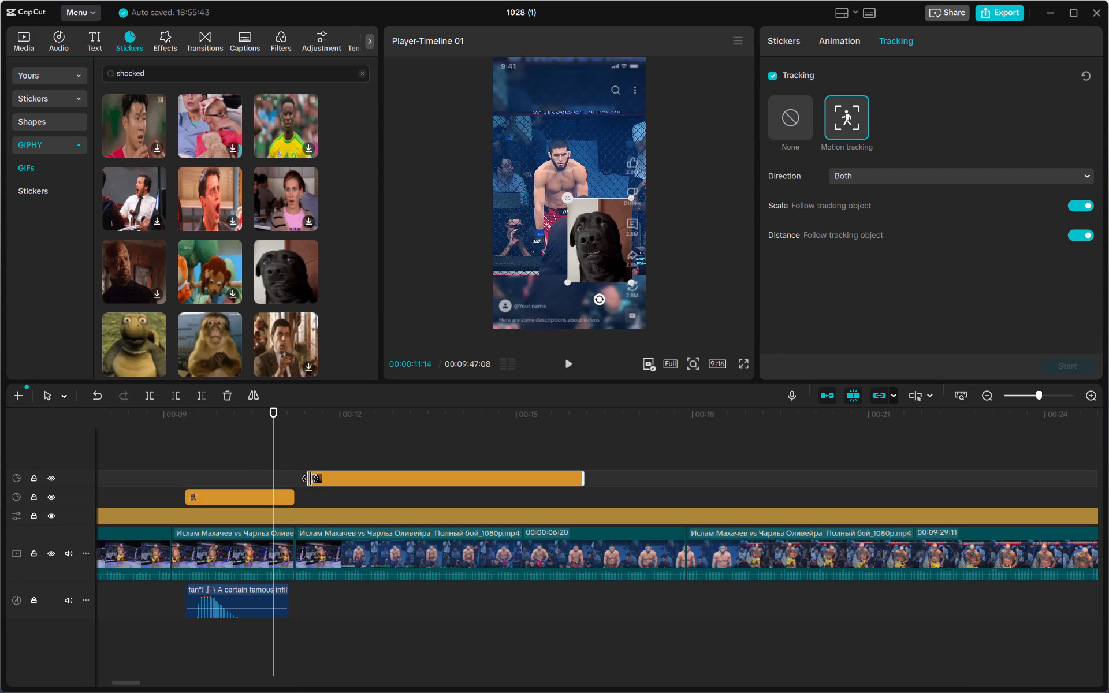
pyautogui.moveTo(310, 479); pyautogui.dragTo(311, 479)
pyautogui.click(290, 432)
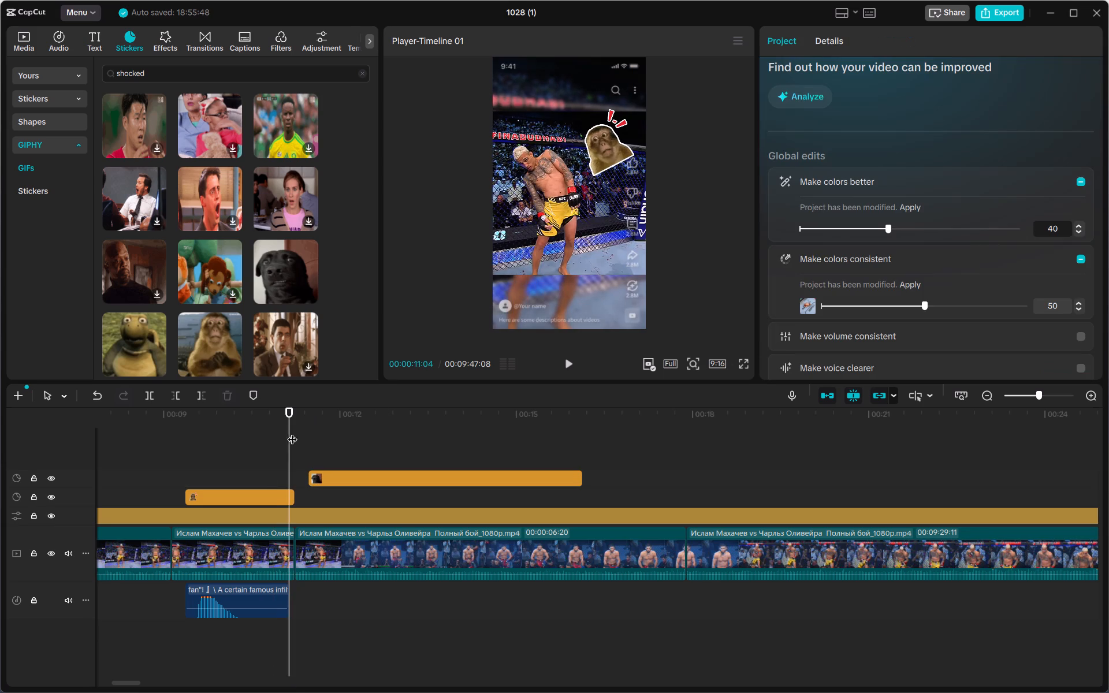
pyautogui.click(570, 366)
pyautogui.click(570, 366)
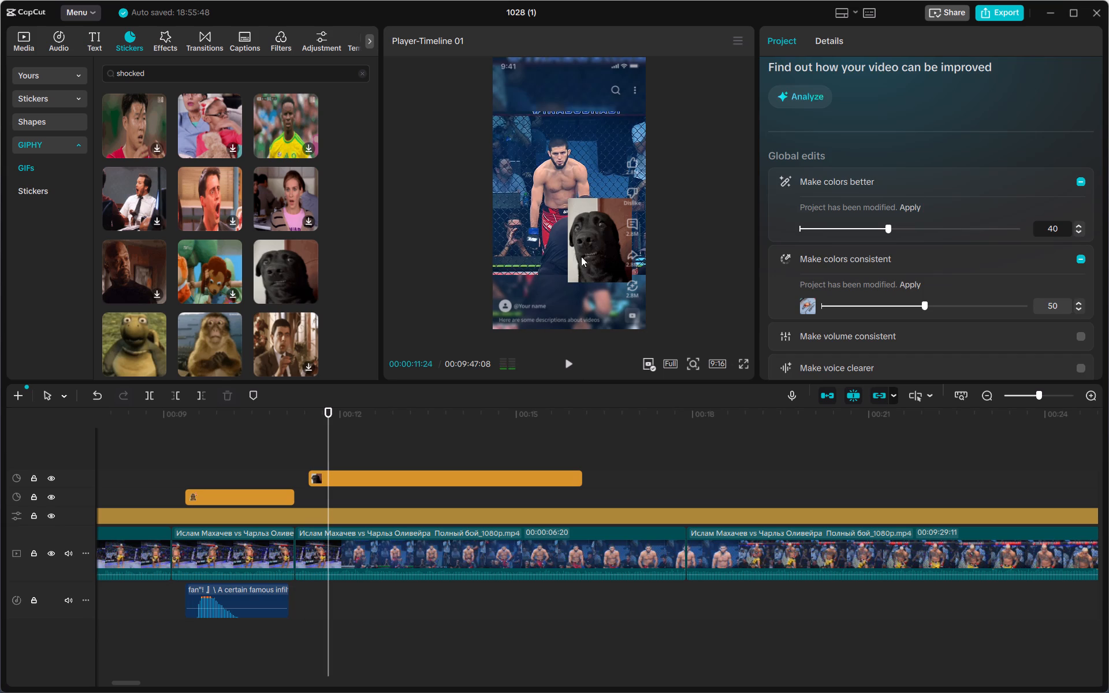
# Move the dog GIF lower beside the red-shorts fighter's legs, shrink it slightly, run motion tracking in both directions, and play it back.
pyautogui.click(600, 232)
pyautogui.moveTo(587, 247); pyautogui.dragTo(576, 267)
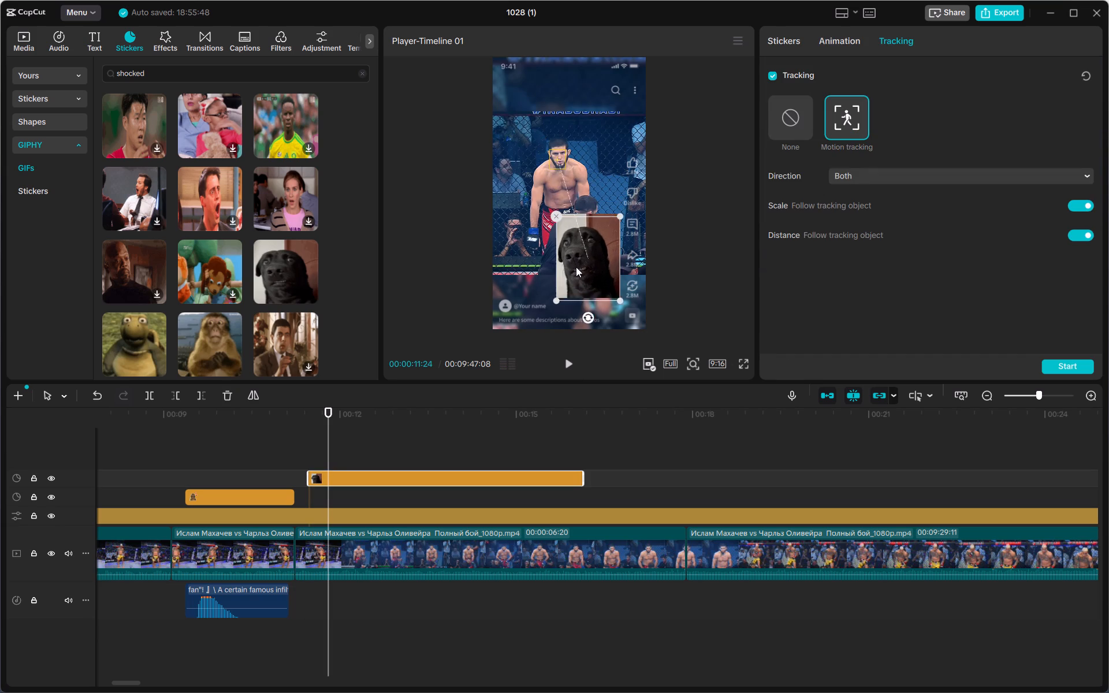
pyautogui.moveTo(576, 267); pyautogui.dragTo(581, 270)
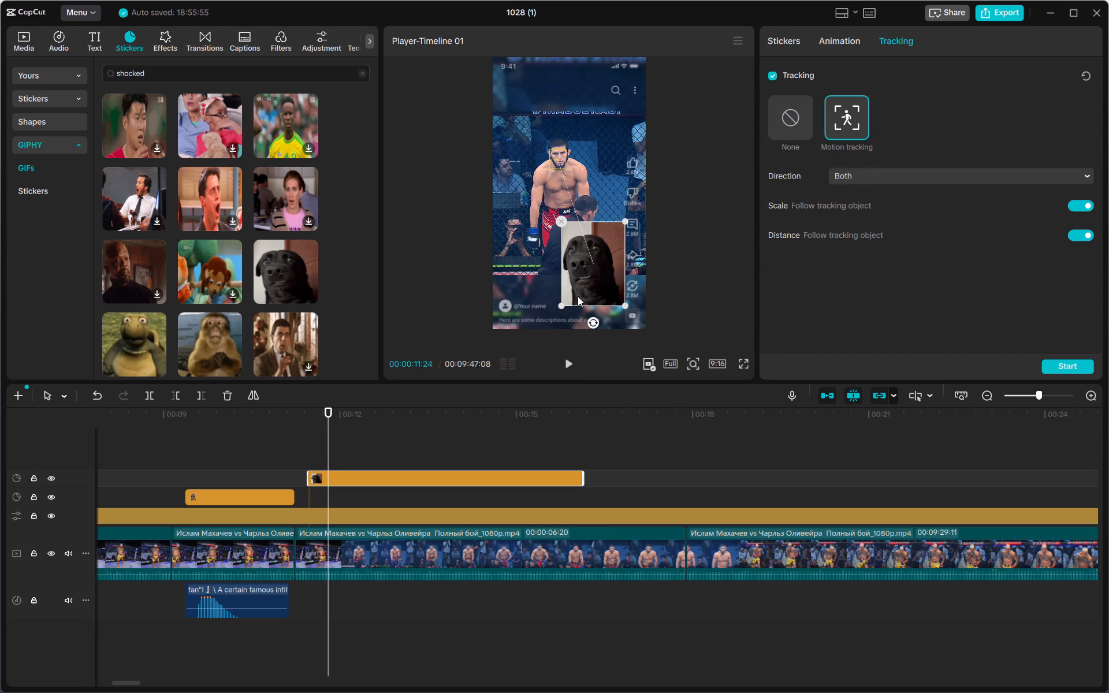
pyautogui.moveTo(624, 303); pyautogui.dragTo(624, 289)
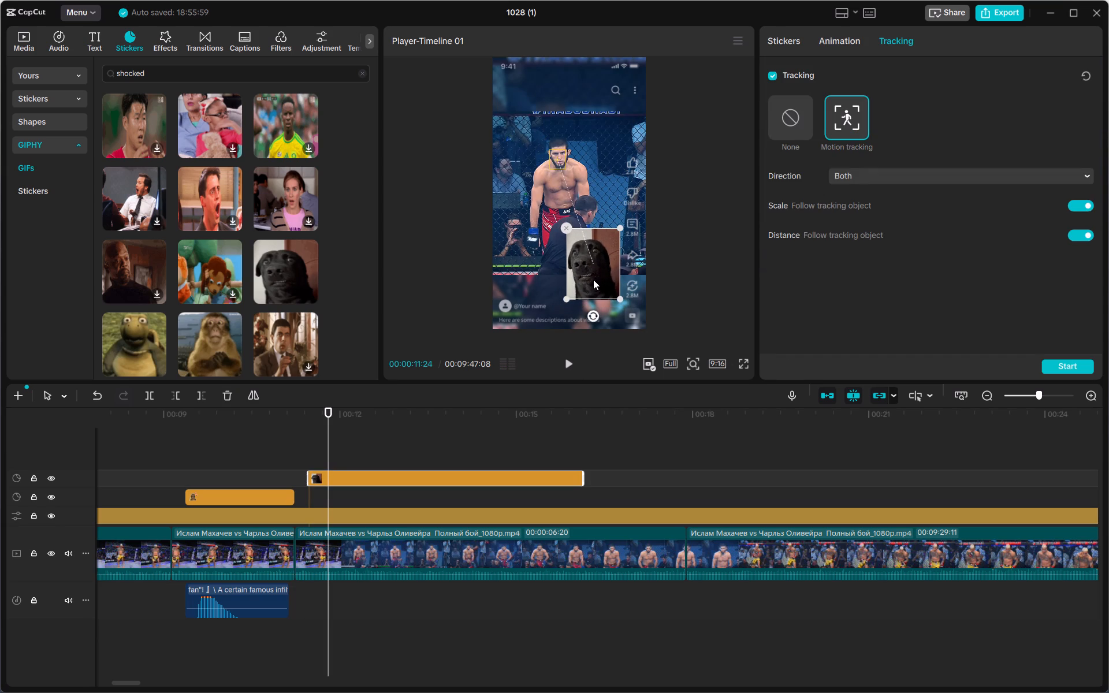
pyautogui.click(592, 278)
pyautogui.click(596, 273)
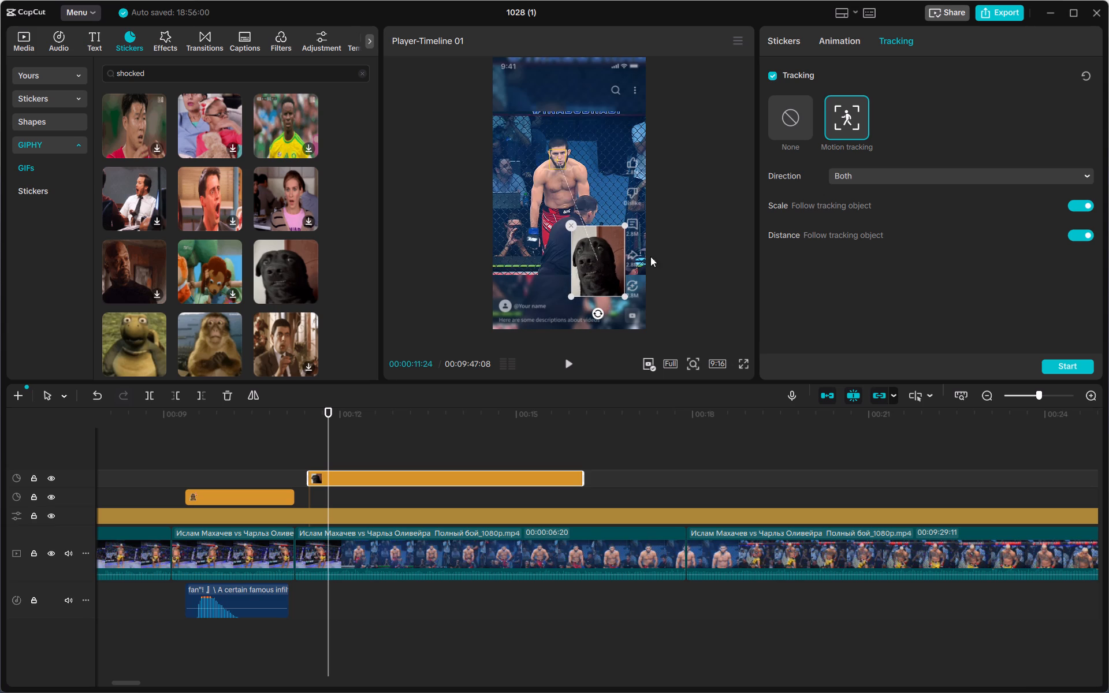
pyautogui.click(1063, 368)
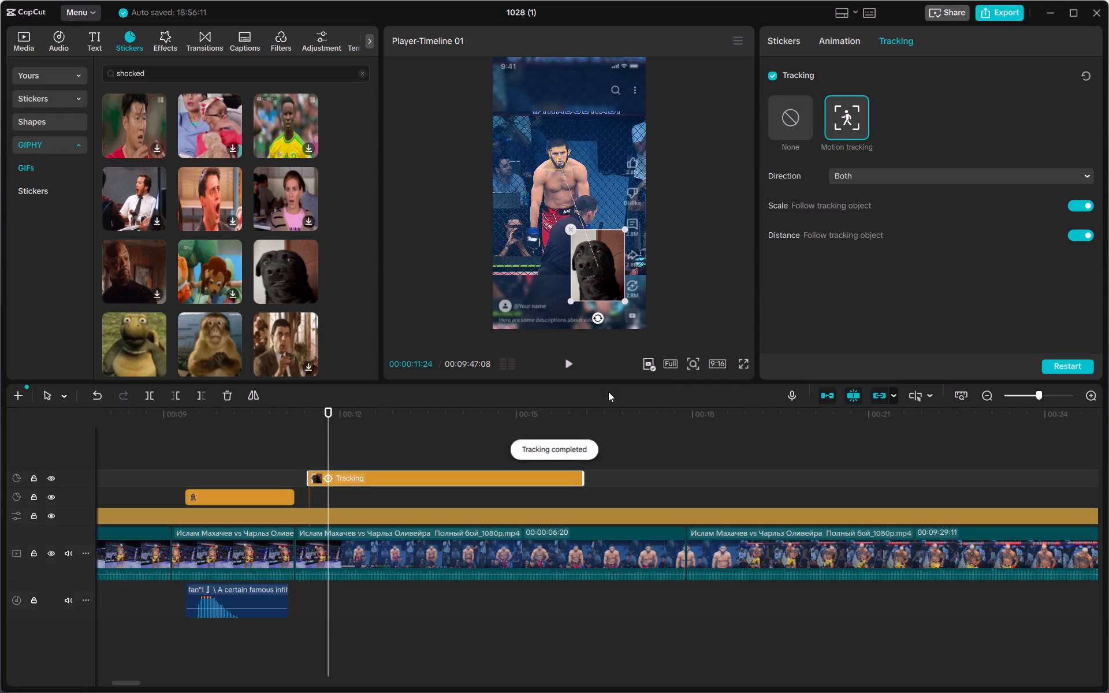
pyautogui.click(278, 425)
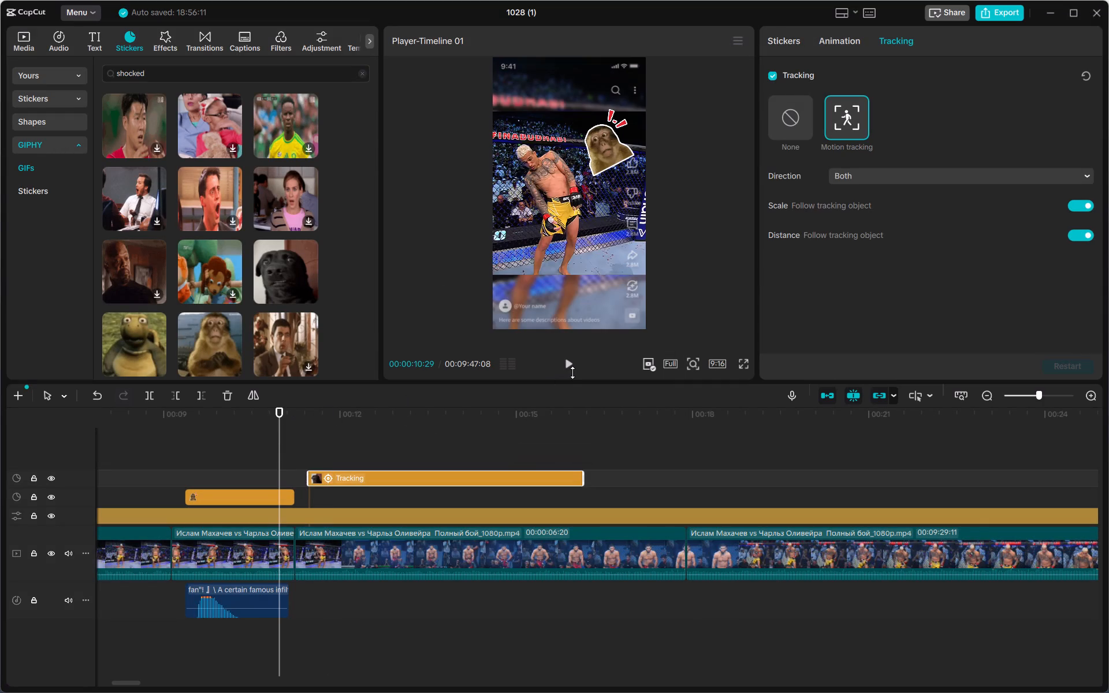
pyautogui.click(572, 372)
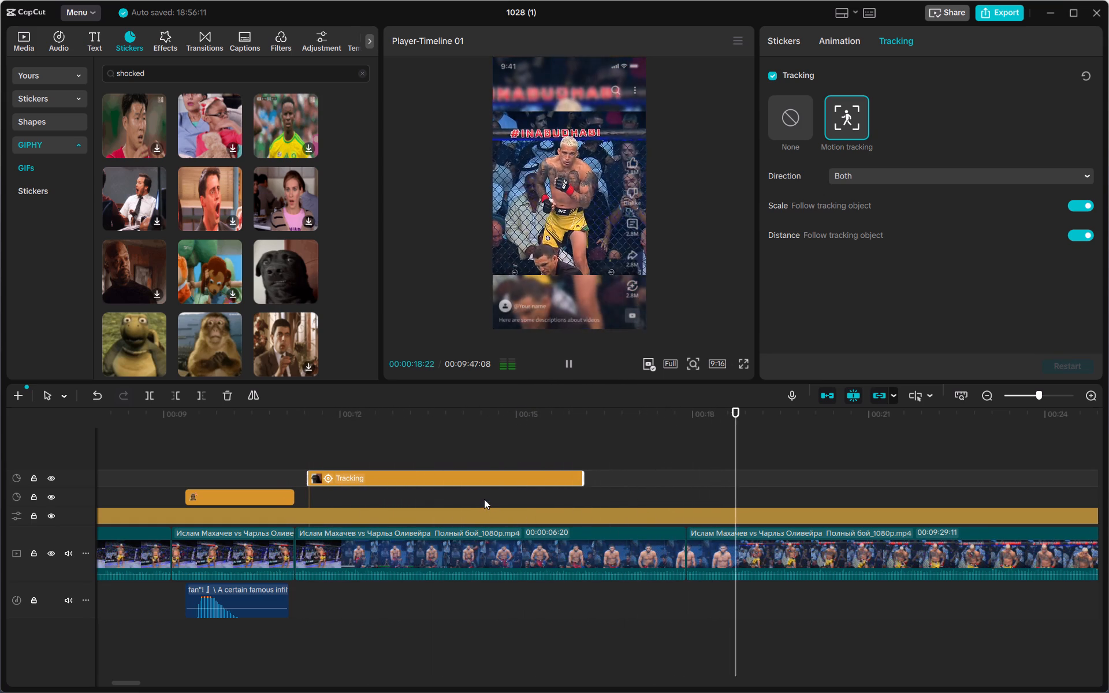
pyautogui.click(267, 433)
pyautogui.click(574, 368)
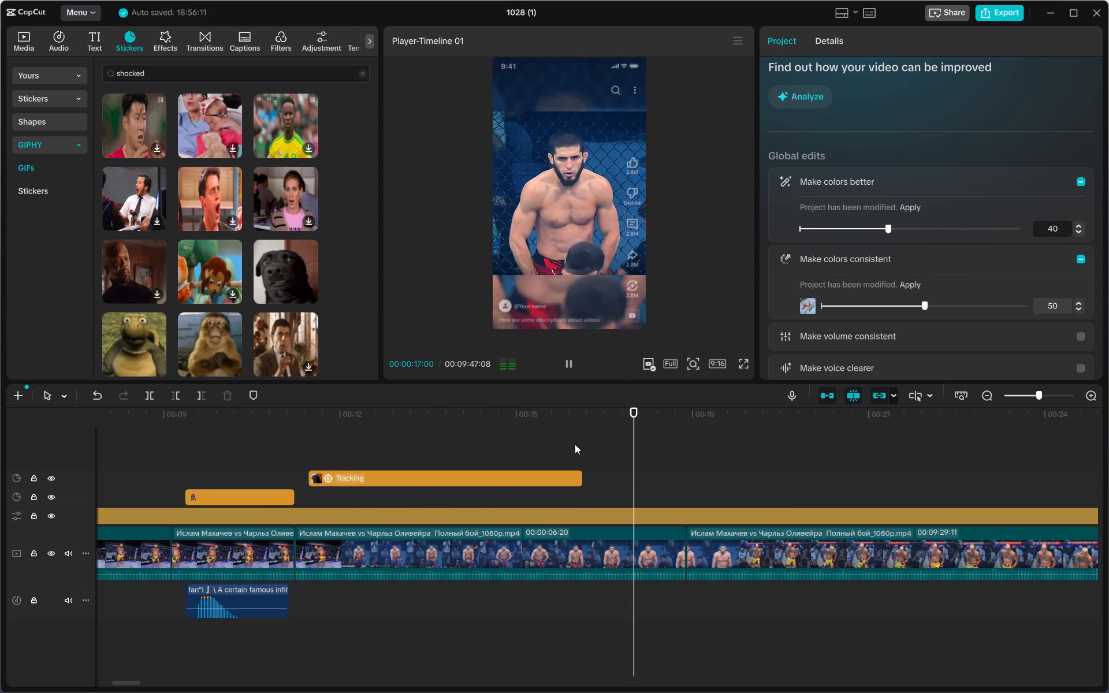
pyautogui.click(244, 449)
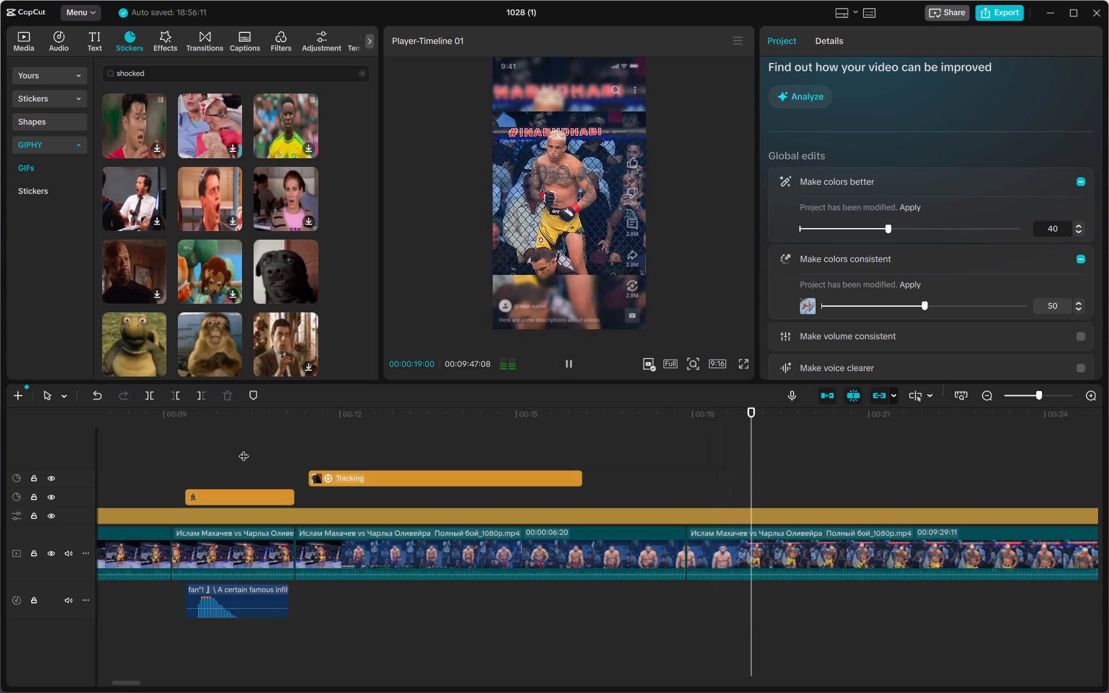
pyautogui.click(566, 367)
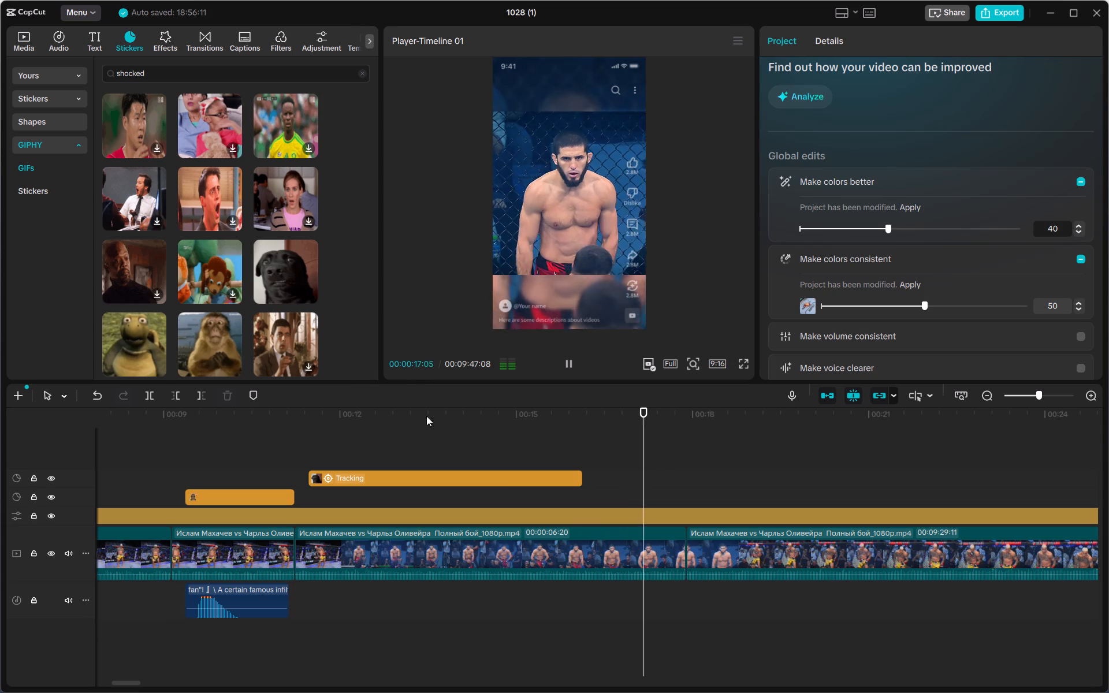
# Trim the end of the tracked dog GIF back to about 00:00:15 and replay the segment.
pyautogui.click(469, 450)
pyautogui.click(505, 480)
pyautogui.moveTo(583, 477); pyautogui.dragTo(563, 477)
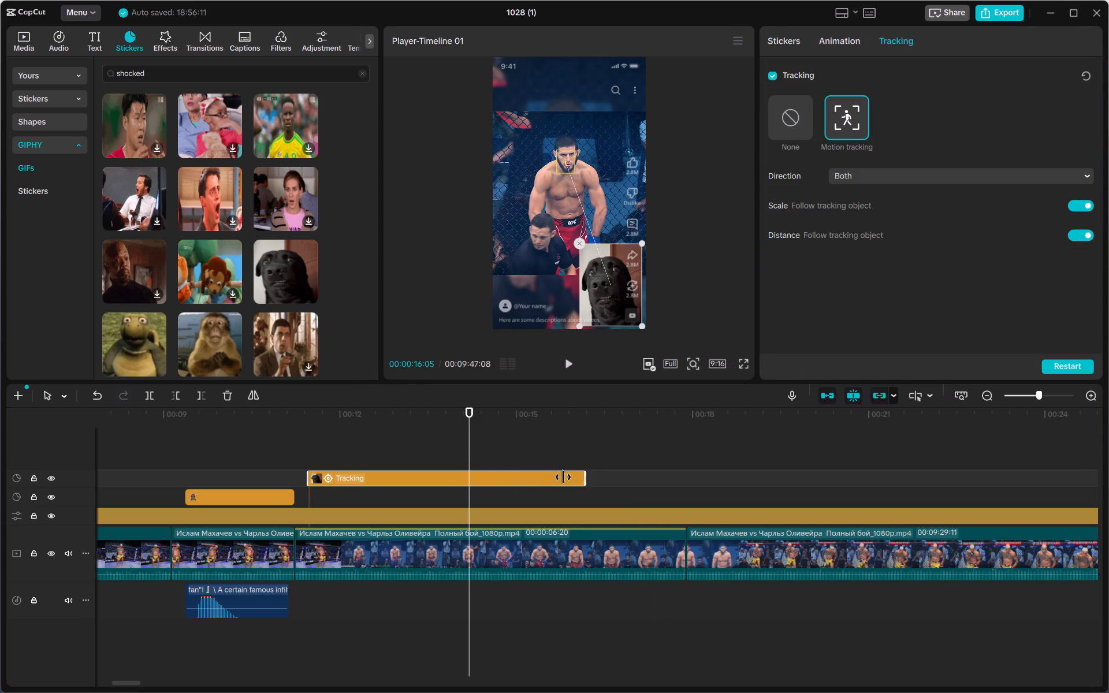
pyautogui.moveTo(563, 477); pyautogui.dragTo(516, 480)
pyautogui.click(341, 446)
pyautogui.click(246, 442)
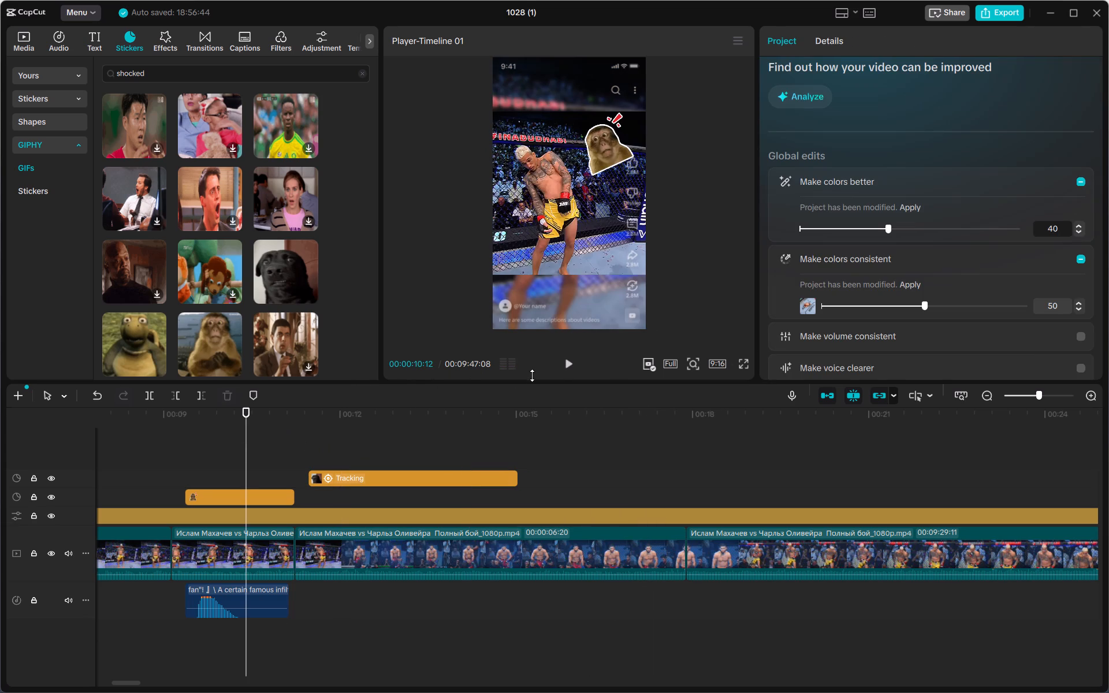
pyautogui.click(573, 368)
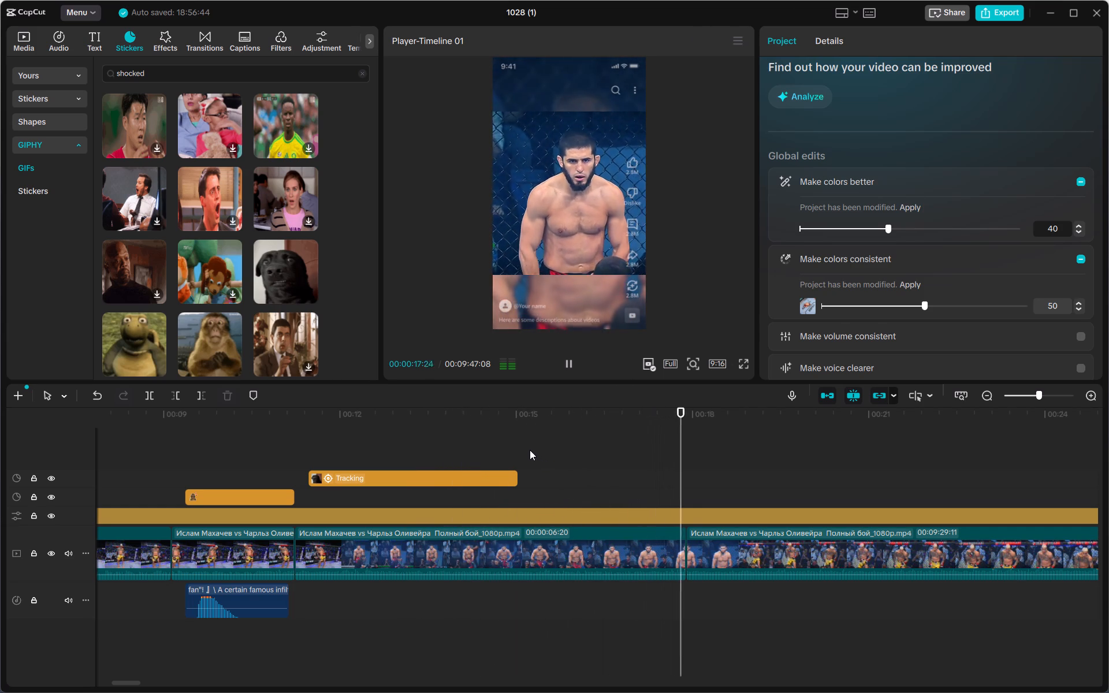
pyautogui.click(367, 452)
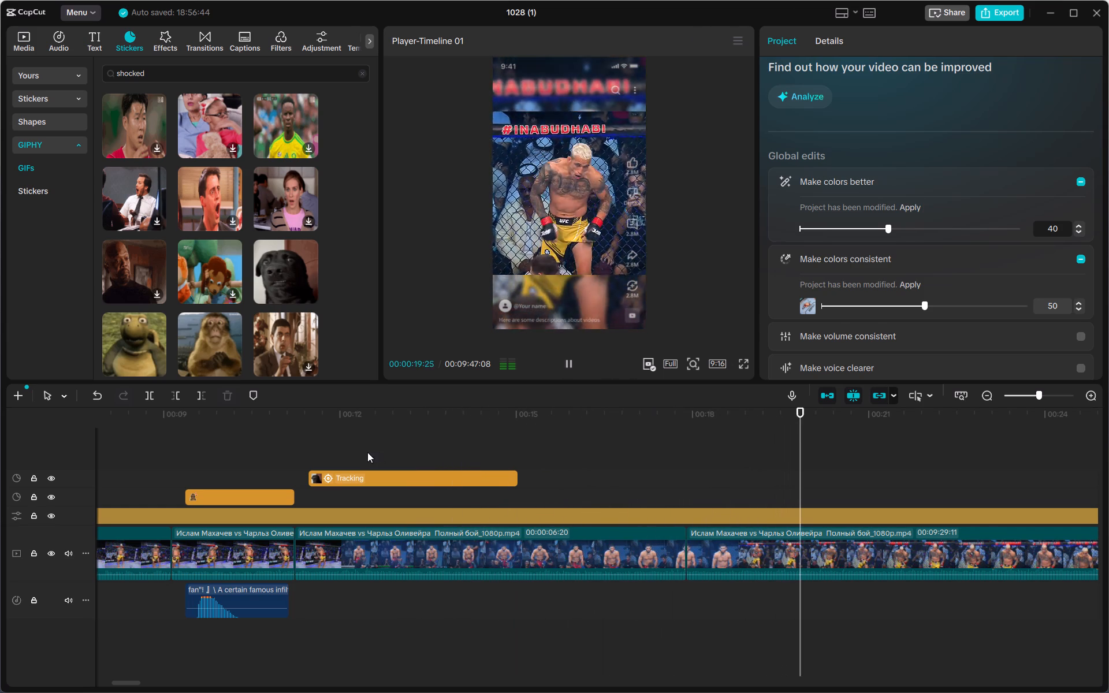
# Add the Mid-Aged-Male-A_Huh_VKT_11268 sound to the audio track at the start of the dog GIF and play it back.
pyautogui.click(283, 464)
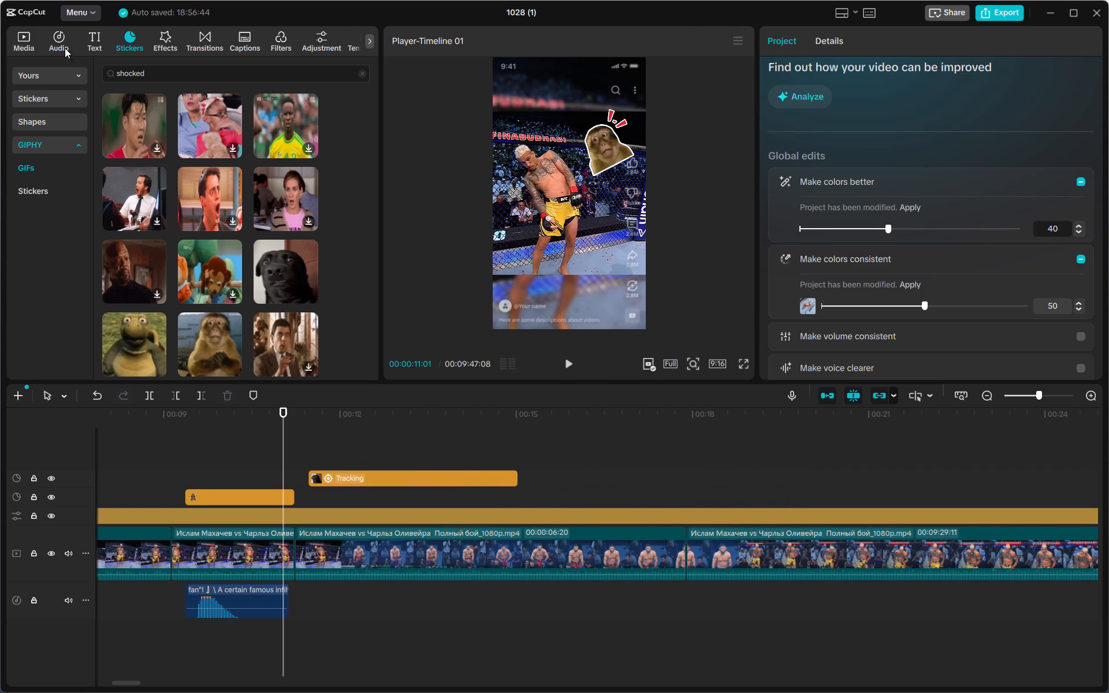
pyautogui.click(56, 41)
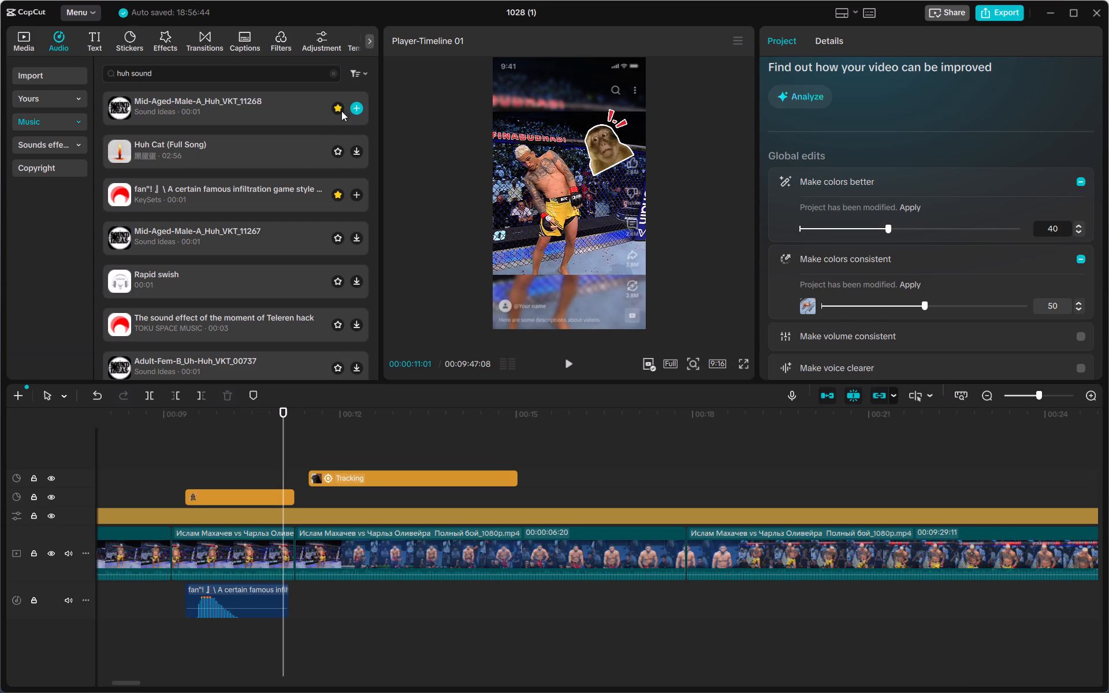
pyautogui.moveTo(243, 110); pyautogui.dragTo(306, 595)
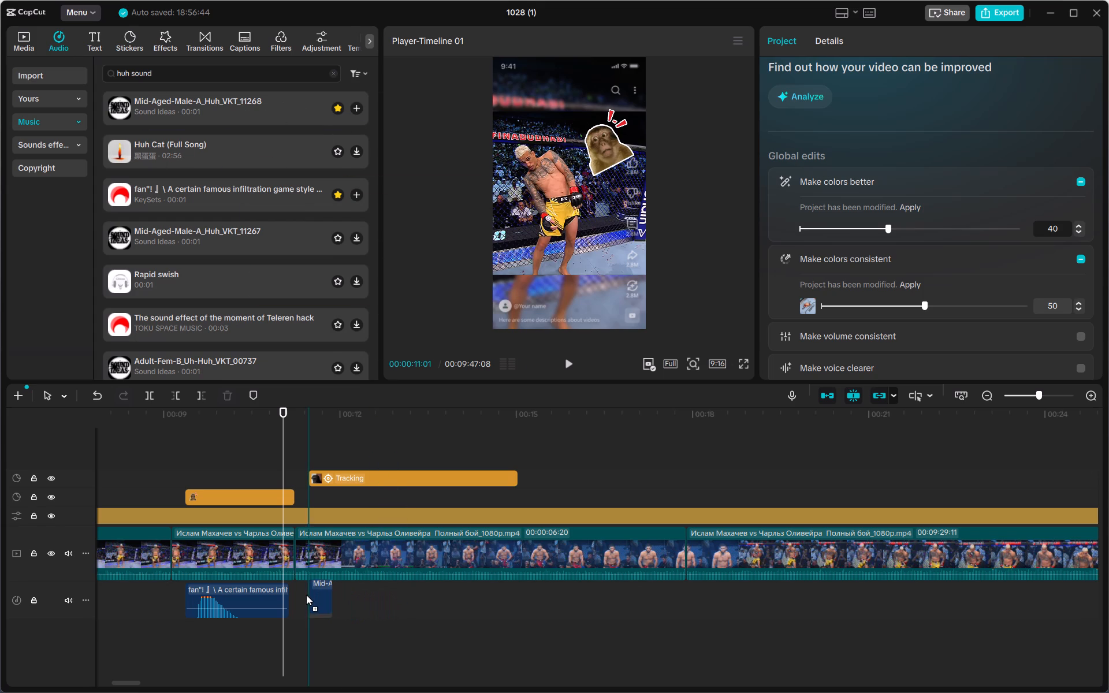
pyautogui.moveTo(306, 595); pyautogui.dragTo(307, 593)
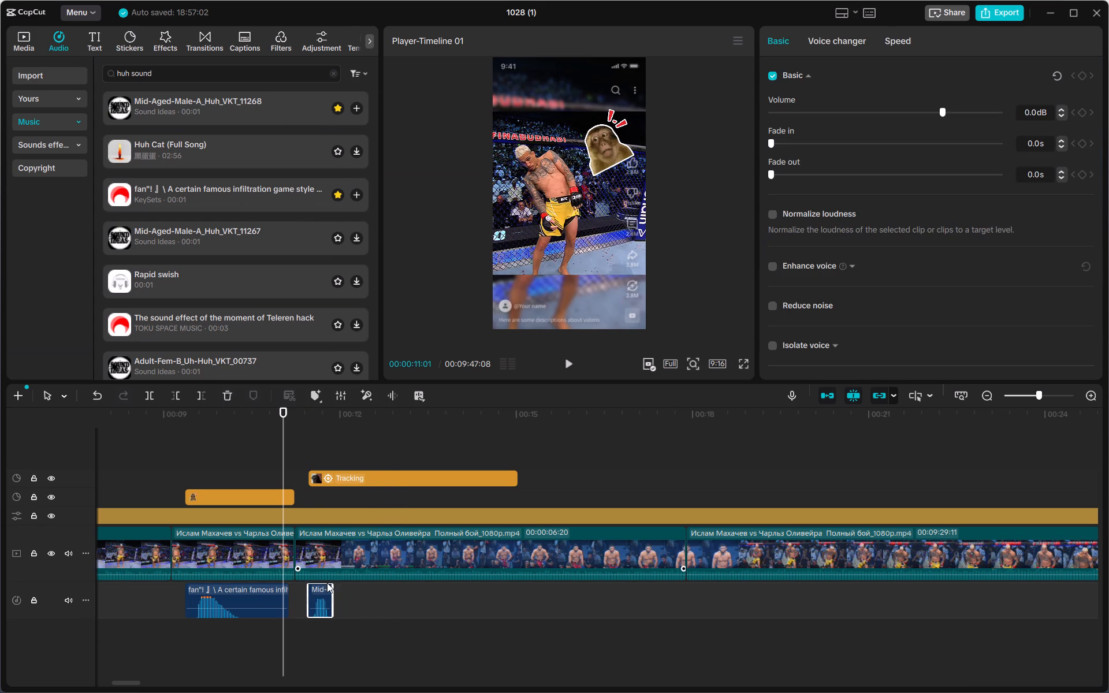
pyautogui.moveTo(332, 594); pyautogui.dragTo(358, 602)
pyautogui.click(358, 602)
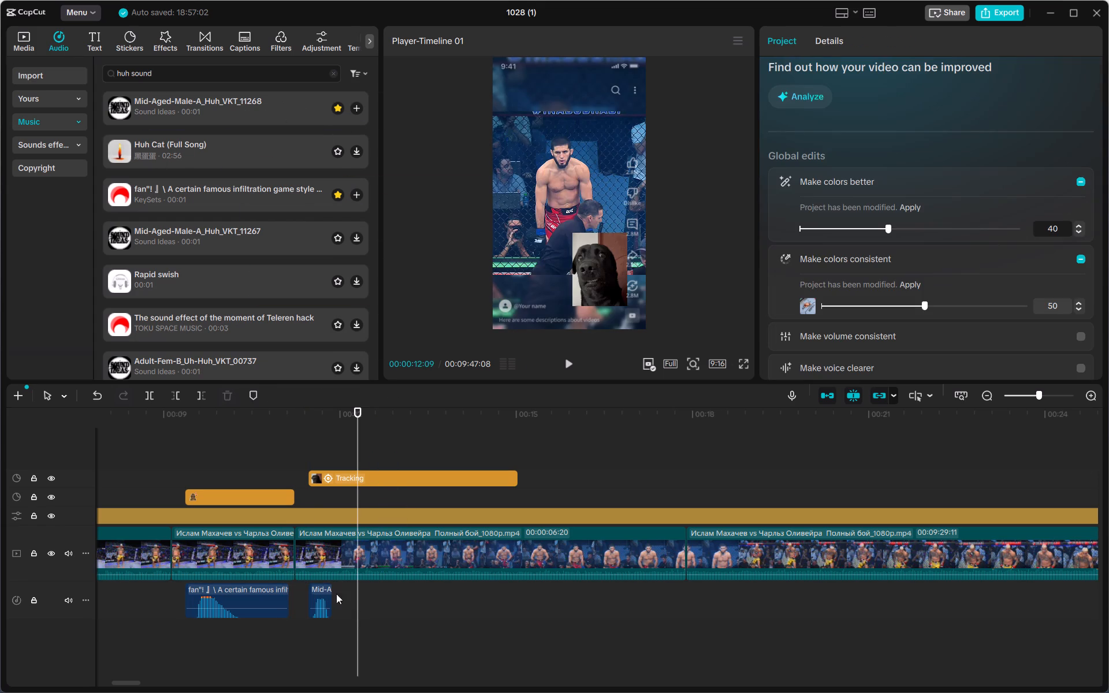
pyautogui.click(326, 593)
pyautogui.click(269, 439)
pyautogui.click(568, 357)
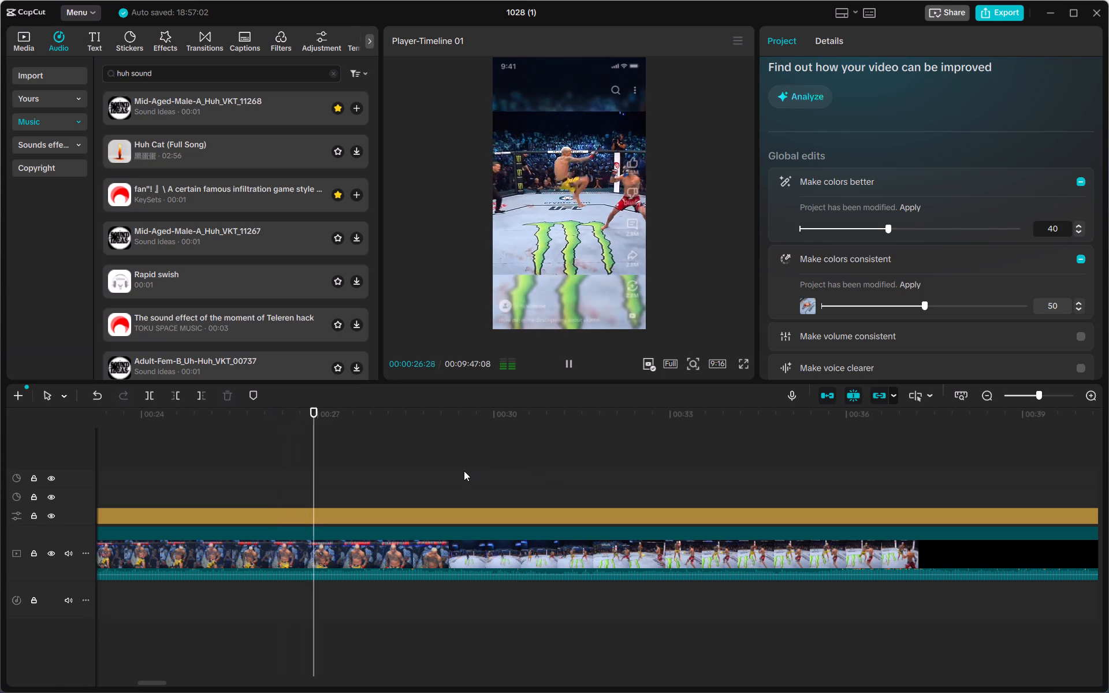
# Find the yellow-shorts fighter's opening high kick and split the video there at 00:00:27:04.
pyautogui.click(455, 471)
pyautogui.click(338, 467)
pyautogui.moveTo(338, 468); pyautogui.dragTo(302, 474)
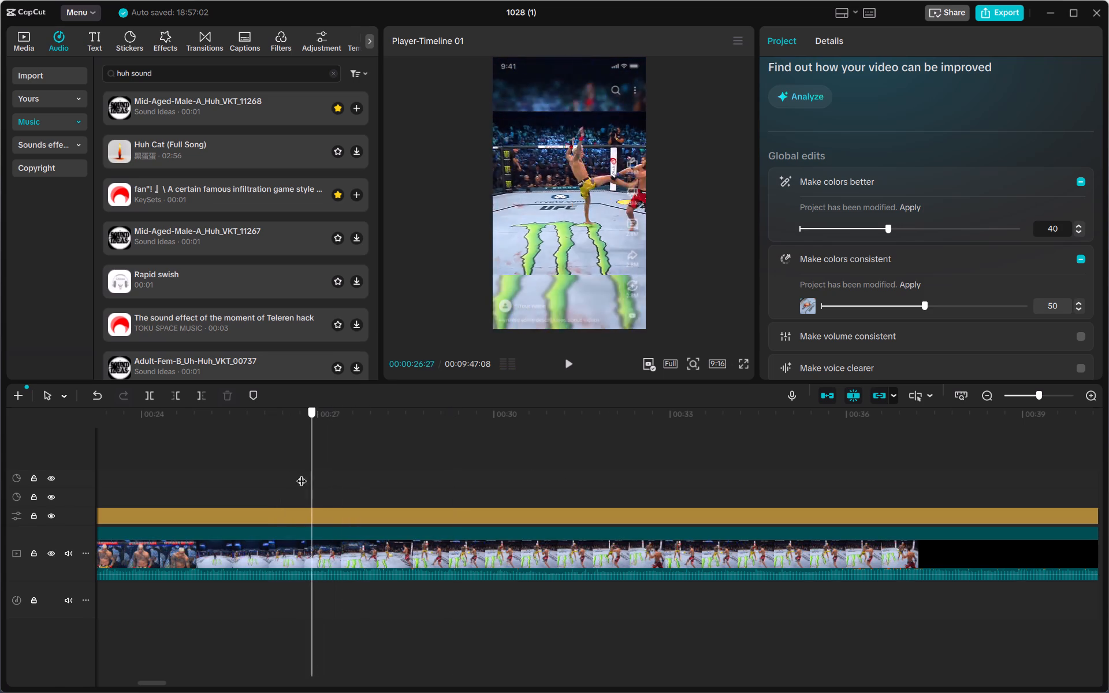
pyautogui.moveTo(302, 474); pyautogui.dragTo(295, 474)
pyautogui.click(561, 368)
pyautogui.click(561, 368)
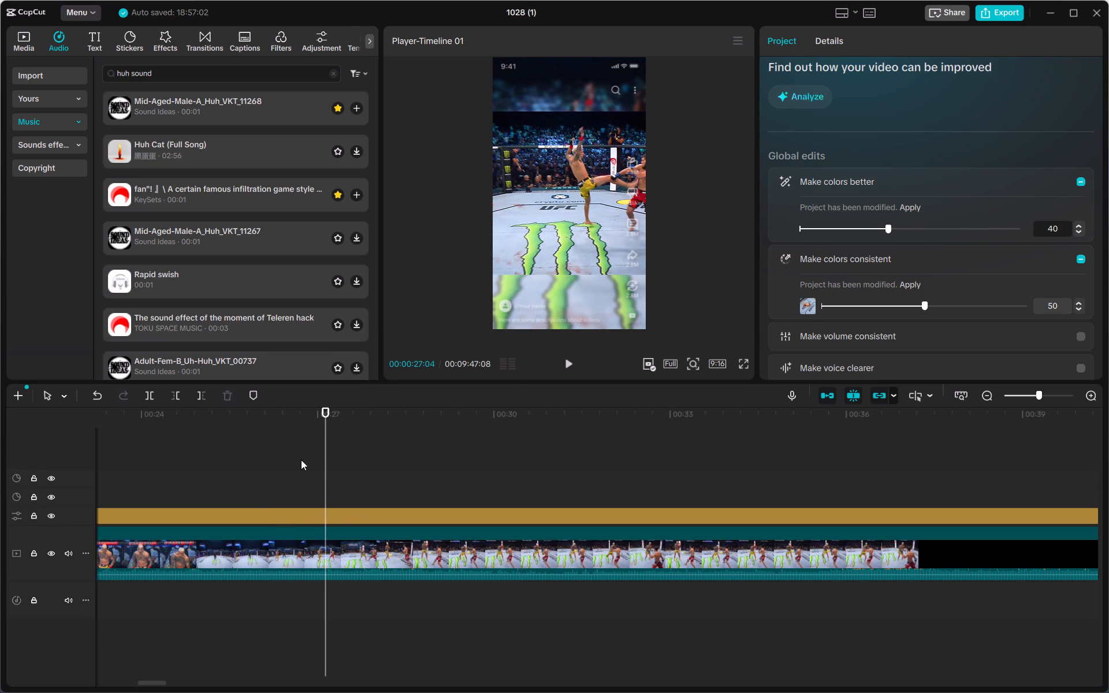
pyautogui.click(301, 461)
pyautogui.click(562, 362)
pyautogui.click(562, 362)
pyautogui.click(147, 395)
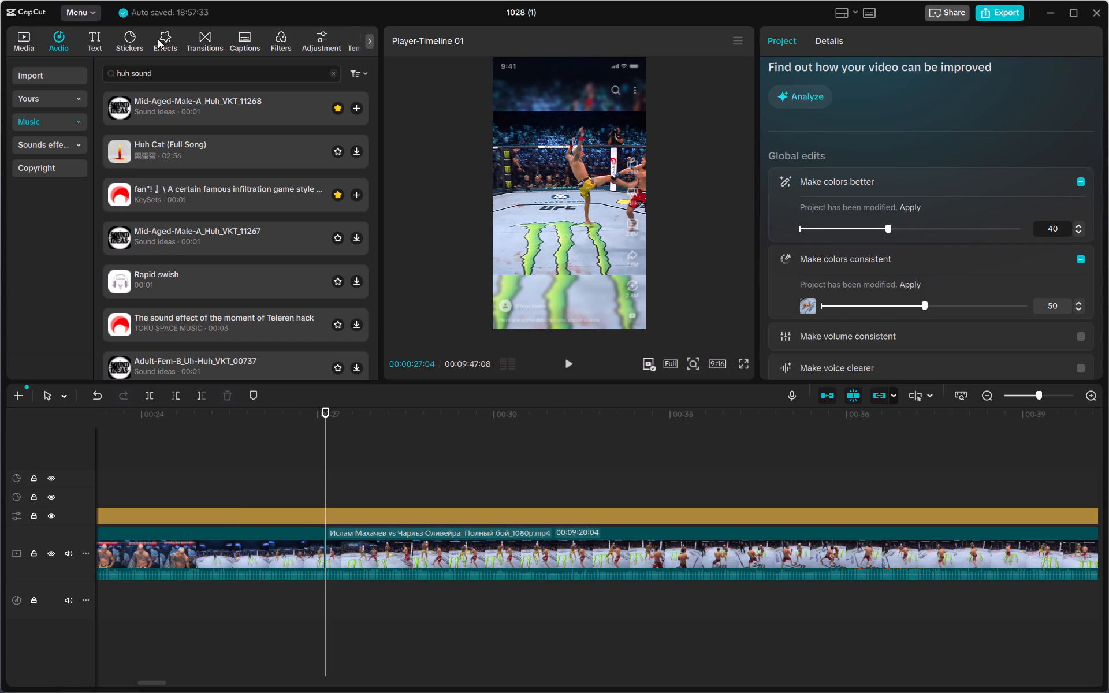
# Preview the trending Hexa Dazzle video effect and replay the footage leading up to the yellow-shorts fighter's high kick.
pyautogui.click(248, 35)
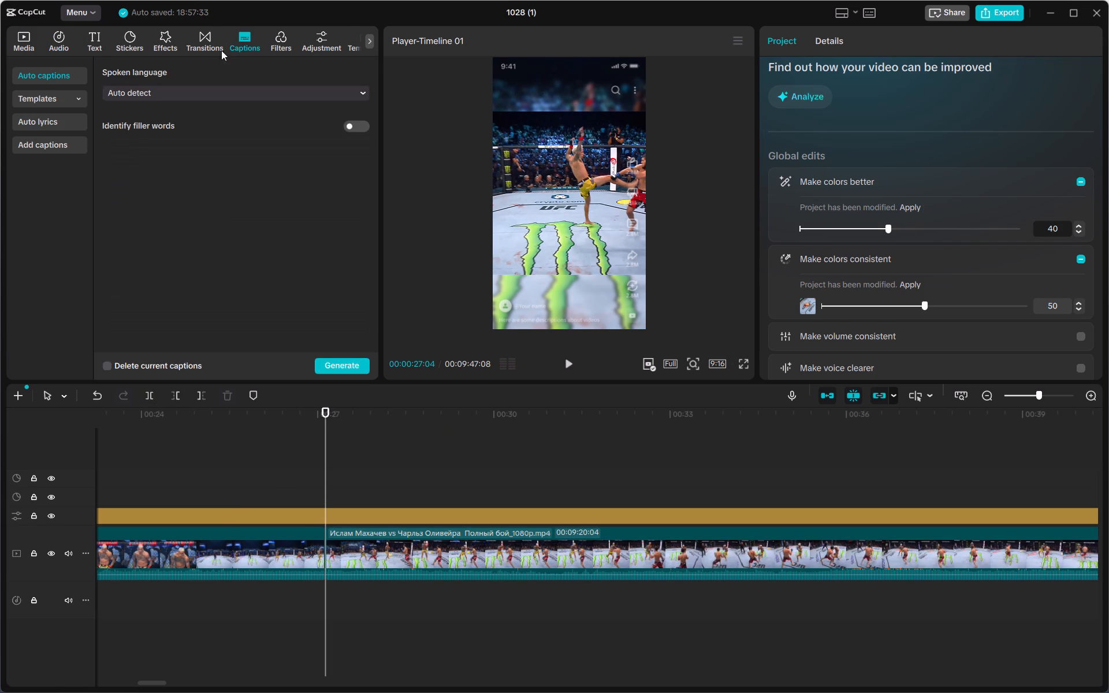
pyautogui.click(201, 39)
pyautogui.click(163, 43)
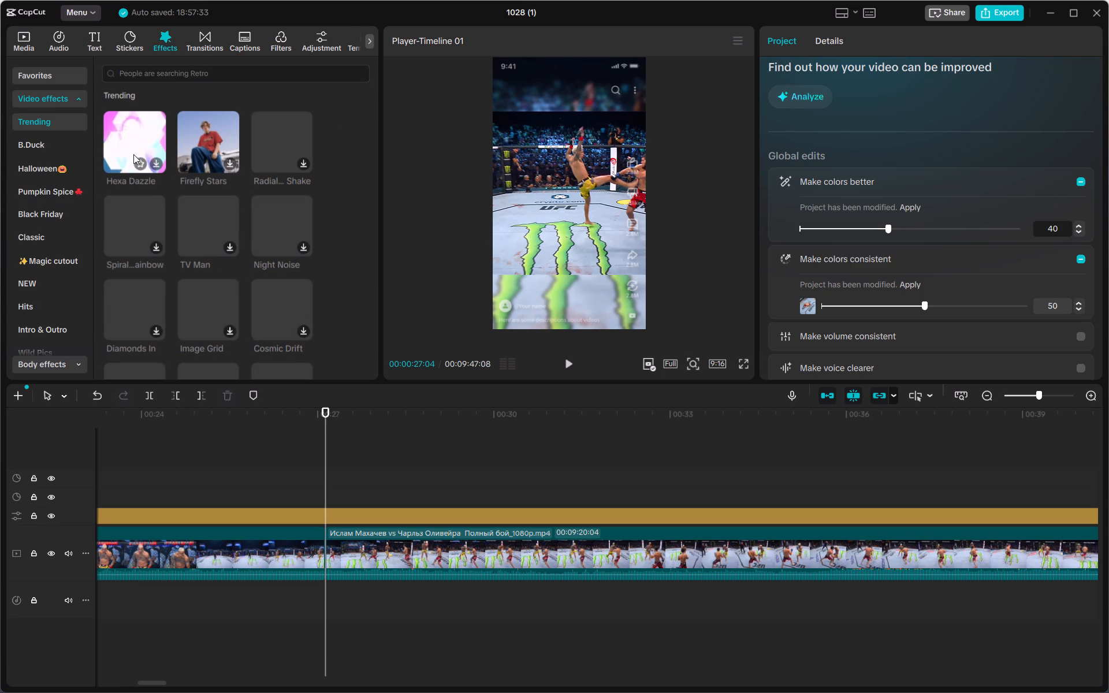
pyautogui.click(126, 139)
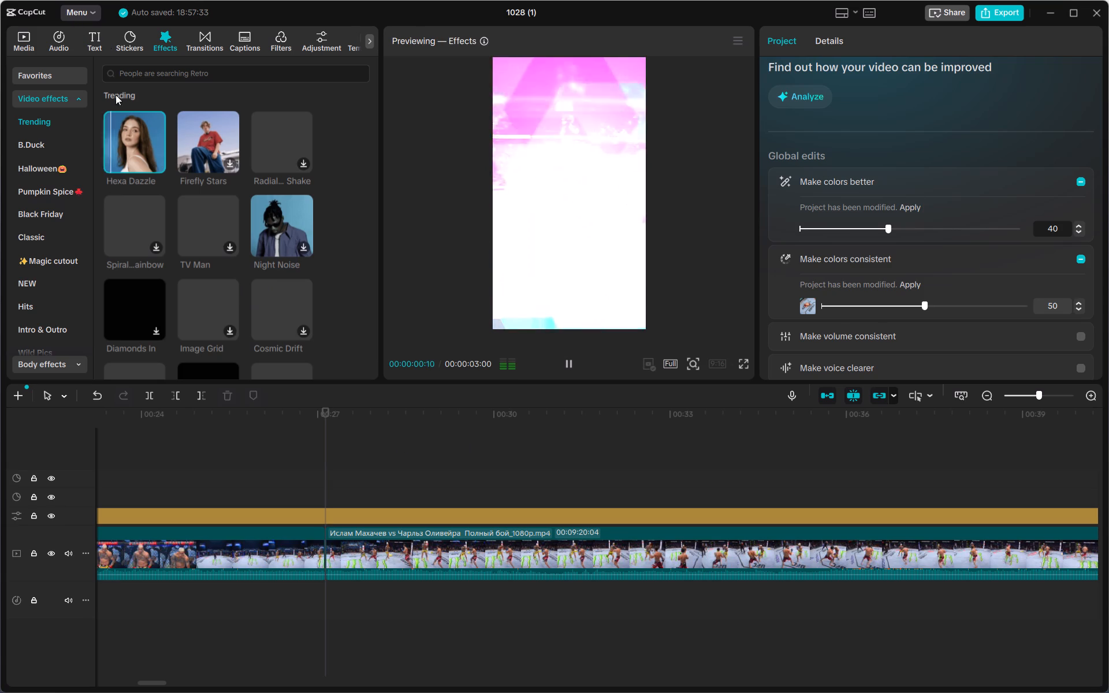
pyautogui.click(257, 471)
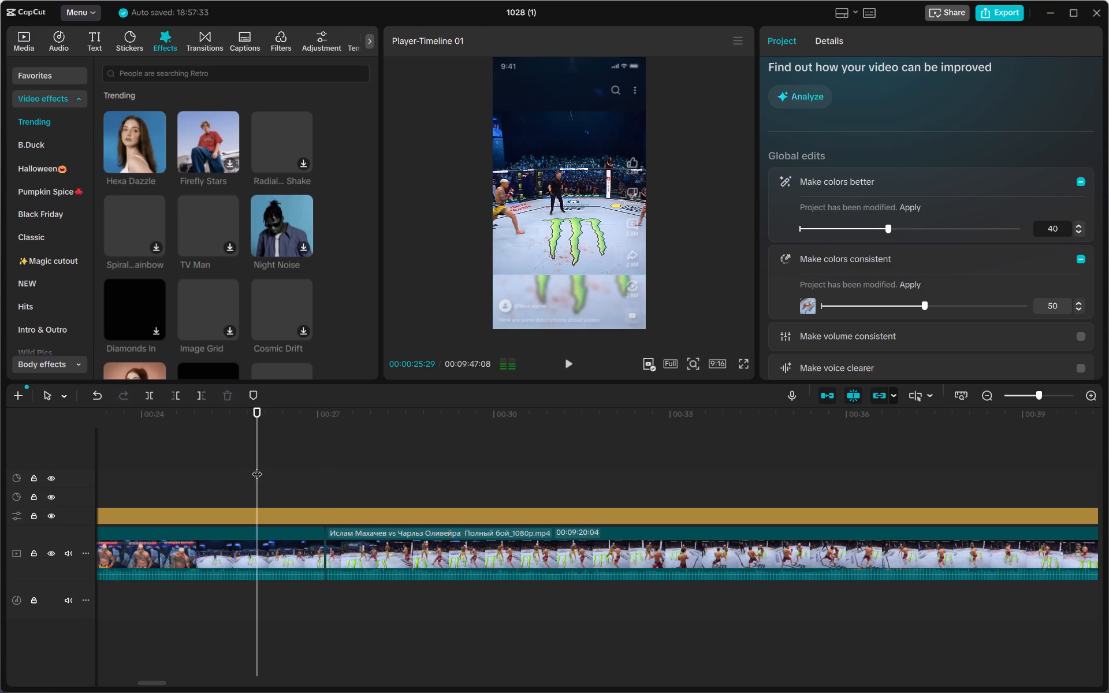
pyautogui.click(130, 140)
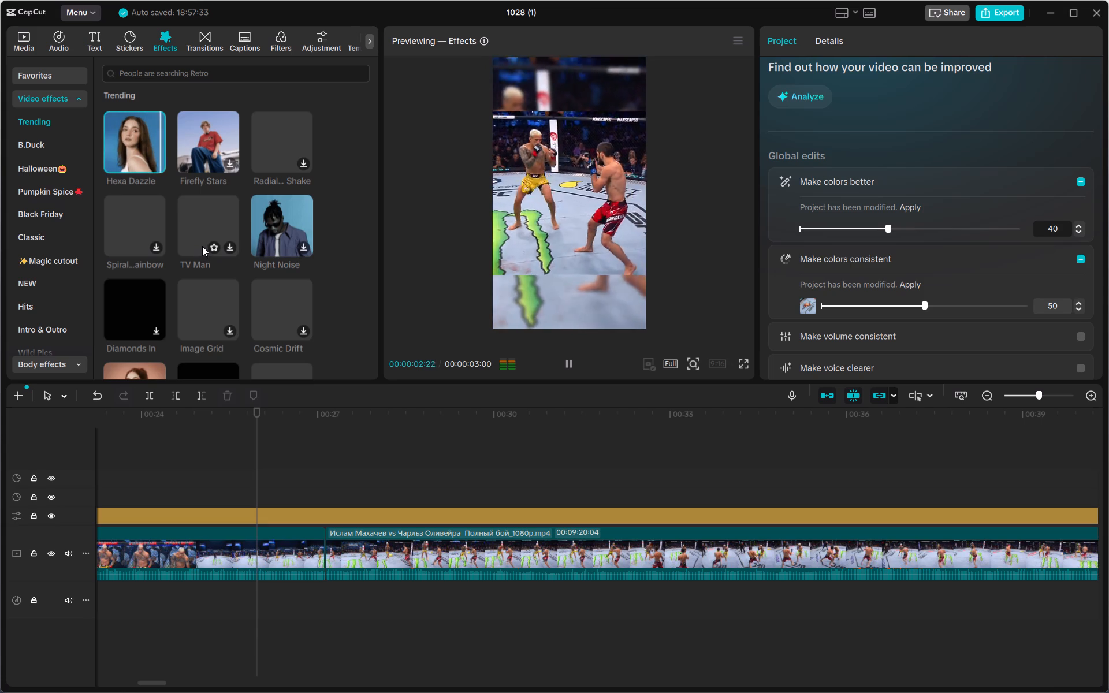
pyautogui.click(241, 457)
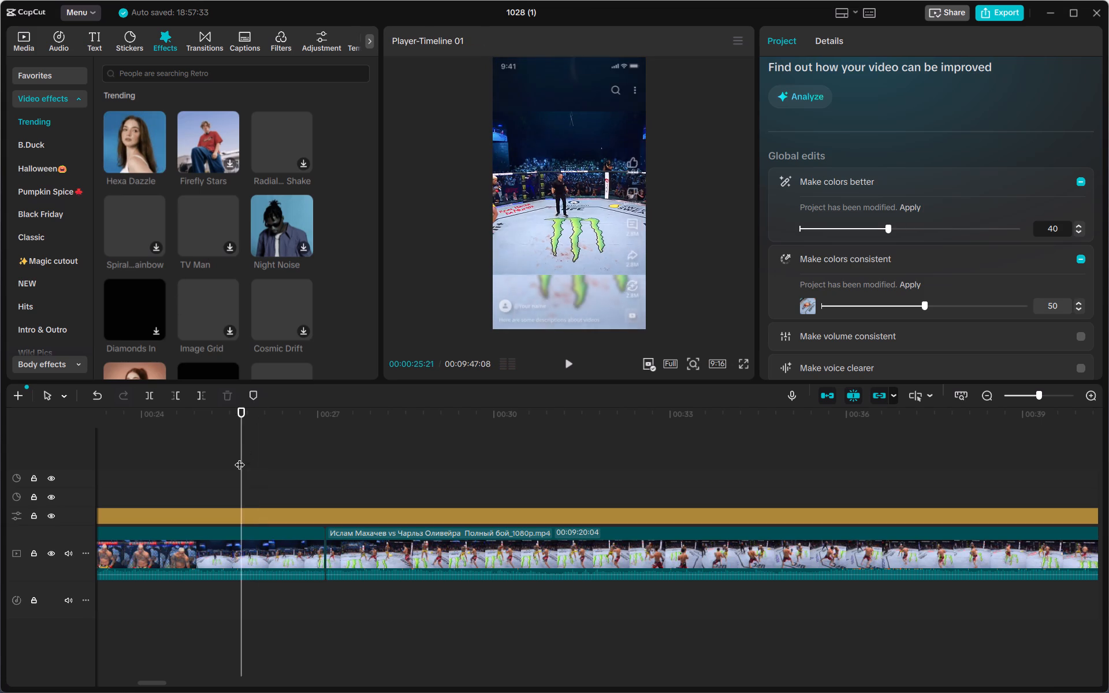
pyautogui.moveTo(237, 458); pyautogui.dragTo(145, 459)
pyautogui.click(569, 371)
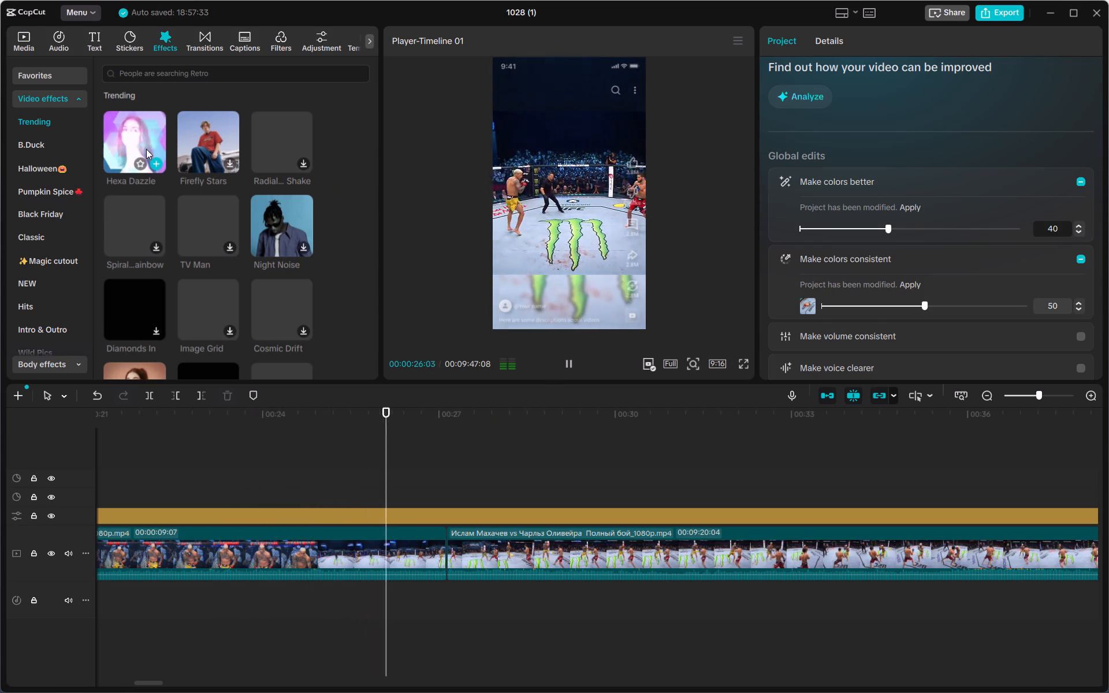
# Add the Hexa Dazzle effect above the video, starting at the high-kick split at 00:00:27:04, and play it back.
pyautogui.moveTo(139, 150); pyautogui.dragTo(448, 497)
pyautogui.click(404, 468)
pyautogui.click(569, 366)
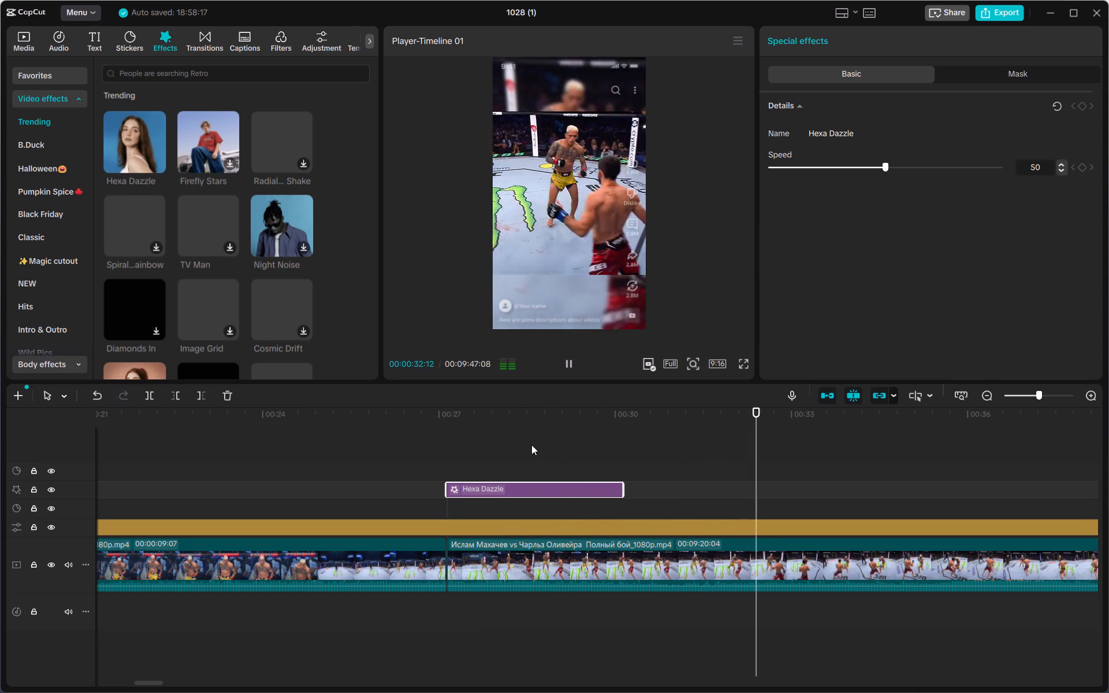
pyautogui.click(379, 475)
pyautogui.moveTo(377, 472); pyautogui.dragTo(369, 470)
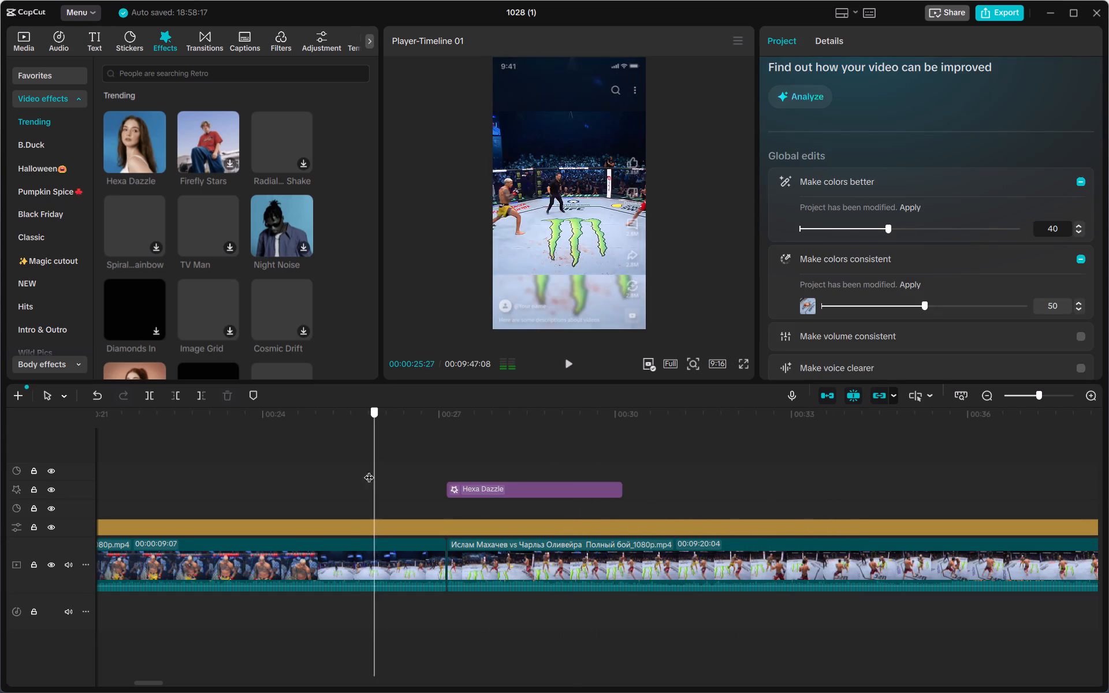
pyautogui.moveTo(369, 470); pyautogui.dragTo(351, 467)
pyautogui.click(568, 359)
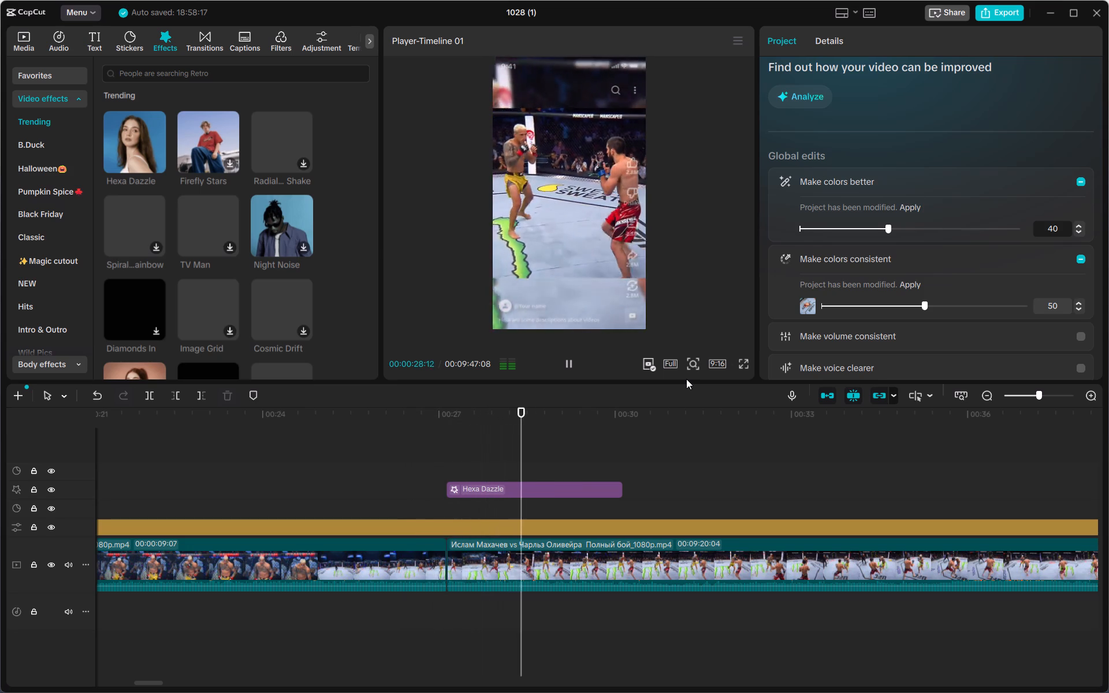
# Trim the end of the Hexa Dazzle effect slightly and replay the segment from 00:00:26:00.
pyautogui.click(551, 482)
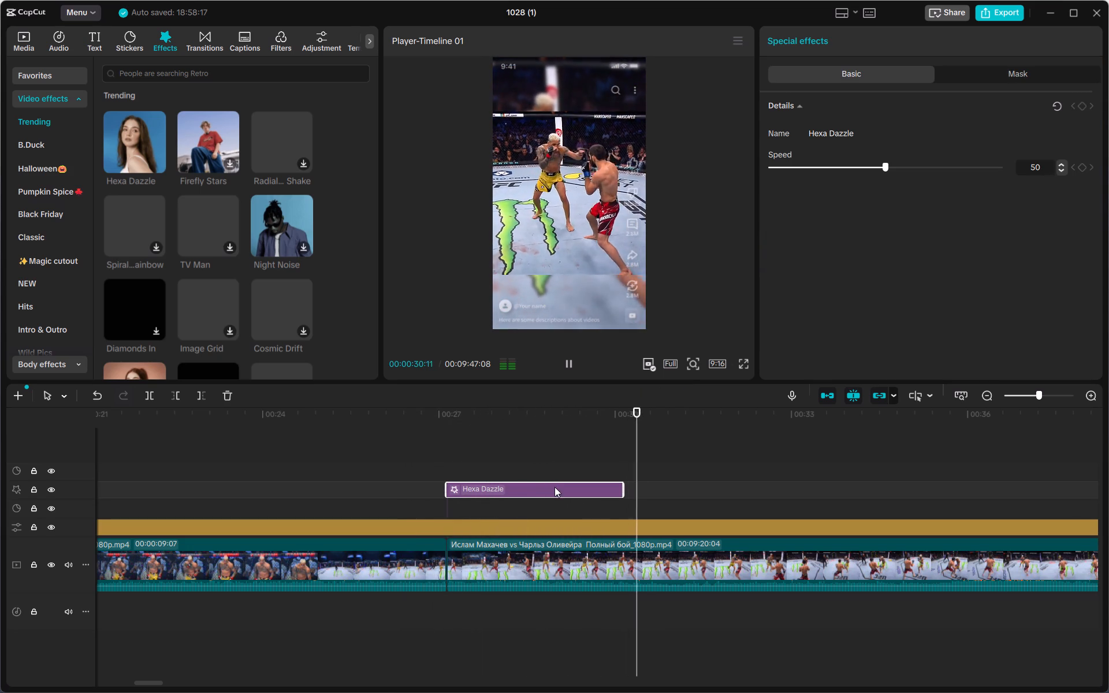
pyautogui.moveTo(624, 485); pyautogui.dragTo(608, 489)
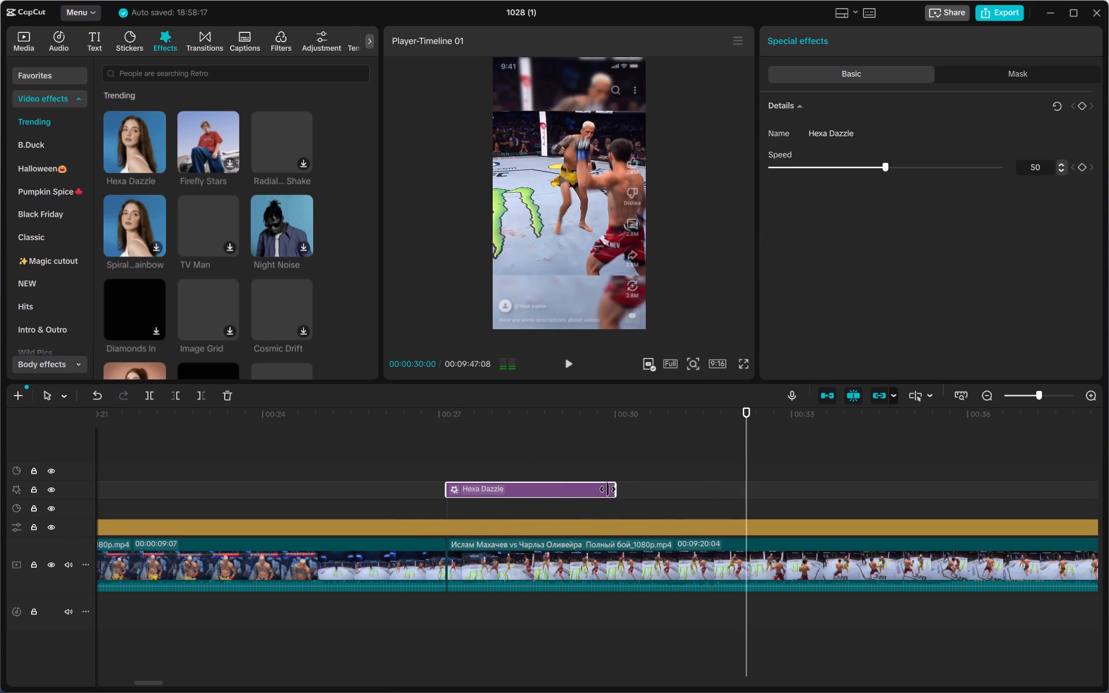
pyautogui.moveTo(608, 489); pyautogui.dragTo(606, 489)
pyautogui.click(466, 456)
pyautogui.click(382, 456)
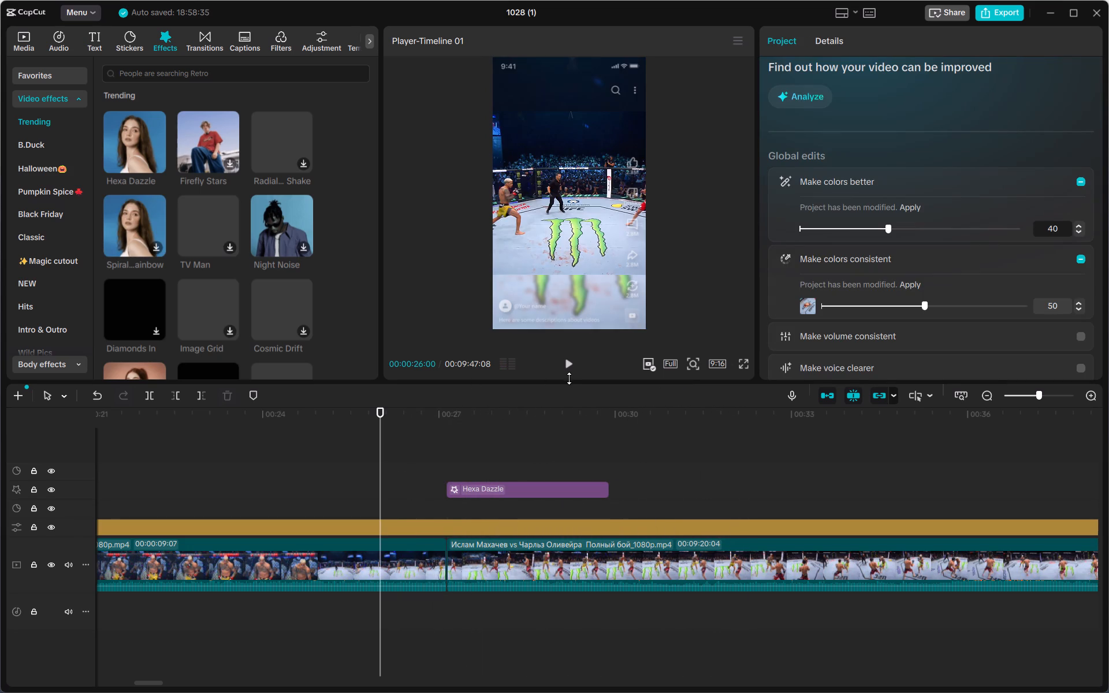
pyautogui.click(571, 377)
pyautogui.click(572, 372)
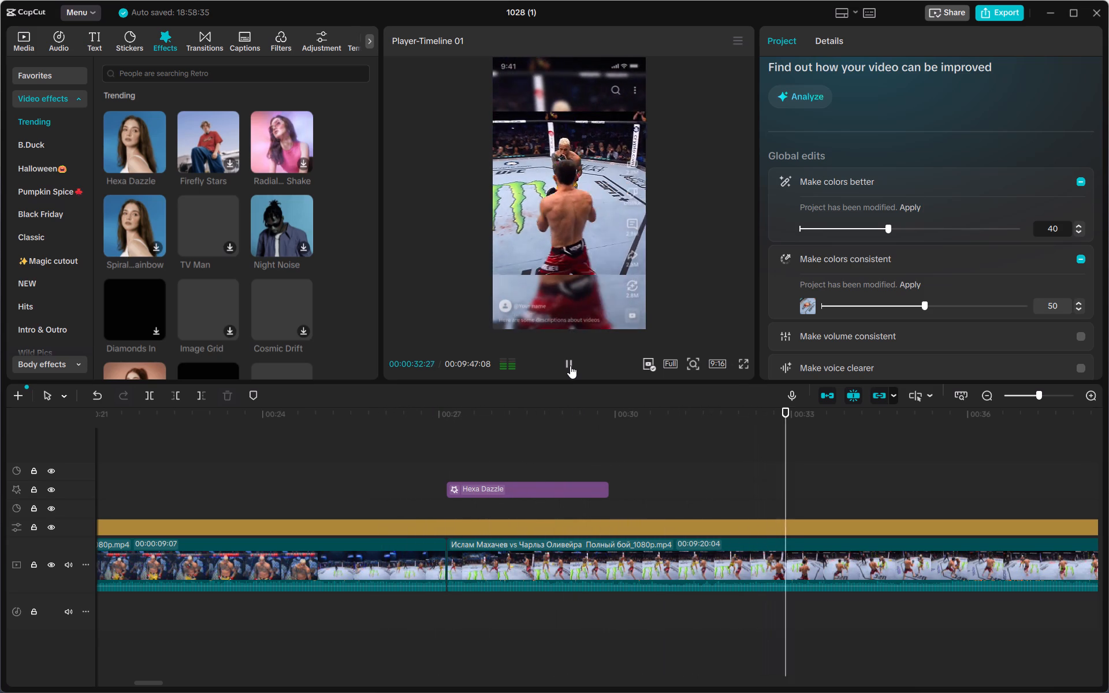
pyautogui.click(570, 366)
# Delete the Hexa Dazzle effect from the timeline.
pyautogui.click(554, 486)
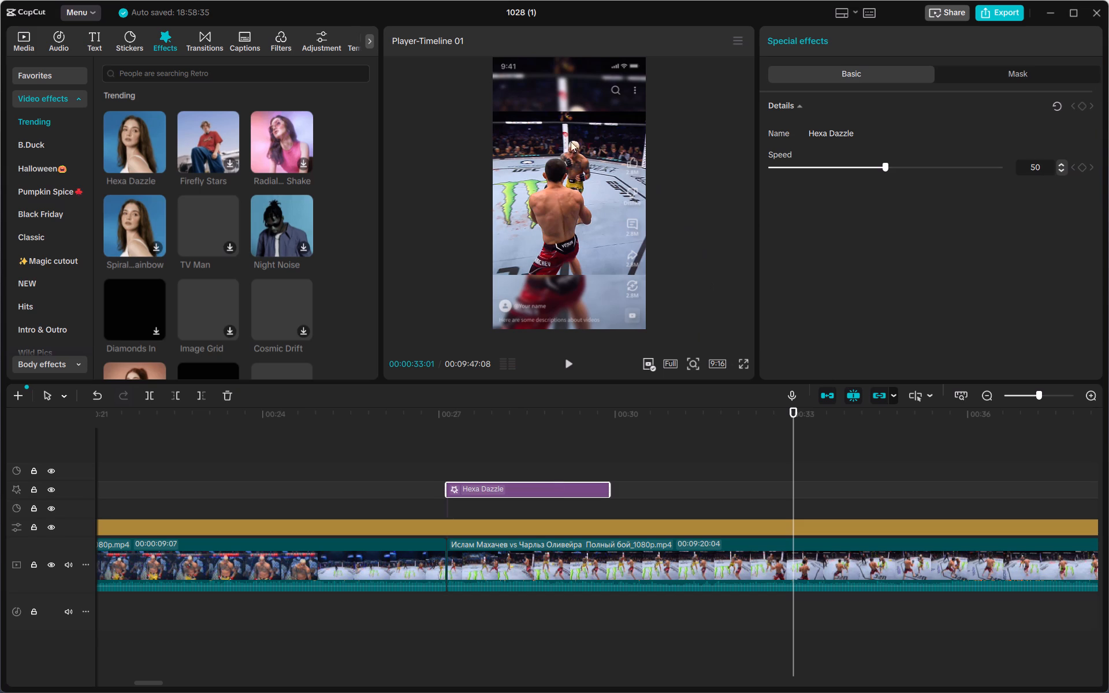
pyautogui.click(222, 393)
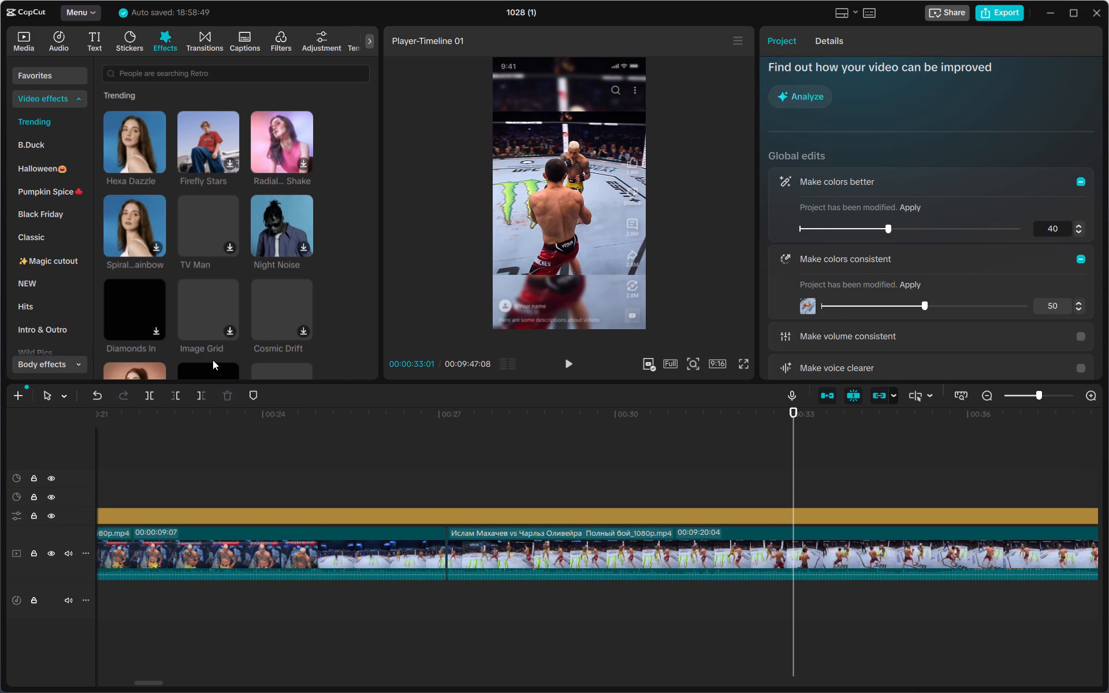
# Review the opening fight exchanges from 00:00:24:13 onward, replaying the section after 00:00:39:13.
pyautogui.click(329, 485)
pyautogui.moveTo(329, 485); pyautogui.dragTo(288, 479)
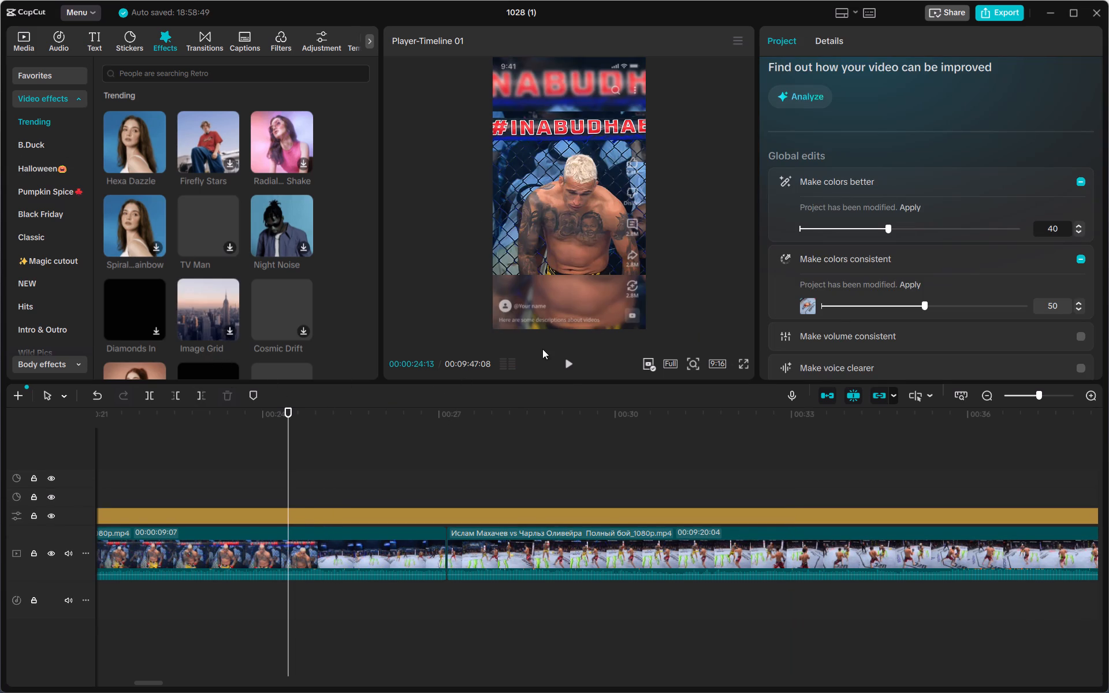
pyautogui.click(573, 364)
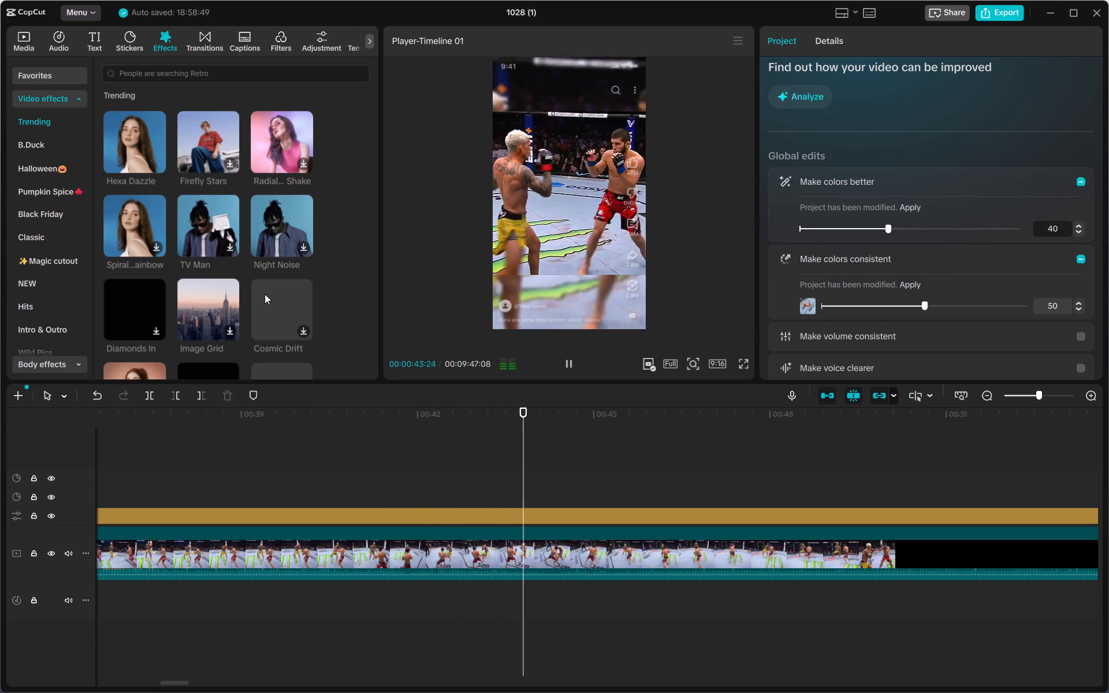
pyautogui.click(379, 470)
pyautogui.moveTo(378, 470); pyautogui.dragTo(267, 457)
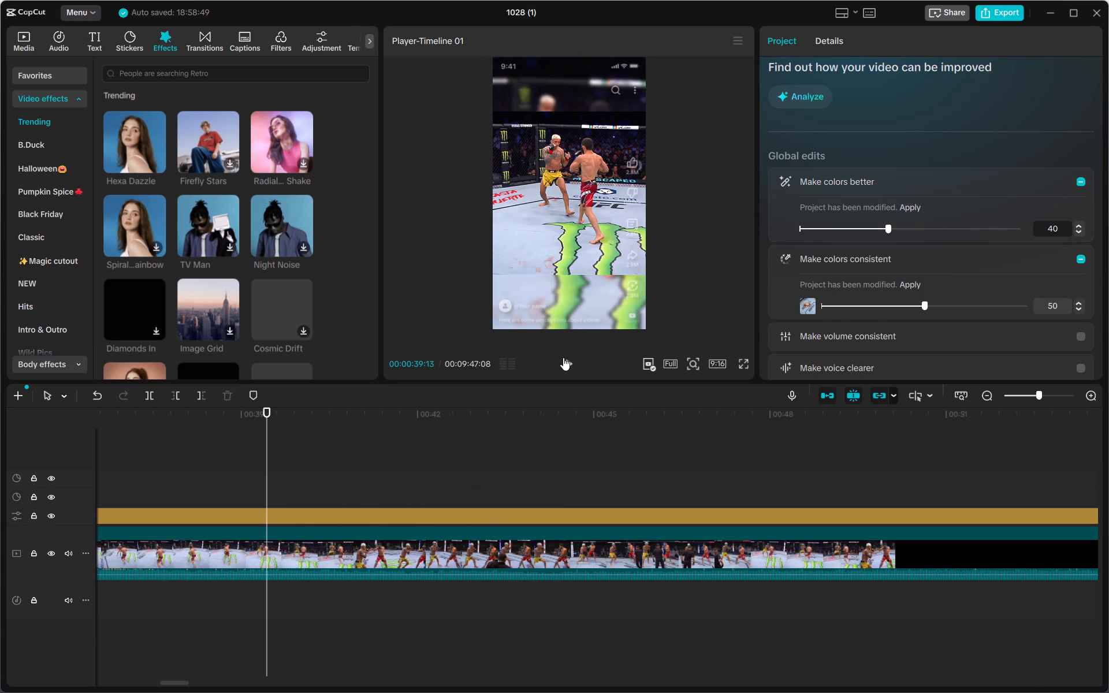
pyautogui.click(563, 357)
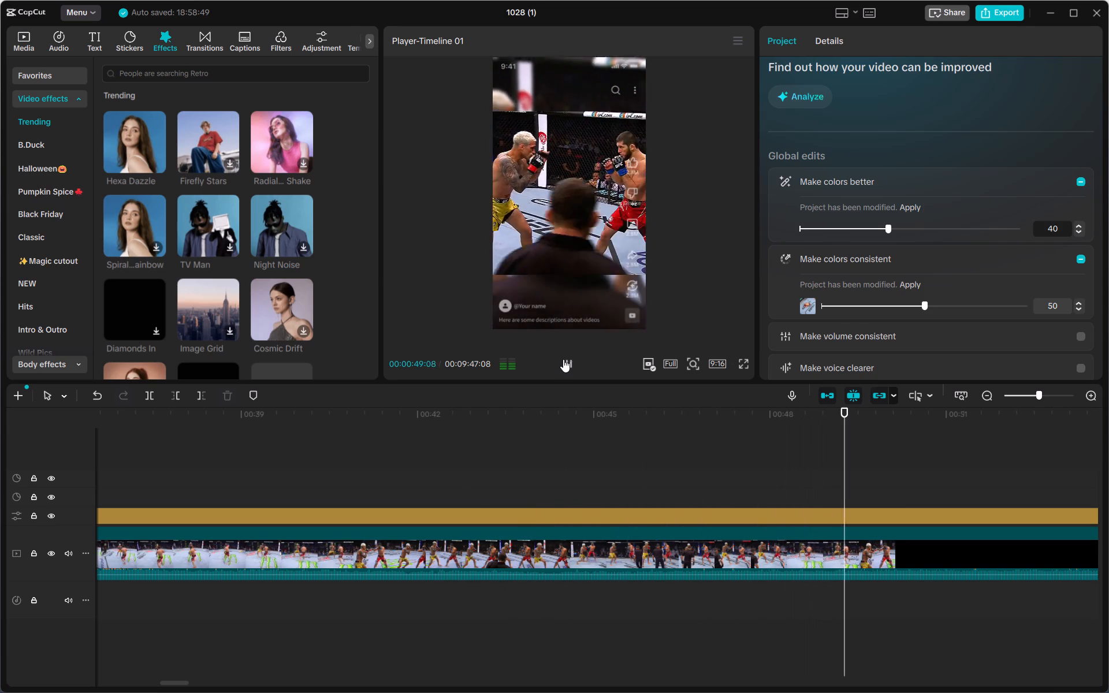
pyautogui.click(411, 402)
pyautogui.moveTo(403, 406); pyautogui.dragTo(398, 409)
pyautogui.click(386, 452)
pyautogui.moveTo(386, 452); pyautogui.dragTo(189, 446)
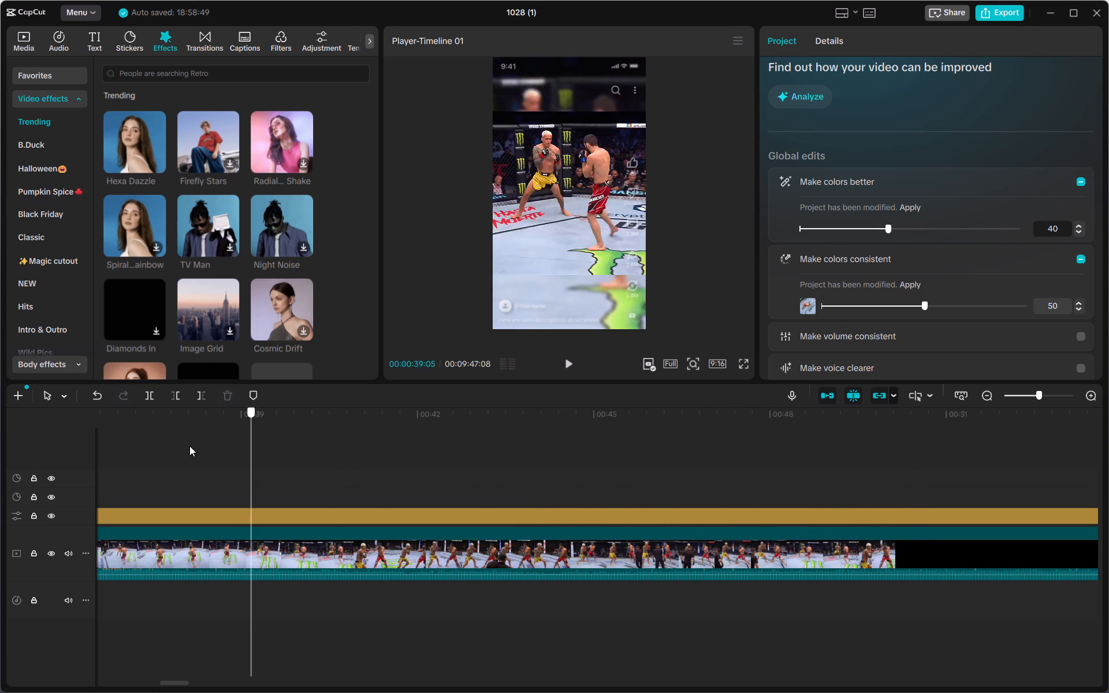
# Replay the edited opening from before the monkey GIF through the tracked dog GIF and up to the high kick.
pyautogui.moveTo(189, 446); pyautogui.dragTo(179, 421)
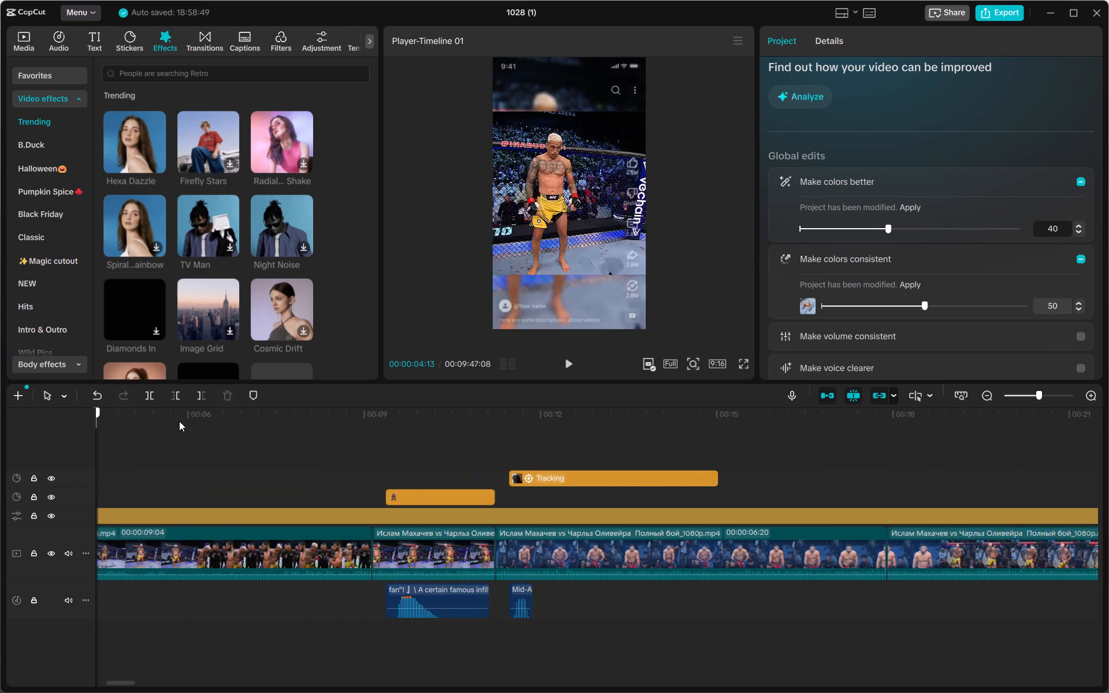
pyautogui.moveTo(179, 421); pyautogui.dragTo(483, 436)
pyautogui.moveTo(466, 434); pyautogui.dragTo(419, 428)
pyautogui.click(356, 460)
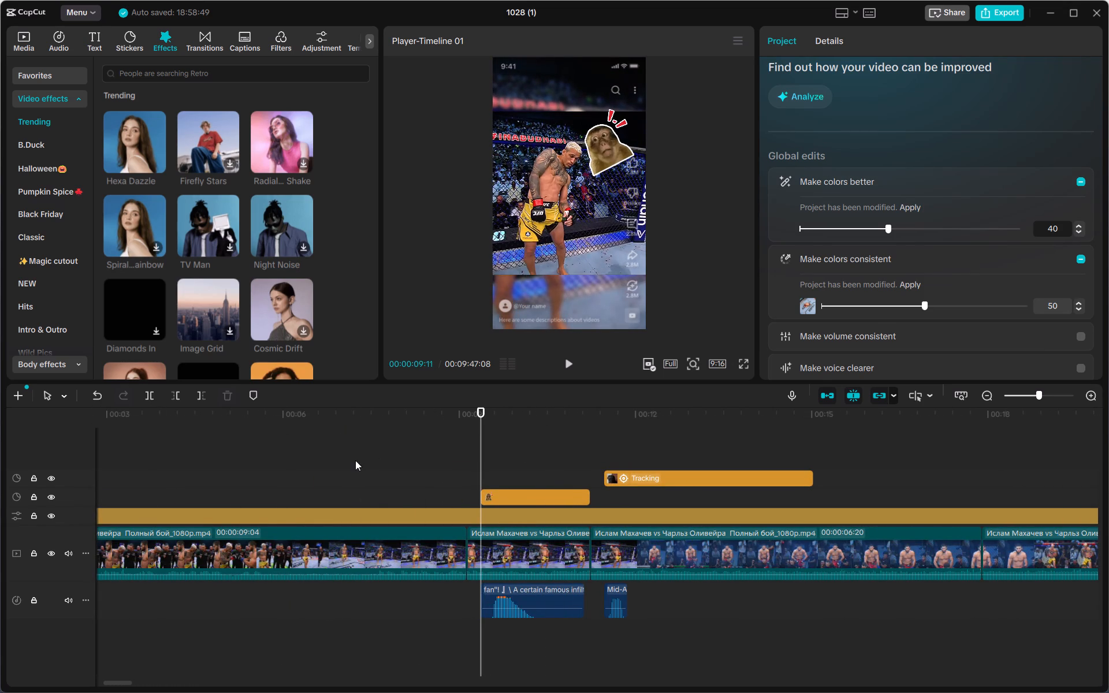
pyautogui.moveTo(355, 460); pyautogui.dragTo(219, 445)
pyautogui.click(574, 365)
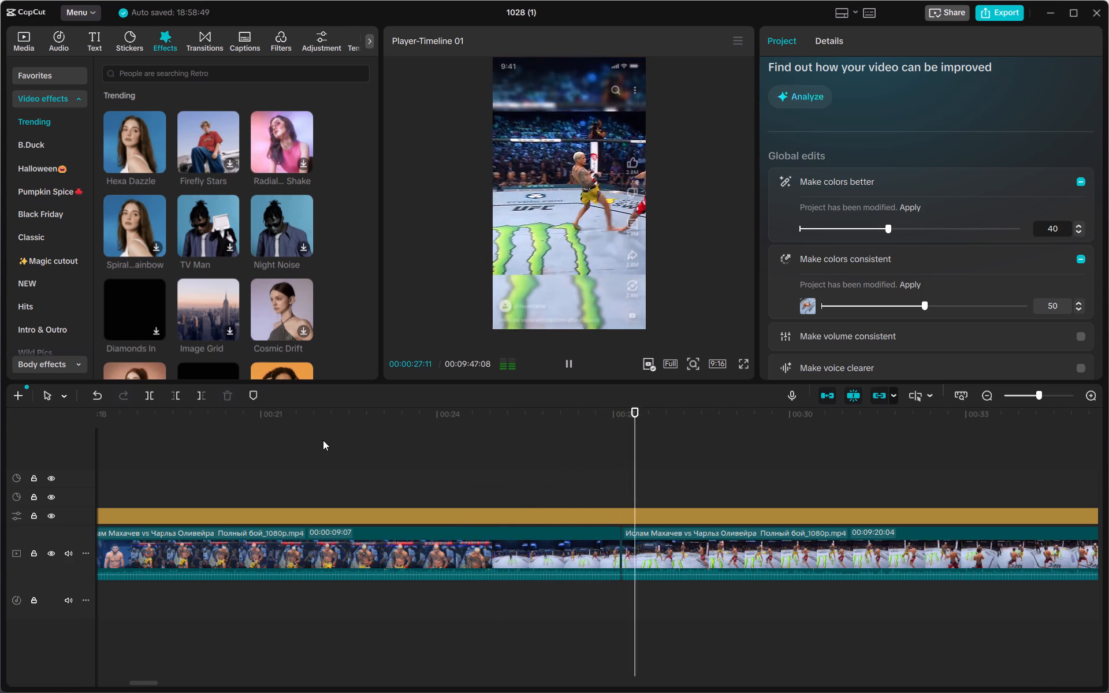
# Scrub from the yellow-shorts fighter's close-up to the high kick, stopping at 00:00:27:04.
pyautogui.click(360, 460)
pyautogui.moveTo(360, 460); pyautogui.dragTo(370, 482)
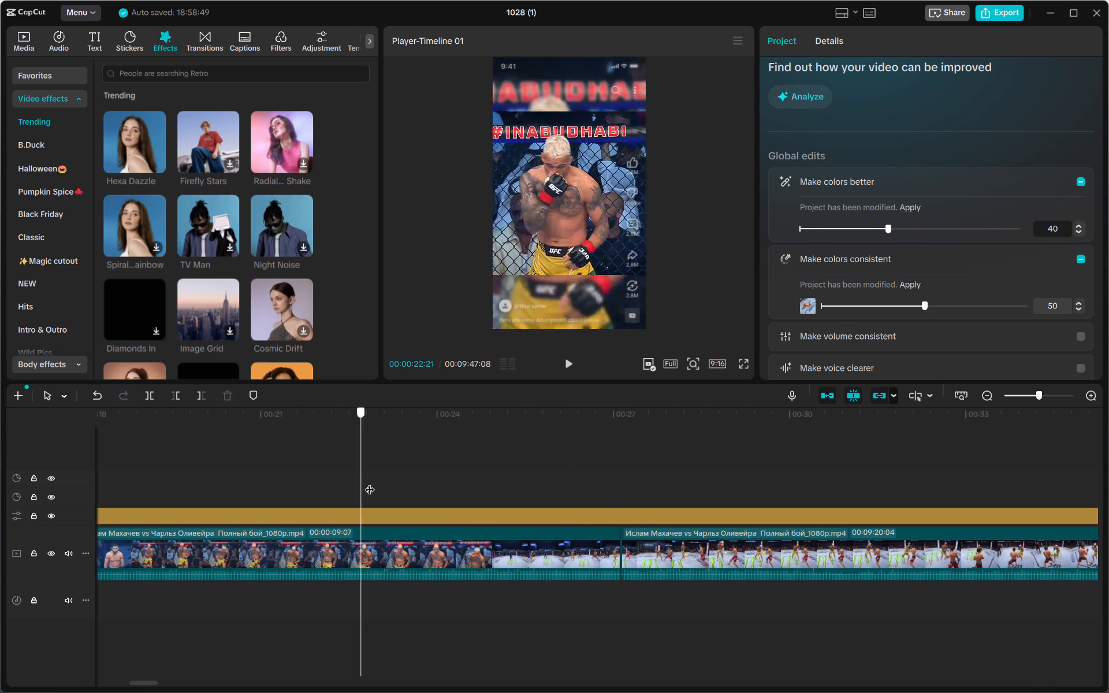
pyautogui.moveTo(370, 482); pyautogui.dragTo(474, 486)
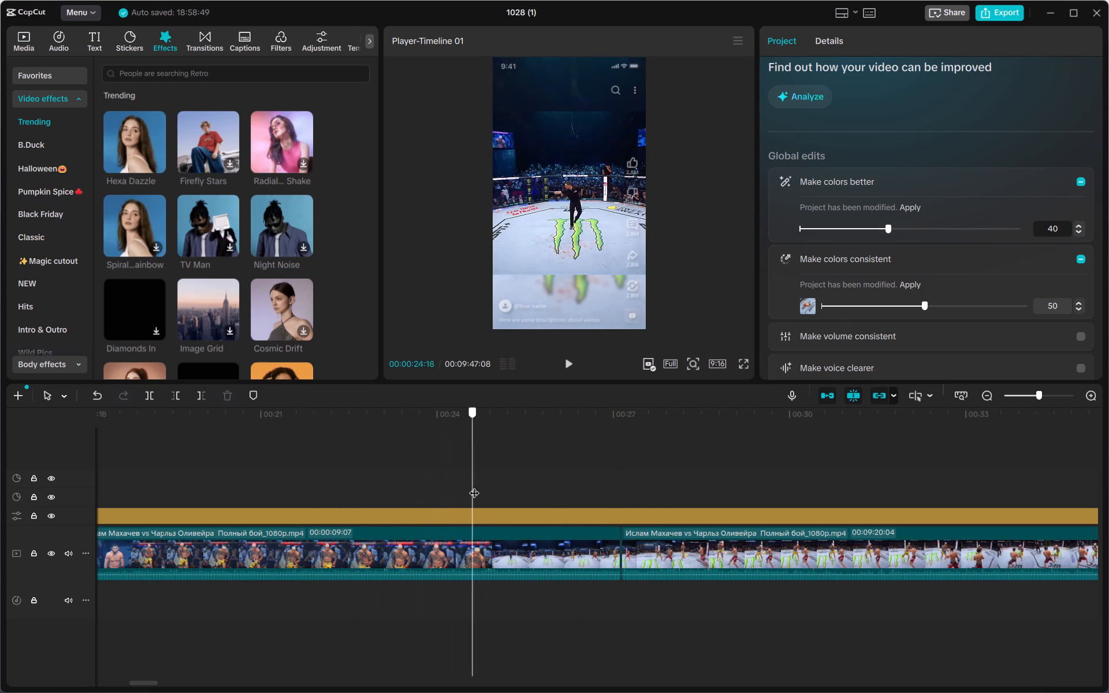
pyautogui.moveTo(474, 486); pyautogui.dragTo(563, 489)
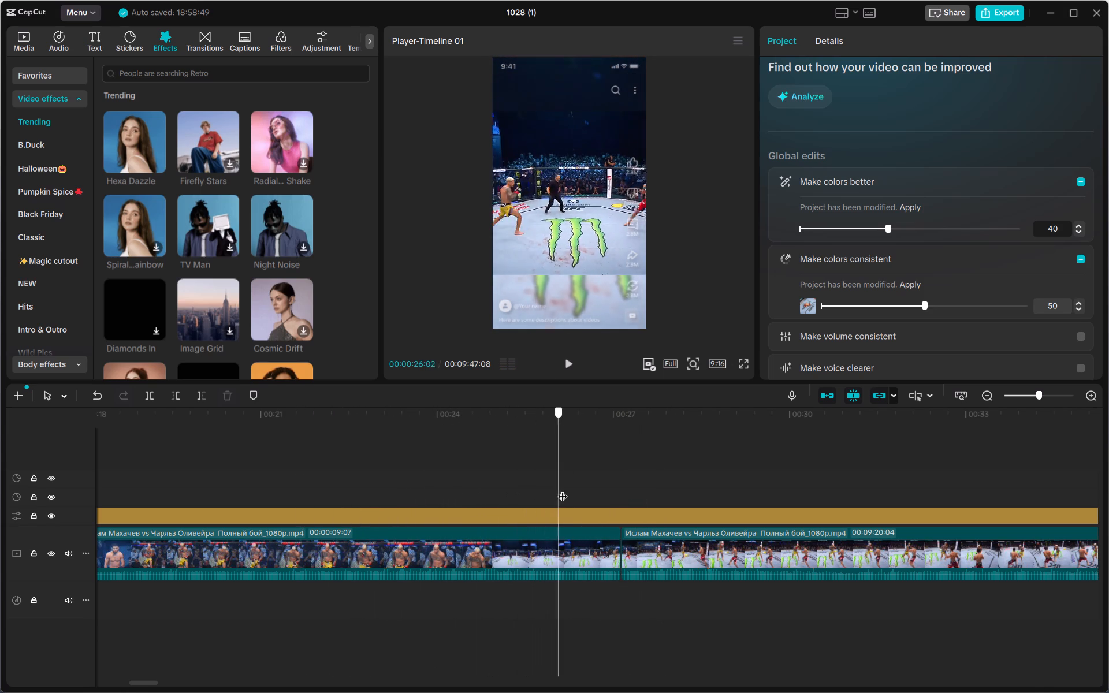
pyautogui.moveTo(563, 489); pyautogui.dragTo(622, 494)
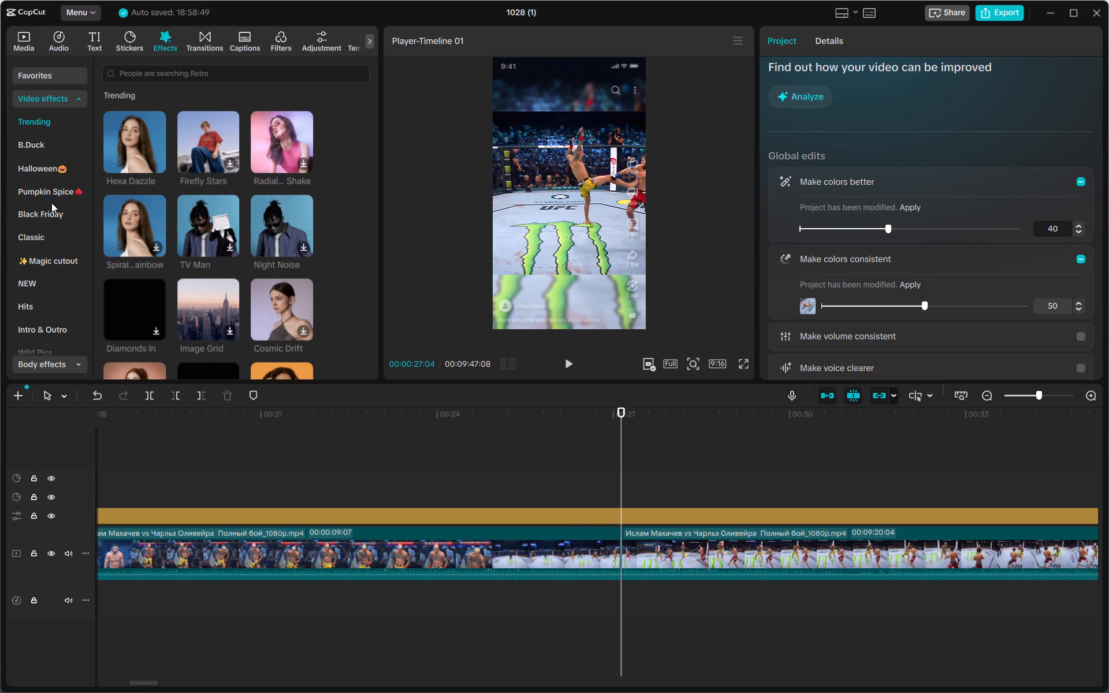
# Clear the previous GIF search and browse the trending GIPHY GIFs for a funny reaction to the high kick.
pyautogui.click(60, 40)
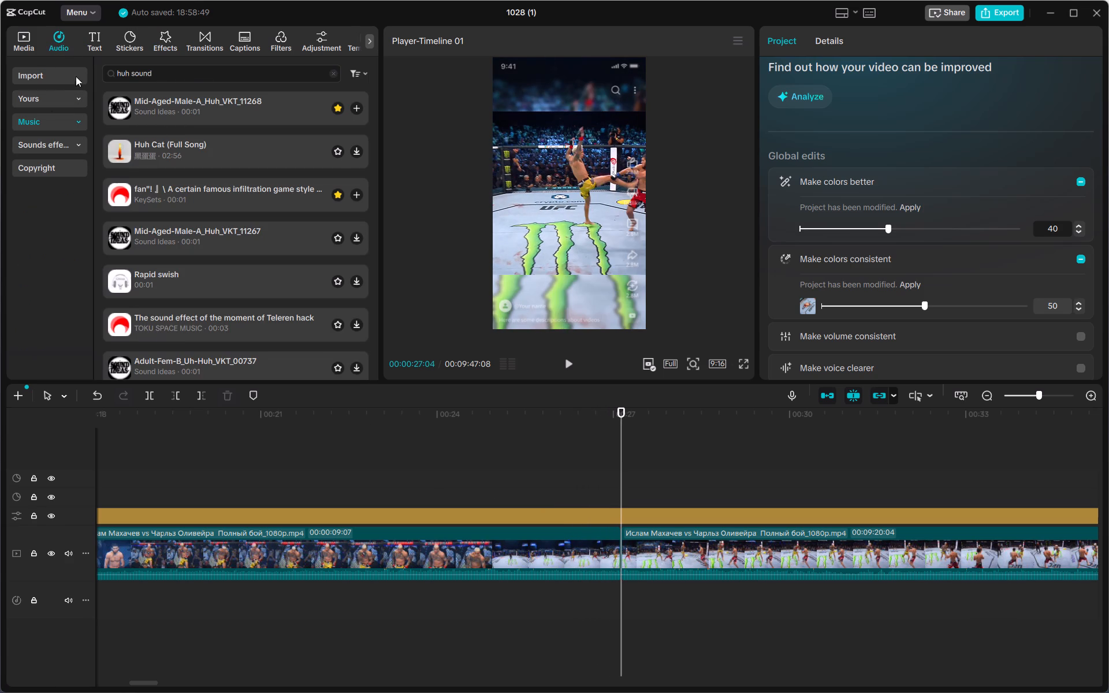
pyautogui.click(135, 38)
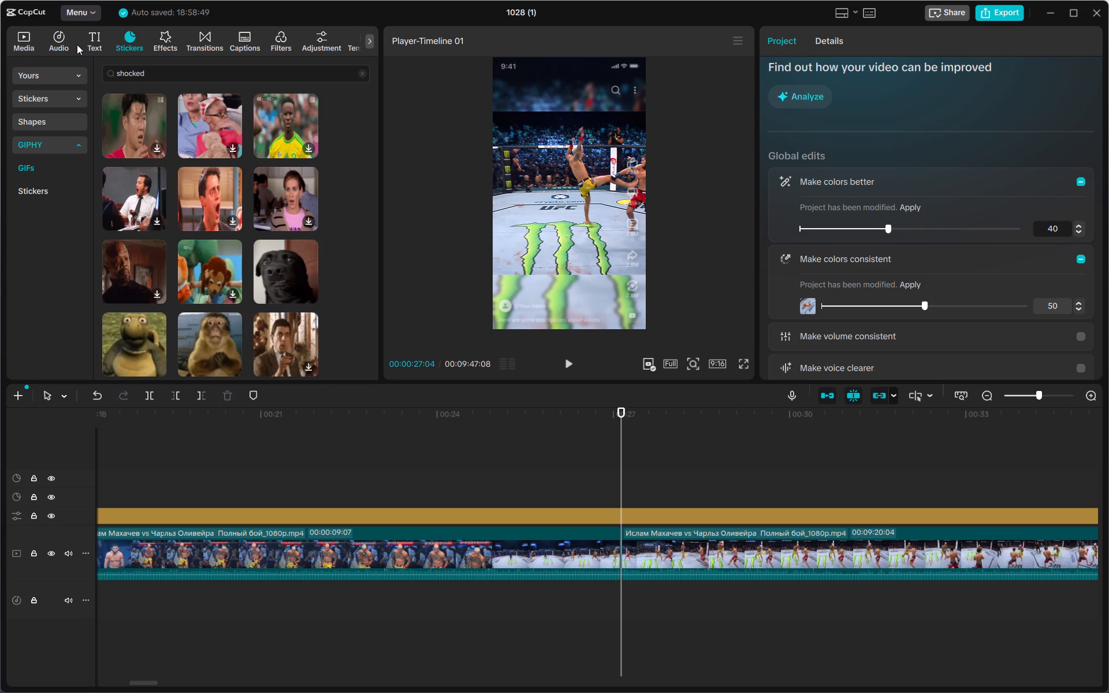
pyautogui.click(39, 177)
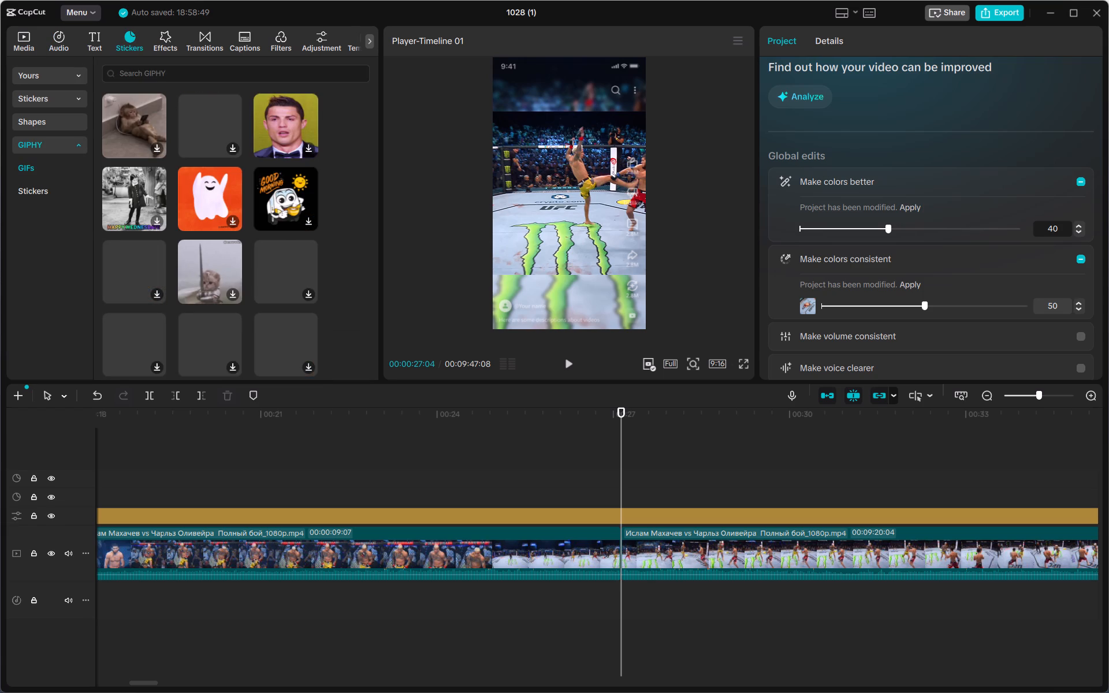
pyautogui.scroll(-1, 177, 254)
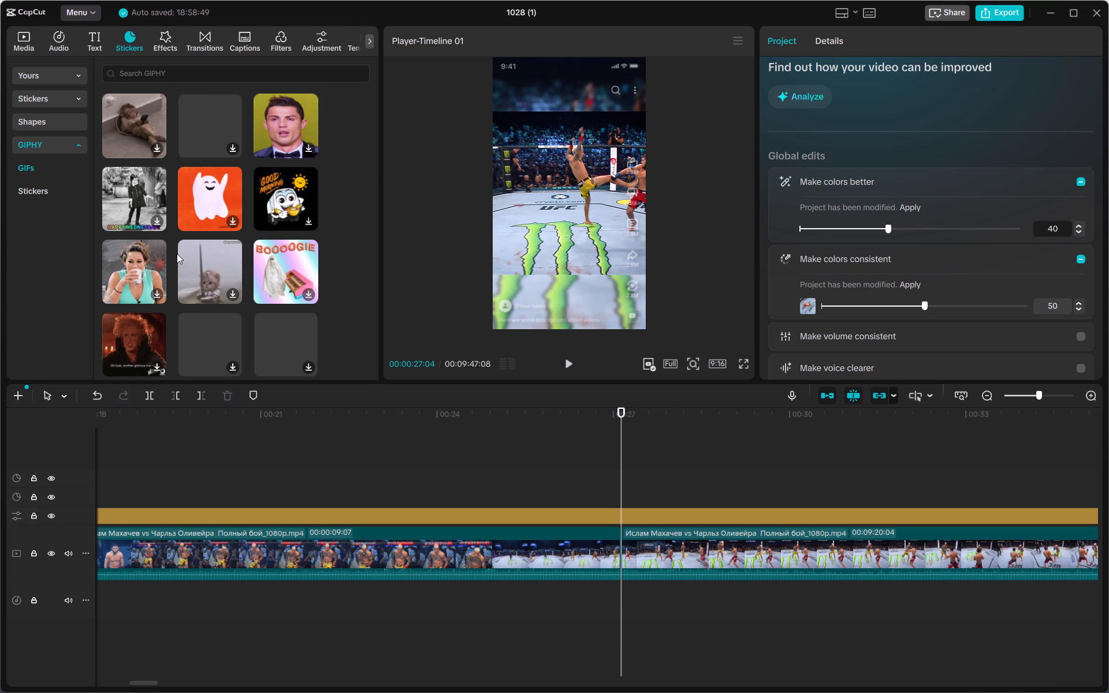
pyautogui.scroll(-1, 181, 273)
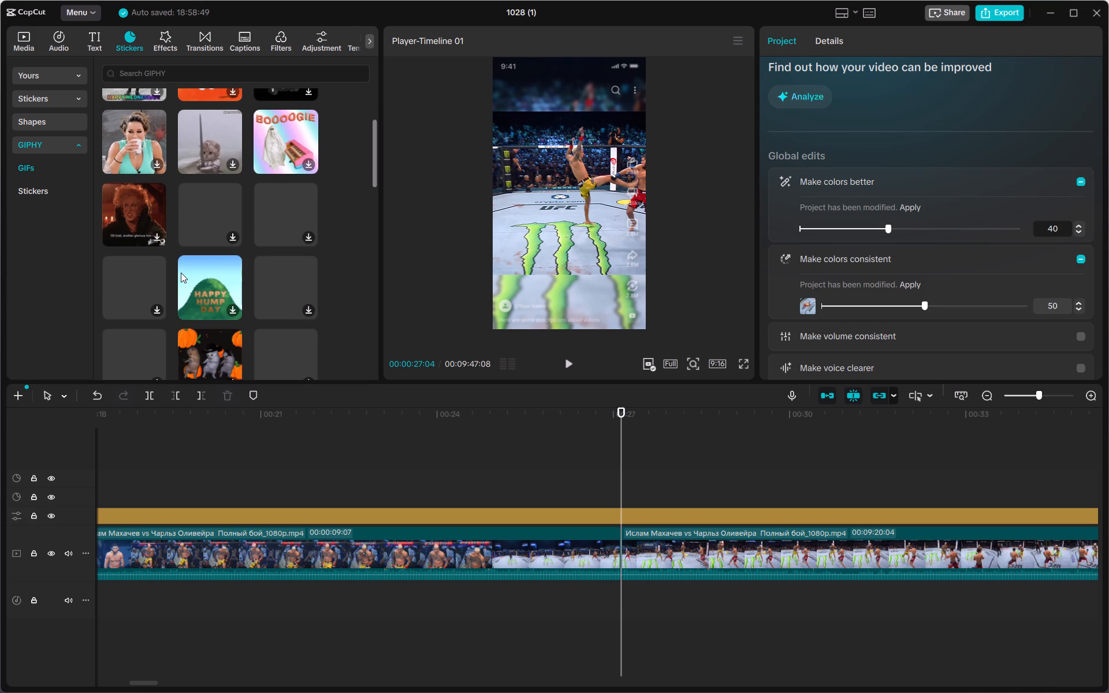
pyautogui.scroll(-3, 181, 273)
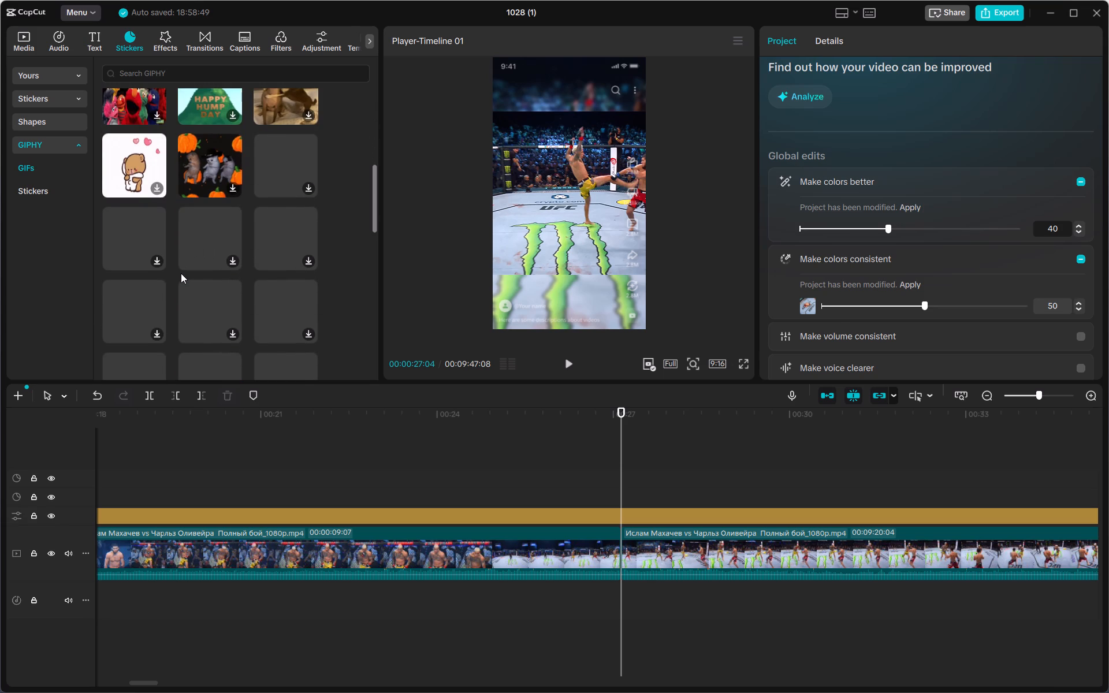
pyautogui.scroll(2, 181, 273)
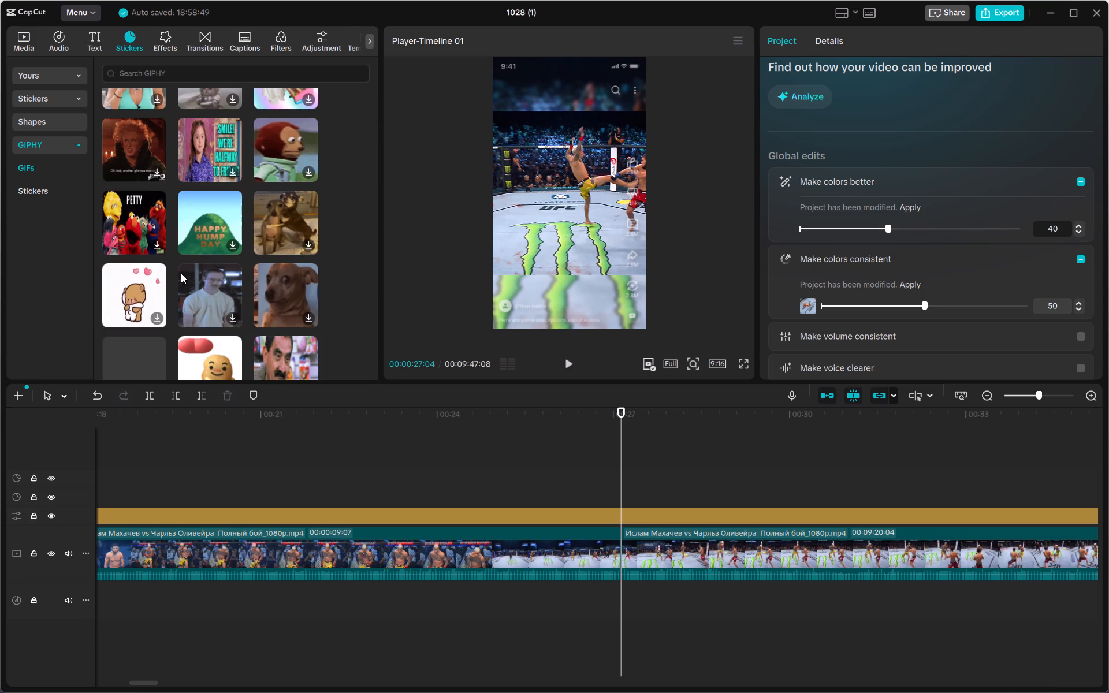
pyautogui.scroll(2, 181, 273)
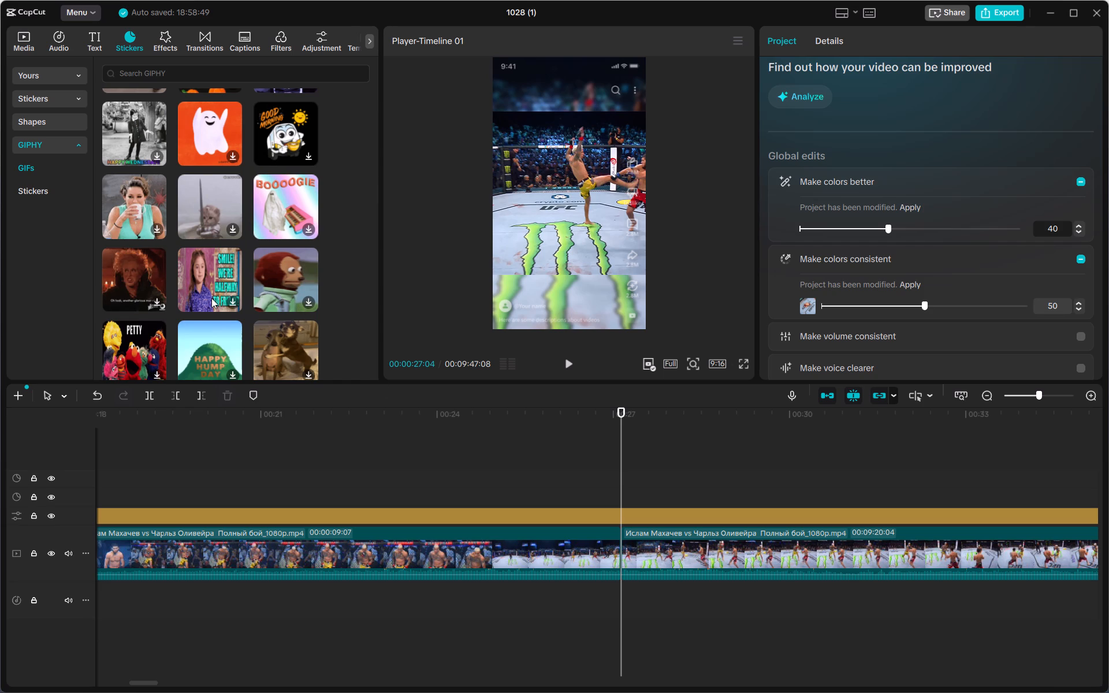
pyautogui.scroll(-1, 211, 298)
pyautogui.scroll(1, 211, 298)
pyautogui.scroll(-3, 203, 278)
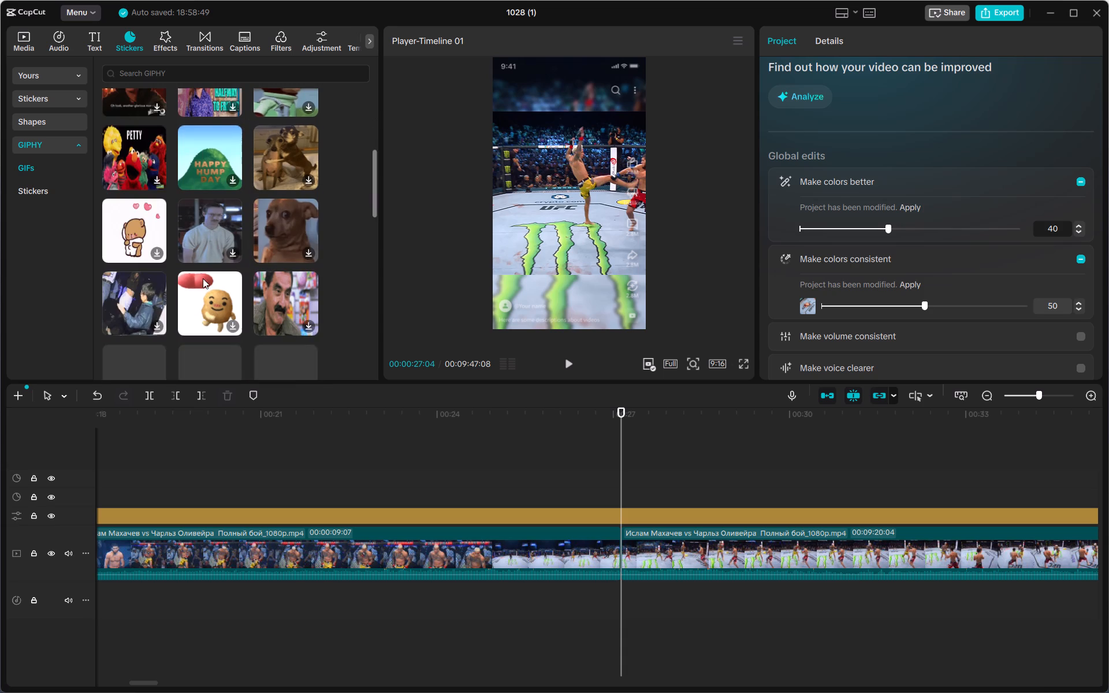
pyautogui.scroll(-2, 203, 278)
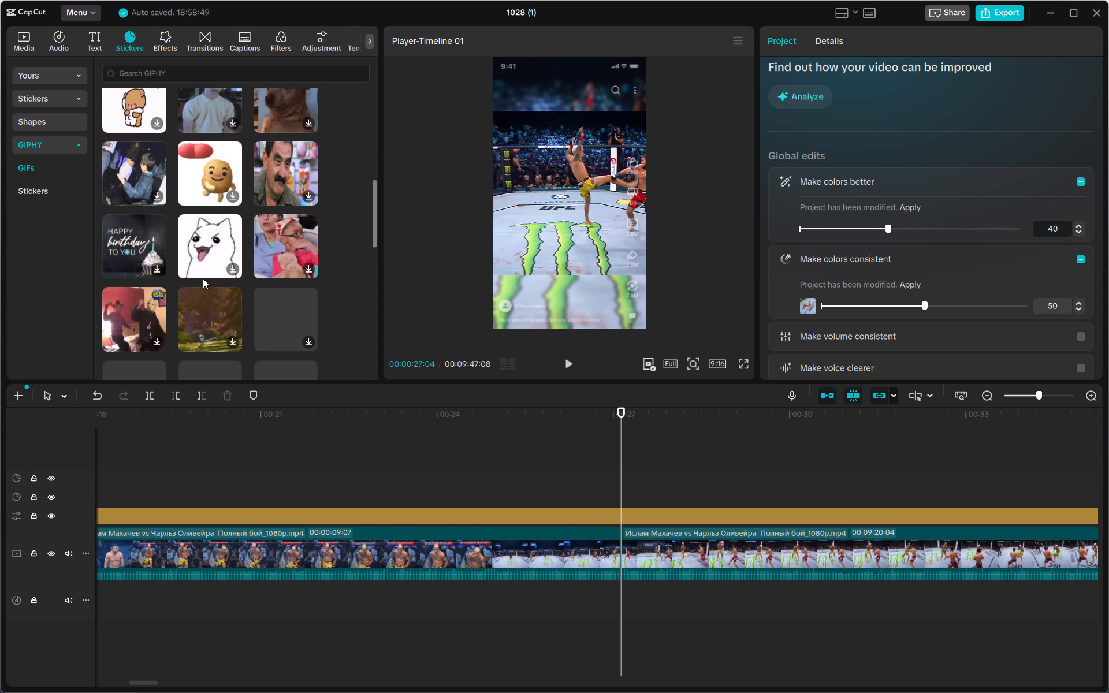
pyautogui.scroll(-1, 203, 278)
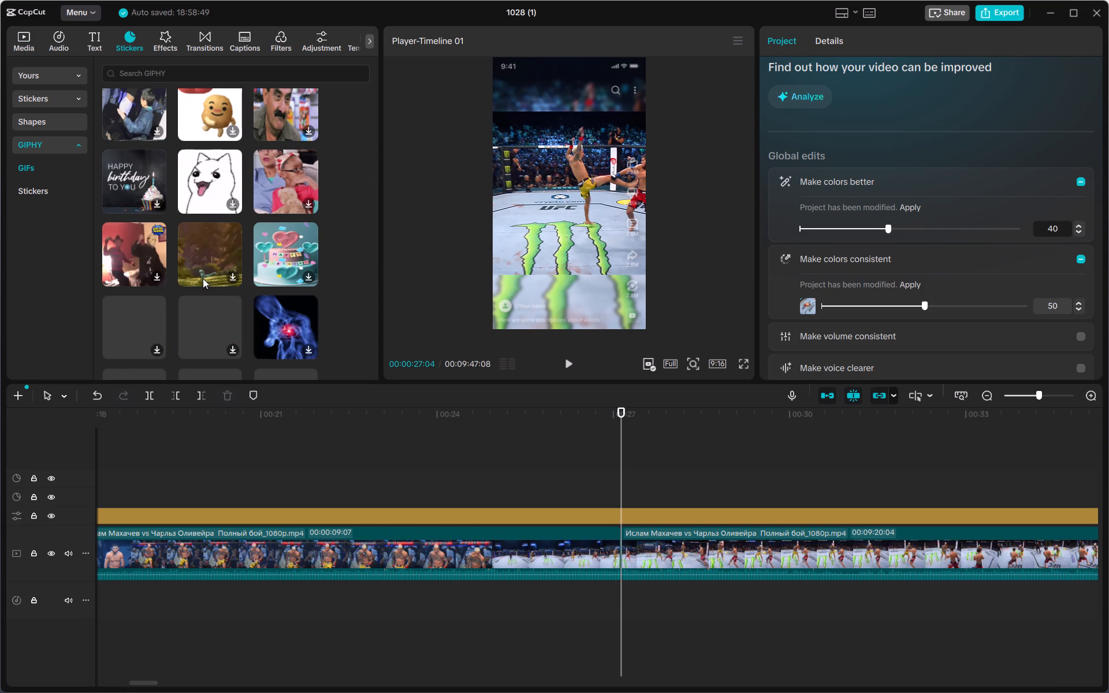
pyautogui.scroll(-2, 203, 278)
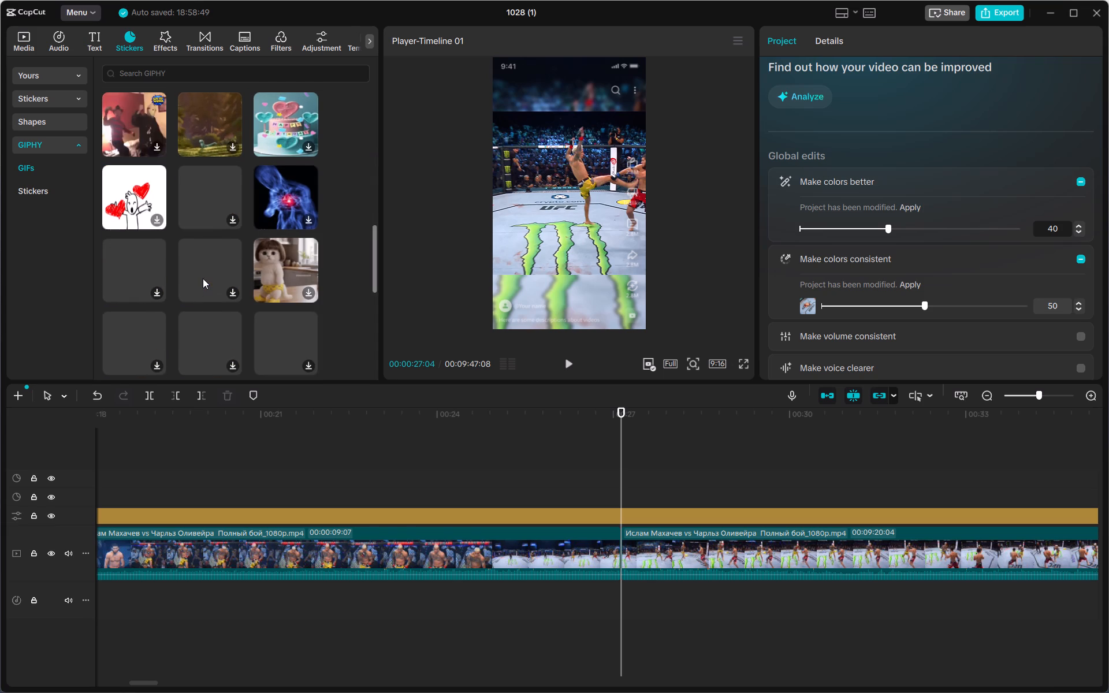
pyautogui.scroll(-1, 203, 278)
pyautogui.scroll(2, 203, 278)
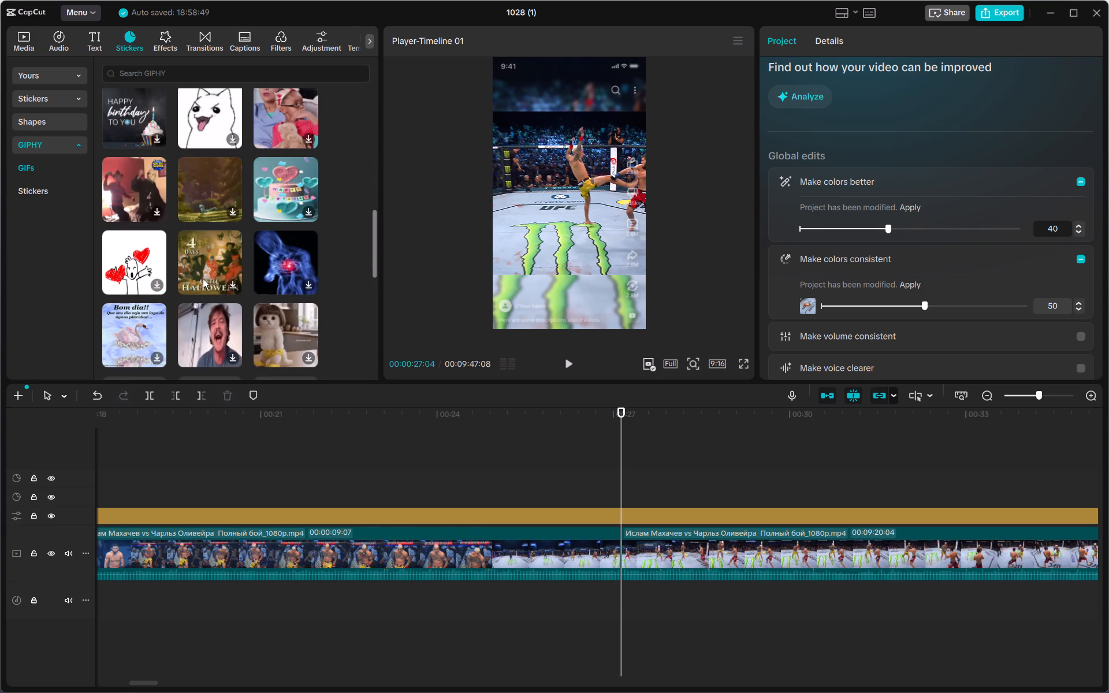
pyautogui.scroll(-2, 203, 278)
pyautogui.scroll(6, 203, 278)
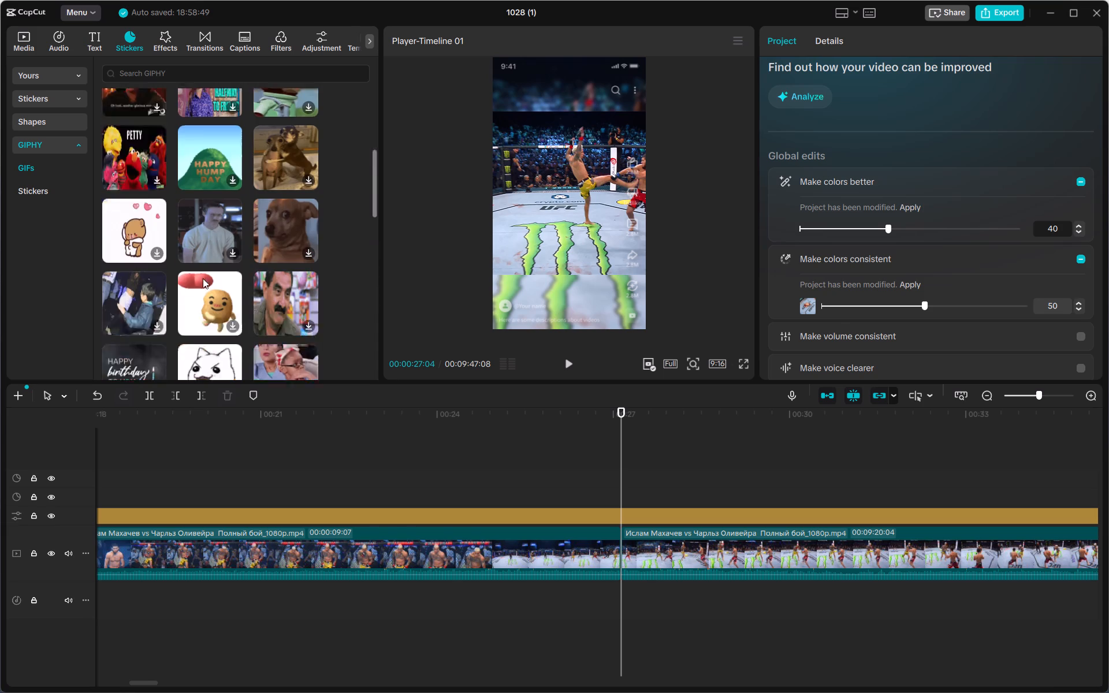
pyautogui.scroll(7, 203, 278)
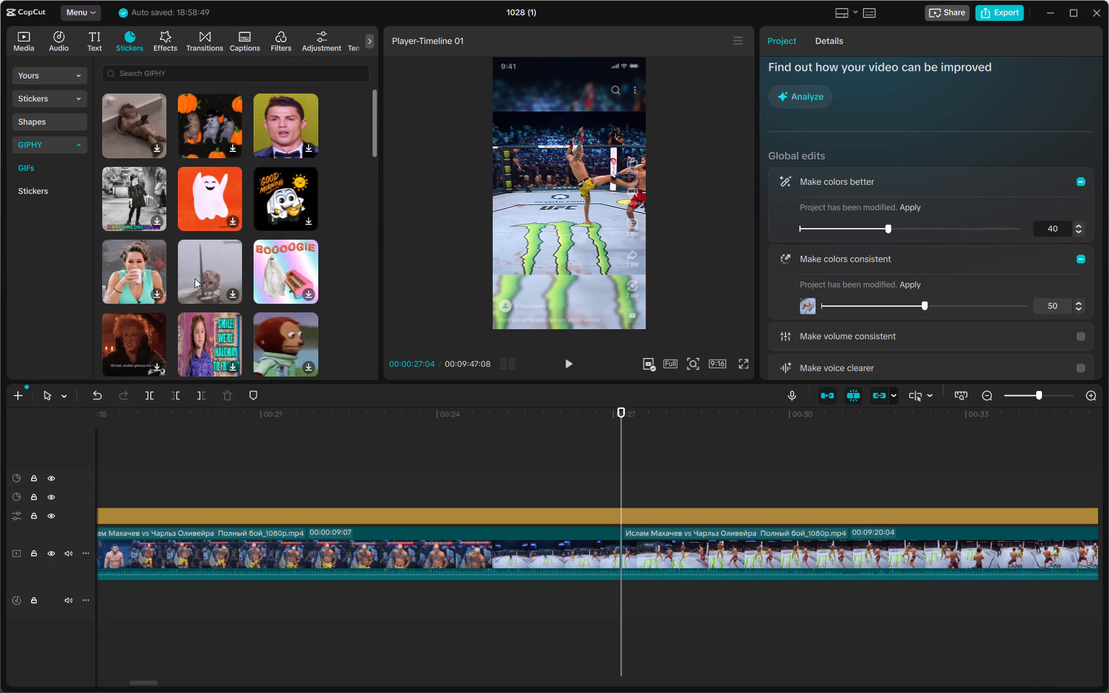
# Download the black cat GIF found further down the trending GIPHY collection.
pyautogui.scroll(-10, 209, 238)
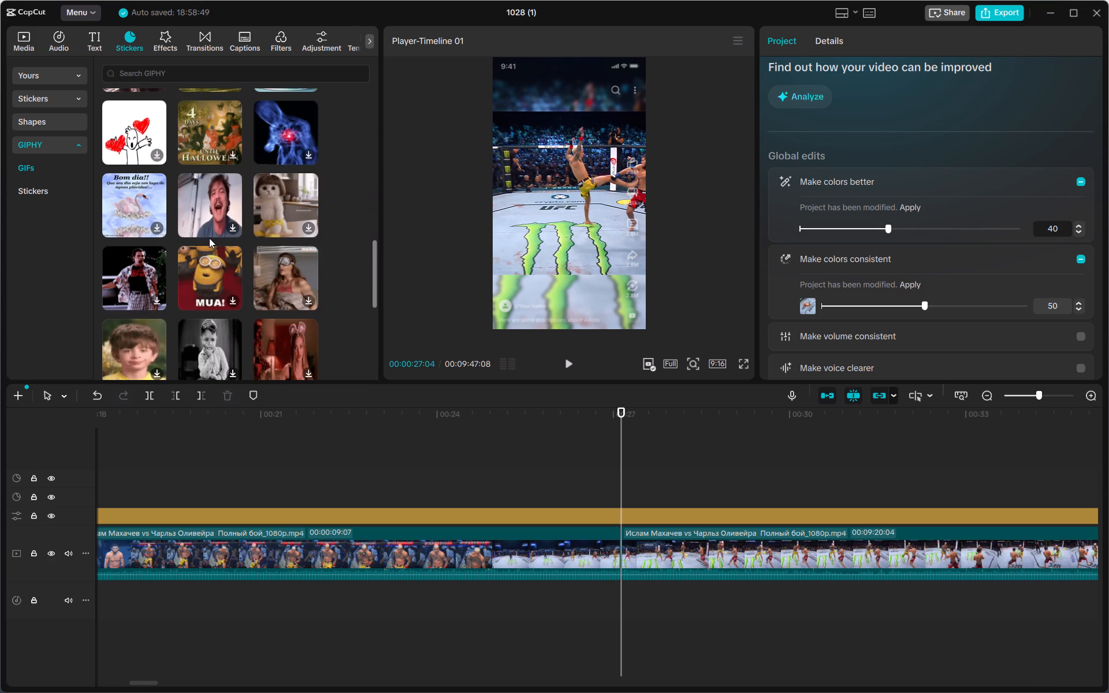
pyautogui.scroll(-2, 209, 238)
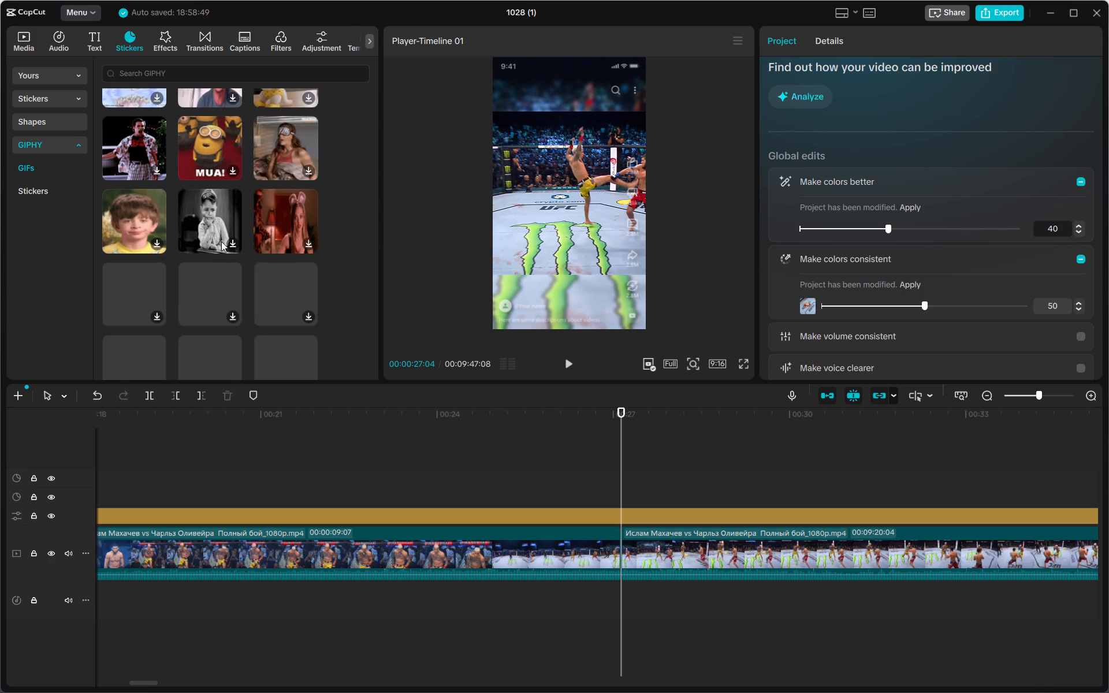
pyautogui.scroll(-2, 226, 248)
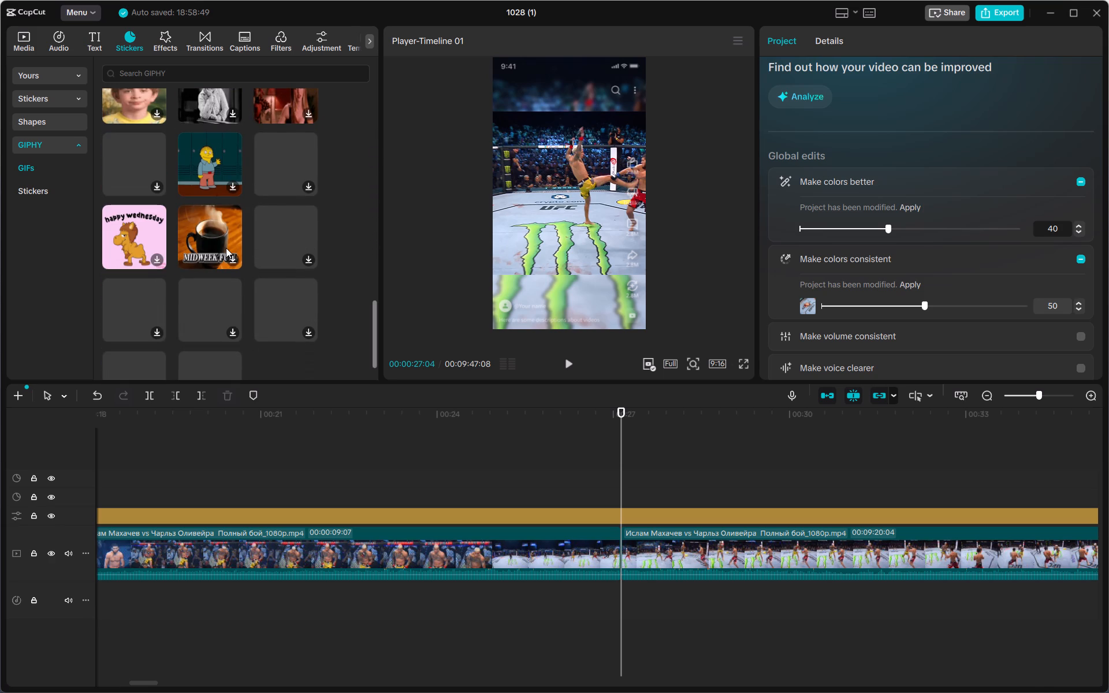
pyautogui.scroll(1, 226, 248)
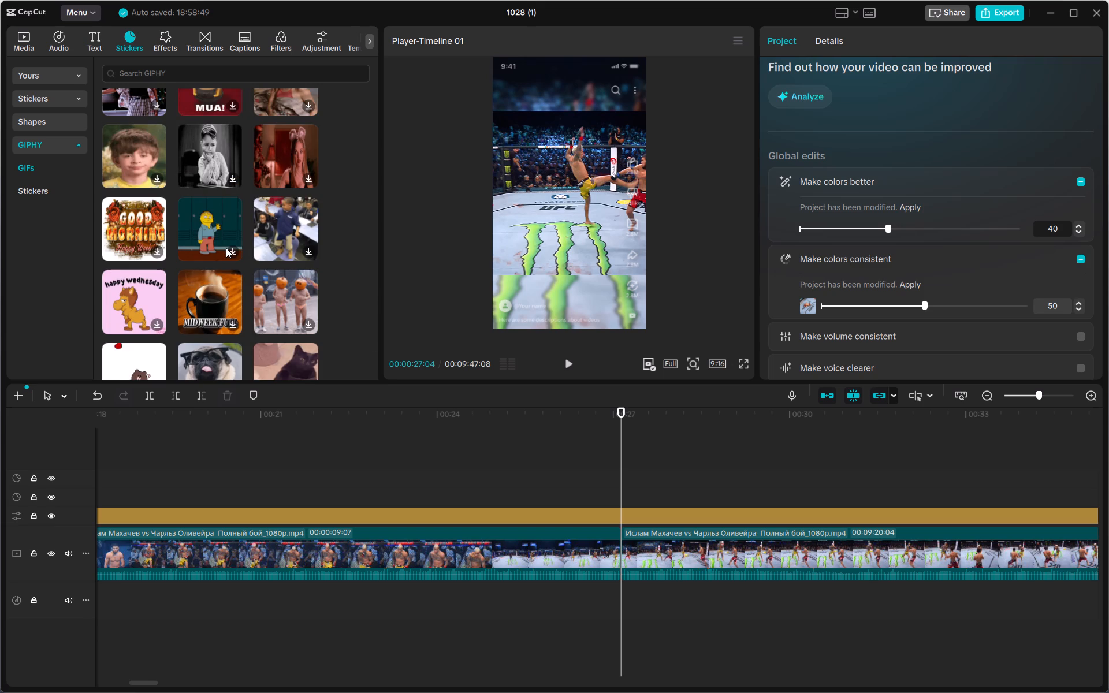
pyautogui.scroll(-2, 229, 257)
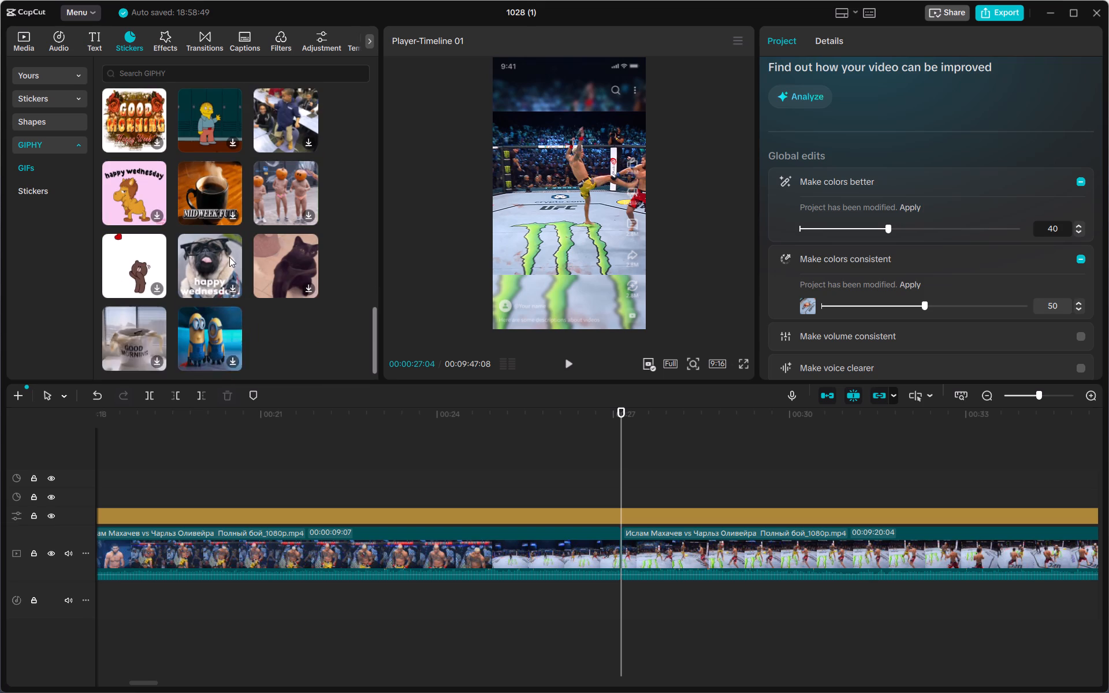
pyautogui.scroll(-1, 229, 257)
pyautogui.scroll(-1, 192, 295)
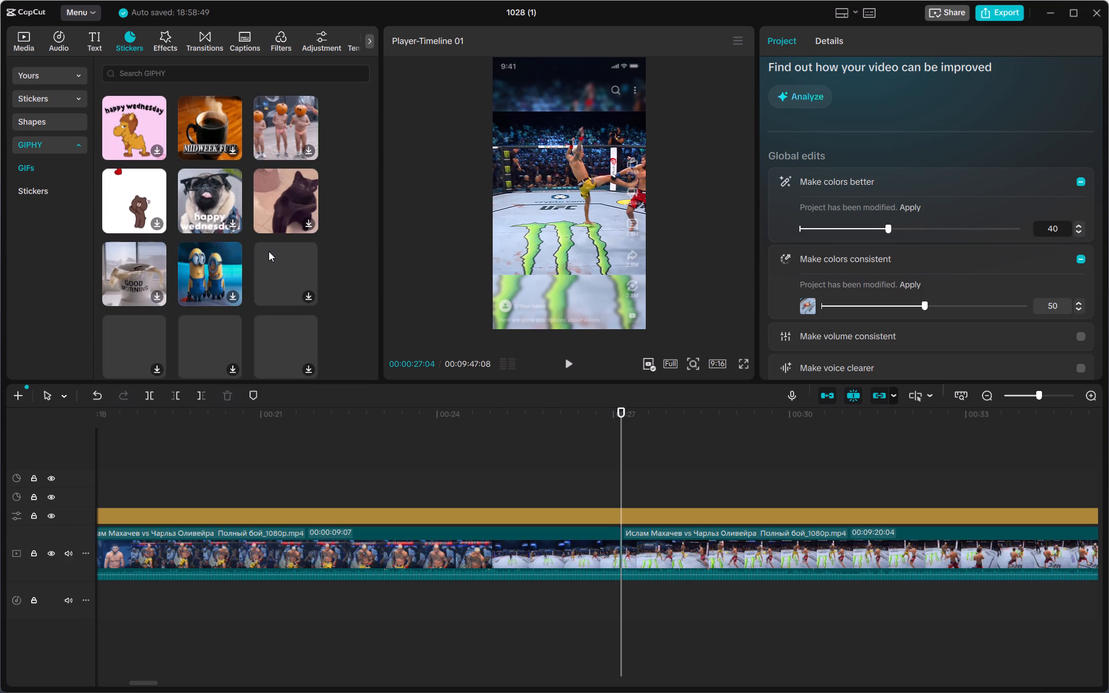
pyautogui.click(308, 225)
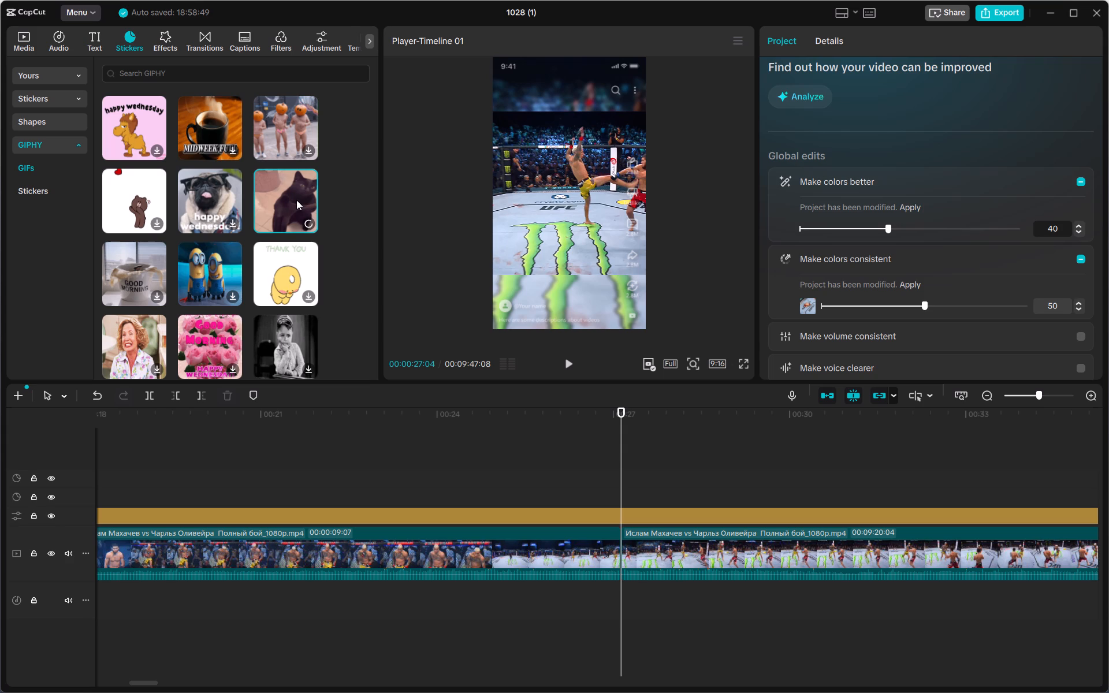
# Browse the trending GIPHY GIFs beyond the black cat for other reaction candidates.
pyautogui.scroll(-1, 178, 281)
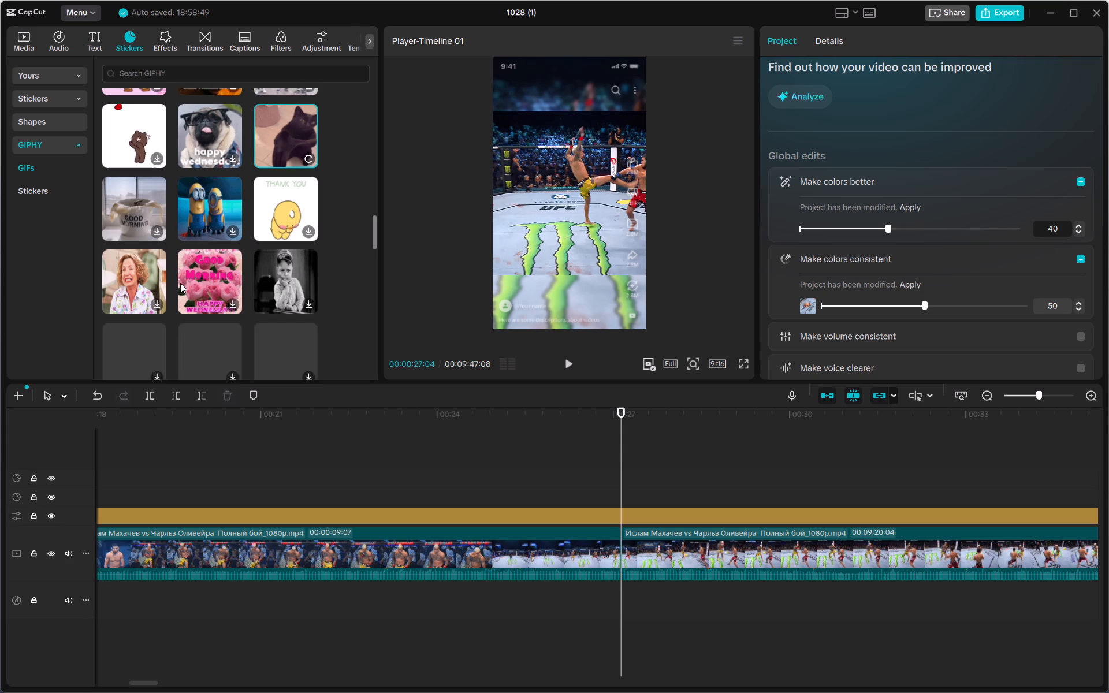
pyautogui.scroll(-1, 182, 284)
pyautogui.scroll(1, 183, 286)
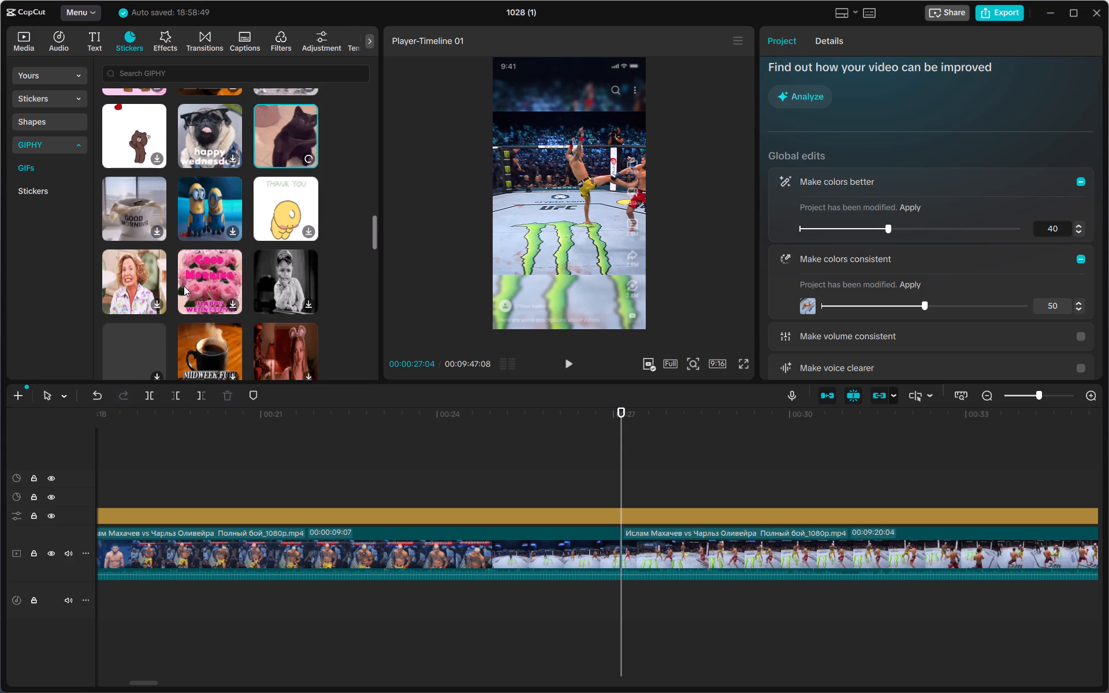
pyautogui.scroll(-1, 184, 286)
pyautogui.scroll(3, 184, 286)
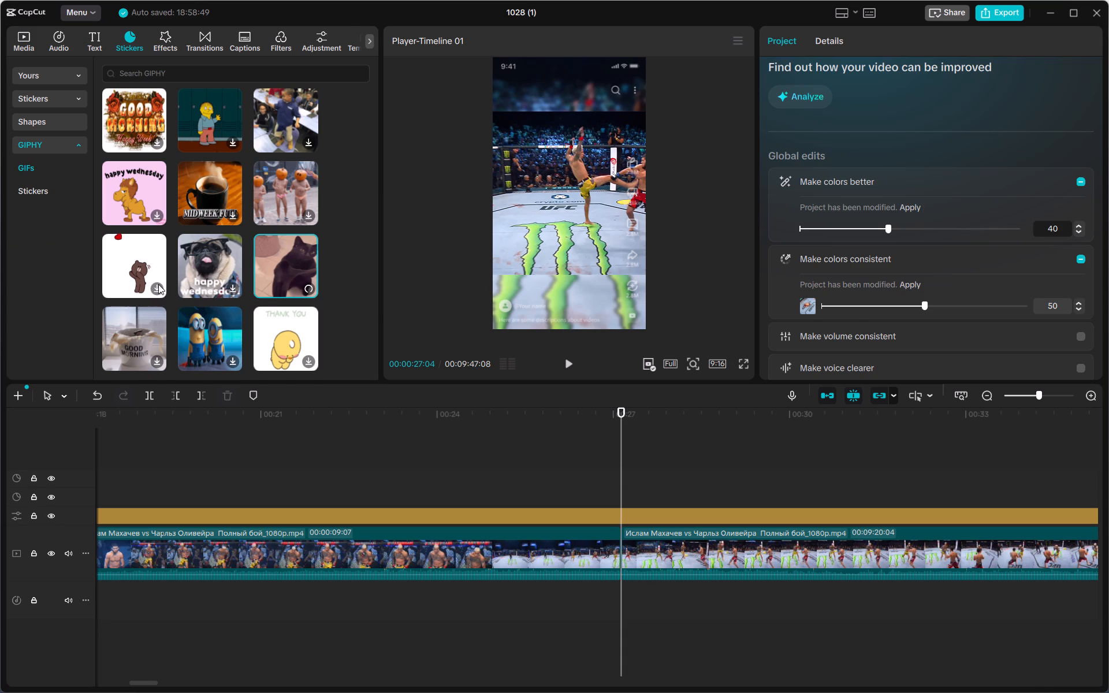
pyautogui.scroll(-5, 158, 284)
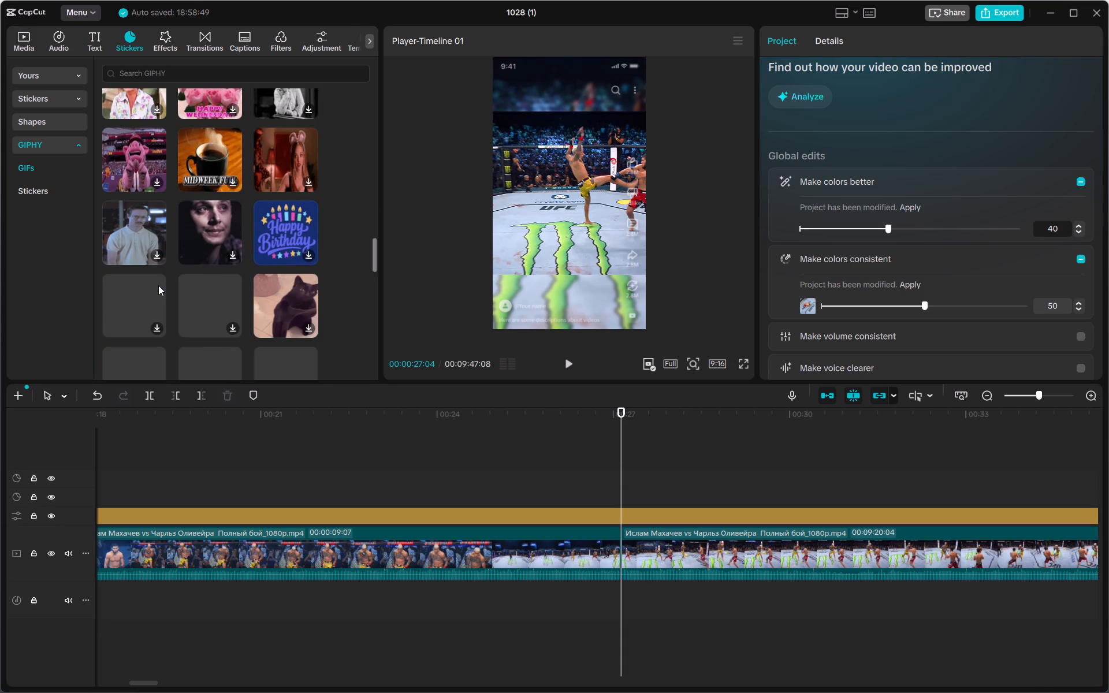
pyautogui.scroll(3, 158, 285)
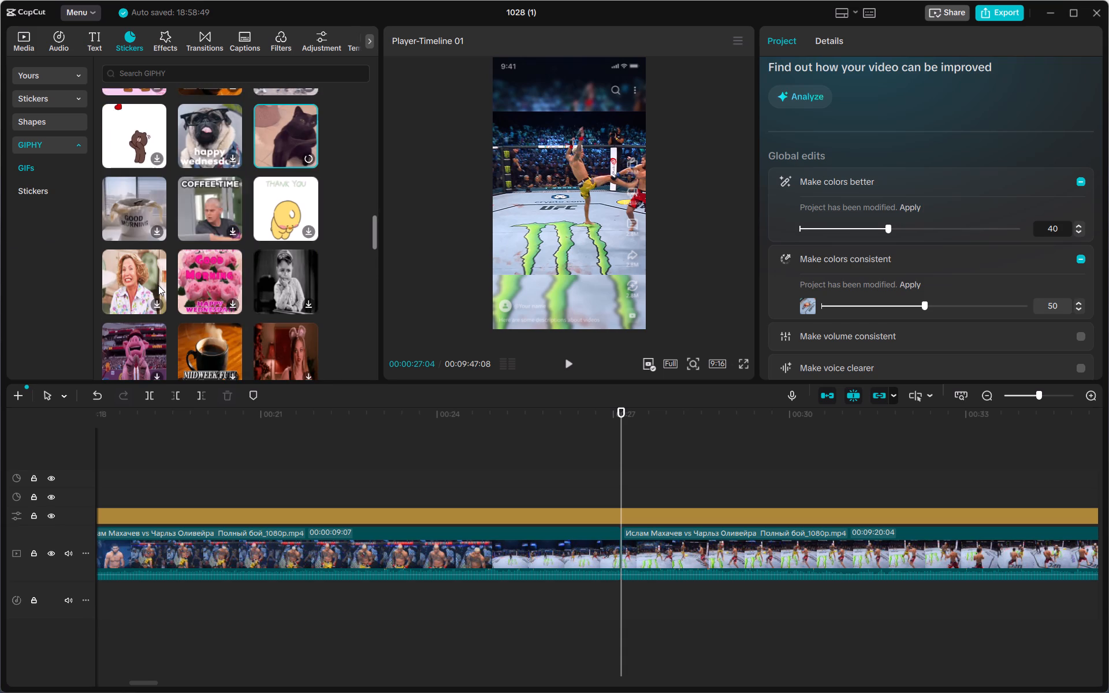
pyautogui.scroll(1, 158, 285)
pyautogui.scroll(-7, 158, 285)
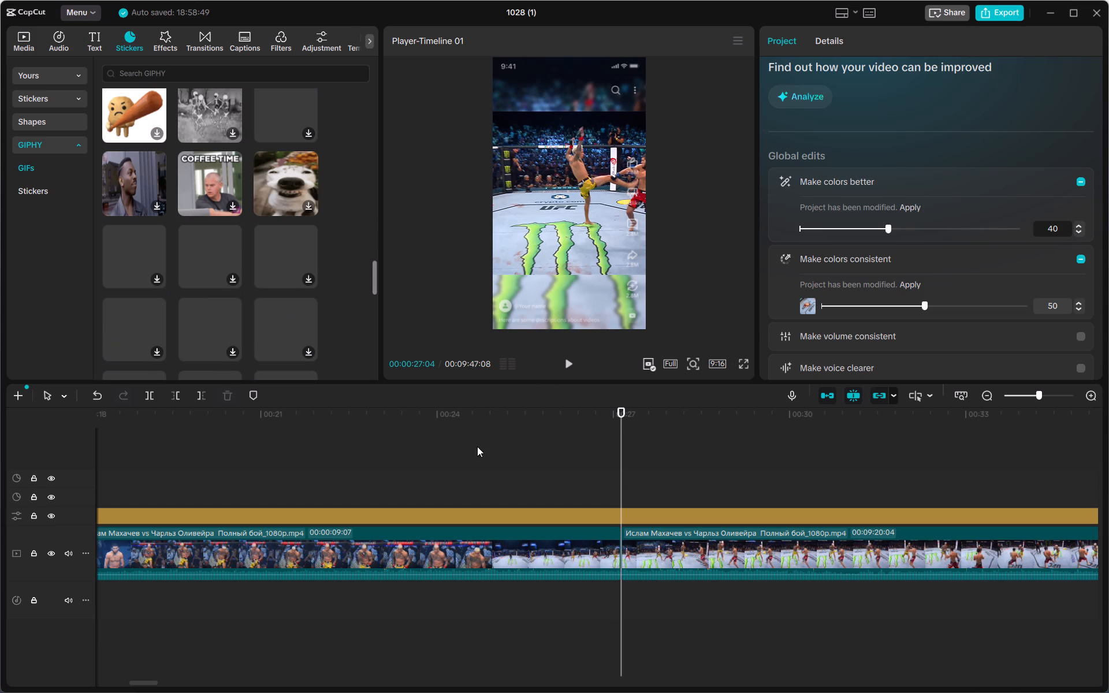
# Scrub back to the yellow-shorts fighter's close-up and download the trending GIPHY GIF of the man in a dark jacket looking aside.
pyautogui.click(498, 483)
pyautogui.moveTo(498, 483); pyautogui.dragTo(434, 479)
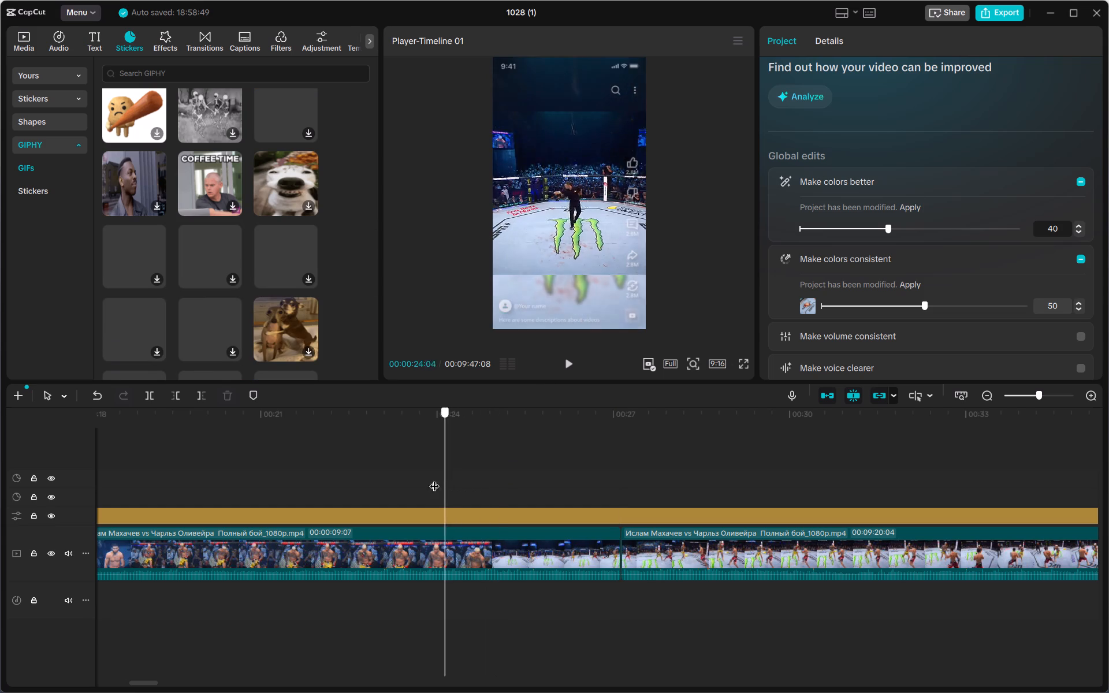
pyautogui.moveTo(434, 479); pyautogui.dragTo(430, 475)
pyautogui.click(149, 203)
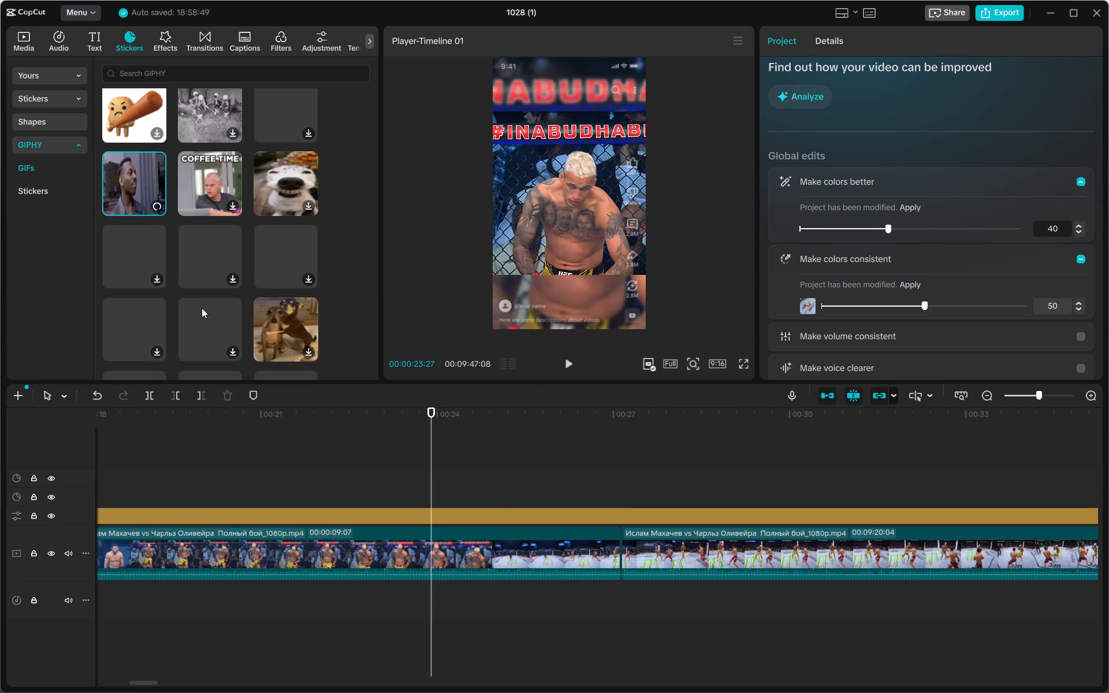
# Play the yellow-shorts fighter's introduction into the high kick from 00:00:21:22, and replay it from 00:00:25:09.
pyautogui.click(331, 453)
pyautogui.moveTo(331, 453); pyautogui.dragTo(304, 451)
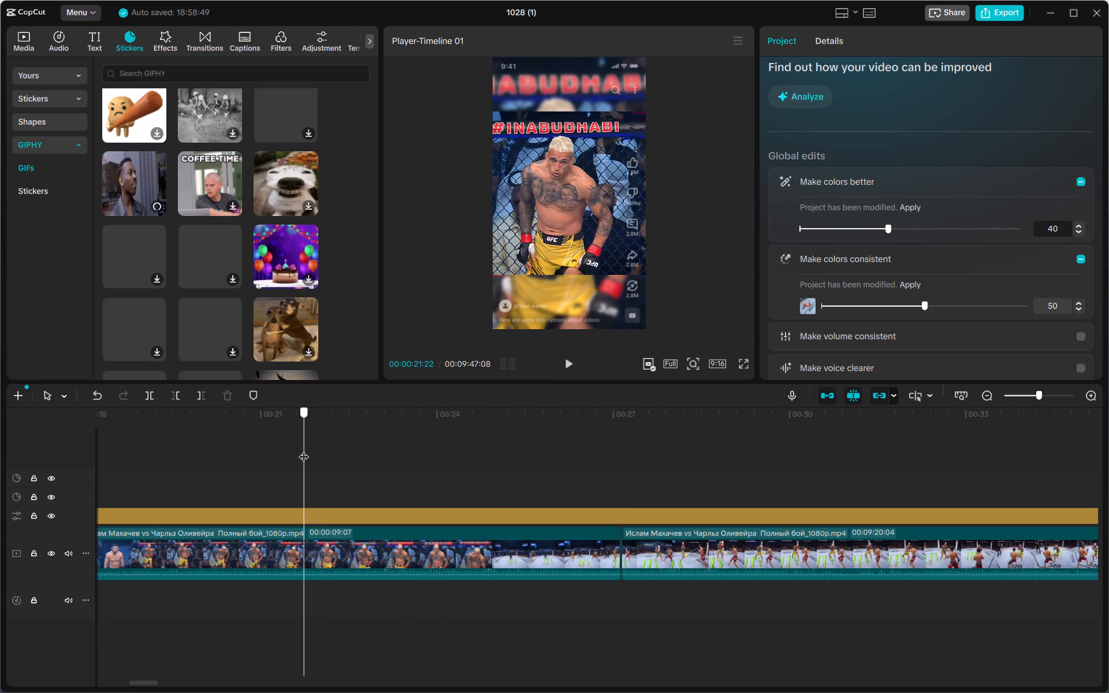
pyautogui.click(565, 367)
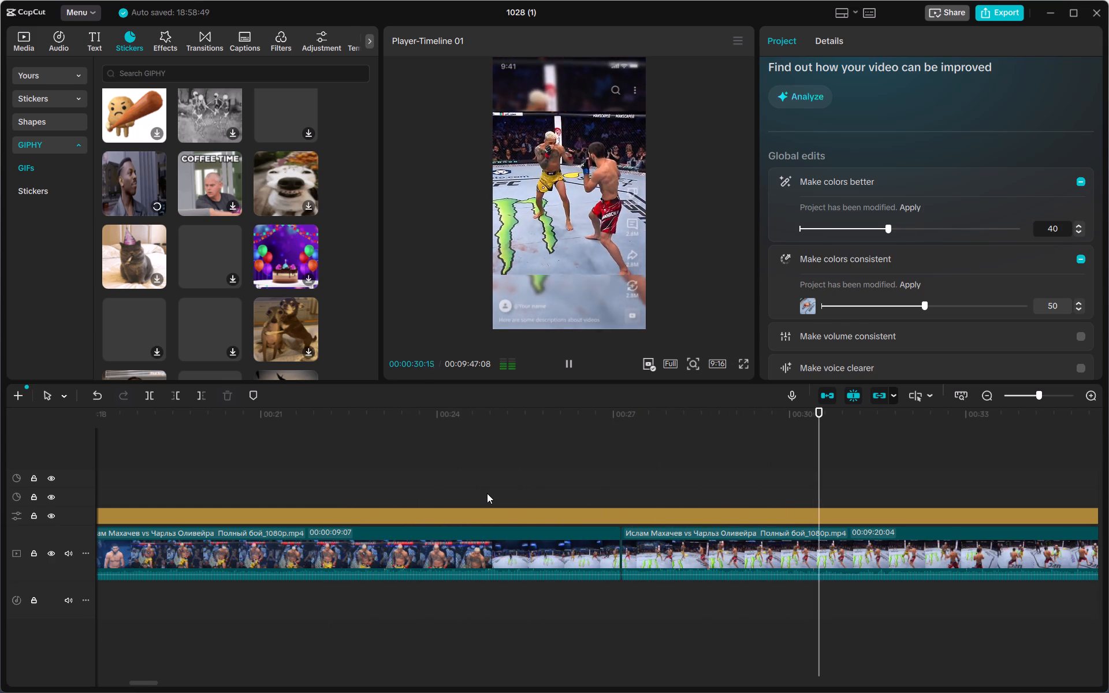
pyautogui.click(493, 474)
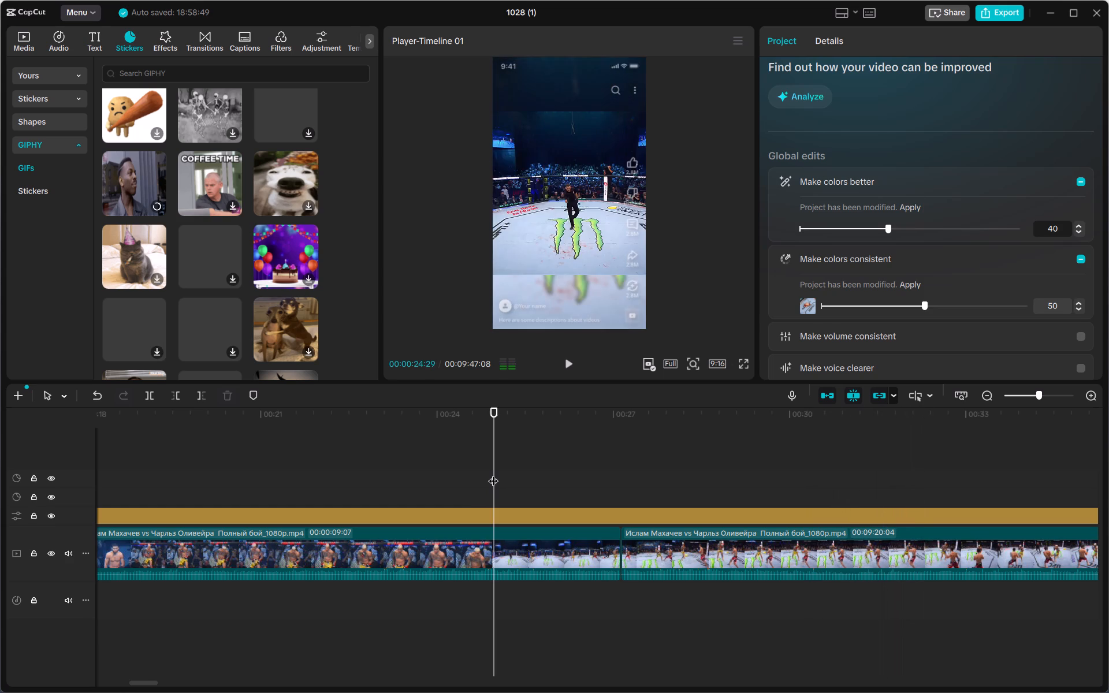
pyautogui.moveTo(493, 474); pyautogui.dragTo(513, 470)
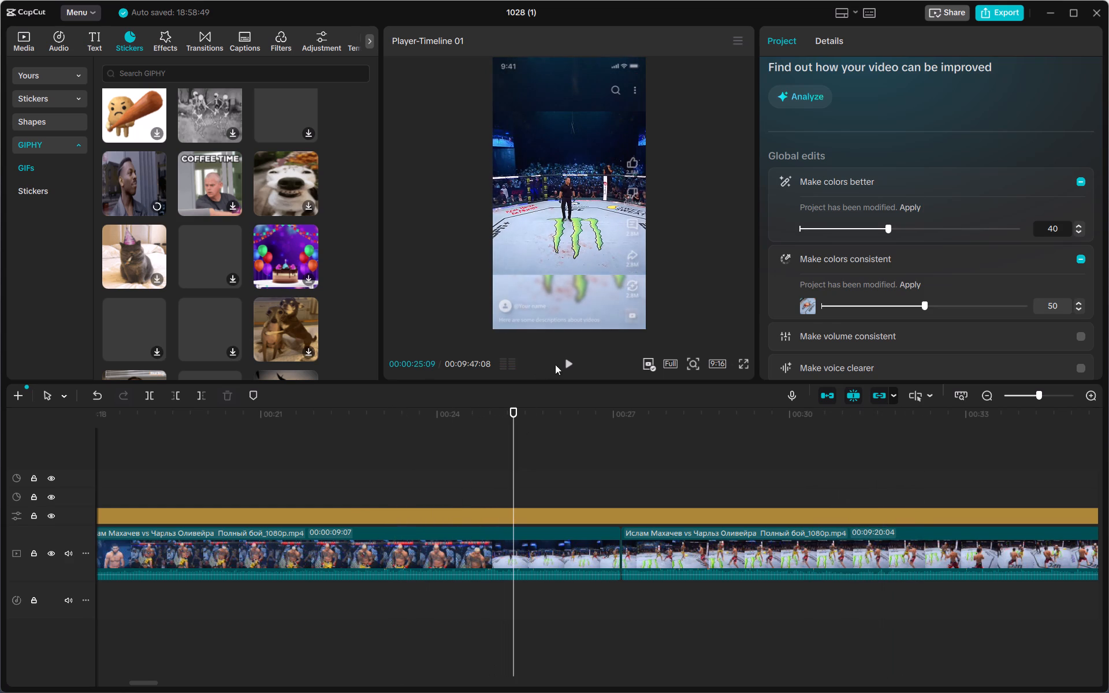
pyautogui.click(566, 364)
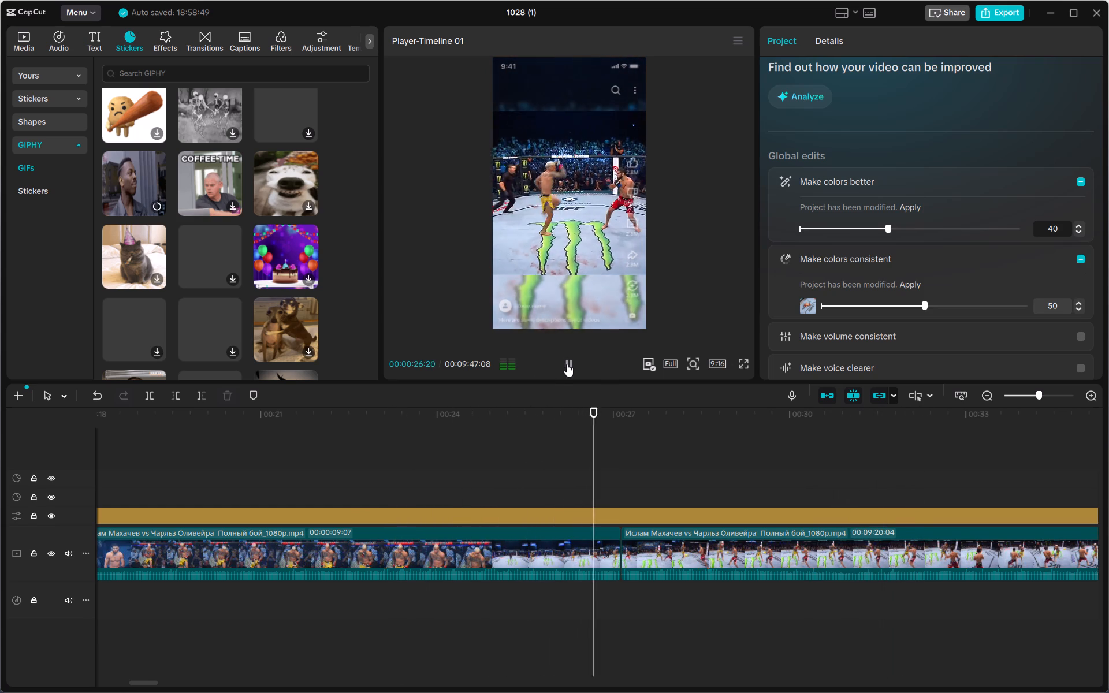
# Return to the opening and play it from 00:00:07:15 to check the monkey and black dog reaction stickers.
pyautogui.click(400, 446)
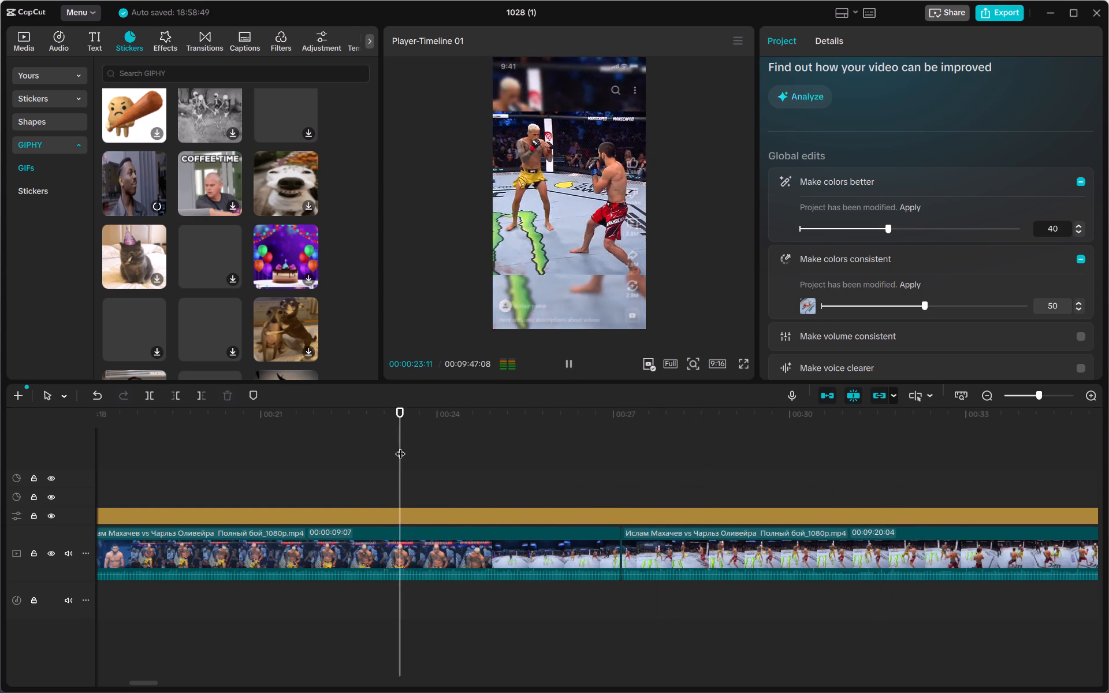
pyautogui.moveTo(400, 446); pyautogui.dragTo(452, 450)
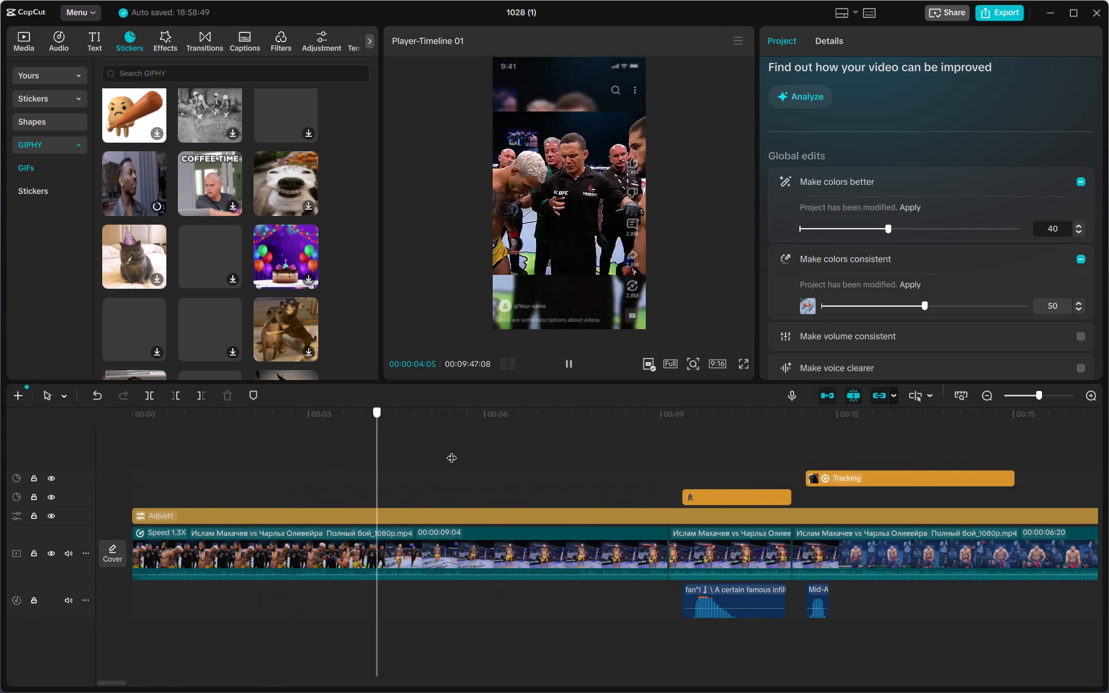
pyautogui.moveTo(452, 450); pyautogui.dragTo(574, 468)
pyautogui.click(568, 369)
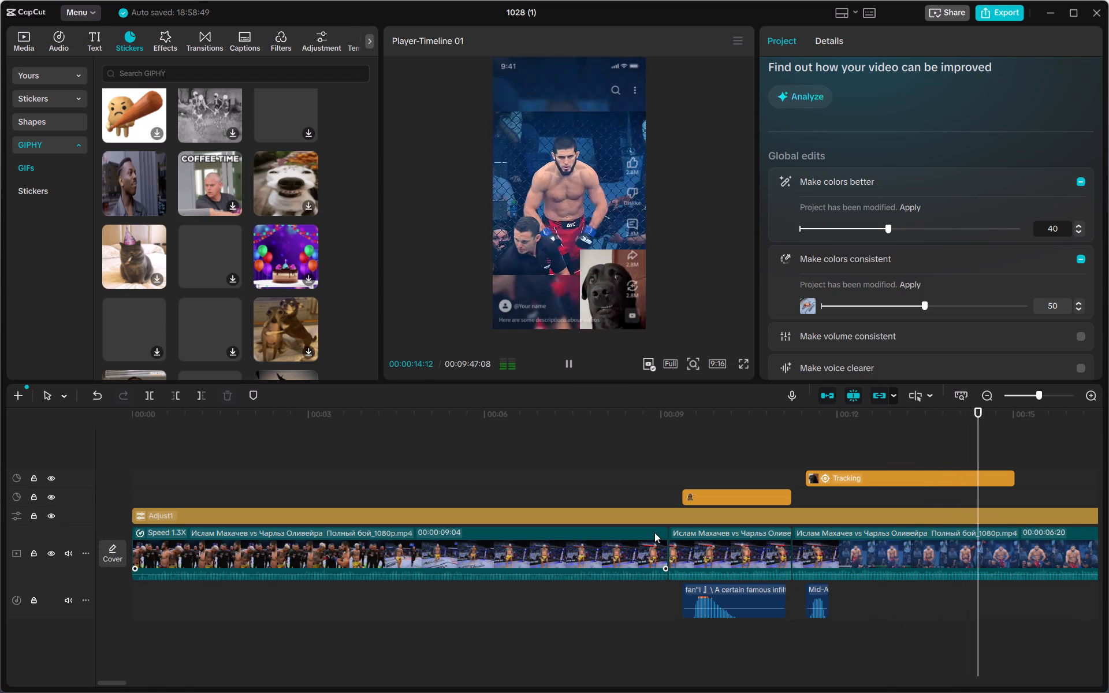
pyautogui.click(704, 494)
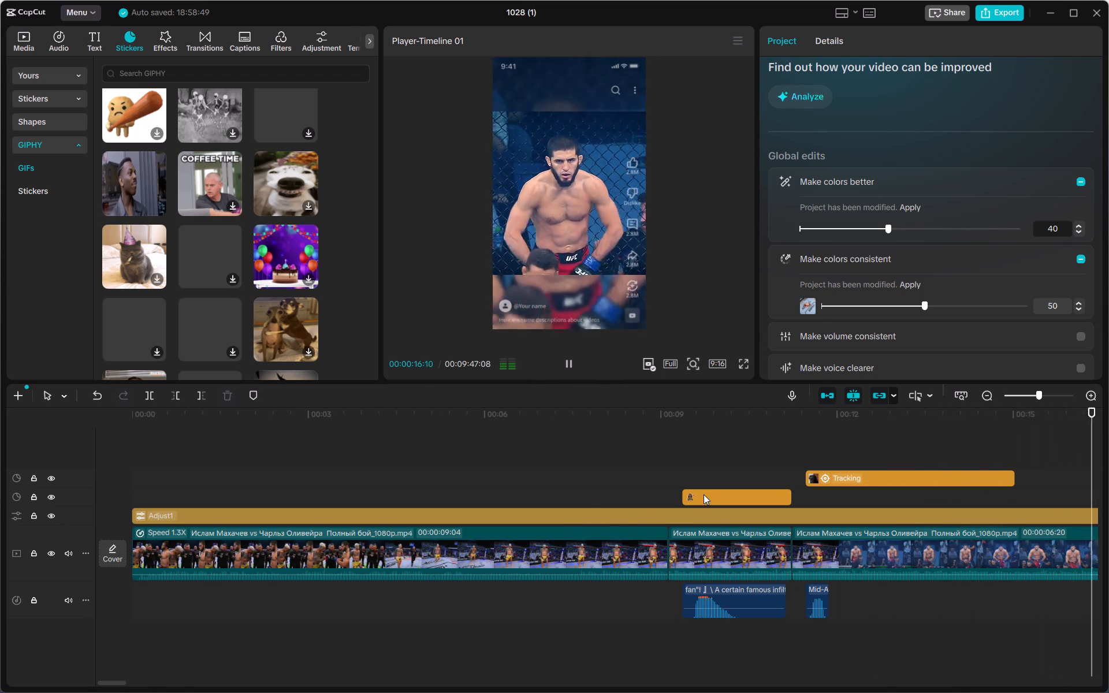
pyautogui.click(541, 473)
pyautogui.moveTo(541, 473); pyautogui.dragTo(311, 441)
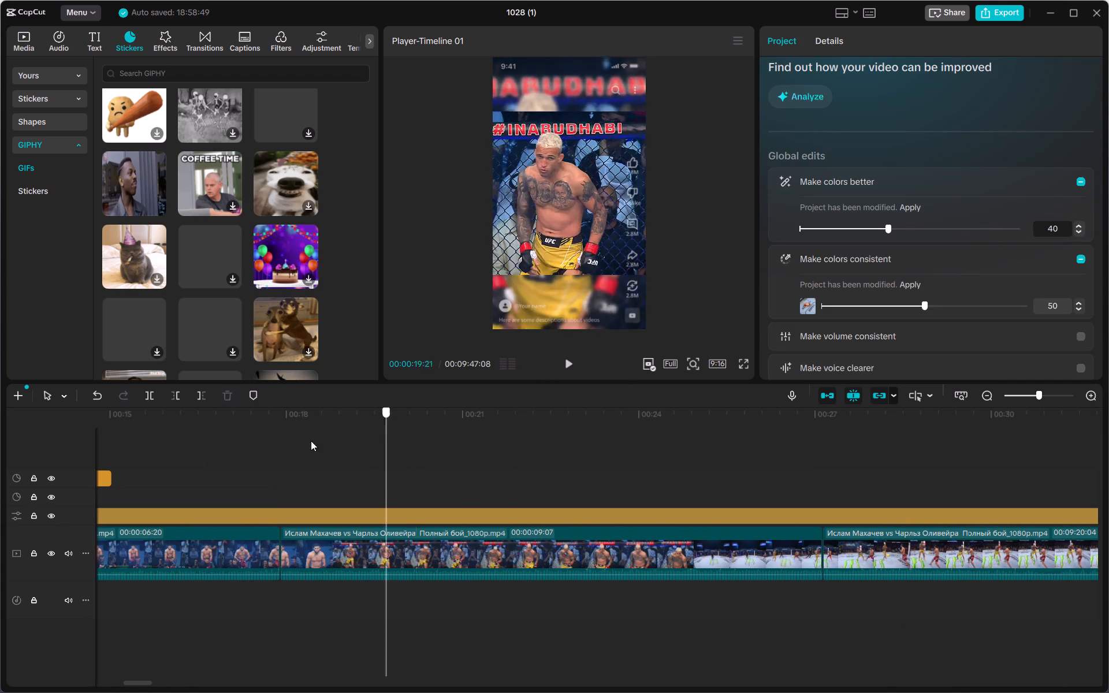
pyautogui.moveTo(311, 441); pyautogui.dragTo(312, 456)
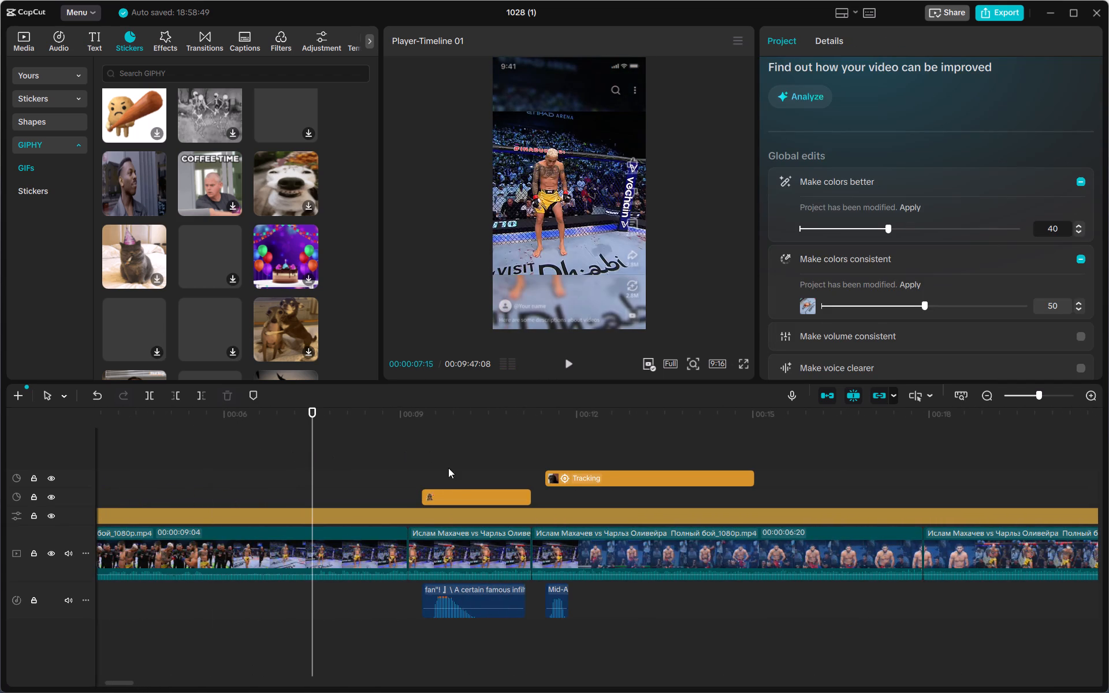
# Delete the monkey sticker and the motion-tracked black dog sticker from the fighters' introductions.
pyautogui.click(455, 487)
pyautogui.click(461, 495)
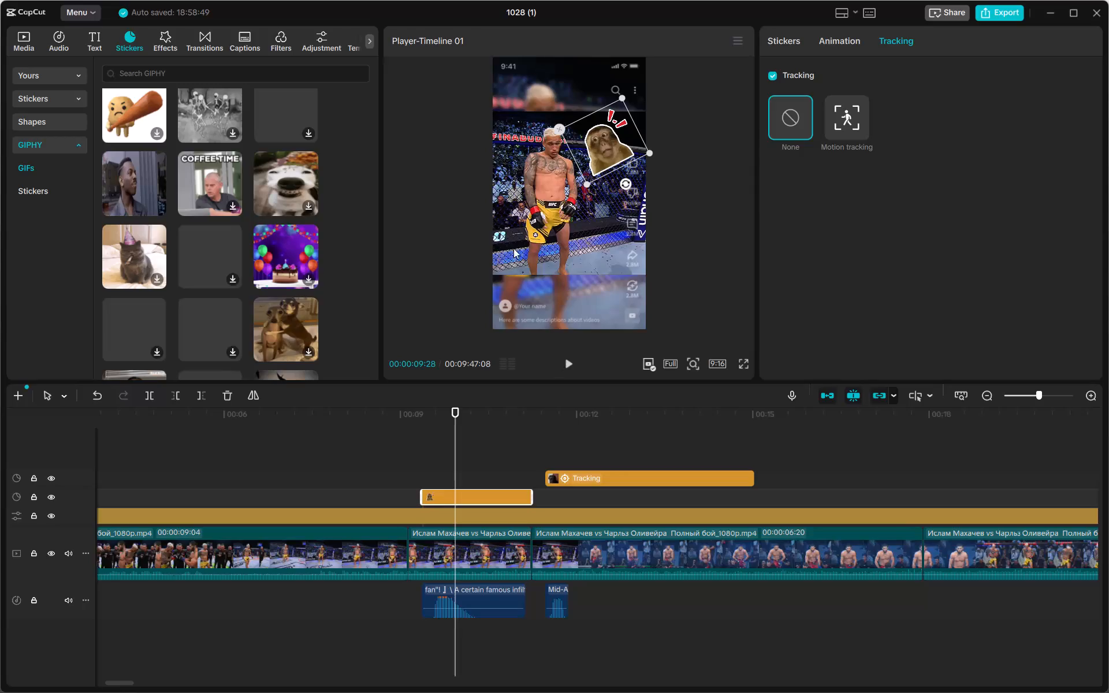
pyautogui.click(227, 396)
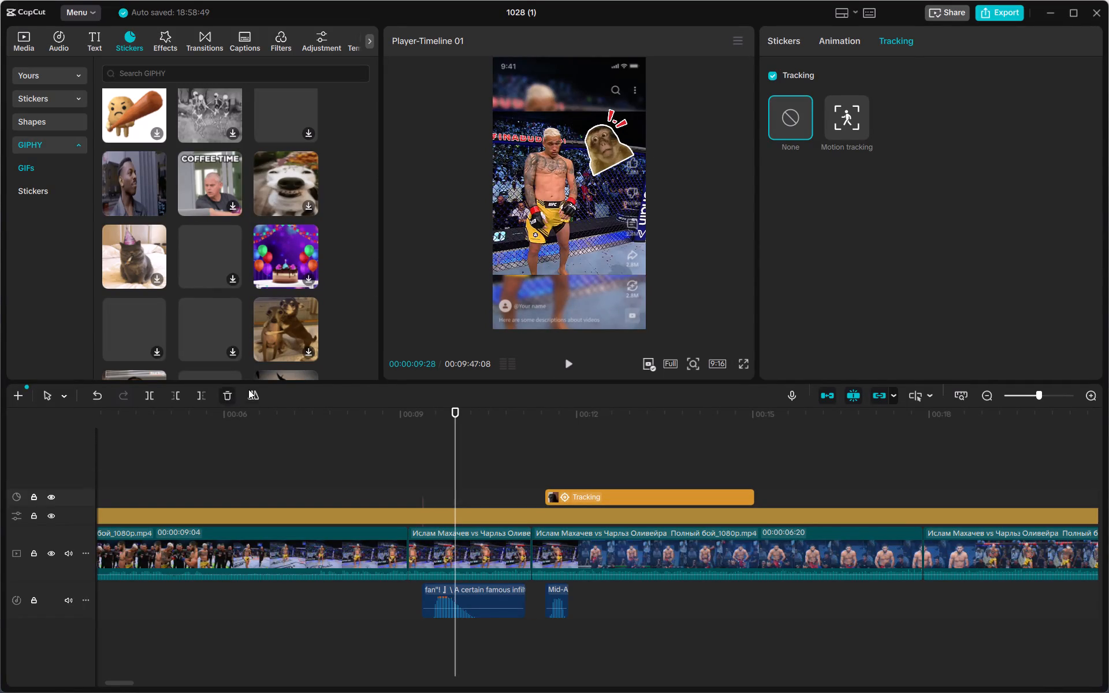
pyautogui.click(599, 494)
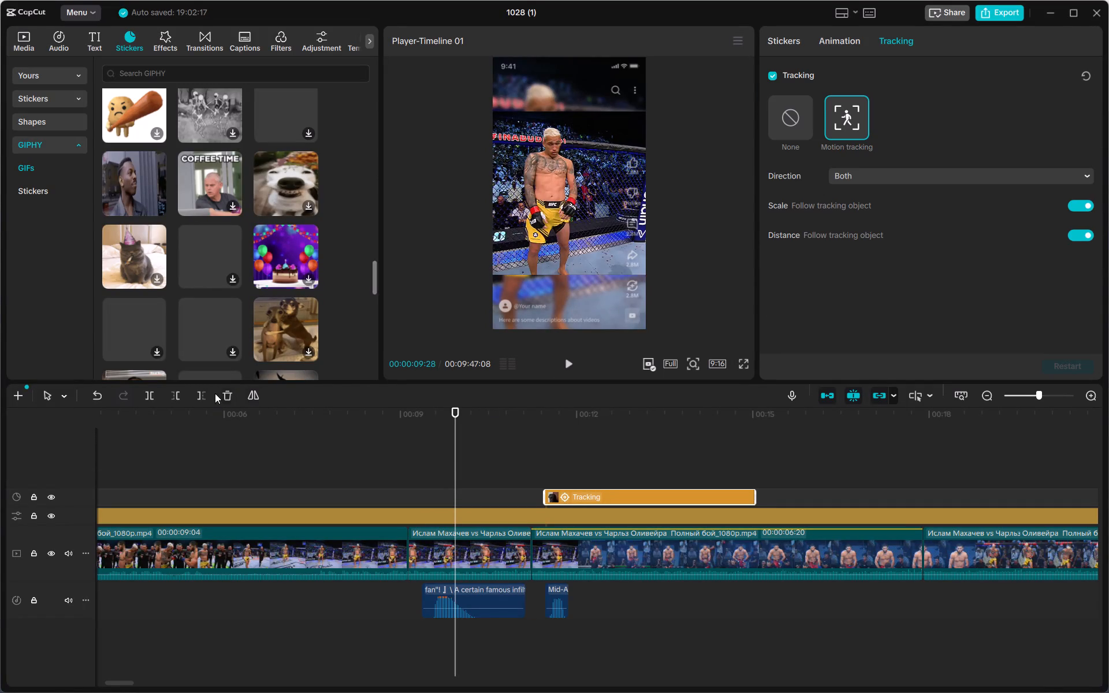
pyautogui.click(225, 390)
# Play the video from 00:00:05:28 through both fighters' introductions to review it without the stickers.
pyautogui.click(295, 464)
pyautogui.moveTo(295, 464); pyautogui.dragTo(221, 457)
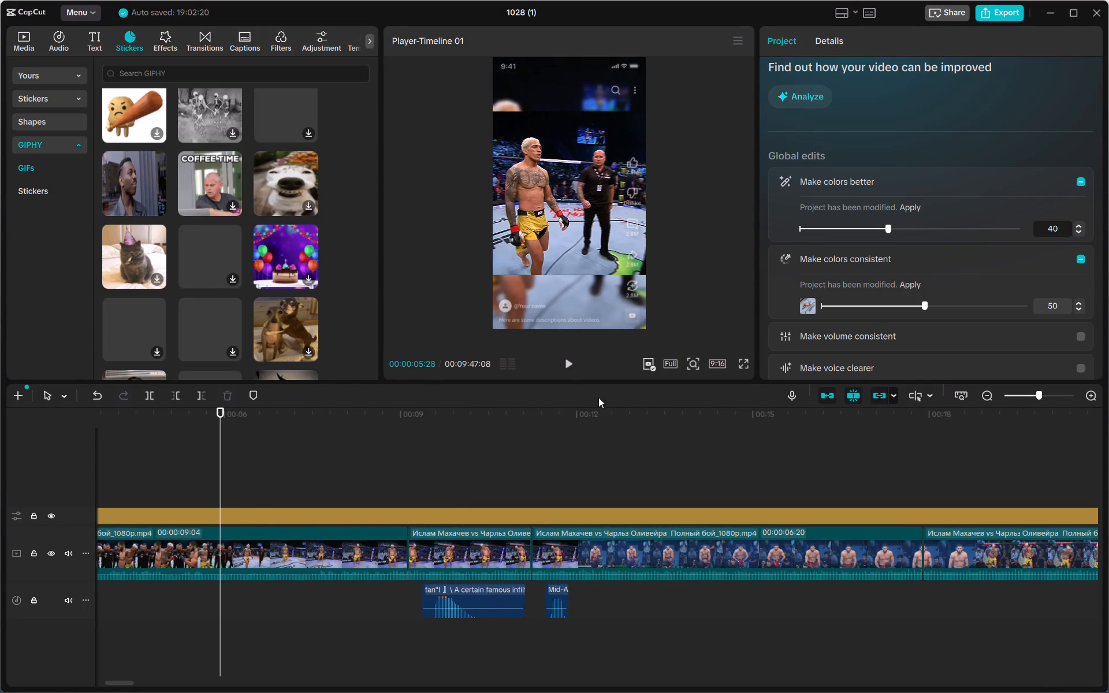
pyautogui.click(565, 366)
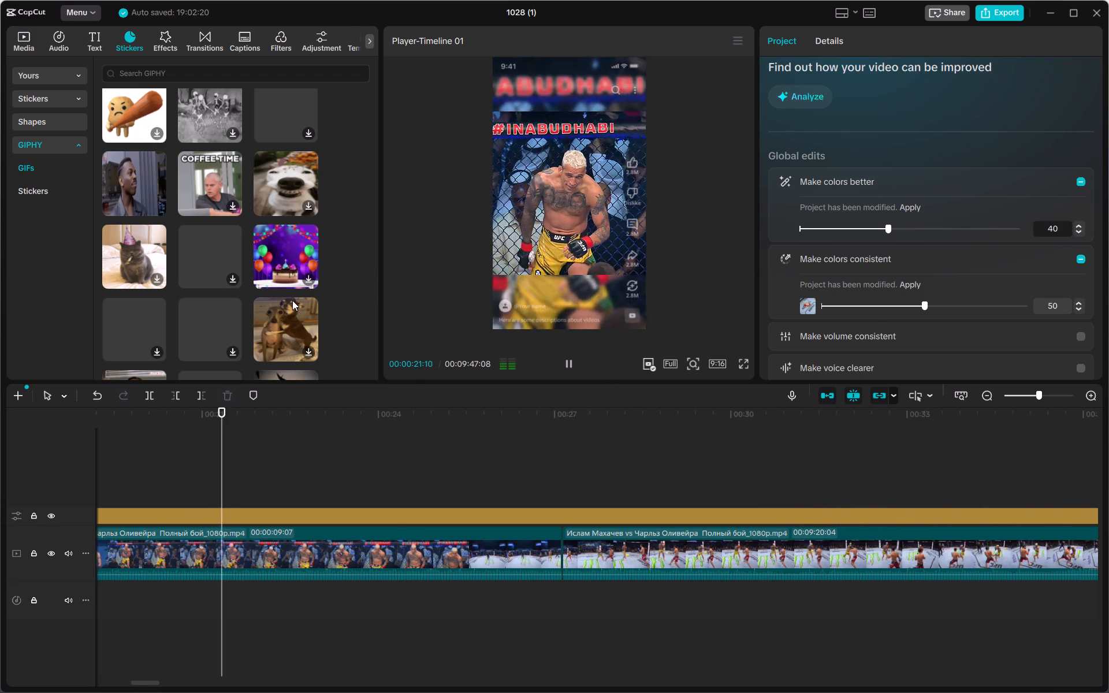
# Place the downloaded black cat GIF above the adjustment layer, starting at the cut by the high kick just after 00:00:27.
pyautogui.scroll(-1, 246, 259)
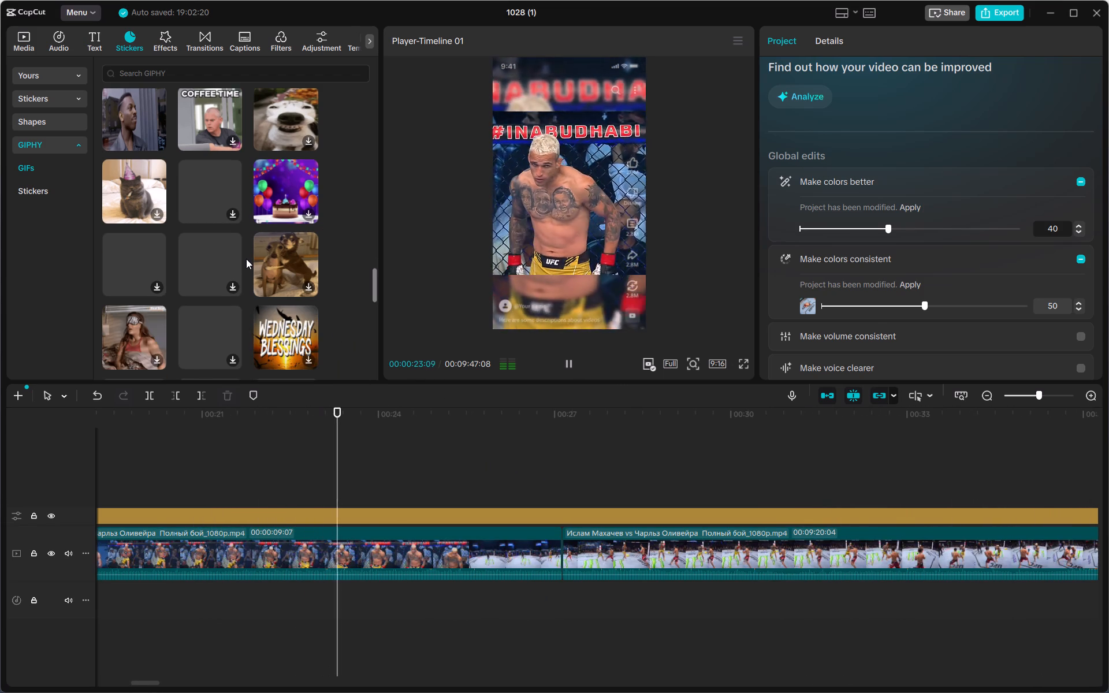
pyautogui.scroll(-3, 246, 259)
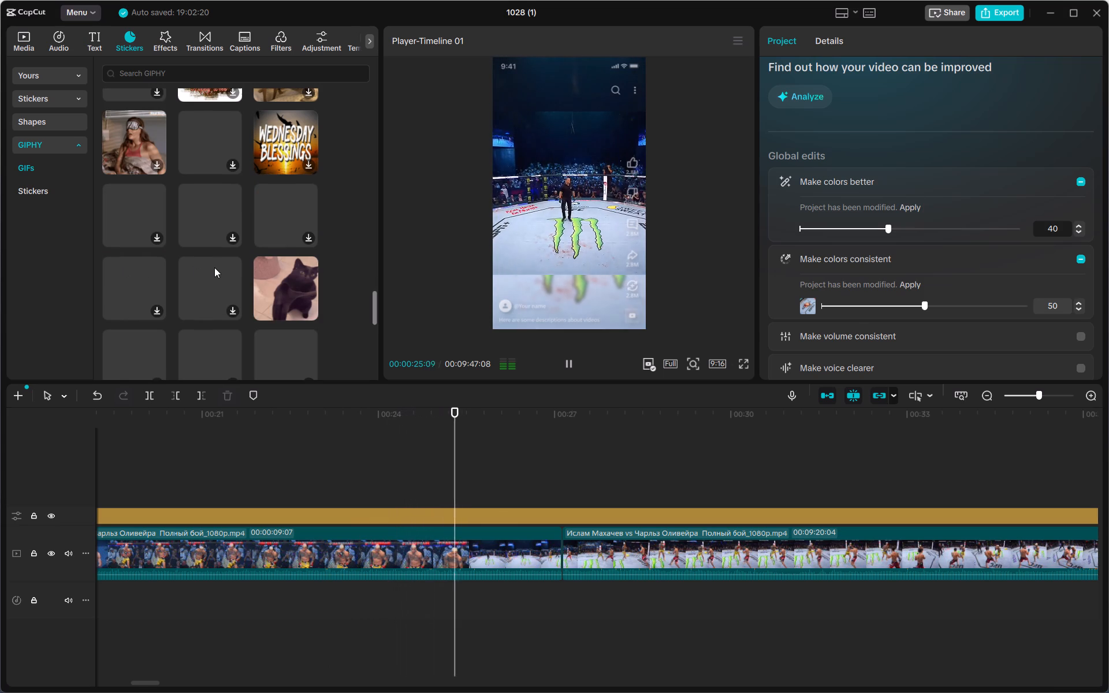
pyautogui.click(282, 282)
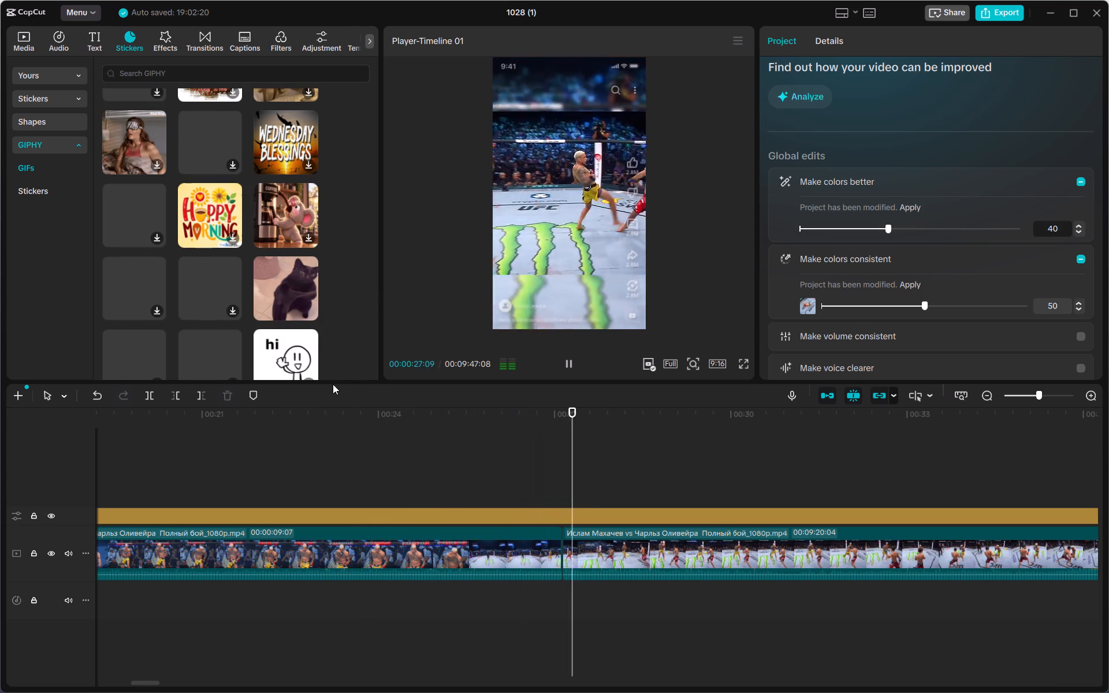
pyautogui.click(284, 290)
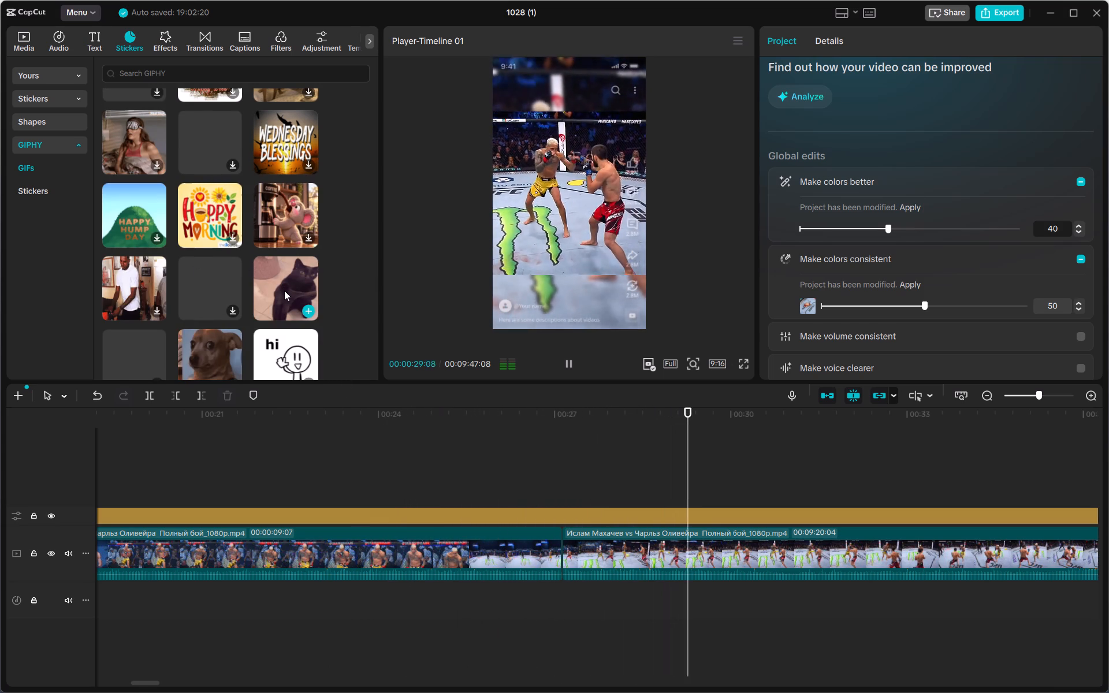
pyautogui.moveTo(288, 290); pyautogui.dragTo(533, 502)
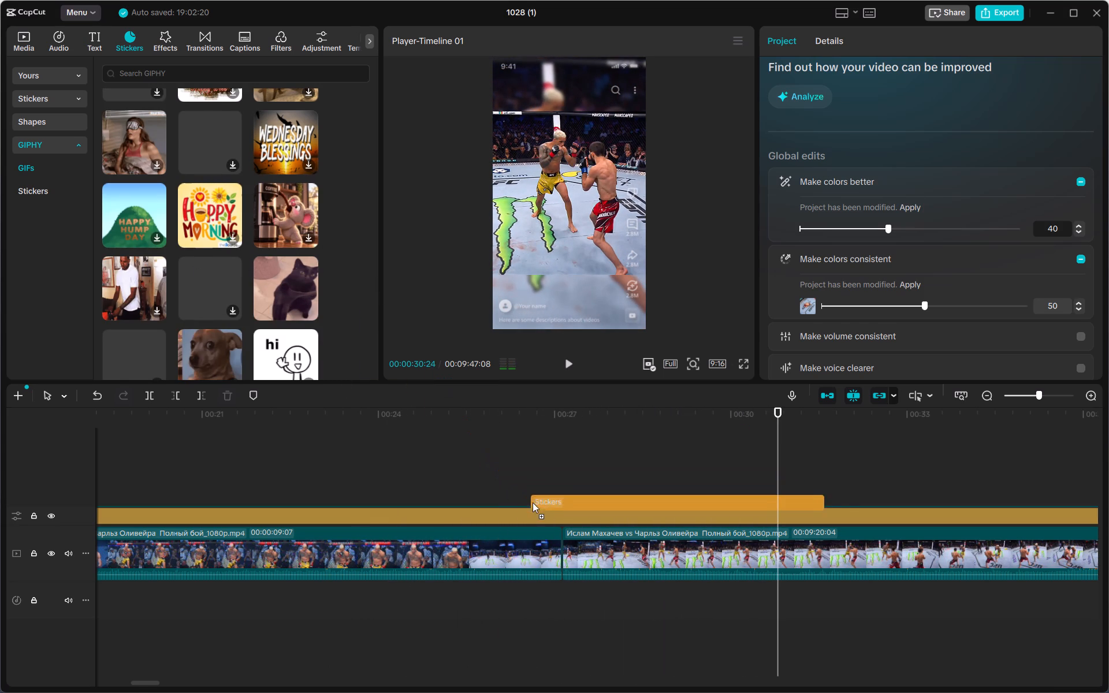
pyautogui.moveTo(533, 502); pyautogui.dragTo(565, 504)
# Play the high kick with the cat GIF from 00:00:25:28 and look over the fight footage around 00:00:40.
pyautogui.click(493, 483)
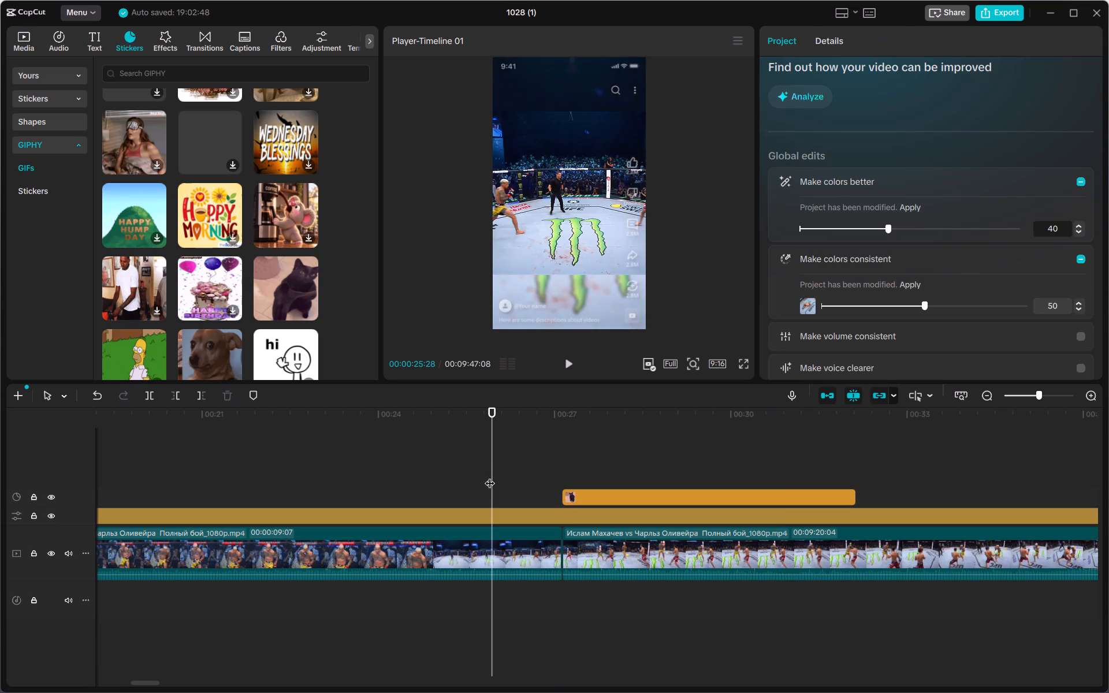
pyautogui.click(565, 364)
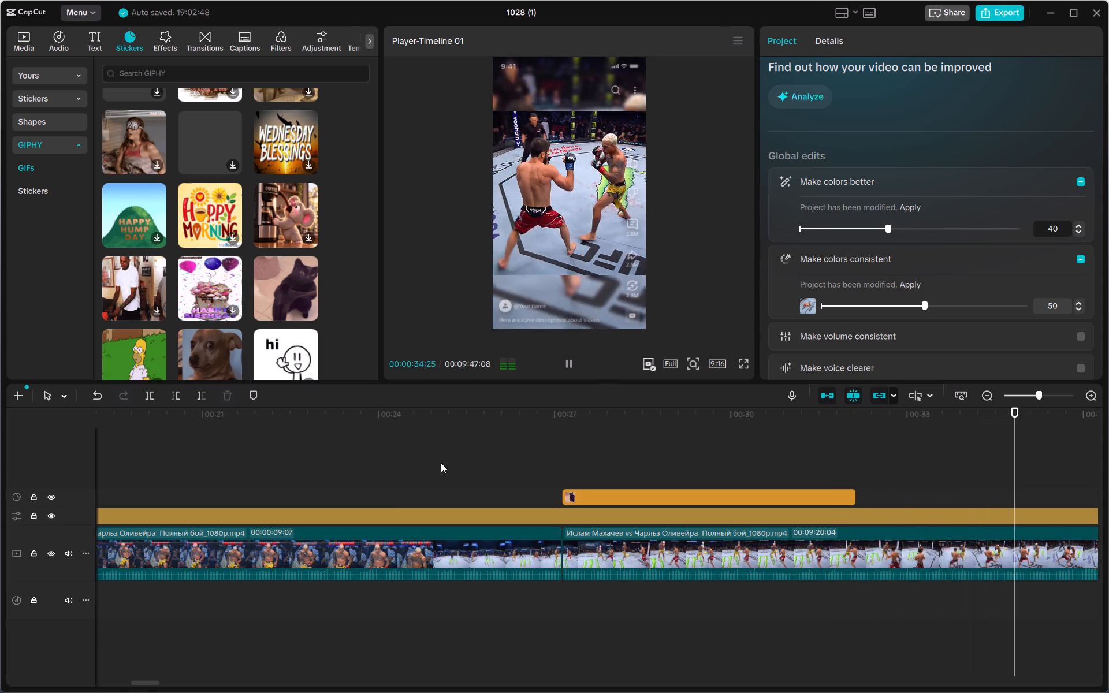
pyautogui.click(442, 463)
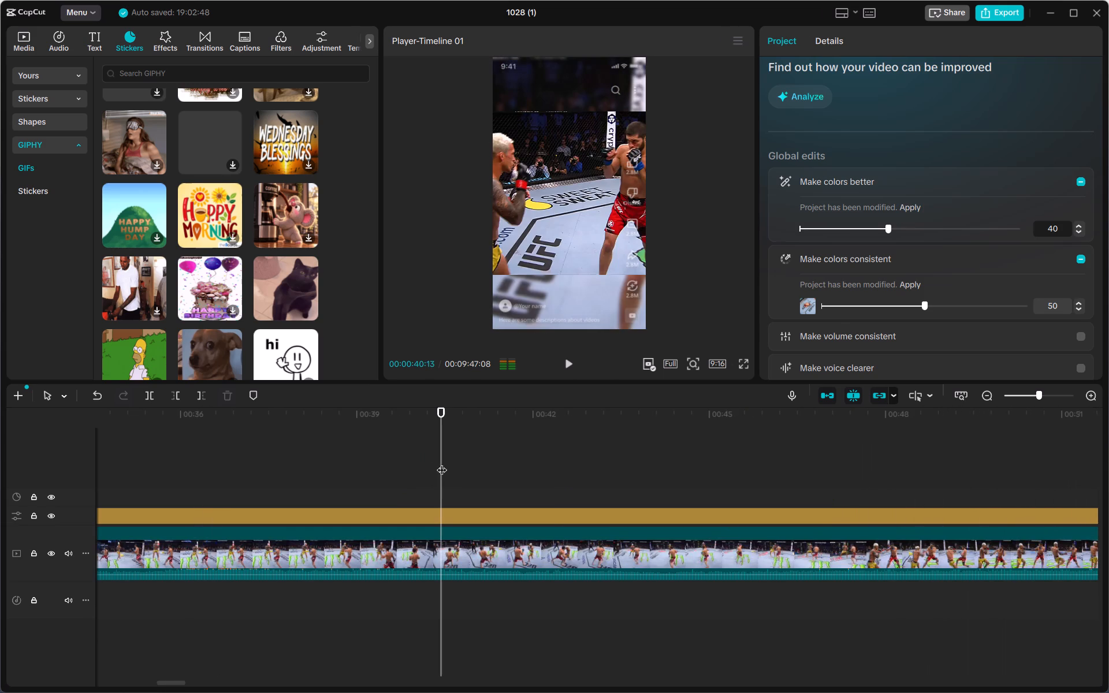
pyautogui.moveTo(417, 469); pyautogui.dragTo(218, 450)
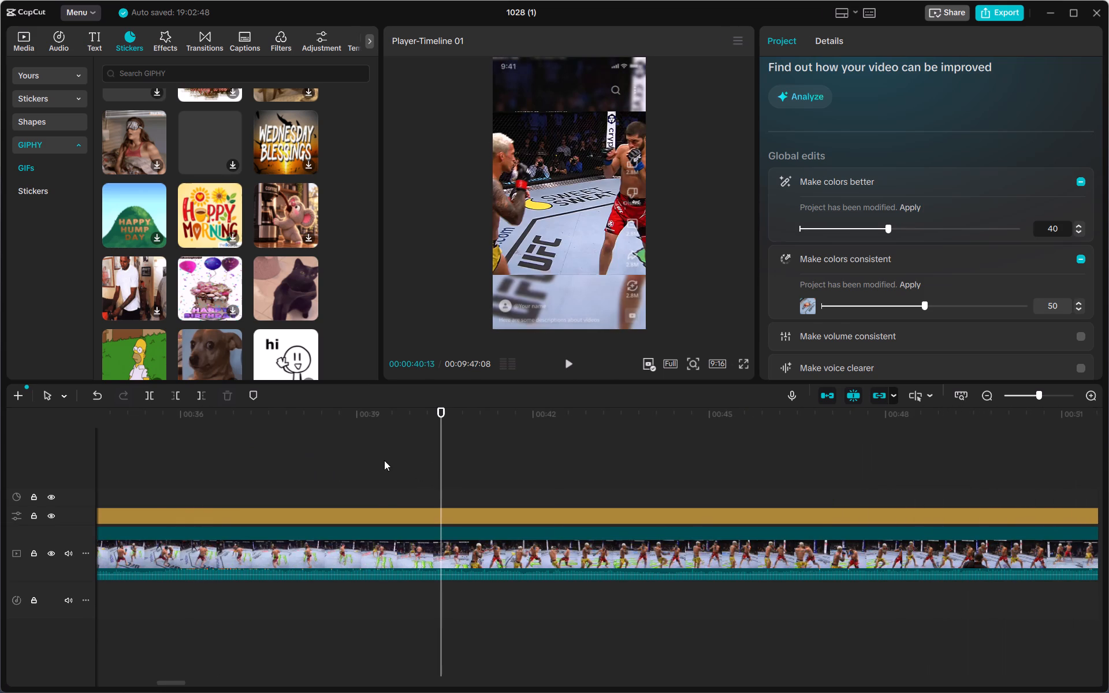
pyautogui.moveTo(434, 468); pyautogui.dragTo(197, 454)
# Download the trending GIPHY GIF of the brown dog.
pyautogui.scroll(-2, 247, 314)
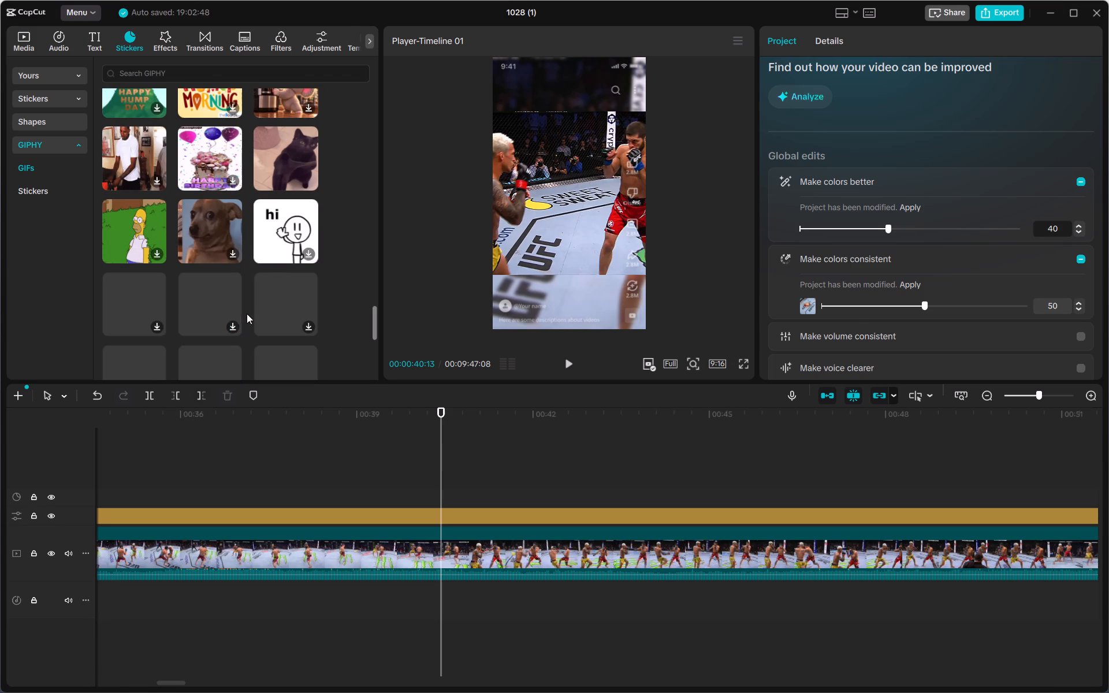
pyautogui.click(217, 243)
# Return to the high kick, play the black cat GIF from 00:00:25:17, and scrub back to 00:00:24:07.
pyautogui.click(258, 441)
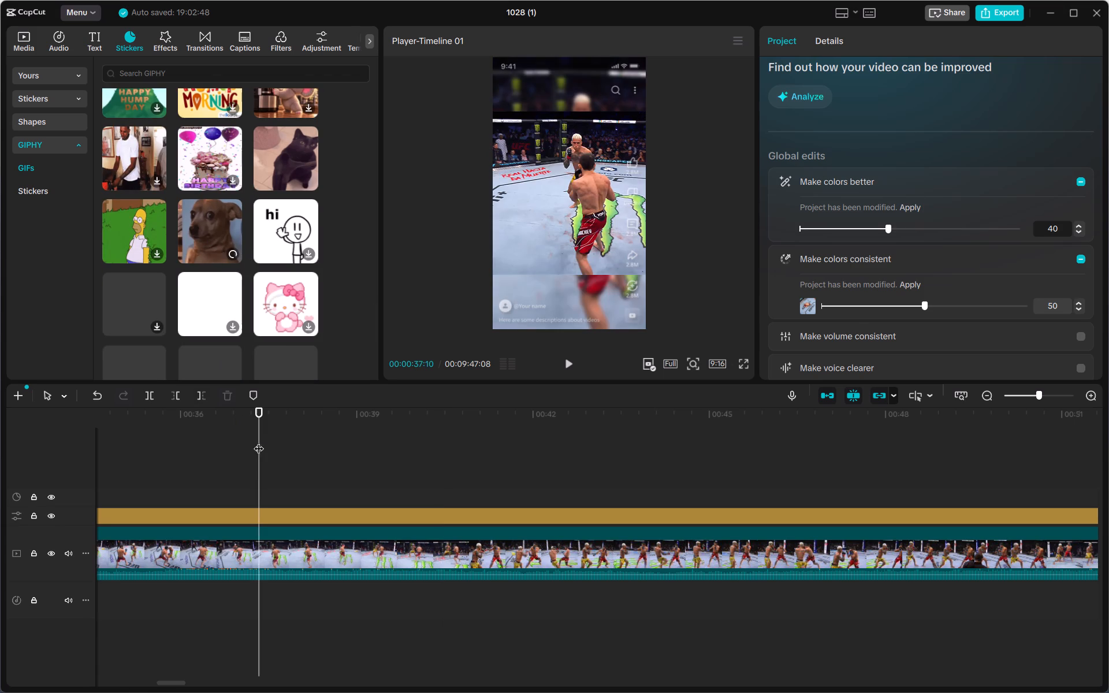
pyautogui.moveTo(256, 445); pyautogui.dragTo(193, 431)
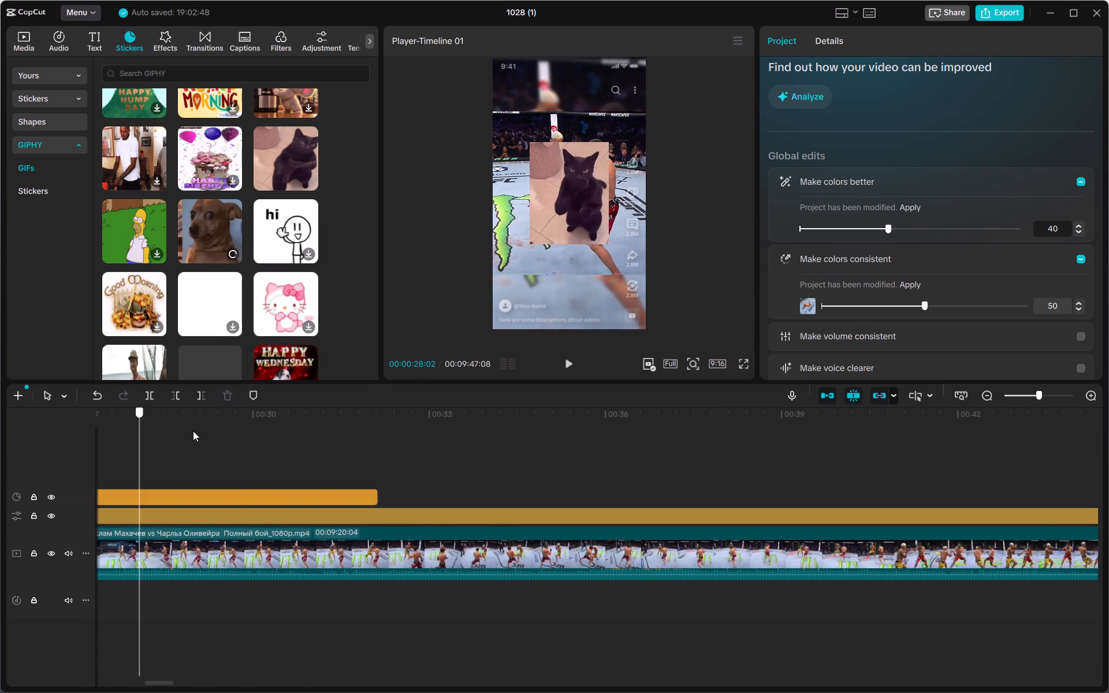
pyautogui.moveTo(193, 431); pyautogui.dragTo(548, 459)
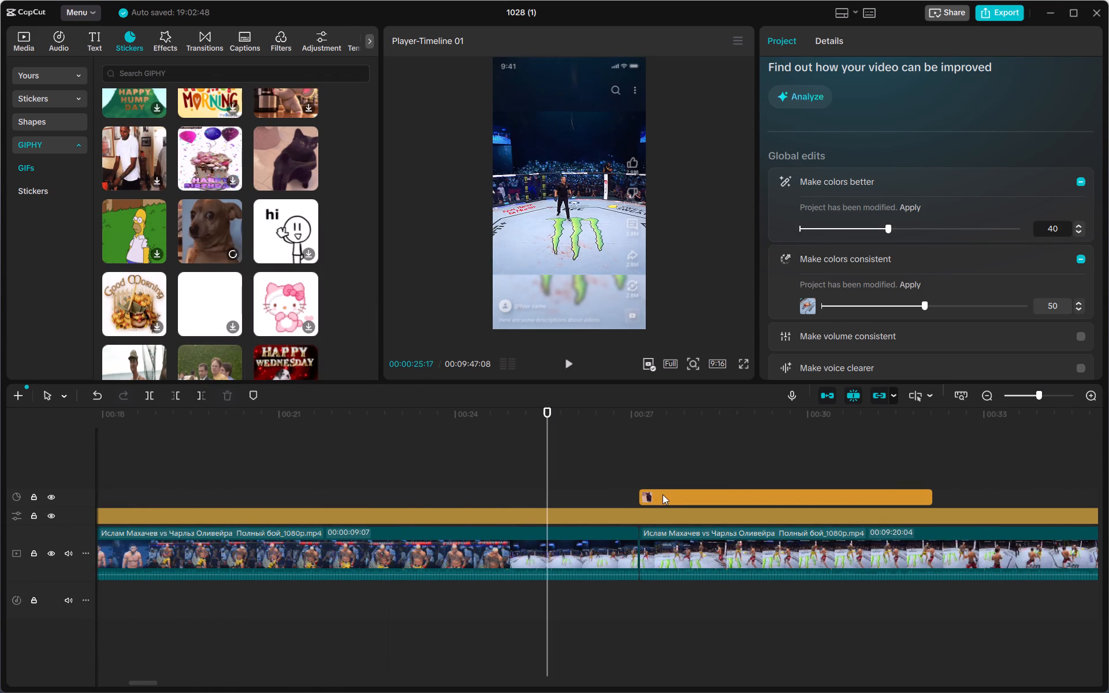
pyautogui.click(663, 494)
pyautogui.click(572, 363)
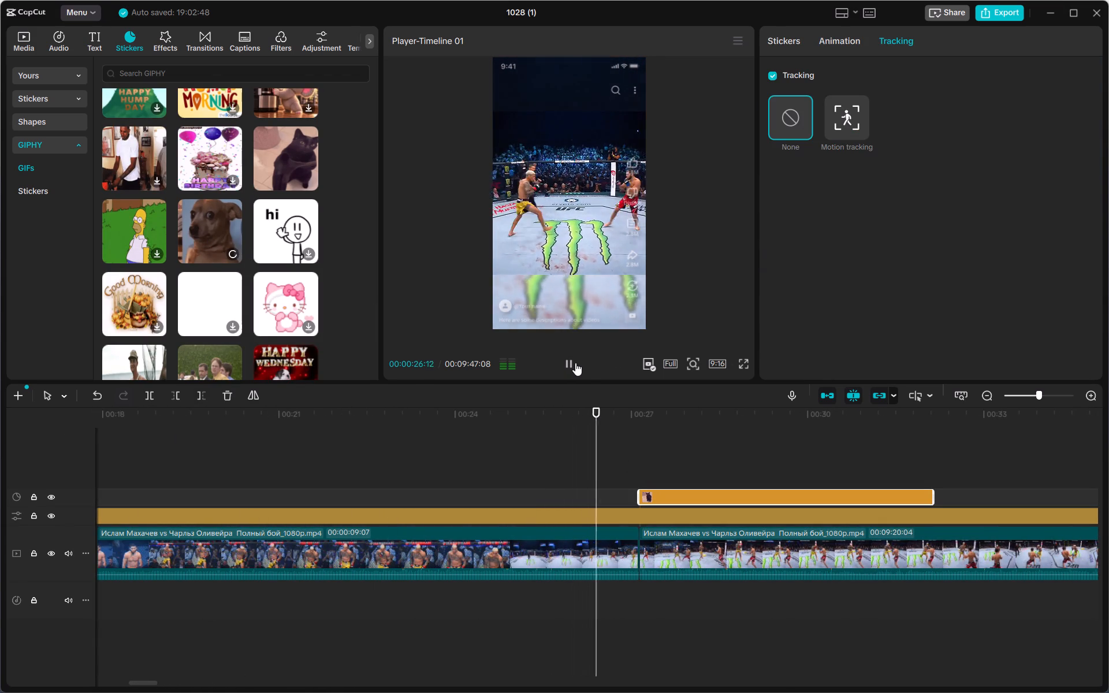
pyautogui.click(575, 363)
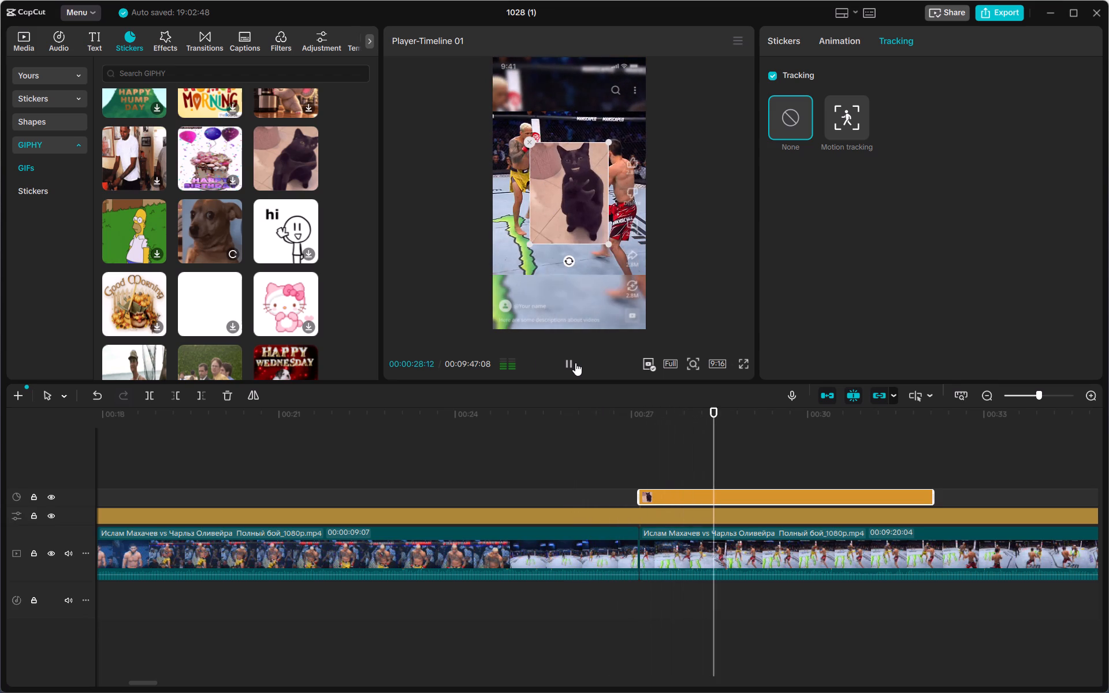
pyautogui.click(496, 468)
pyautogui.moveTo(496, 470); pyautogui.dragTo(469, 468)
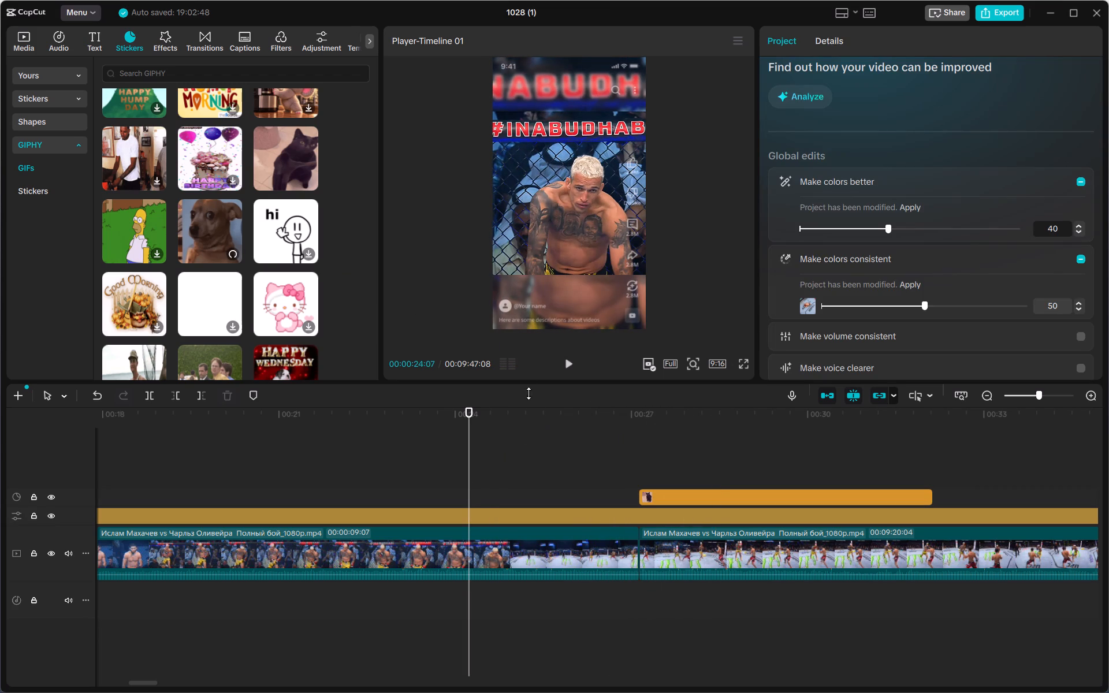
# Delete the black cat GIF placed above the adjustment layer at the high kick.
pyautogui.scroll(-1, 251, 263)
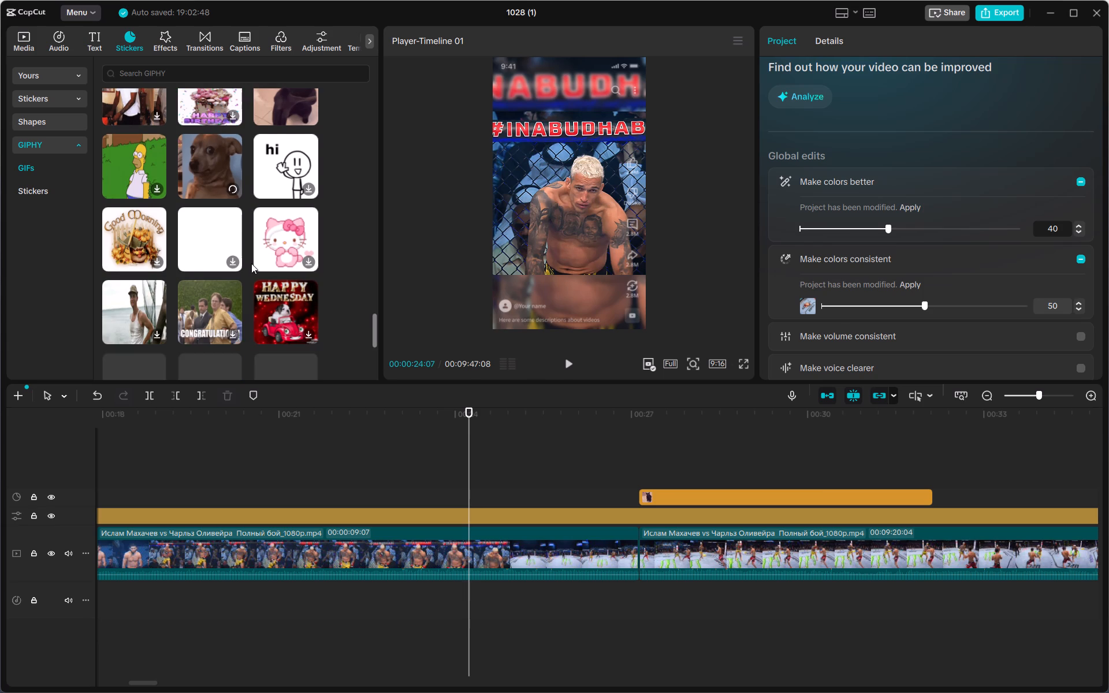
pyautogui.scroll(2, 254, 265)
pyautogui.click(730, 495)
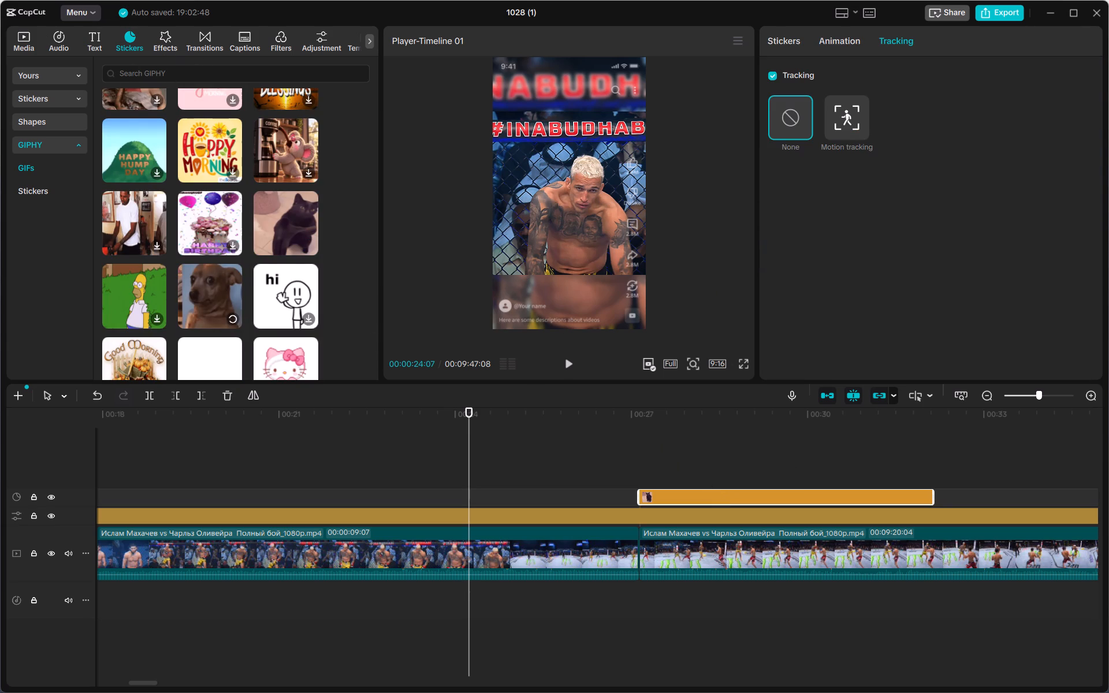
pyautogui.click(221, 393)
# Play the footage leading up to the high kick from 00:00:24:03 and again from 00:00:23:05.
pyautogui.click(462, 465)
pyautogui.click(570, 367)
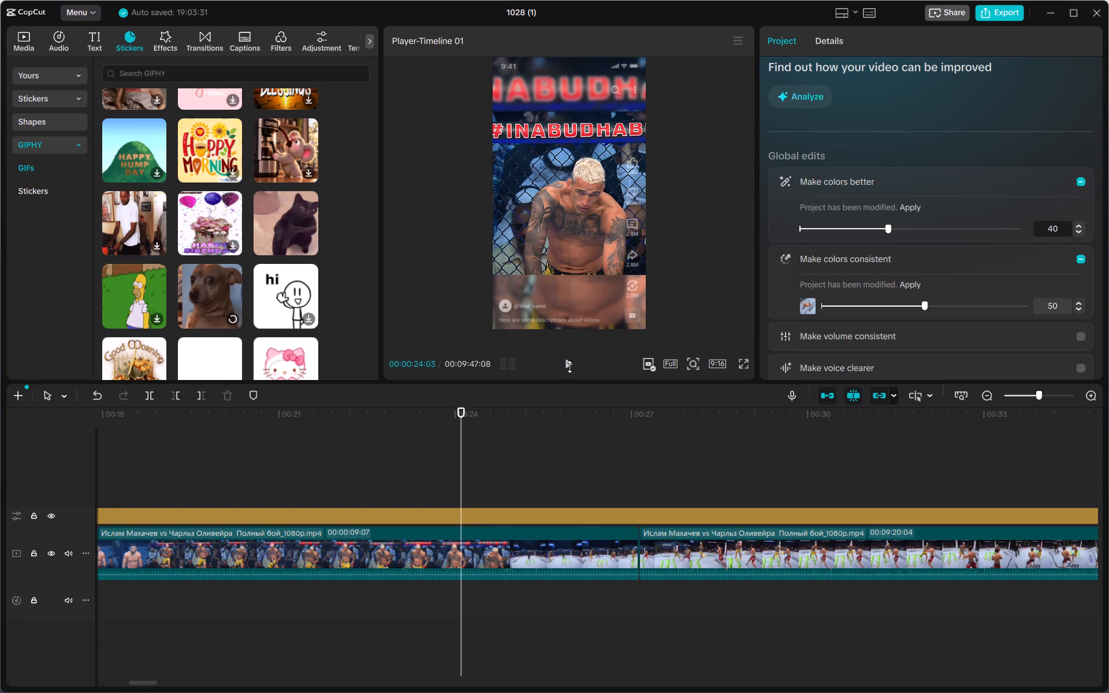
pyautogui.click(570, 367)
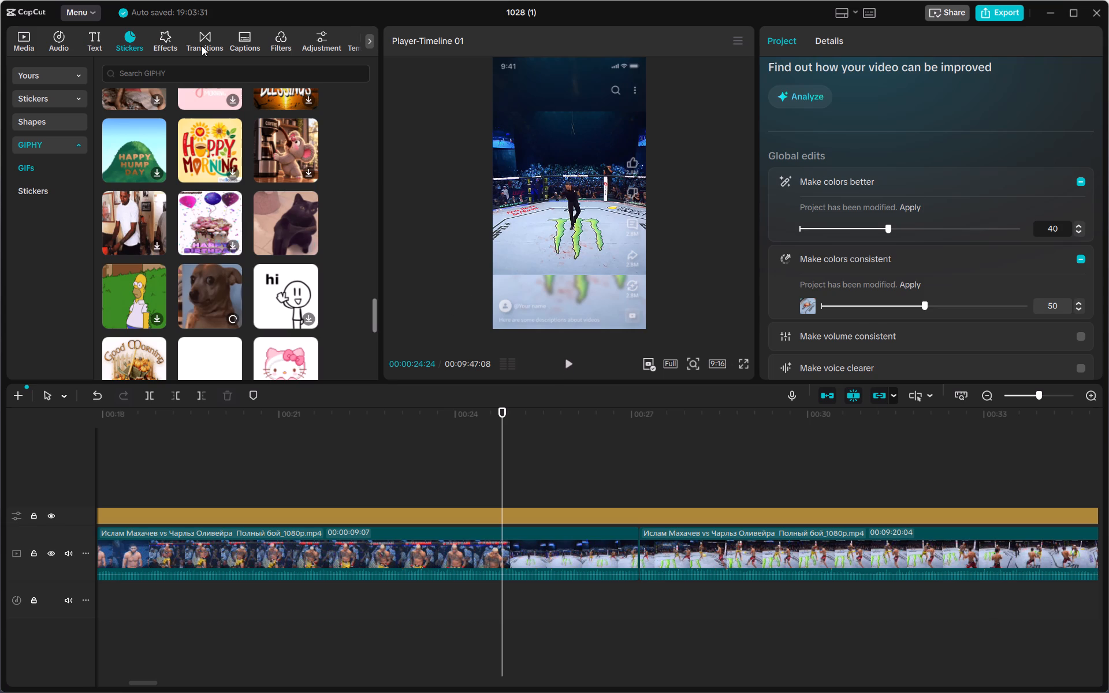
pyautogui.click(407, 472)
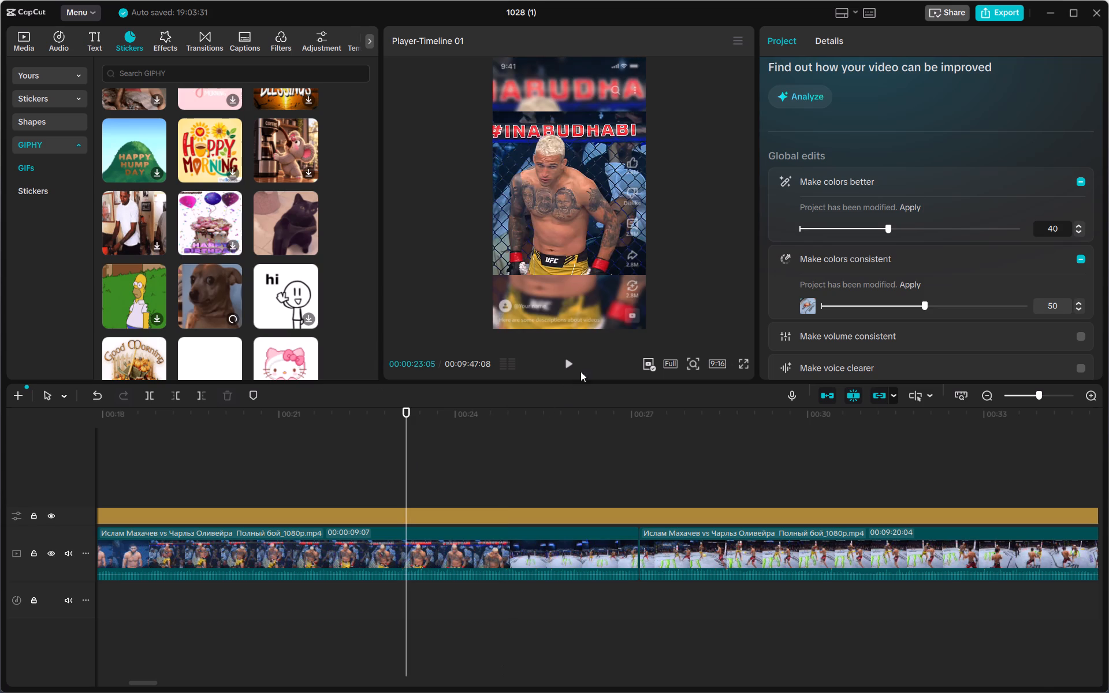
pyautogui.click(568, 366)
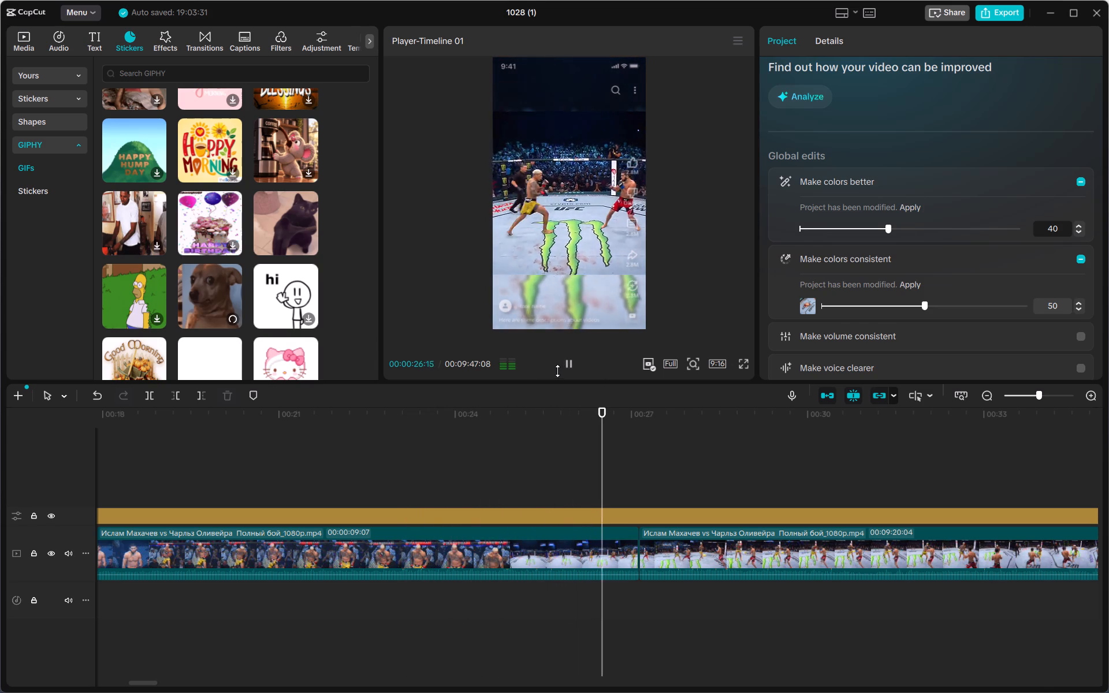
# Look through more of the trending GIPHY GIFs for a reaction to the high kick while the fight plays.
pyautogui.scroll(-3, 194, 269)
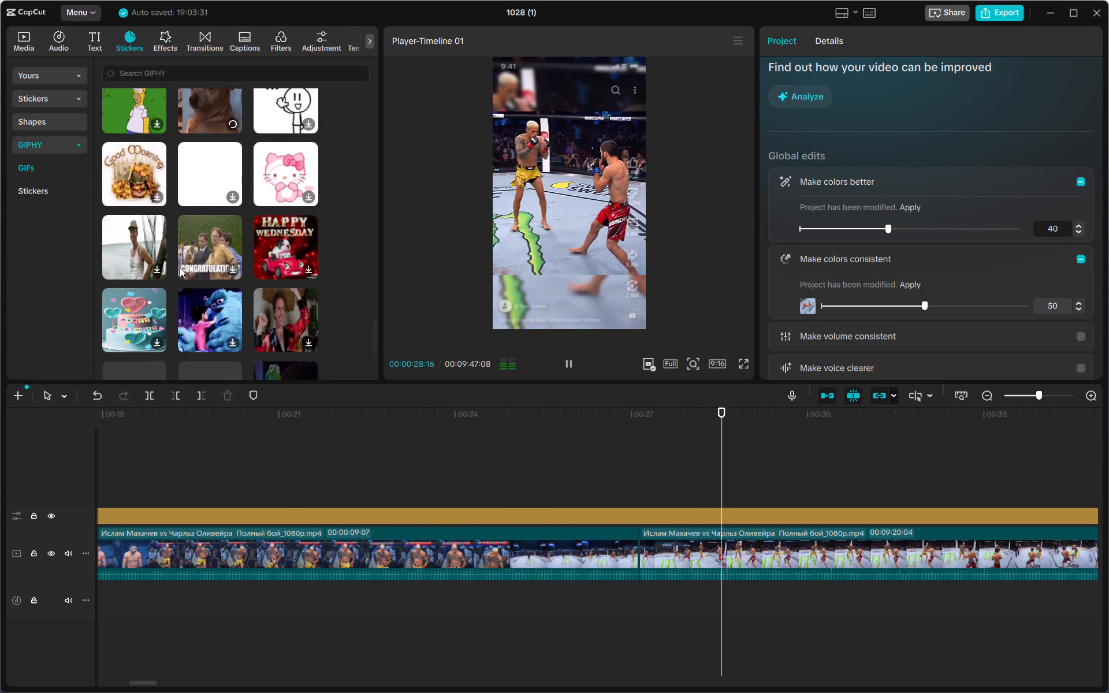
pyautogui.scroll(-3, 185, 281)
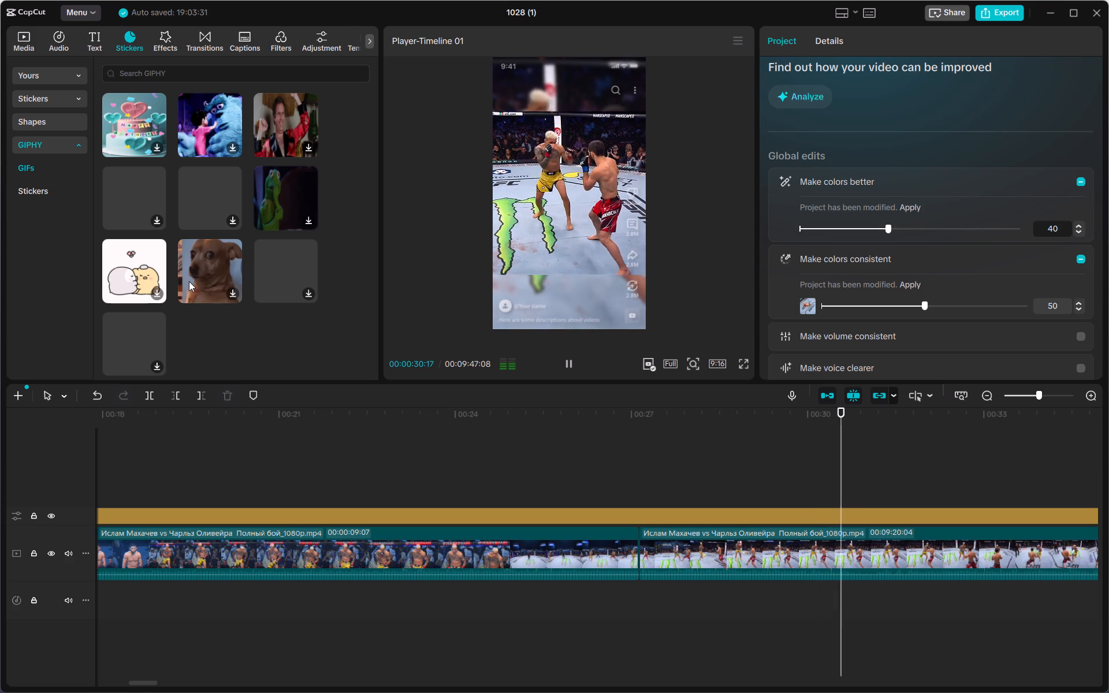
pyautogui.scroll(-3, 197, 285)
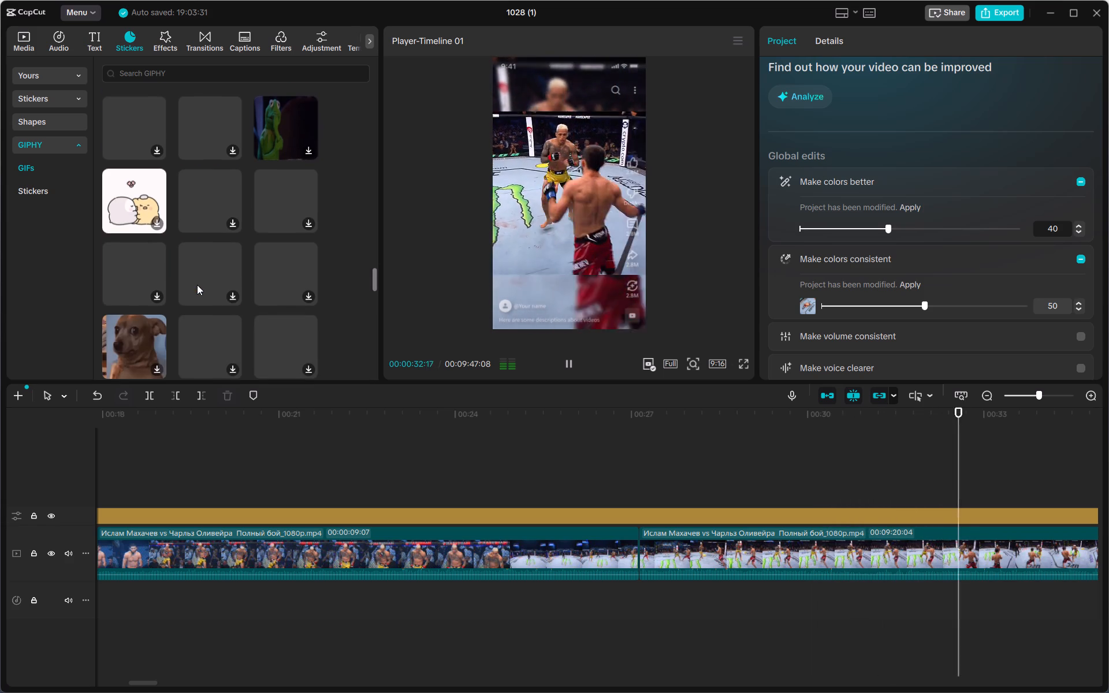
pyautogui.scroll(-3, 197, 285)
pyautogui.scroll(8, 197, 286)
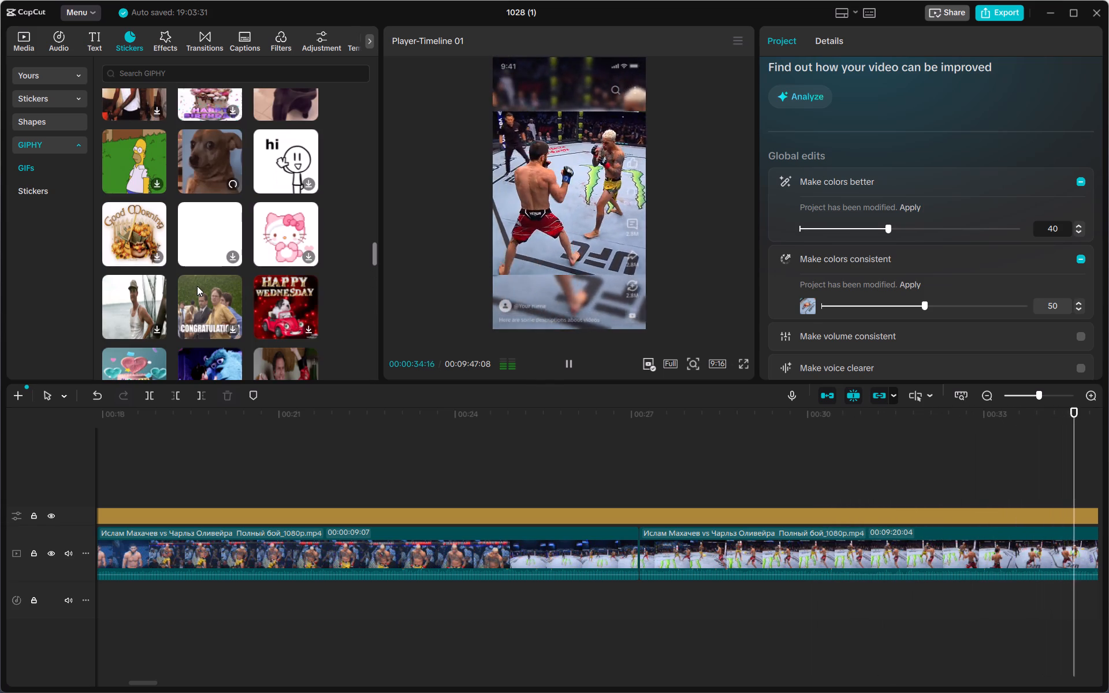
pyautogui.scroll(-1, 197, 286)
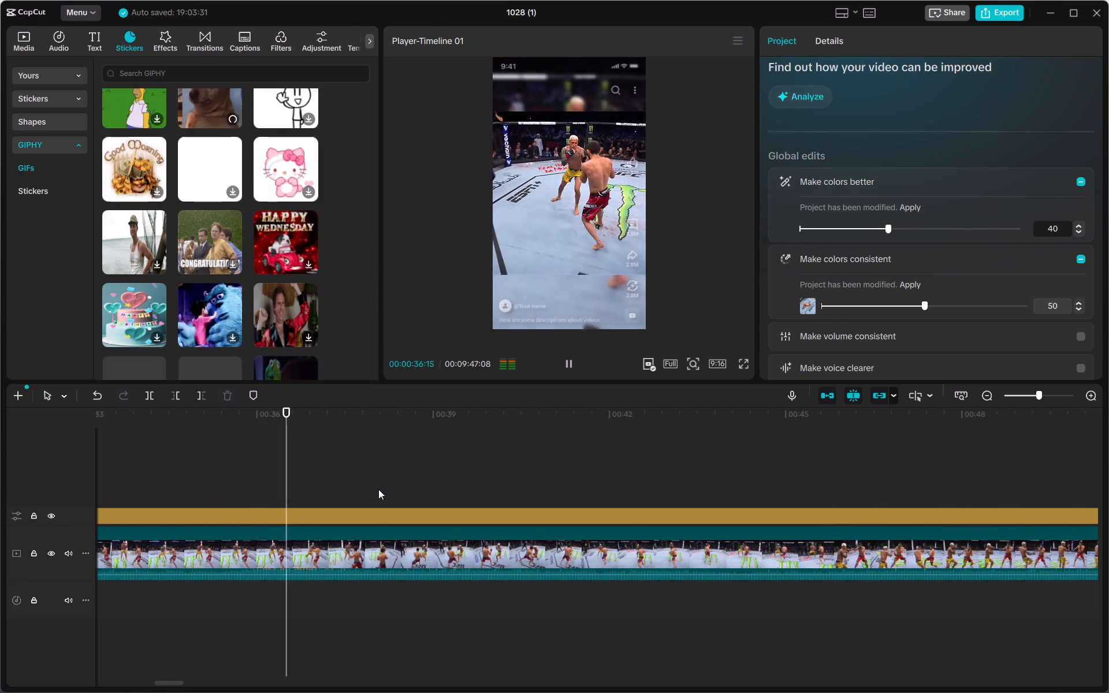
# Replay the fight footage from 00:00:36:02.
pyautogui.click(378, 489)
pyautogui.moveTo(378, 489); pyautogui.dragTo(260, 475)
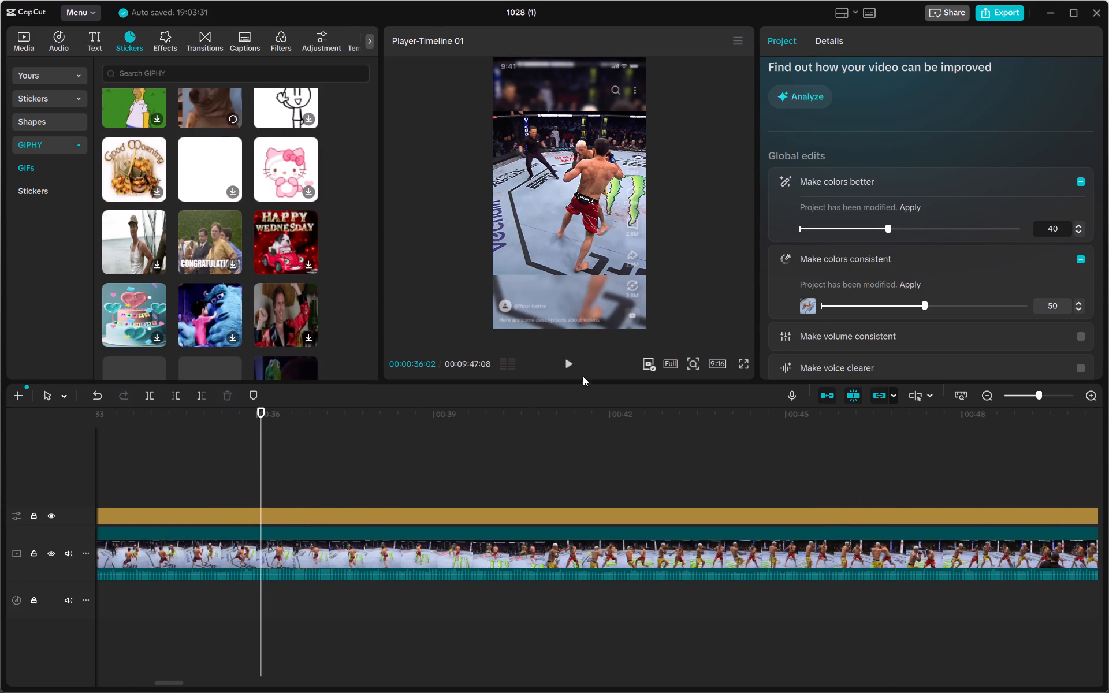
pyautogui.click(561, 357)
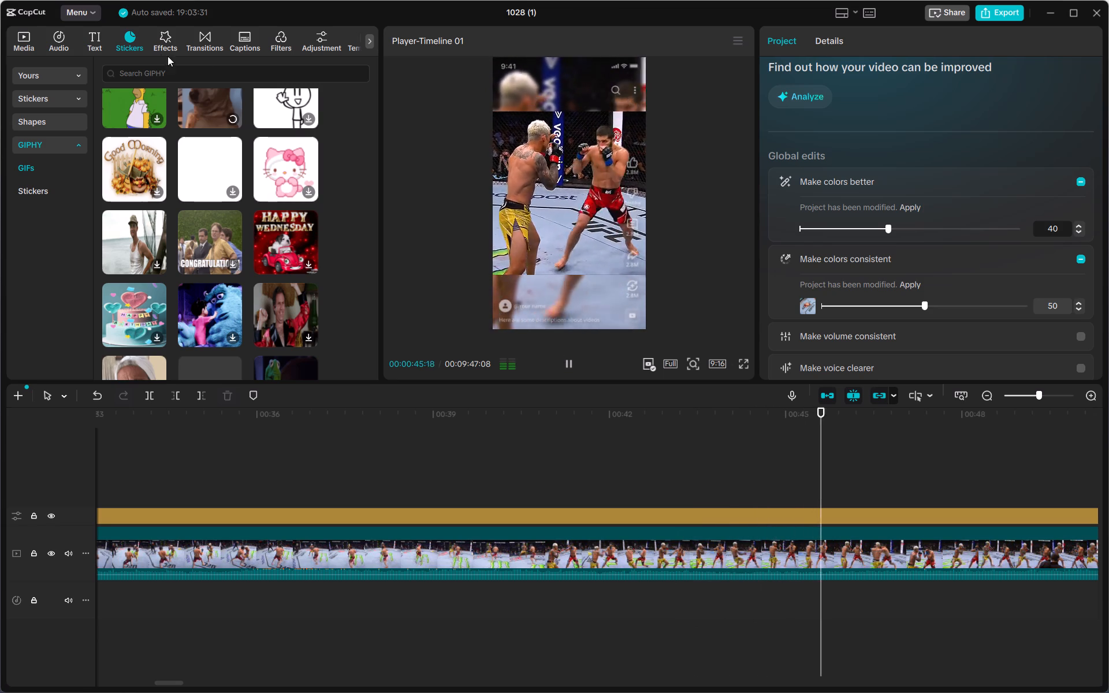
# Download the Warm Dusk filter from the featured filters.
pyautogui.click(163, 40)
pyautogui.click(282, 36)
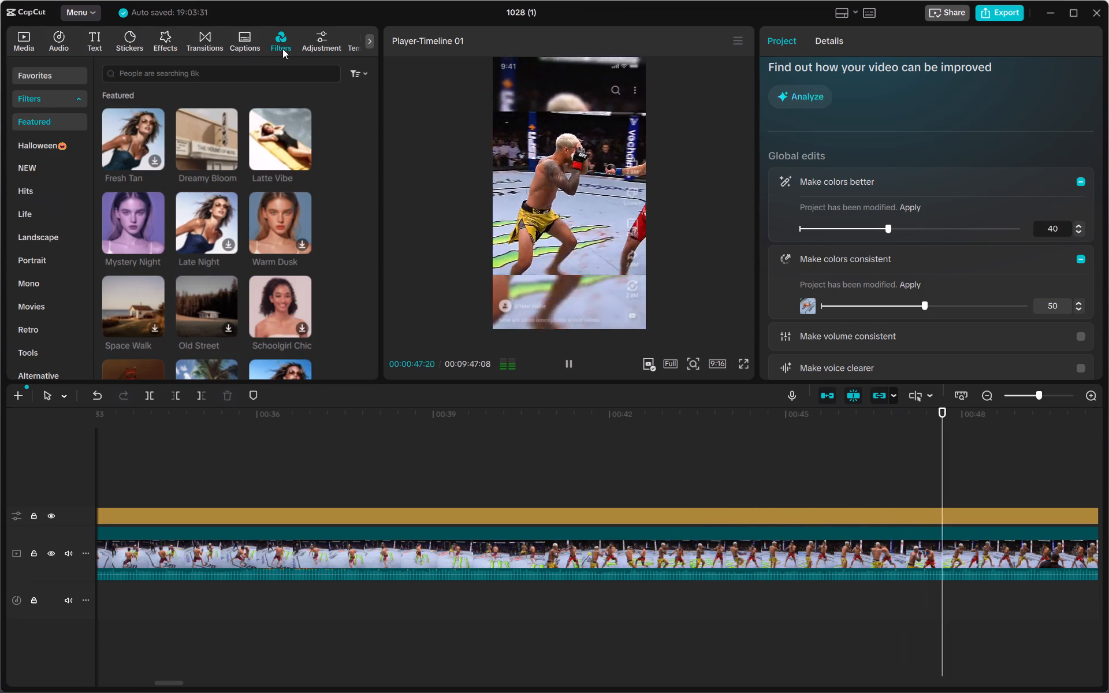
pyautogui.click(297, 237)
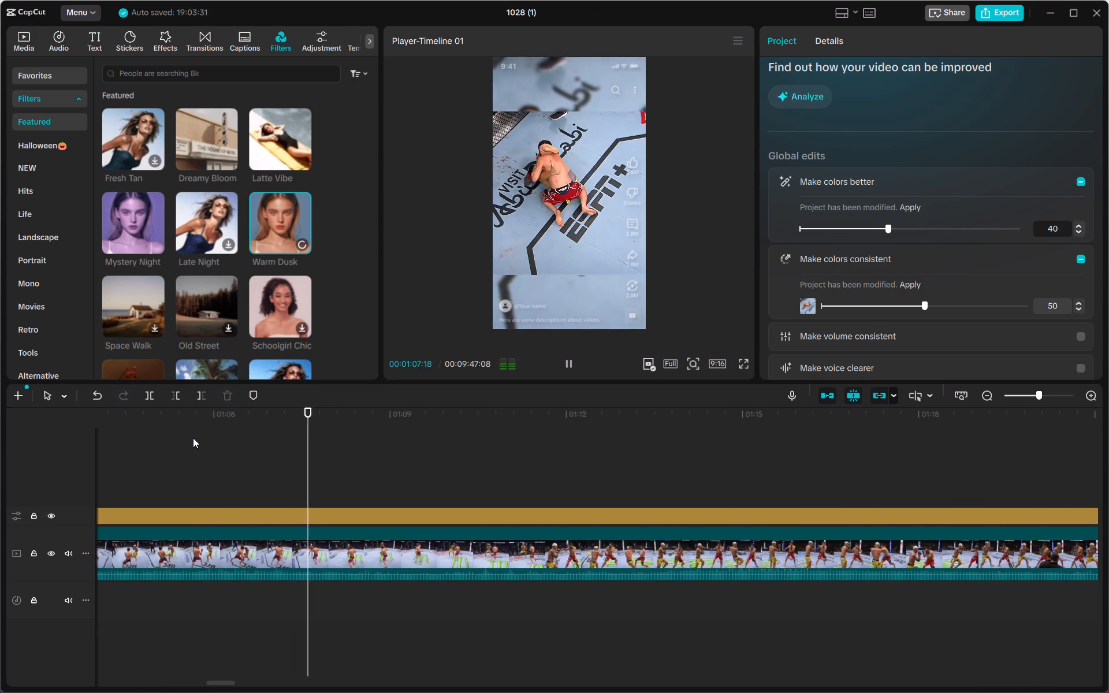
# Return to the opening of the short and play it from 00:00:03:05.
pyautogui.click(211, 446)
pyautogui.moveTo(211, 446); pyautogui.dragTo(58, 444)
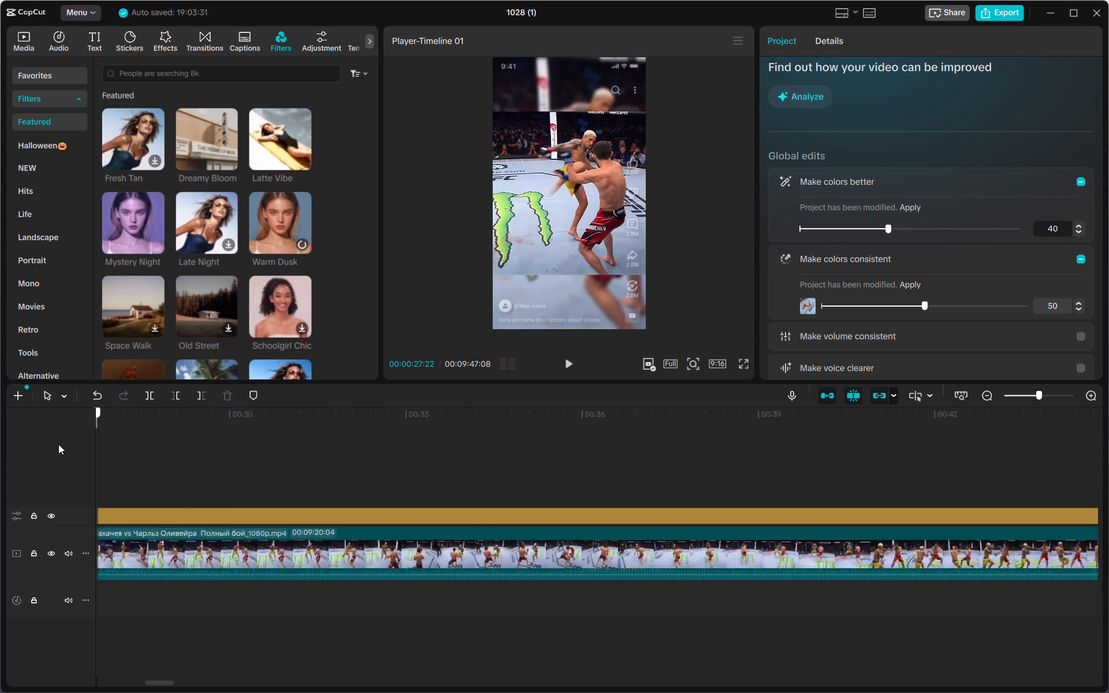
pyautogui.moveTo(58, 444); pyautogui.dragTo(318, 489)
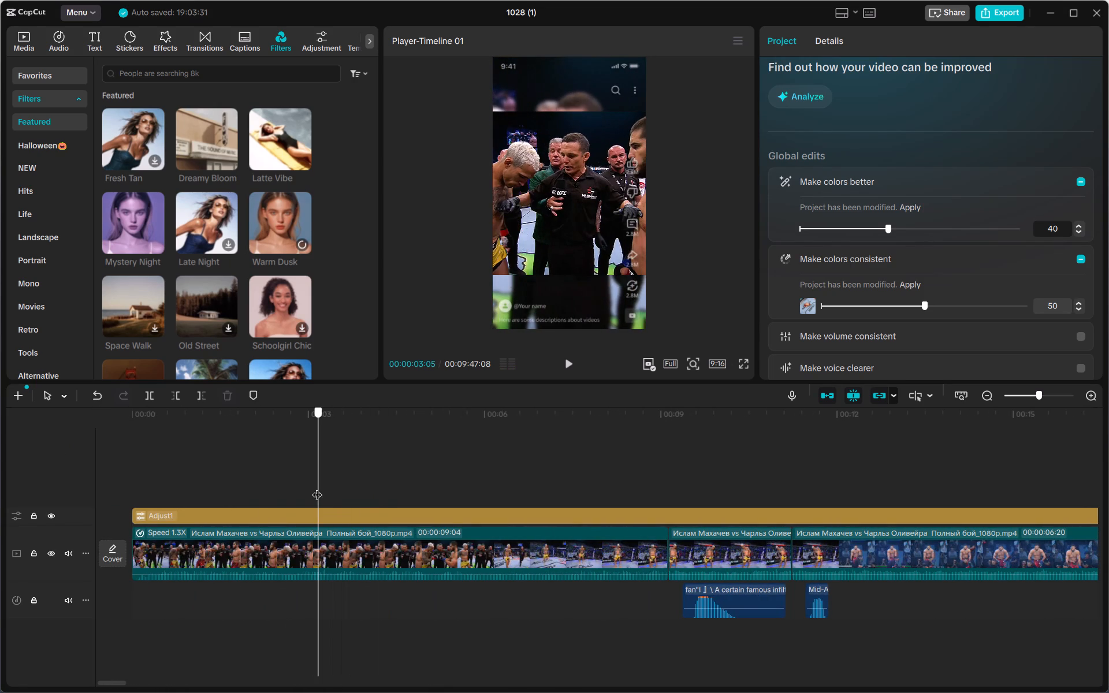
pyautogui.click(561, 359)
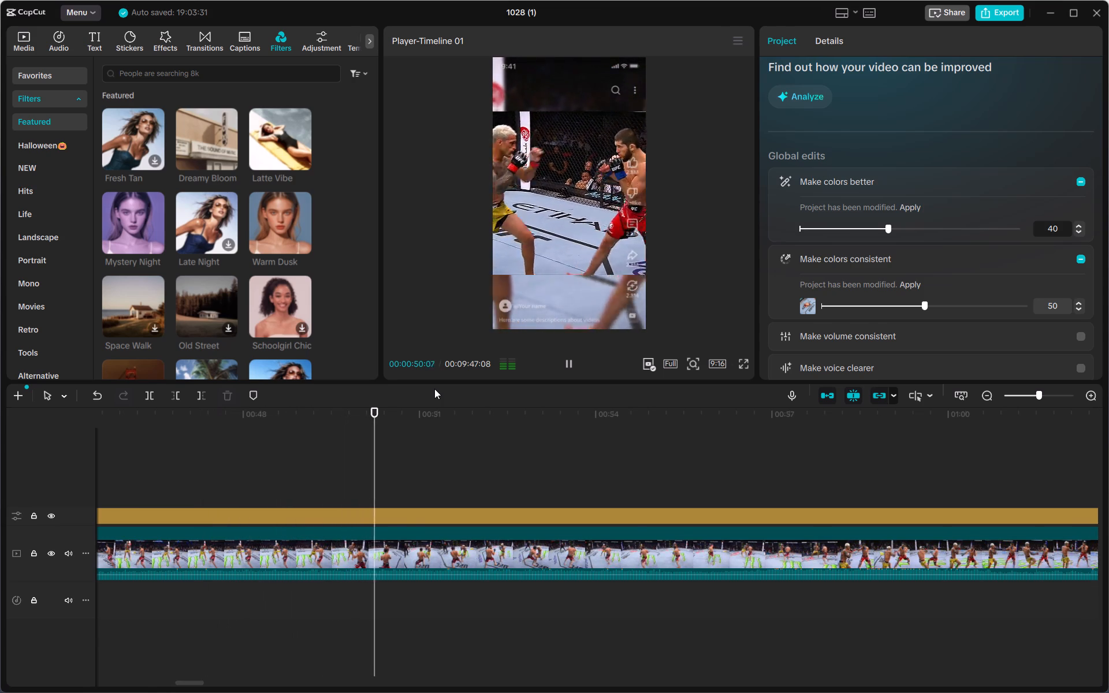
# Search the video effects for "zoom in" and download the Zoom Lens and Zooming In effects.
pyautogui.click(155, 41)
pyautogui.click(158, 75)
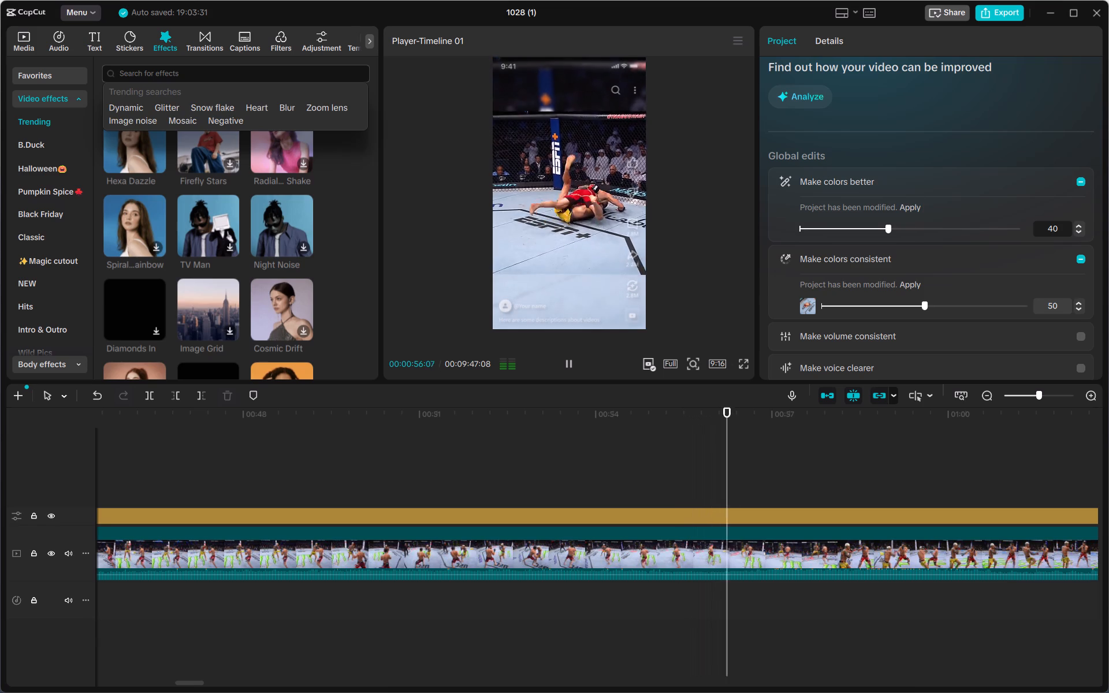
pyautogui.write('zoom')
pyautogui.press('space')
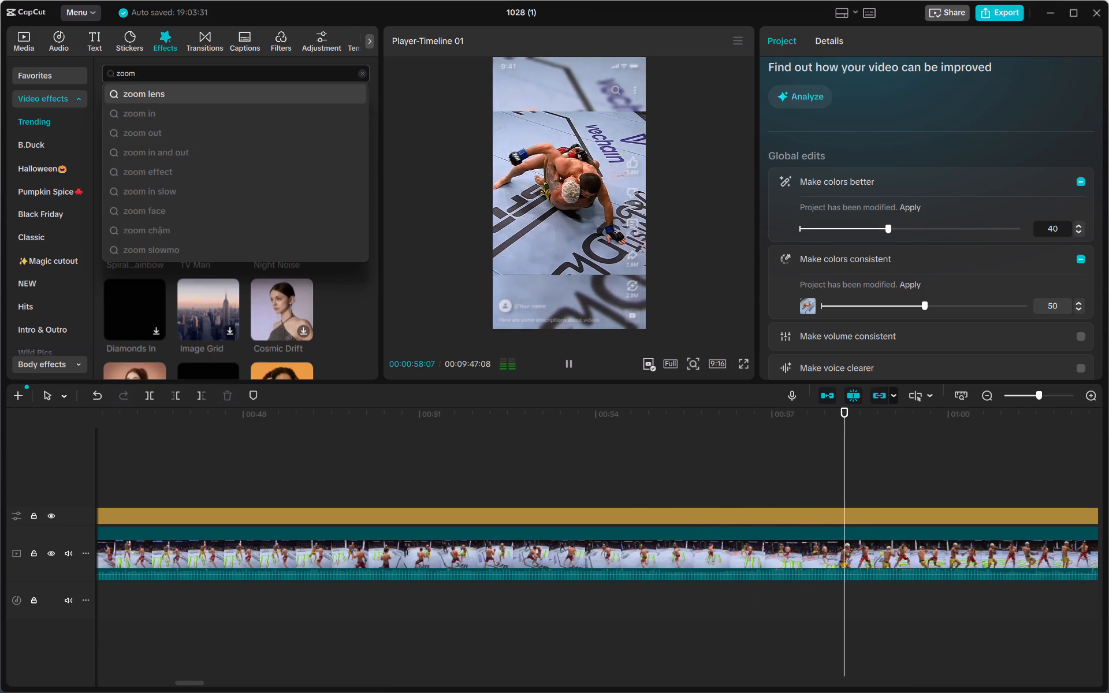
pyautogui.click(183, 115)
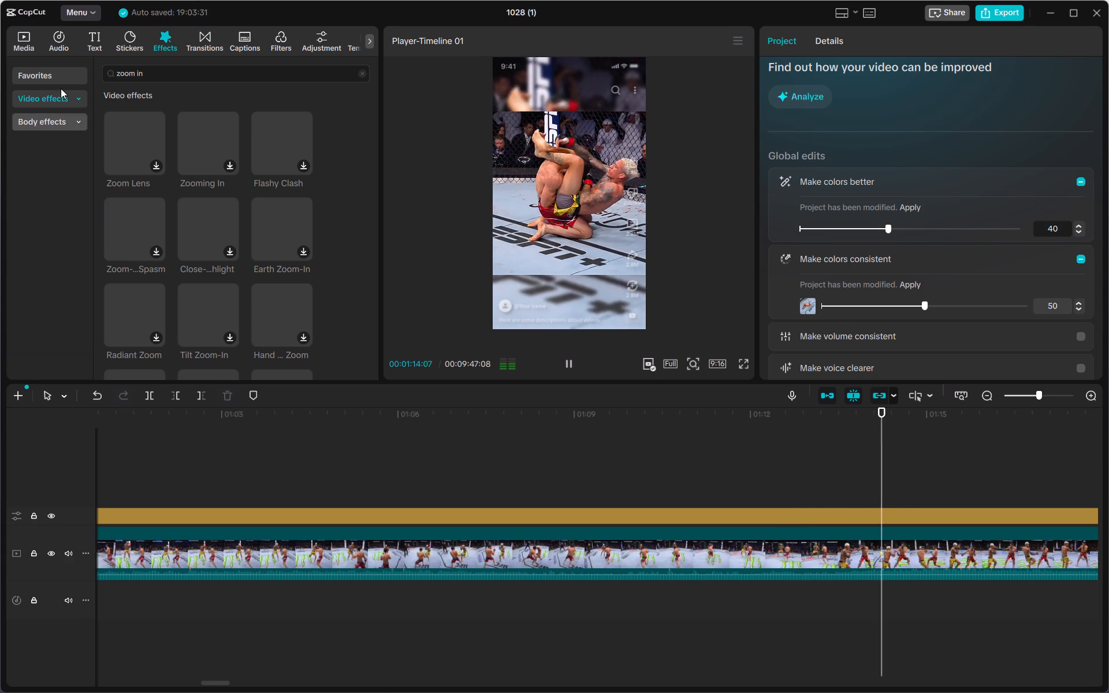
pyautogui.click(161, 165)
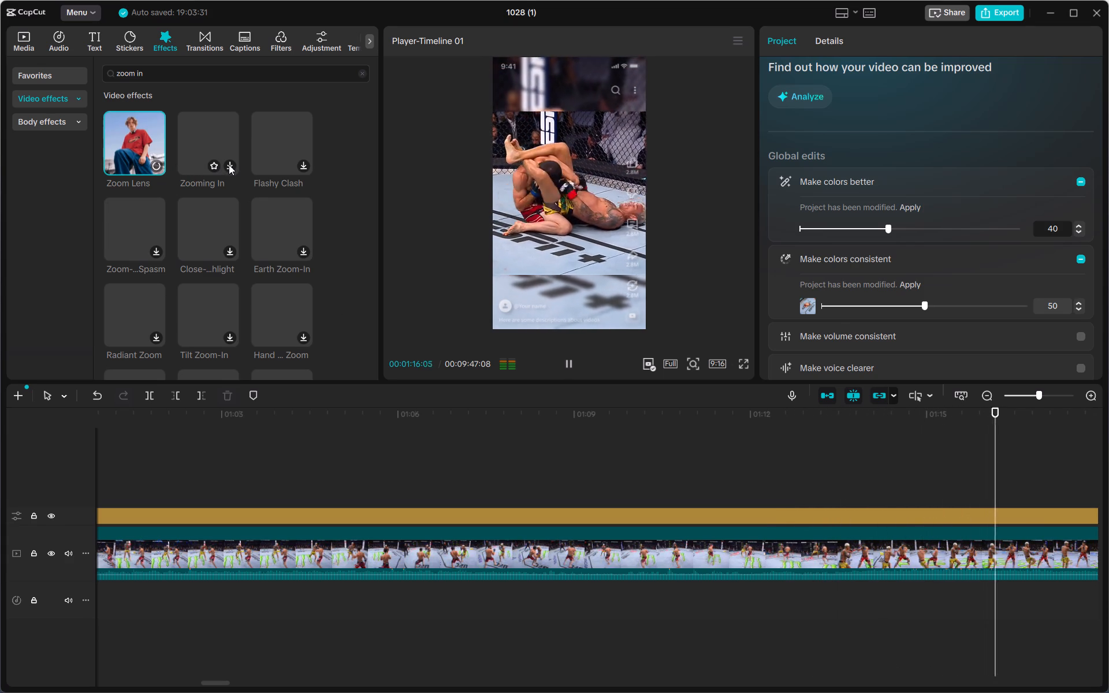
pyautogui.click(232, 161)
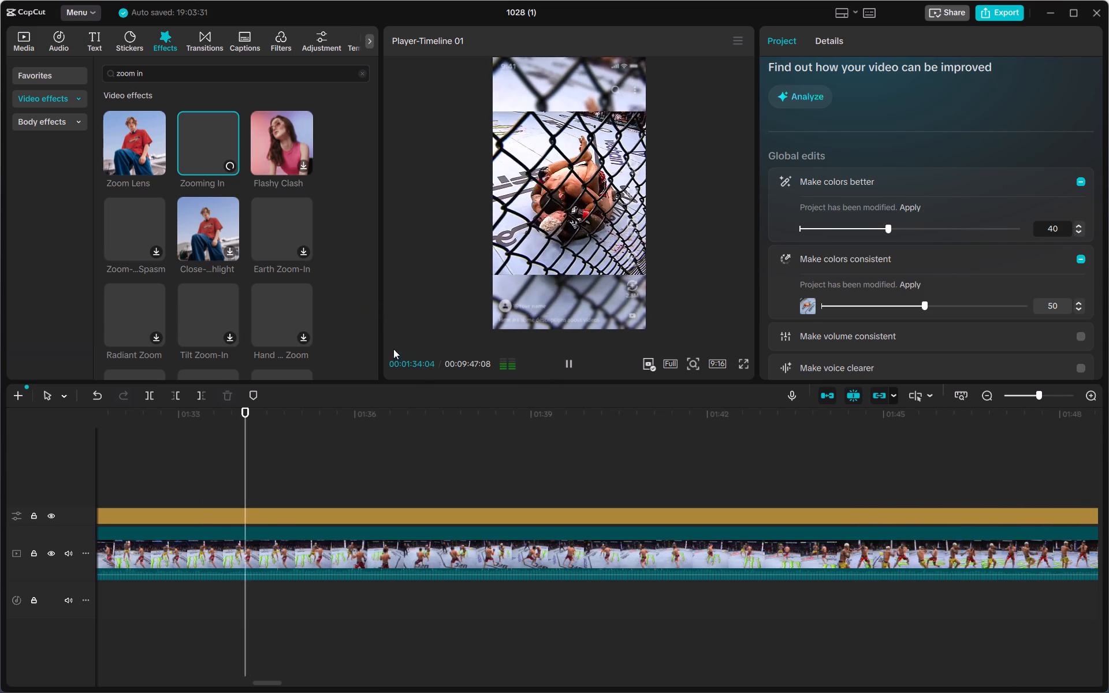
pyautogui.scroll(-1, 223, 266)
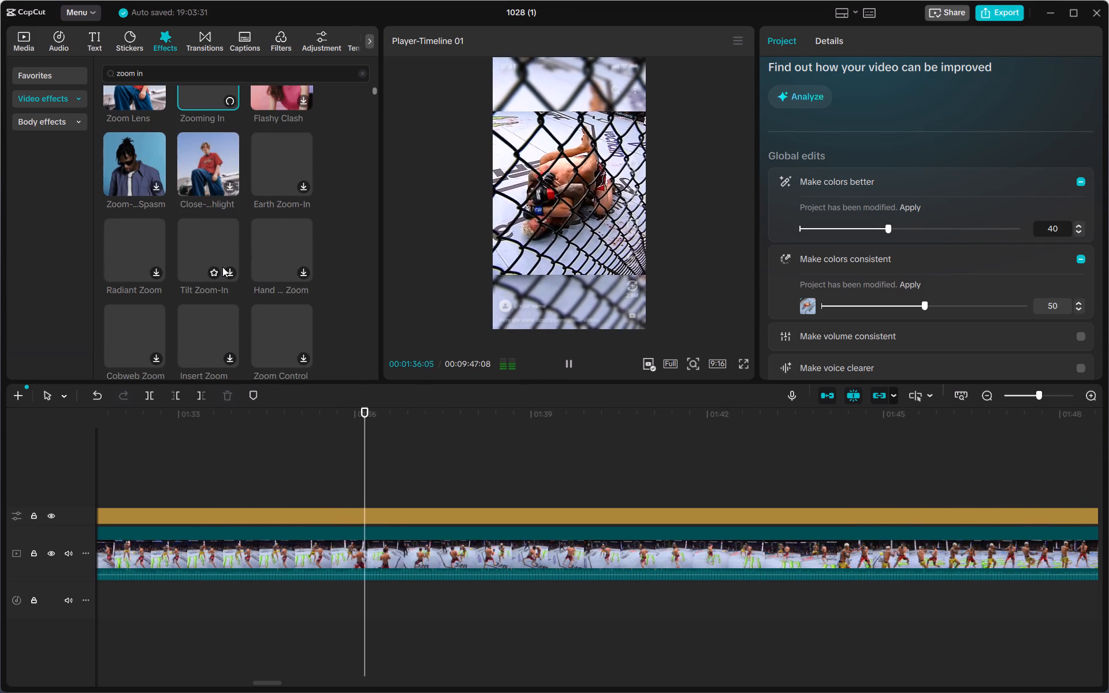
pyautogui.scroll(2, 222, 267)
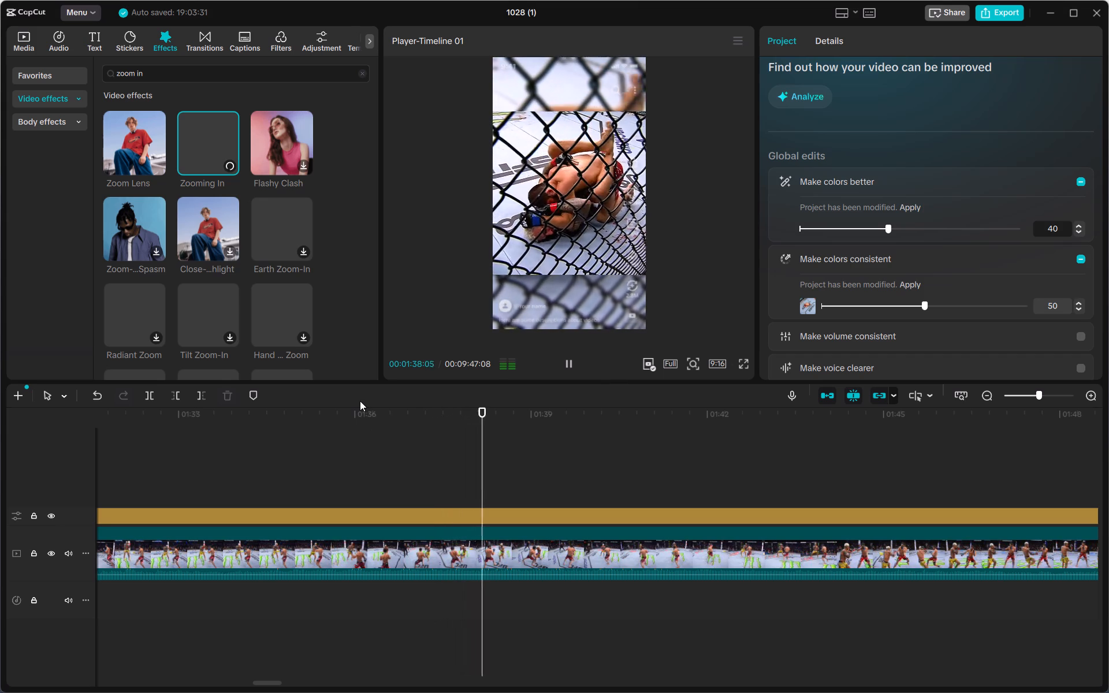
# Return to 00:00:24:06, mark the Zoom Lens effect as a favorite, and preview it on the footage.
pyautogui.click(372, 480)
pyautogui.moveTo(371, 479); pyautogui.dragTo(178, 457)
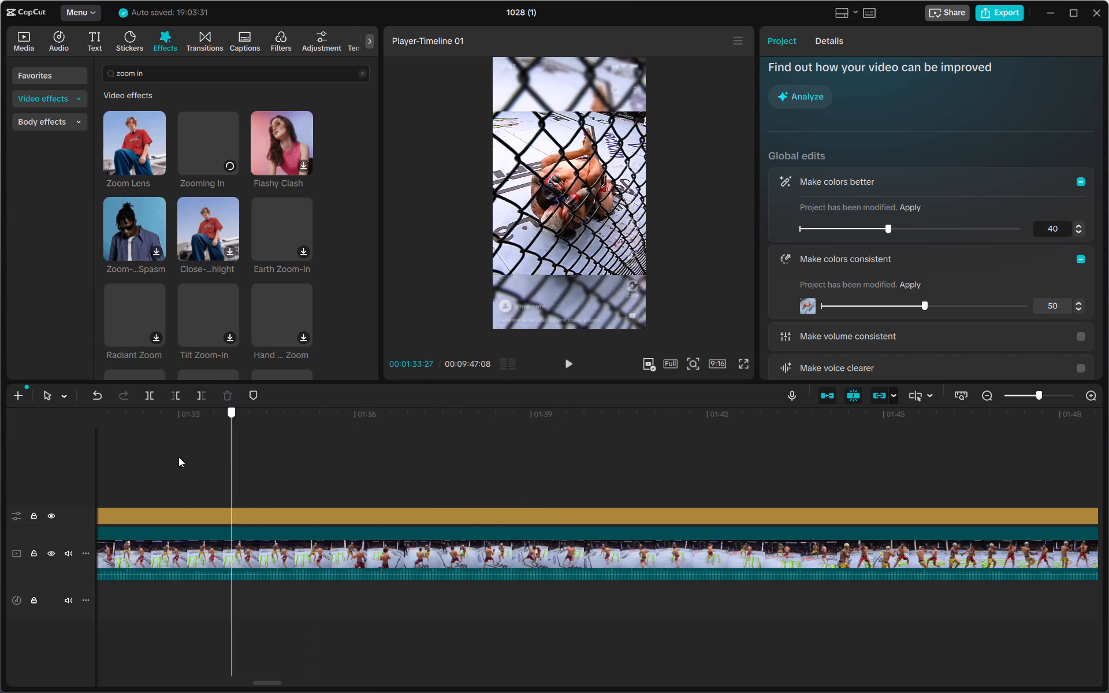
pyautogui.moveTo(178, 457); pyautogui.dragTo(240, 459)
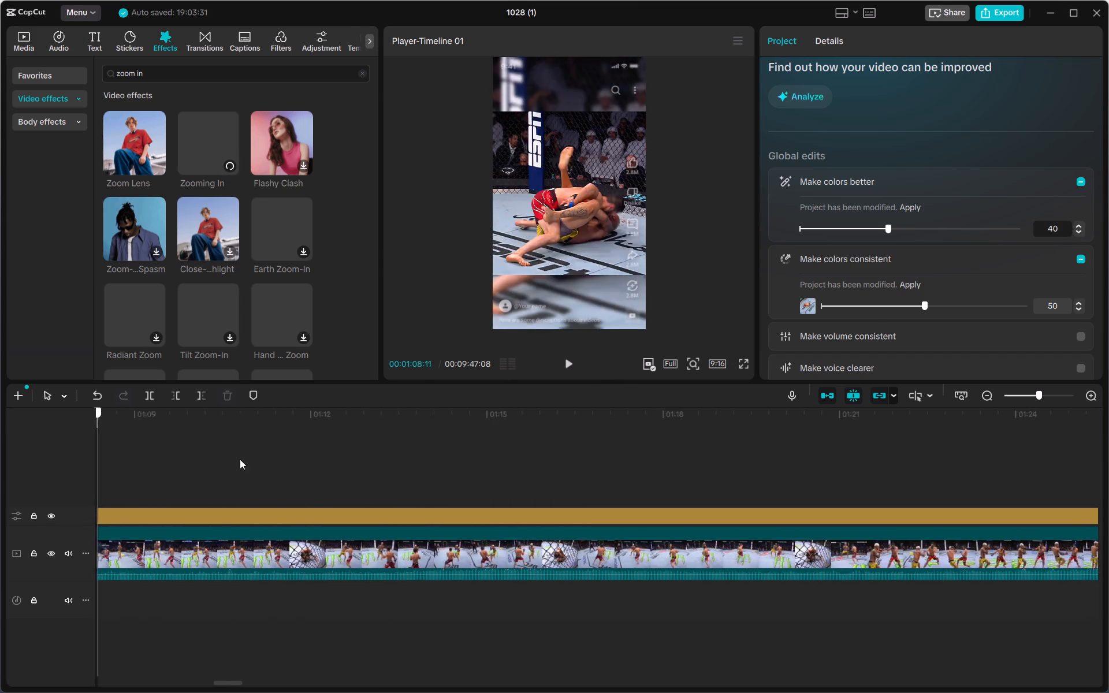
pyautogui.moveTo(240, 459); pyautogui.dragTo(117, 465)
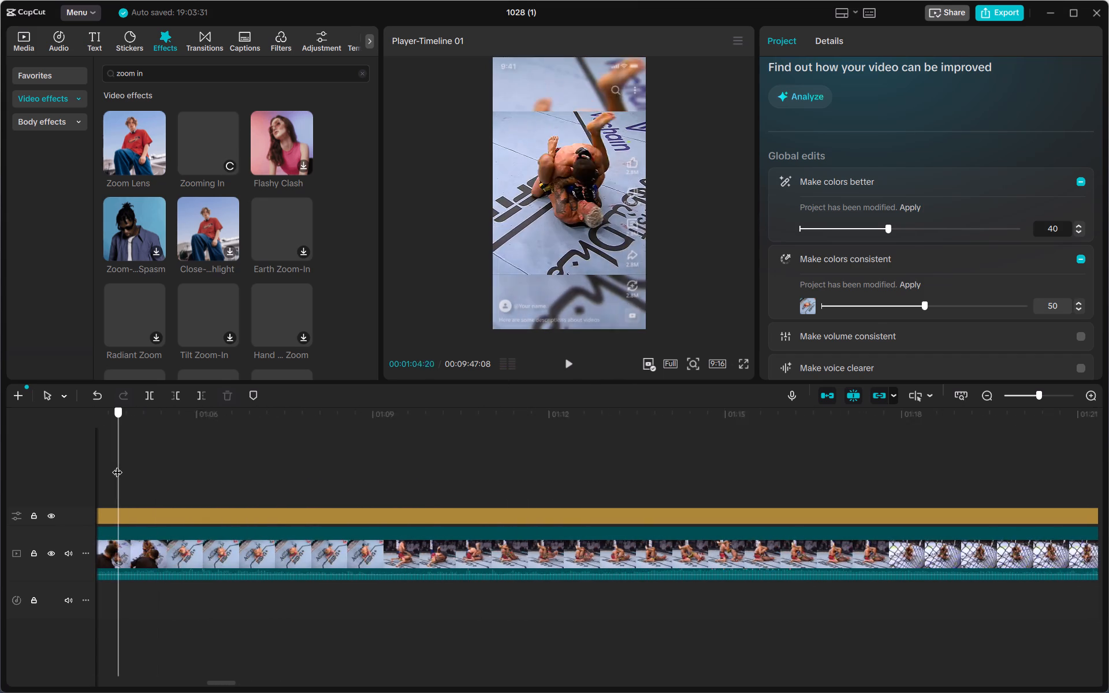
pyautogui.moveTo(117, 465); pyautogui.dragTo(336, 479)
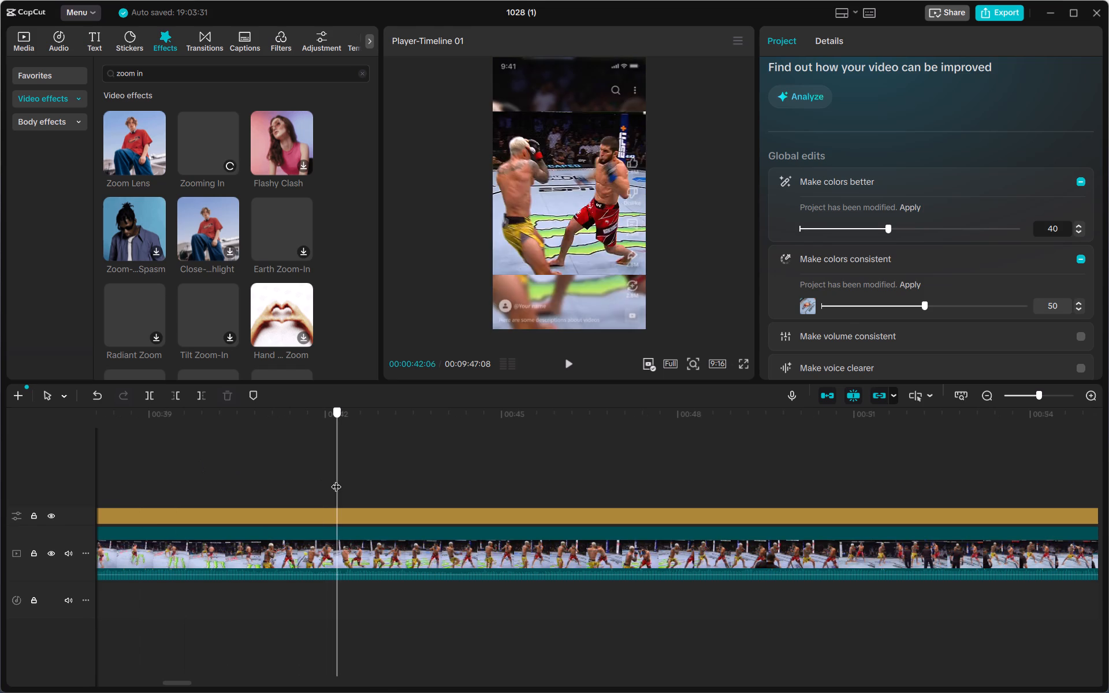
pyautogui.moveTo(336, 479); pyautogui.dragTo(95, 449)
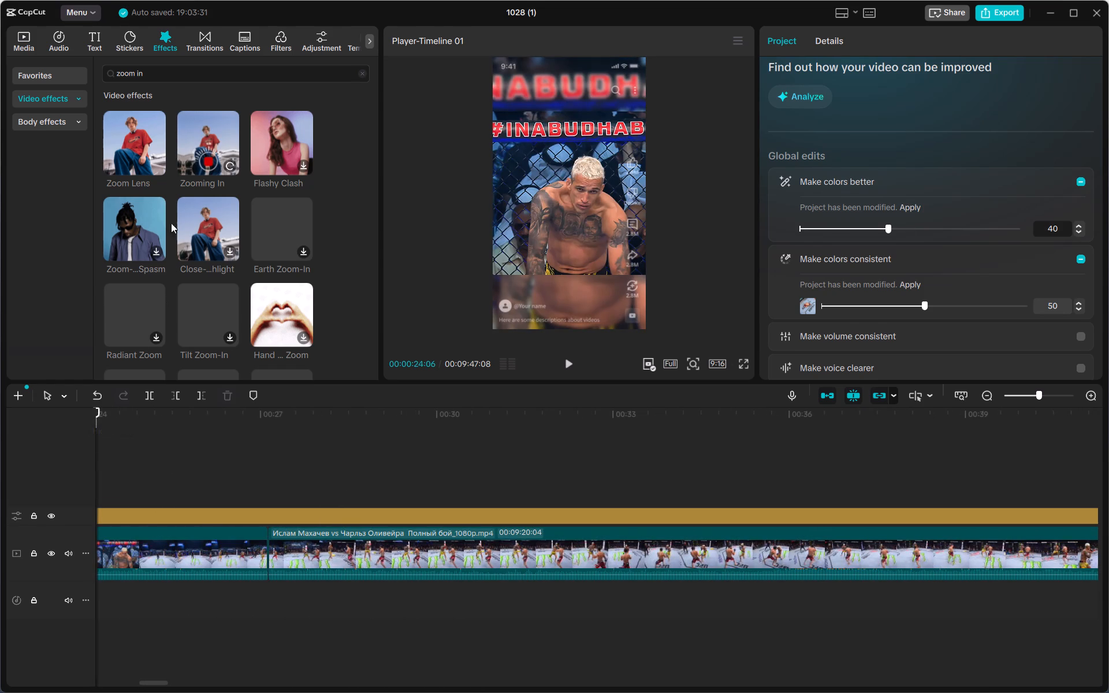
pyautogui.click(141, 162)
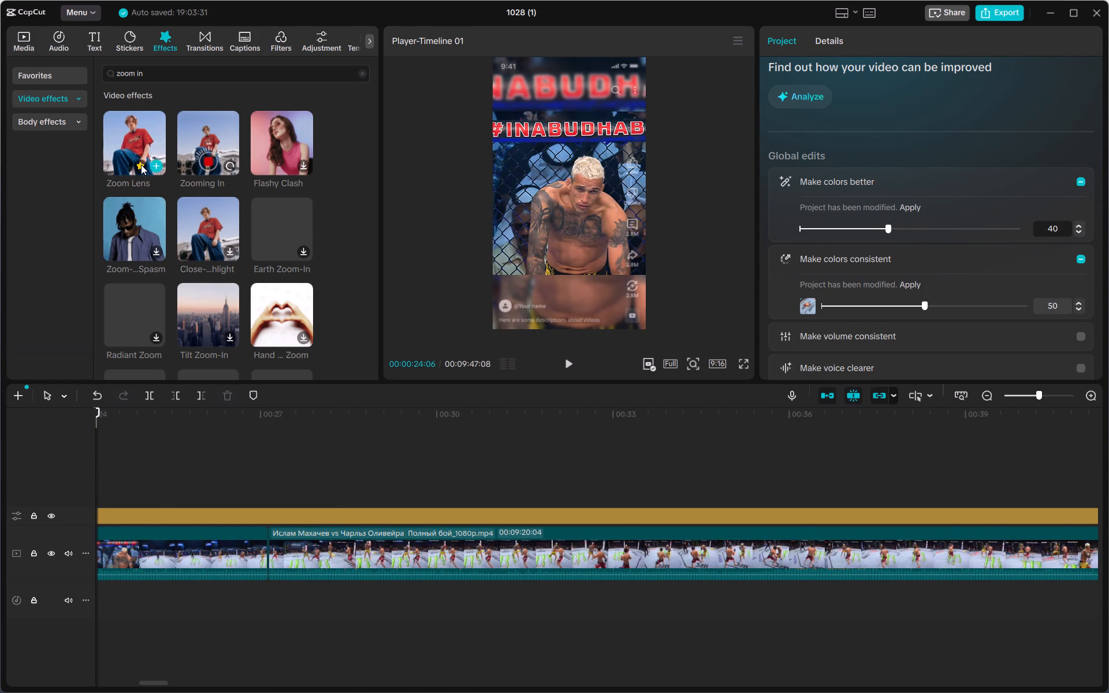
pyautogui.click(141, 144)
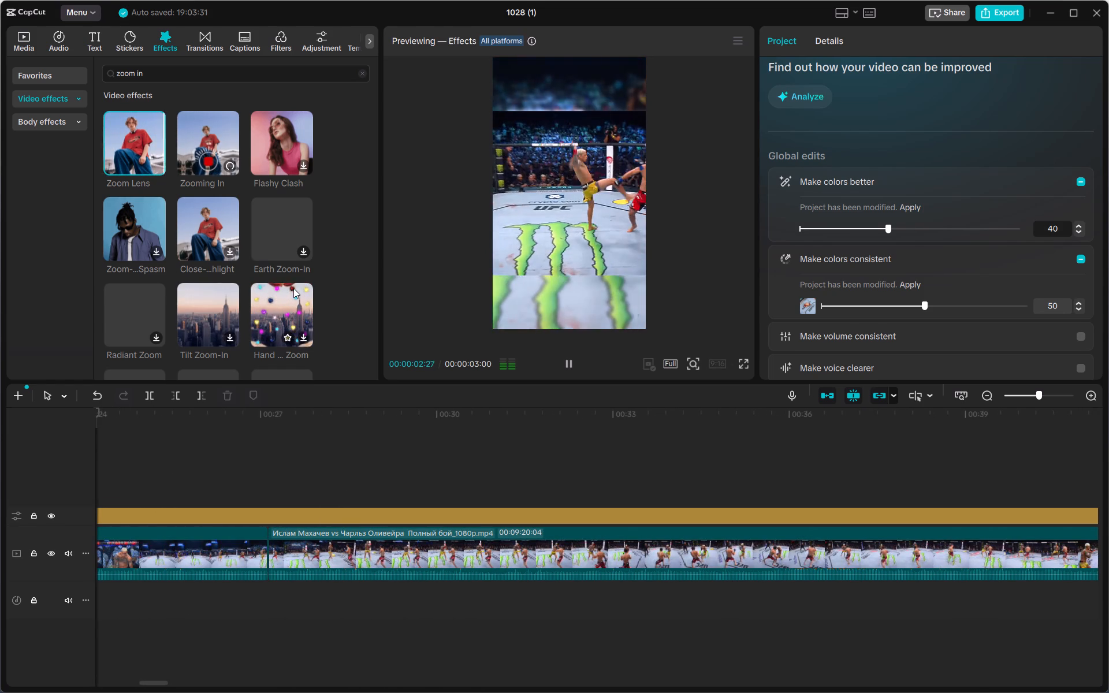
# Scrub the footage between 00:00:26:15 and 00:00:29:24 and preview the Zooming In effect on it.
pyautogui.click(436, 478)
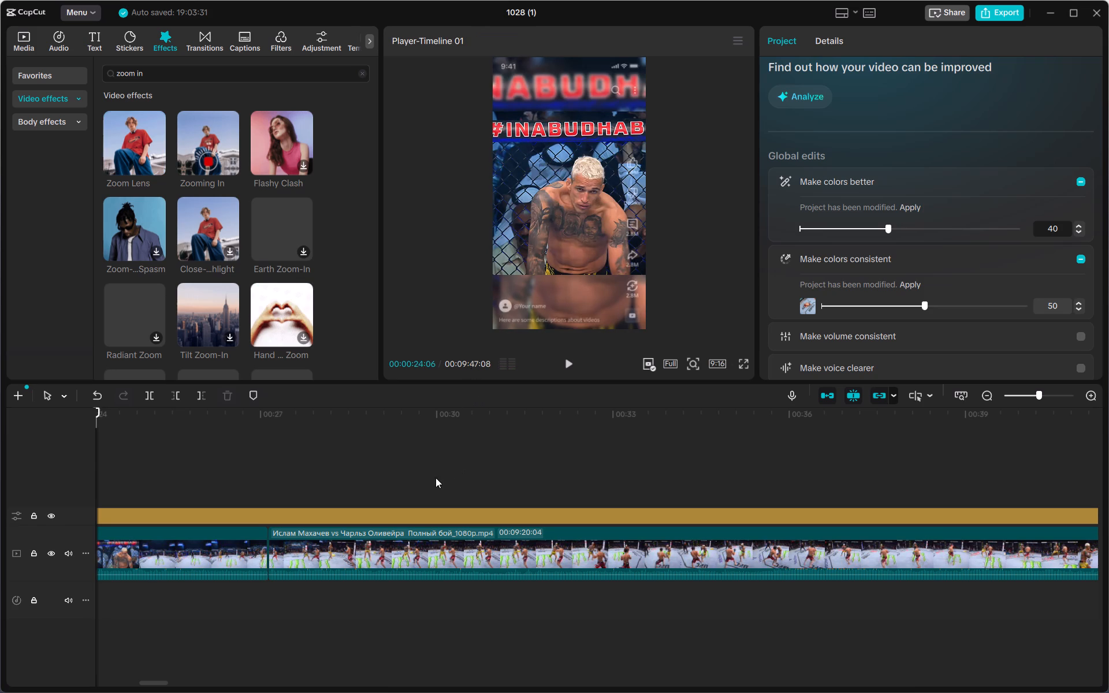
pyautogui.moveTo(435, 478); pyautogui.dragTo(266, 454)
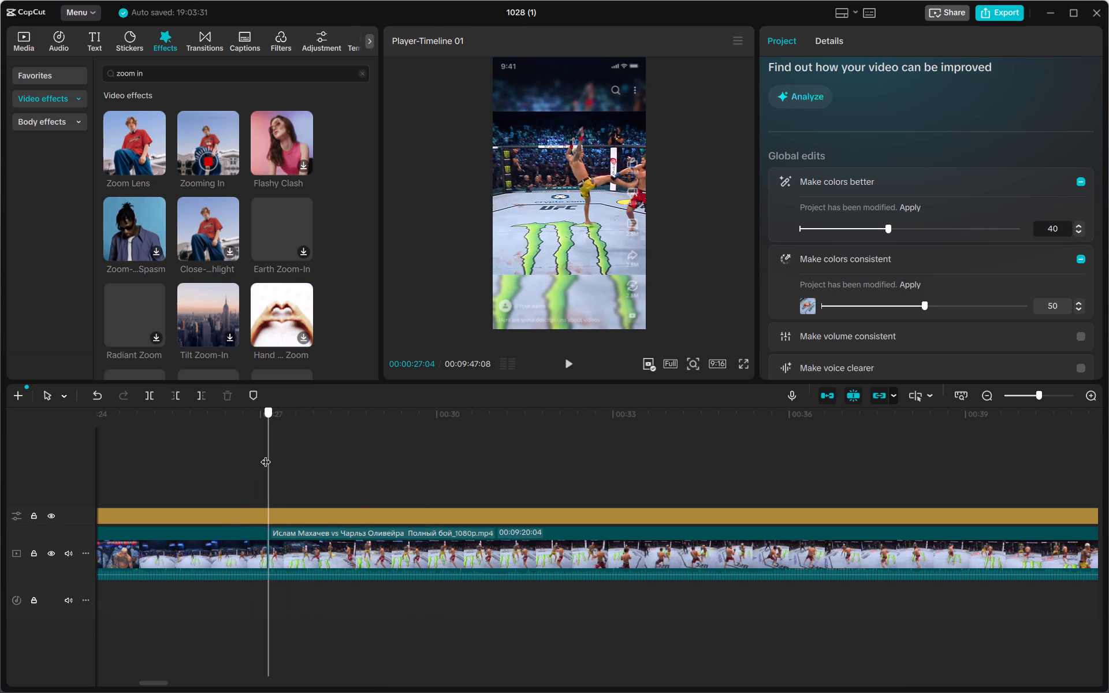
pyautogui.moveTo(266, 454); pyautogui.dragTo(396, 466)
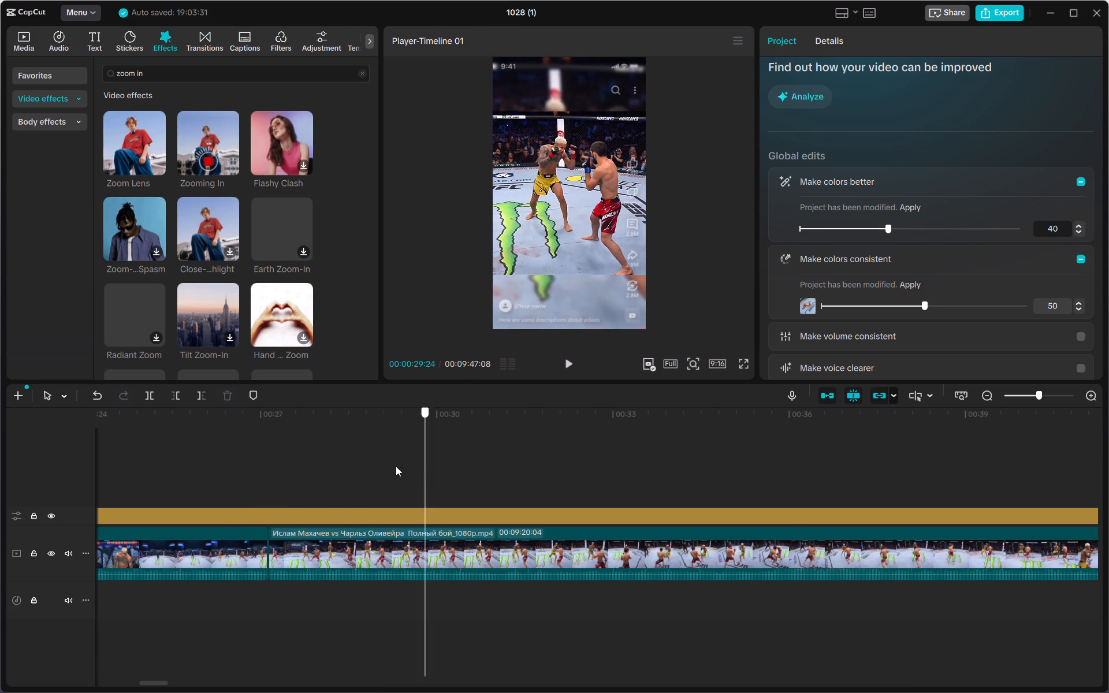
pyautogui.moveTo(396, 466); pyautogui.dragTo(230, 459)
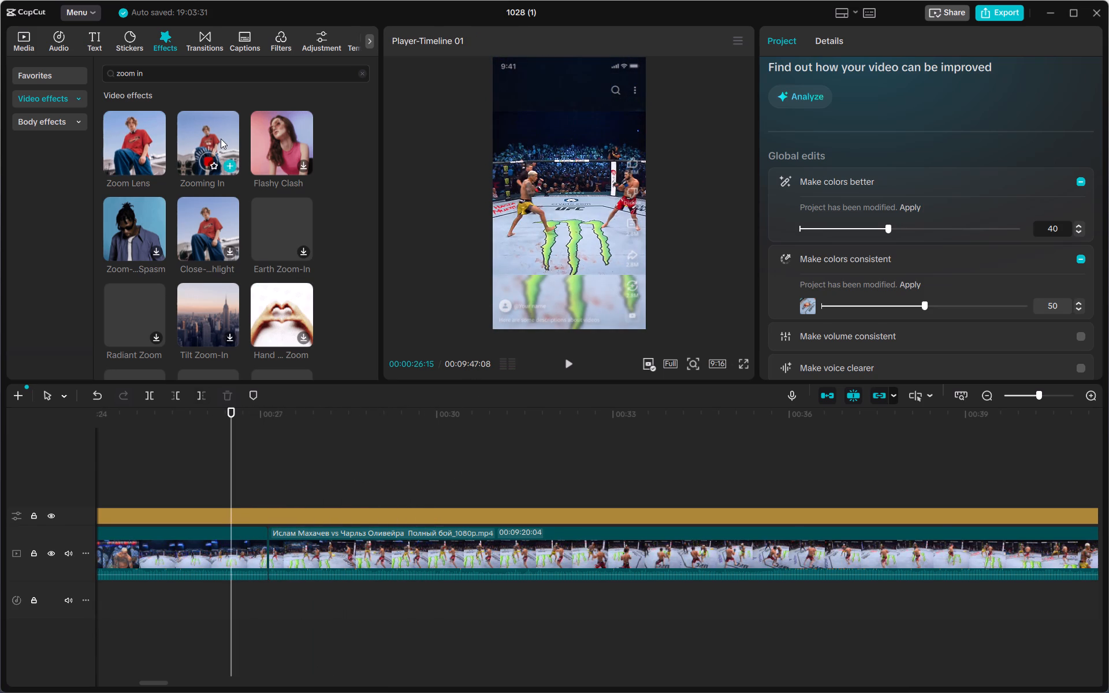
pyautogui.click(218, 140)
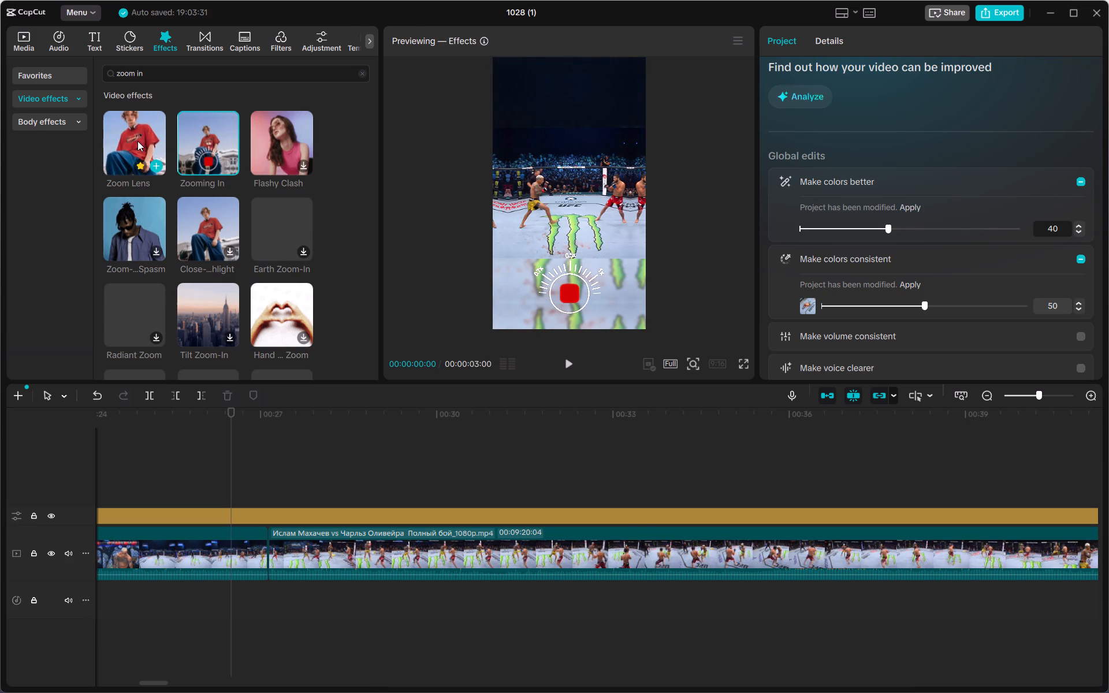
# Place the Zoom Lens effect above the fight footage, starting at the clip cut near 00:00:27:04.
pyautogui.moveTo(137, 141); pyautogui.dragTo(273, 499)
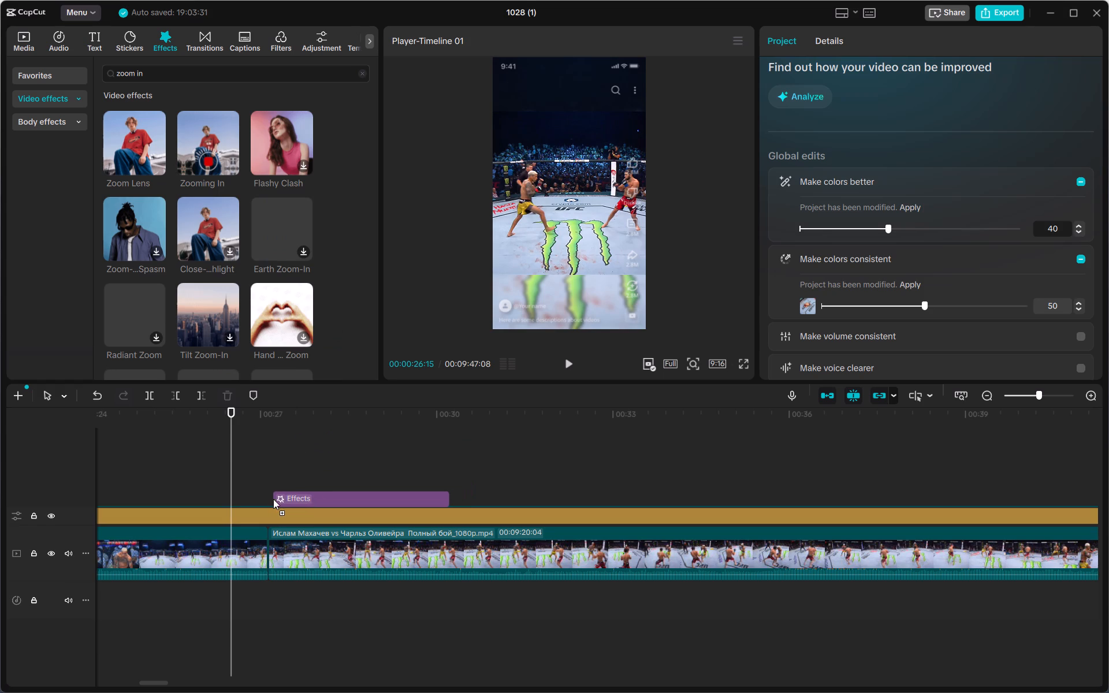
pyautogui.moveTo(273, 499); pyautogui.dragTo(270, 498)
pyautogui.click(308, 503)
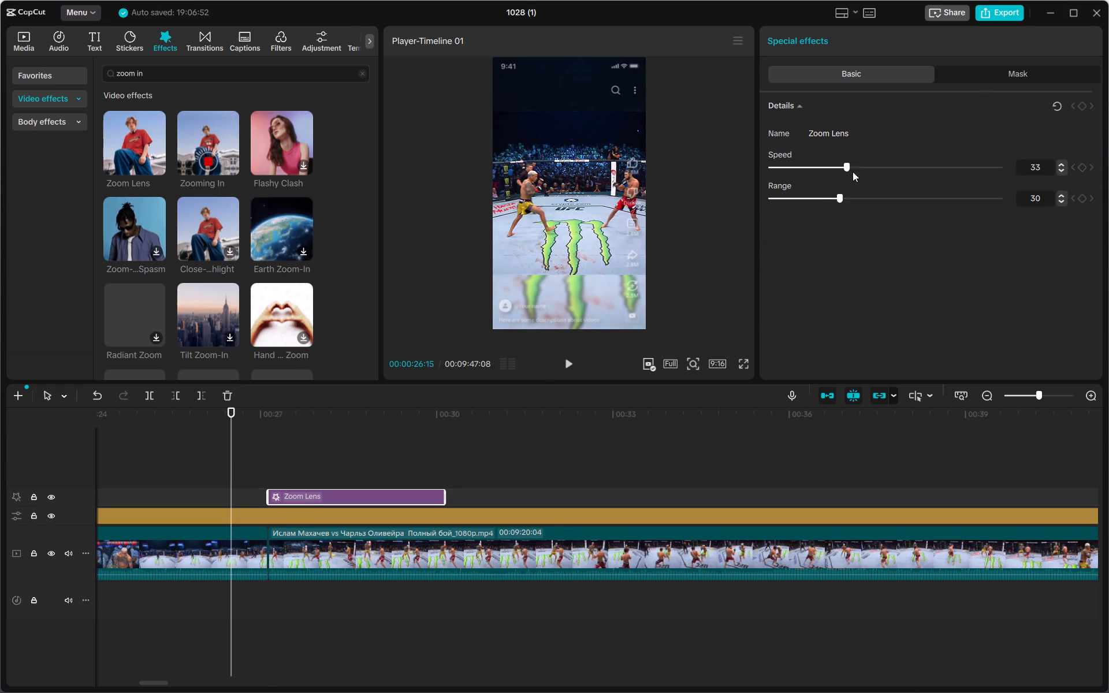
# Add two rectangle masks to the Zoom Lens effect.
pyautogui.click(1041, 68)
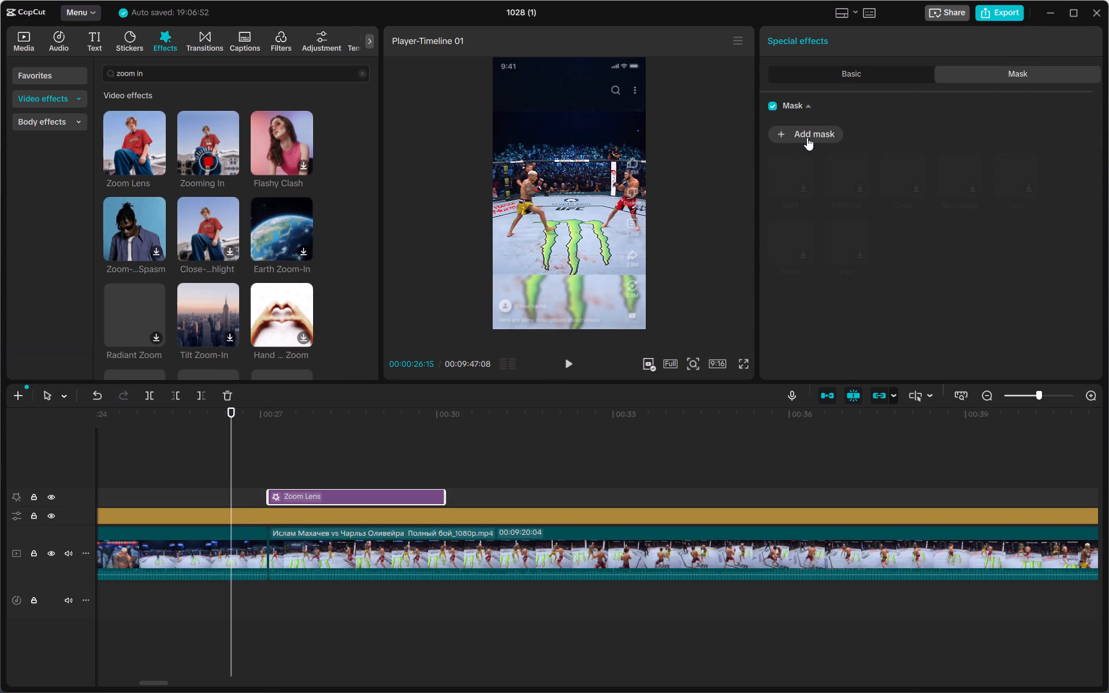
pyautogui.click(807, 137)
pyautogui.click(854, 72)
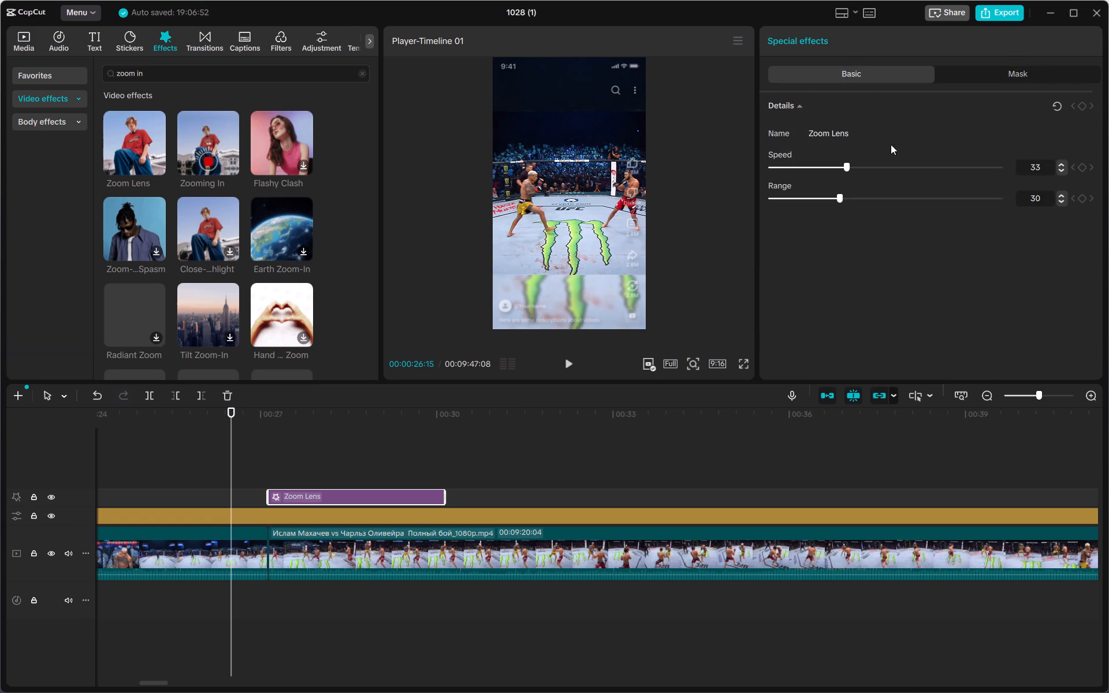
pyautogui.click(1084, 103)
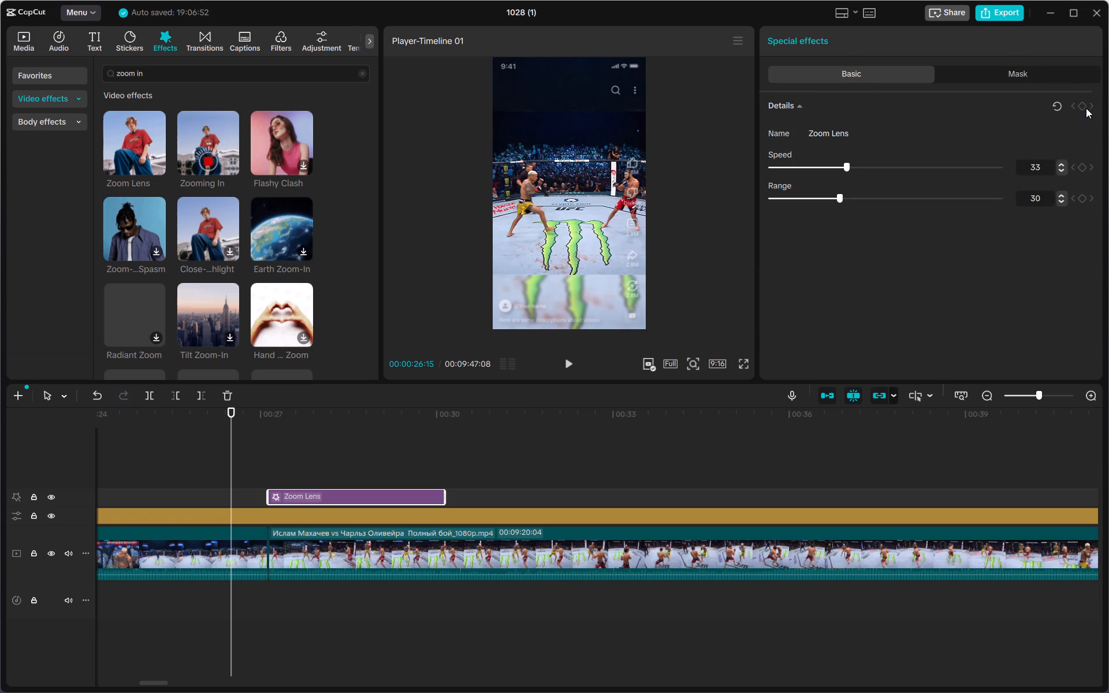
pyautogui.click(1081, 104)
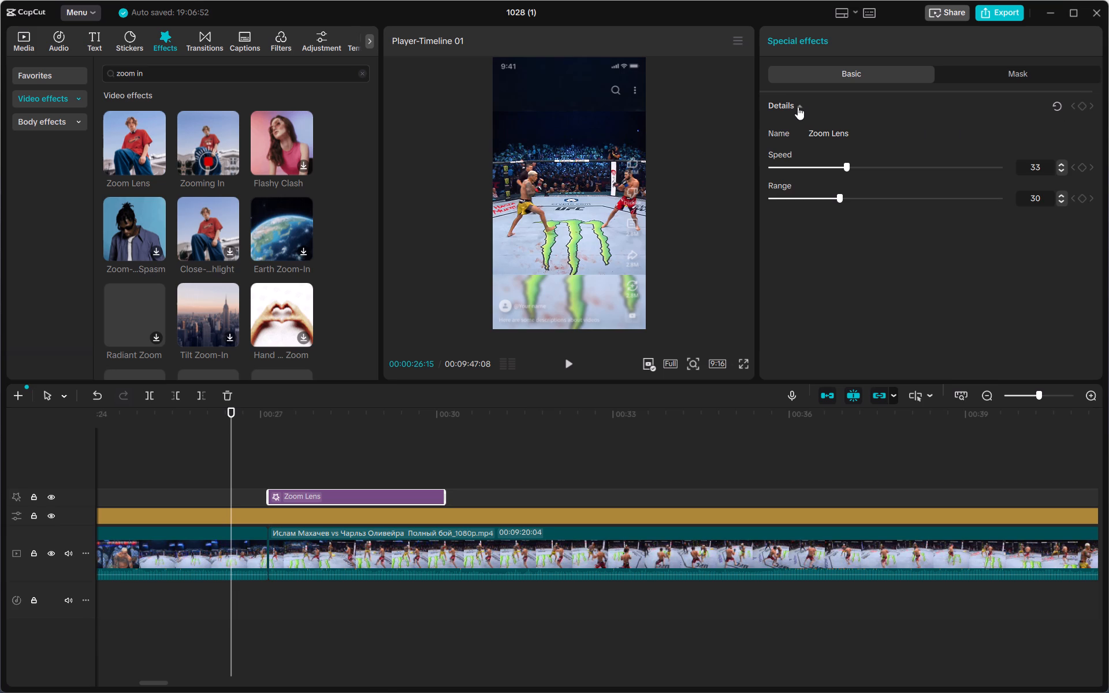
pyautogui.doubleClick(798, 107)
pyautogui.click(798, 102)
pyautogui.click(970, 76)
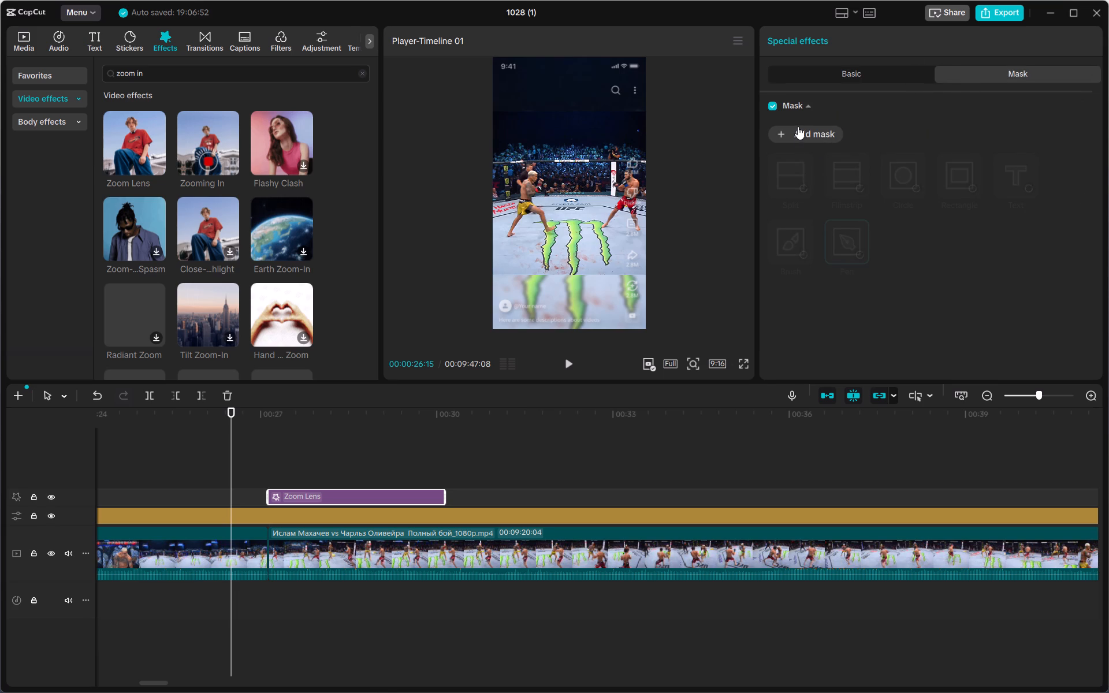
pyautogui.click(798, 126)
pyautogui.scroll(-1, 878, 235)
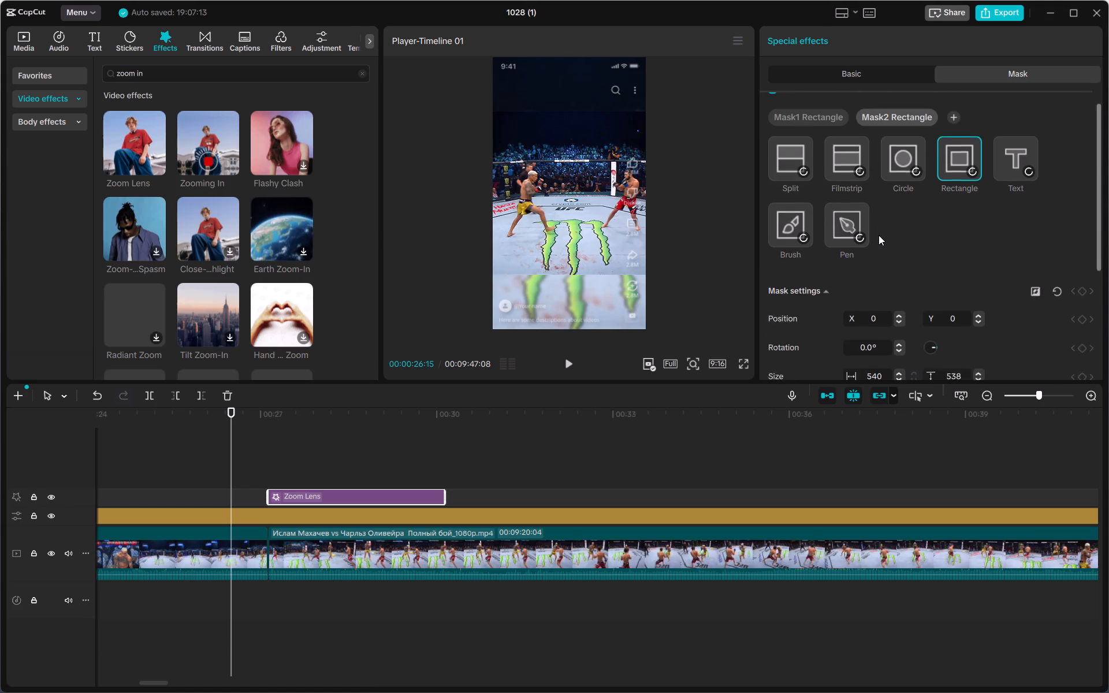
pyautogui.scroll(1, 883, 233)
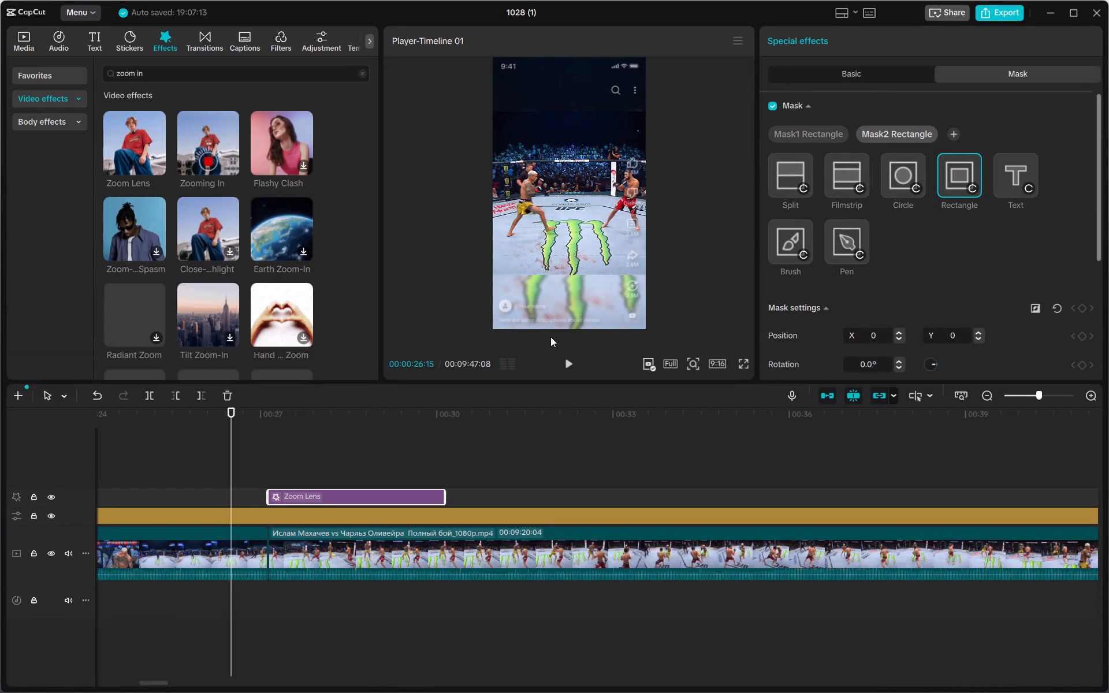
# Play the masked Zoom Lens section from 00:00:26:26 and scrub back through it to 00:00:28:01.
pyautogui.click(252, 453)
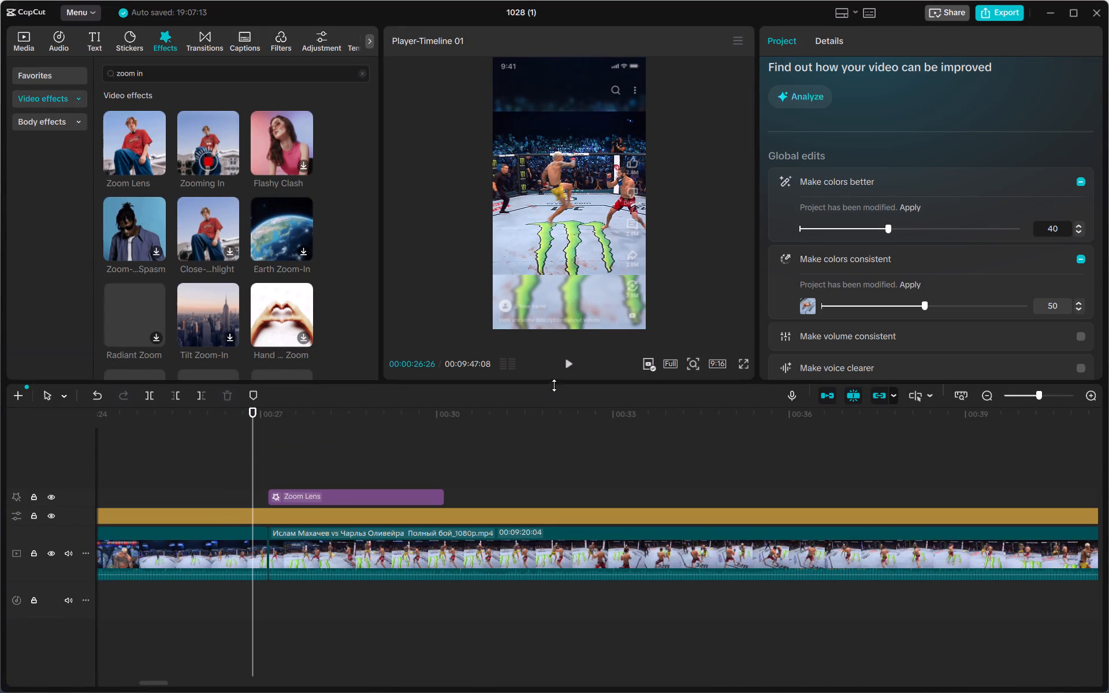
pyautogui.click(563, 371)
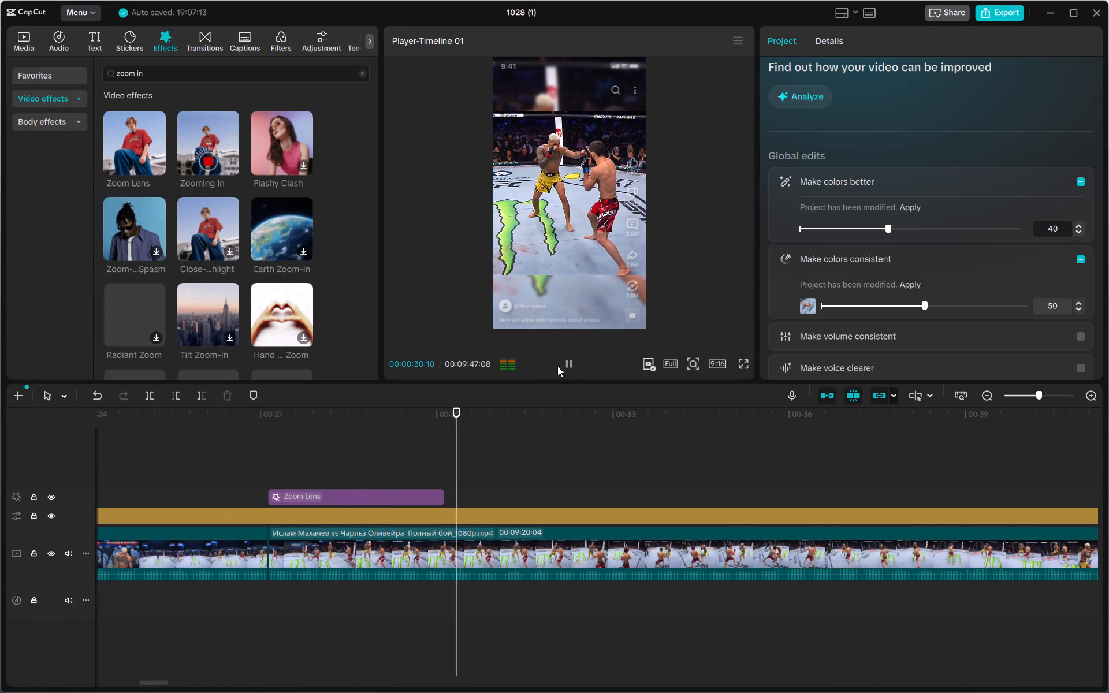
pyautogui.click(341, 433)
pyautogui.moveTo(341, 433); pyautogui.dragTo(322, 435)
pyautogui.moveTo(347, 425); pyautogui.dragTo(392, 434)
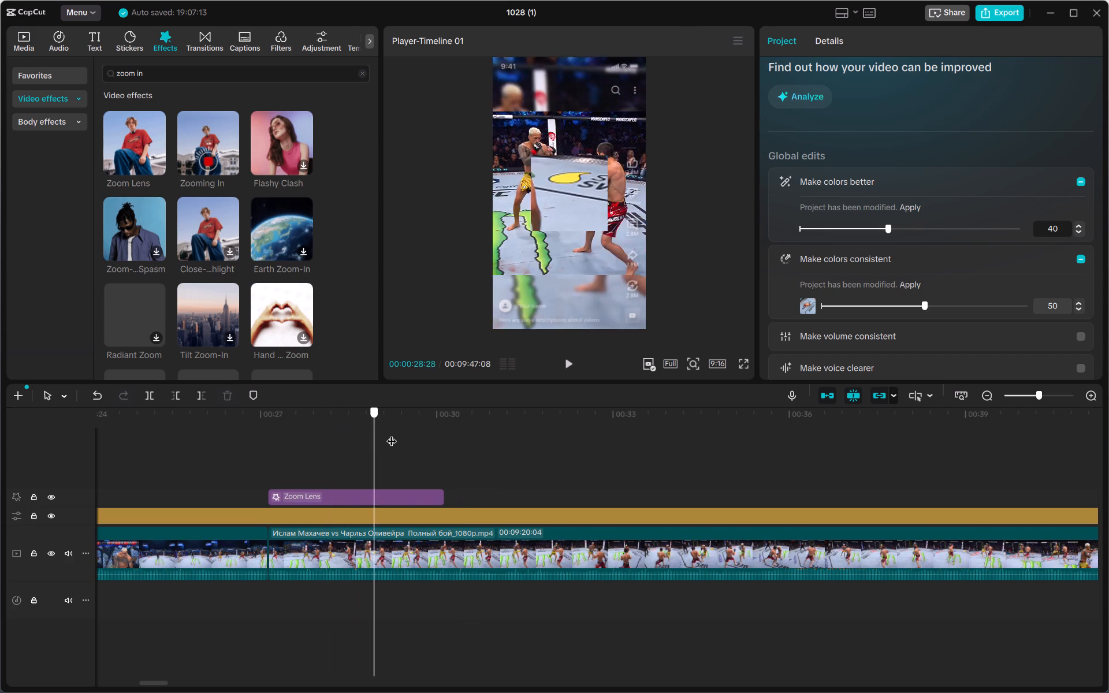
pyautogui.moveTo(392, 434); pyautogui.dragTo(322, 435)
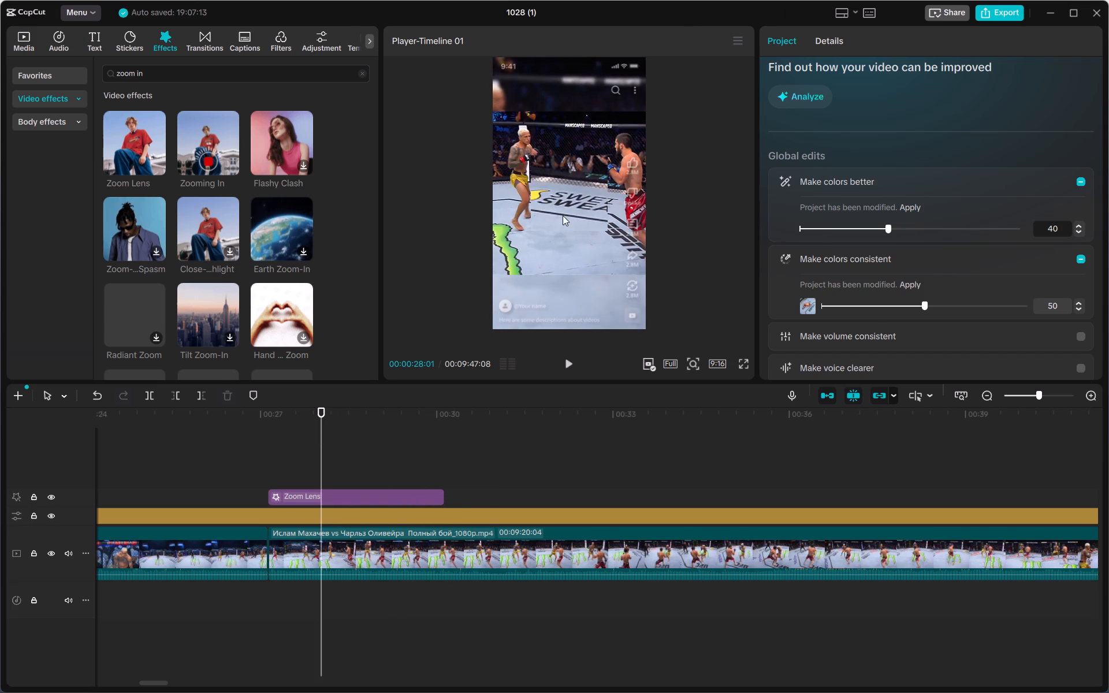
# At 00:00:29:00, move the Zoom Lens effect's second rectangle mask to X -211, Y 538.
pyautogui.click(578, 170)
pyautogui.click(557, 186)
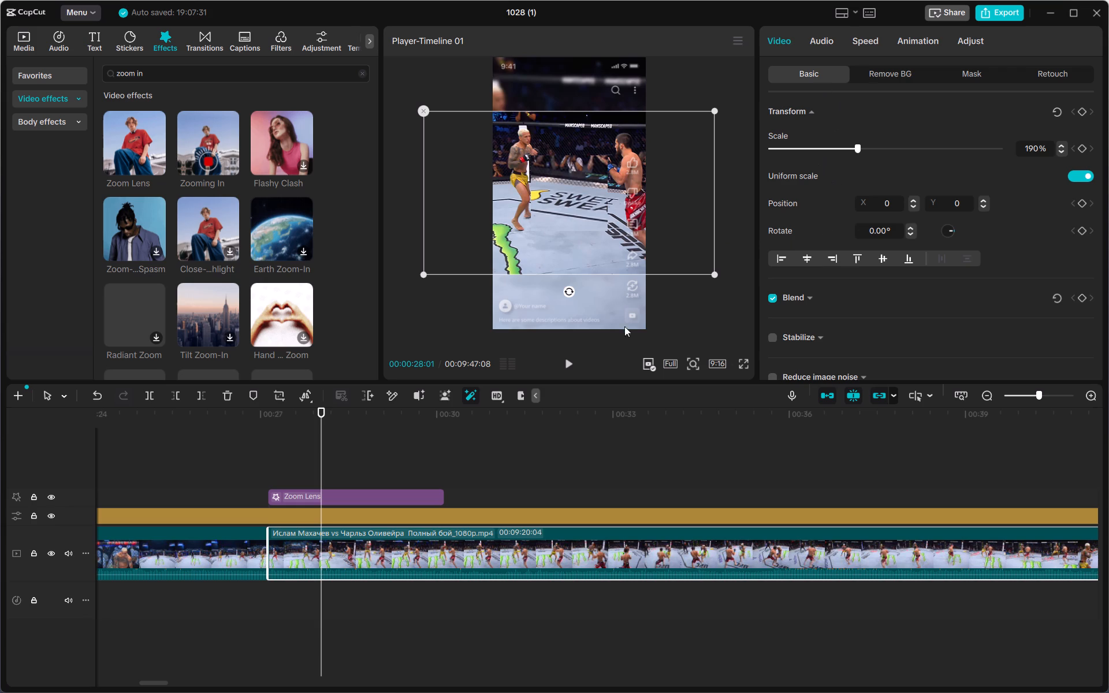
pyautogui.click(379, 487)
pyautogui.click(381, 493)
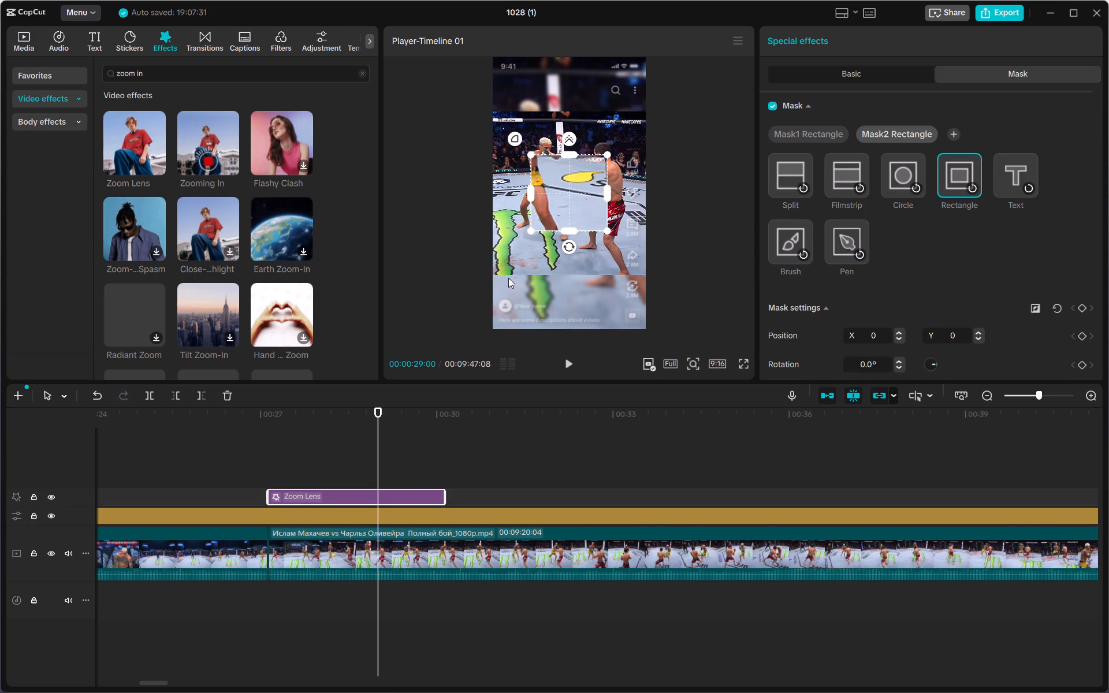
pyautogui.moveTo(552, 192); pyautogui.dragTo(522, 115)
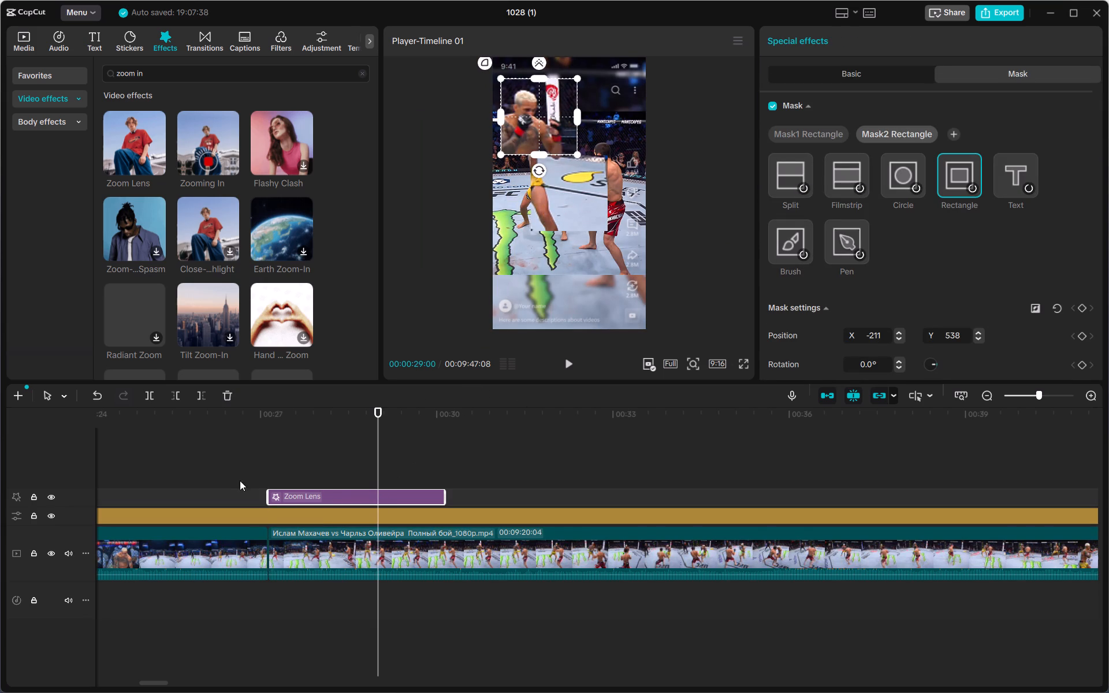
# Play the Zoom Lens section from 00:00:26:01, and replay its start to check the mask placement.
pyautogui.click(226, 454)
pyautogui.moveTo(225, 457); pyautogui.dragTo(203, 457)
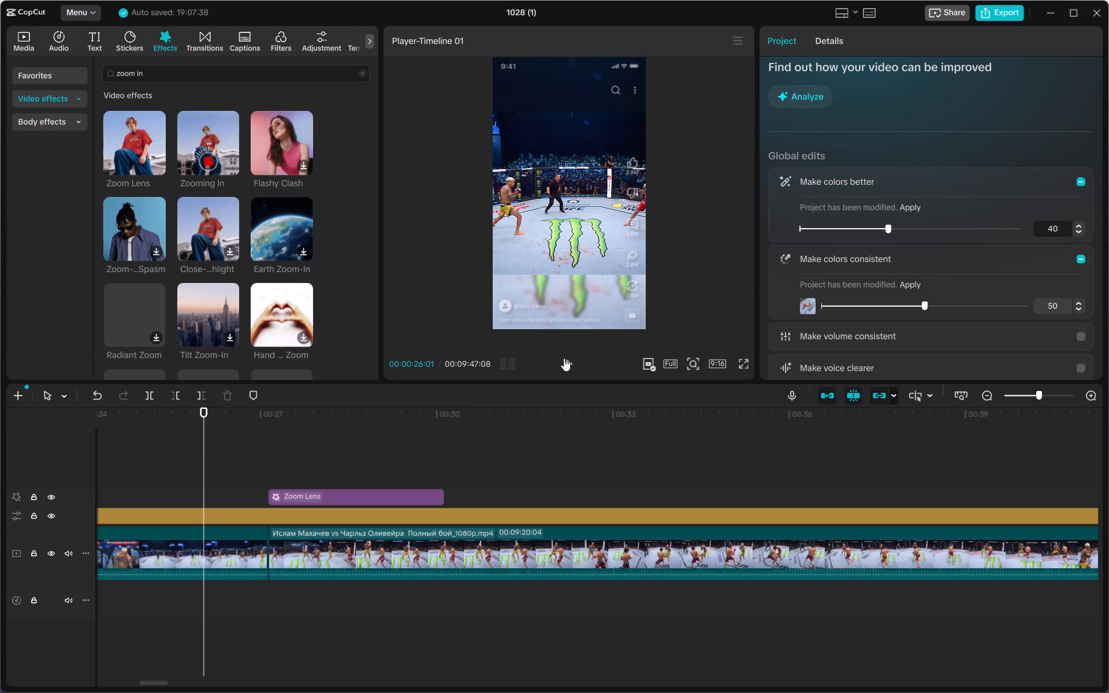
pyautogui.click(564, 359)
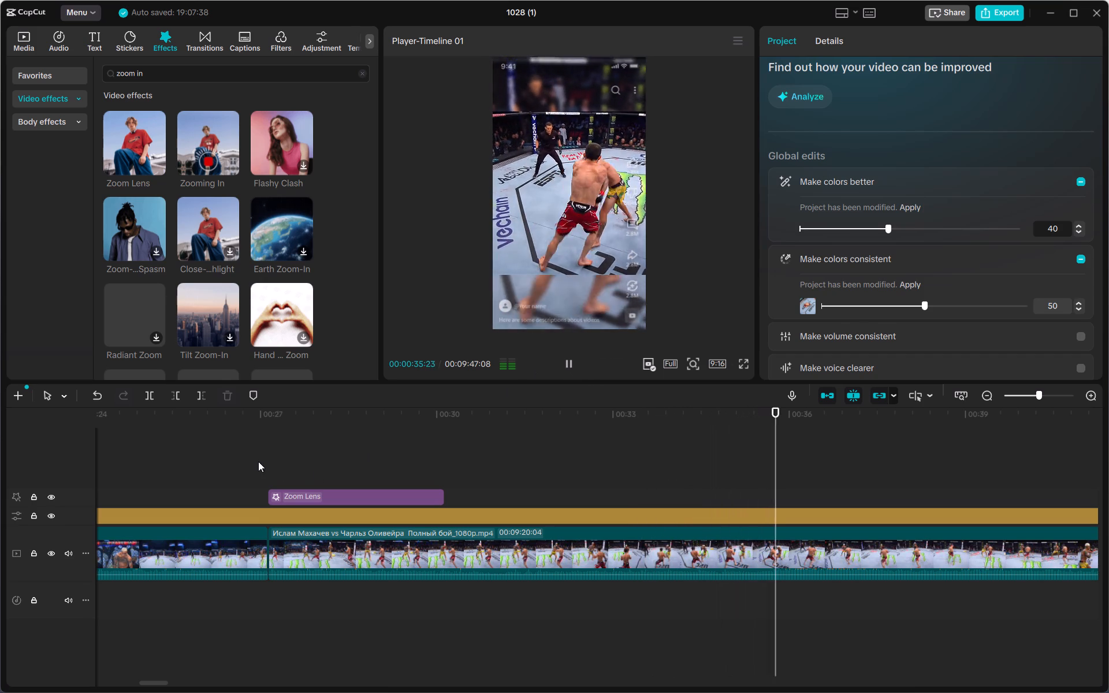
pyautogui.doubleClick(255, 461)
pyautogui.click(566, 367)
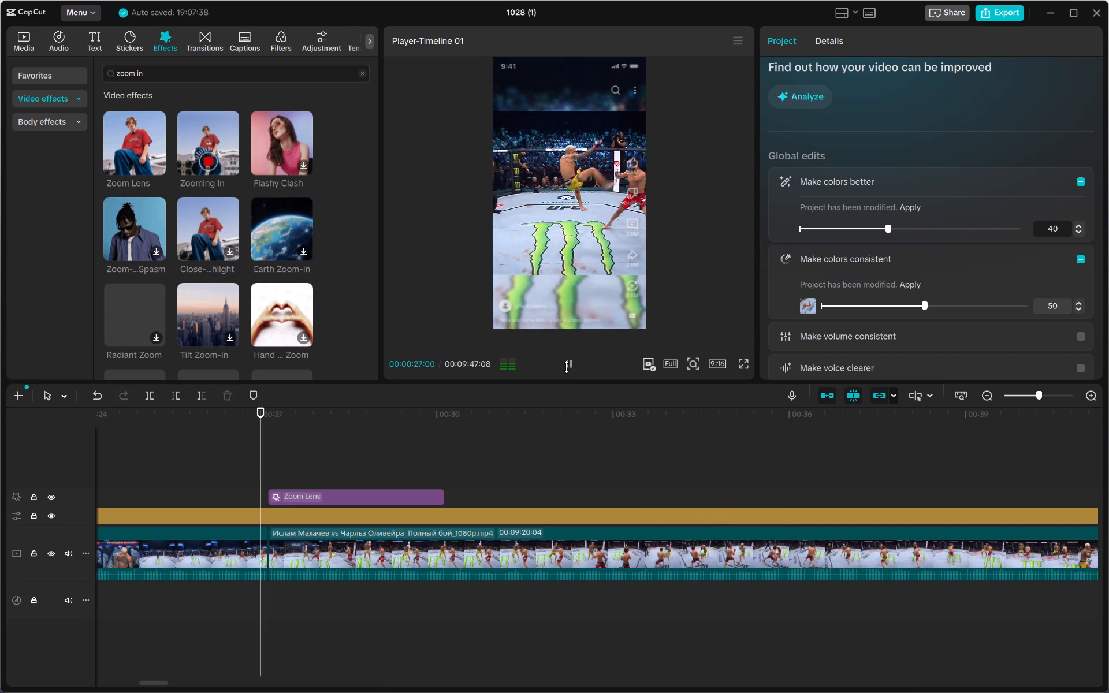
pyautogui.click(566, 367)
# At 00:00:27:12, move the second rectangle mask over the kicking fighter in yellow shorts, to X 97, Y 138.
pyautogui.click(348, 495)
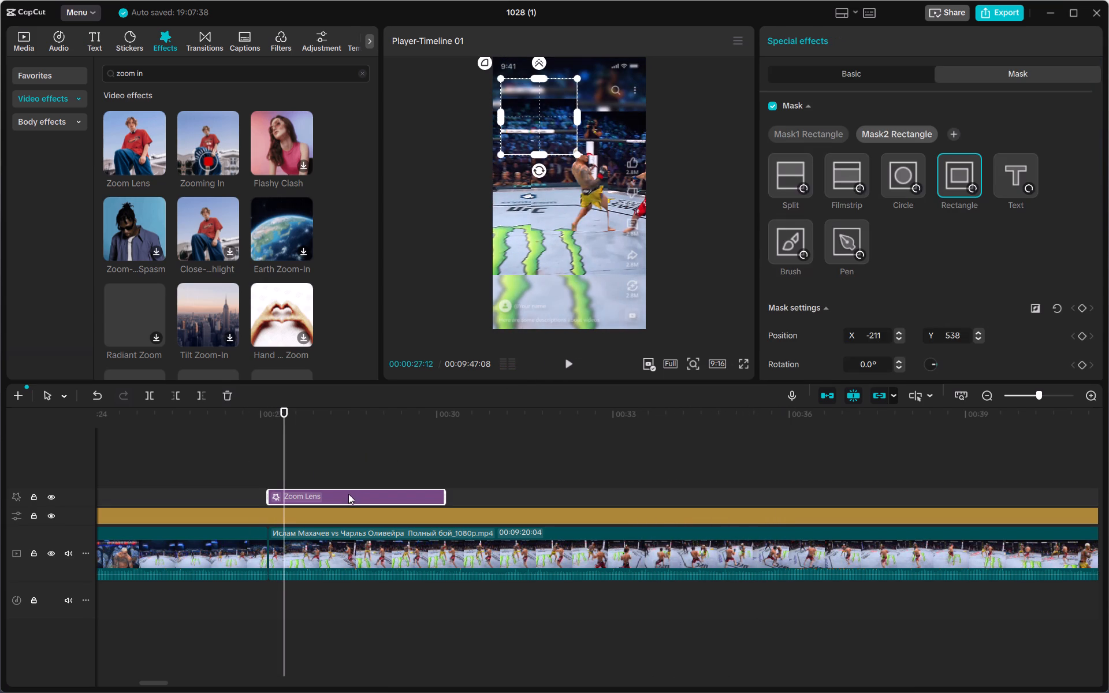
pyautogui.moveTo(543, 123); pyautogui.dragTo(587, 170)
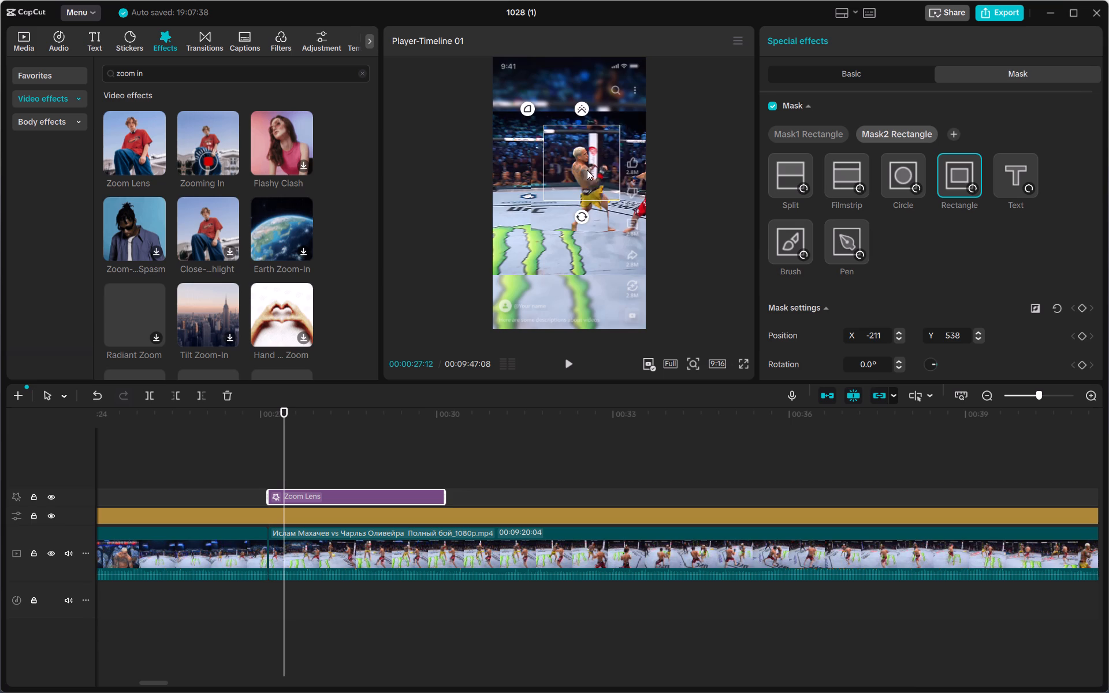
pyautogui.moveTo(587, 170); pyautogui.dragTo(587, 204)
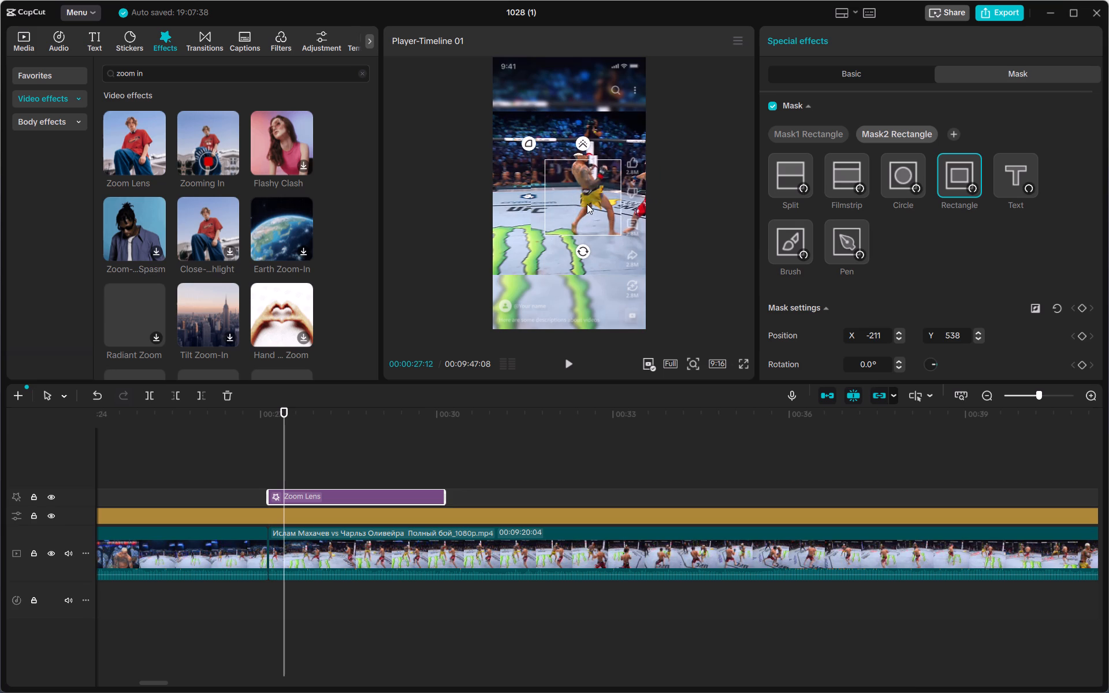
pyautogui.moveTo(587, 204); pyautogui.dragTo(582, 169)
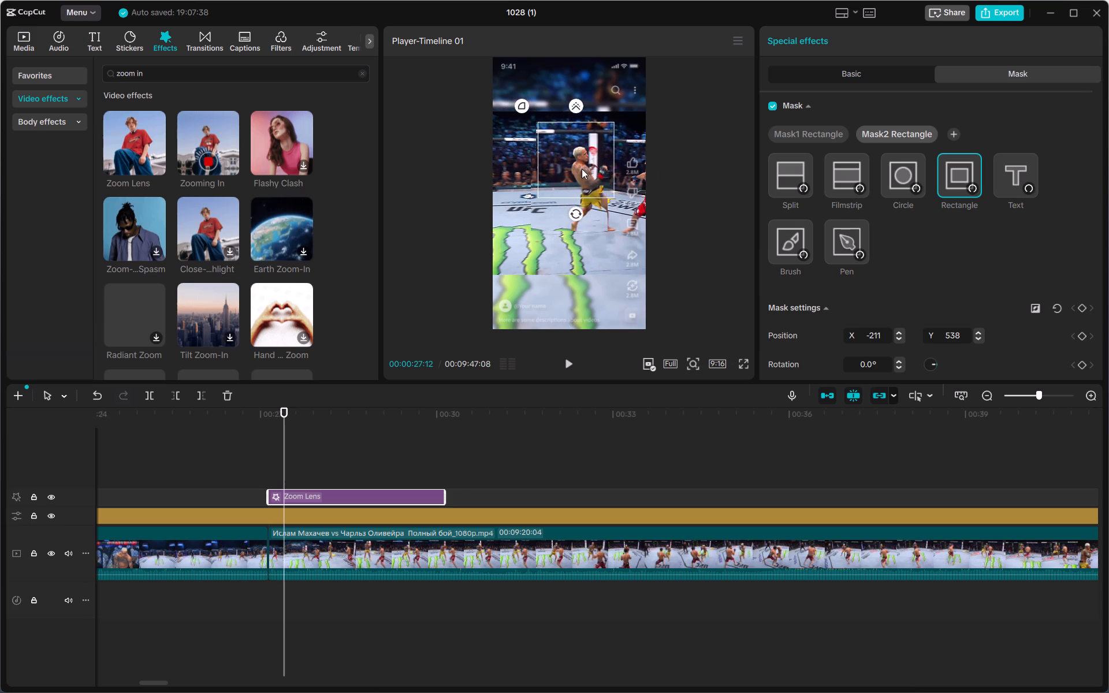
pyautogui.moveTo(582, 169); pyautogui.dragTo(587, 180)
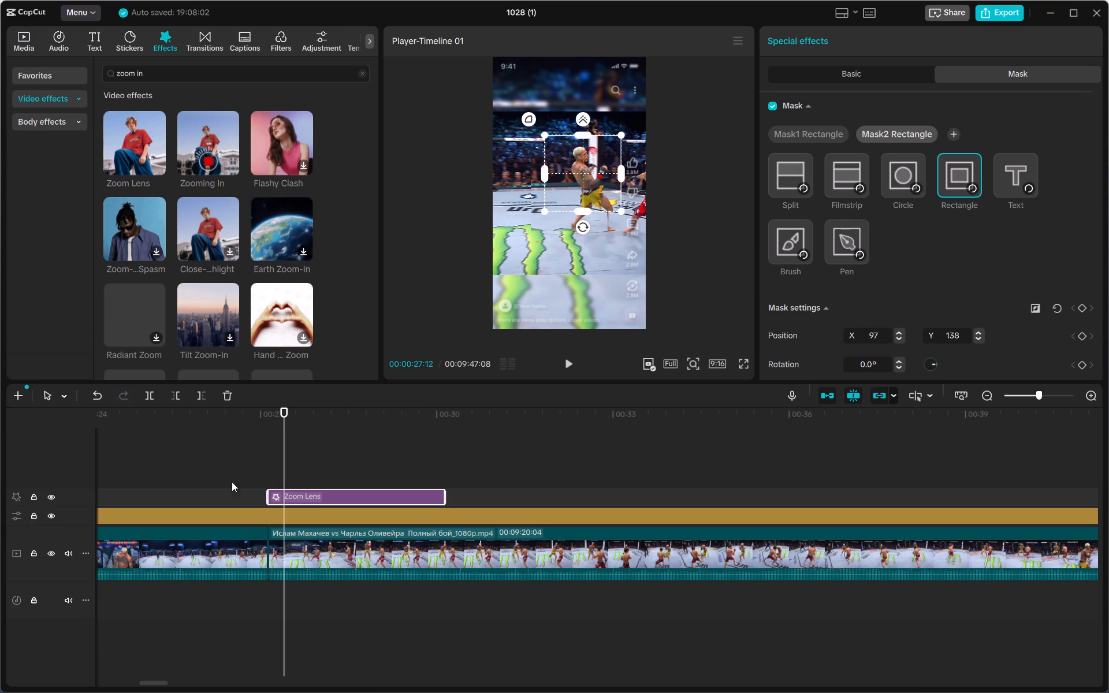
# Play the Zoom Lens section from just before the clip cut to check the mask placement.
pyautogui.click(215, 485)
pyautogui.click(564, 360)
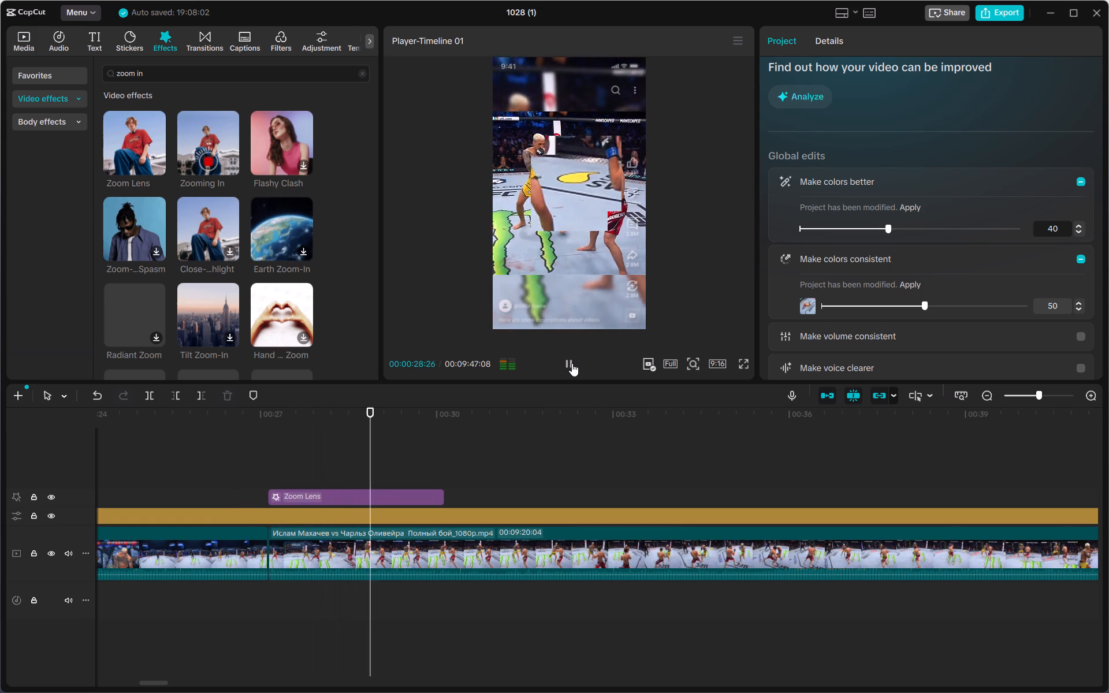
pyautogui.click(572, 363)
pyautogui.click(355, 457)
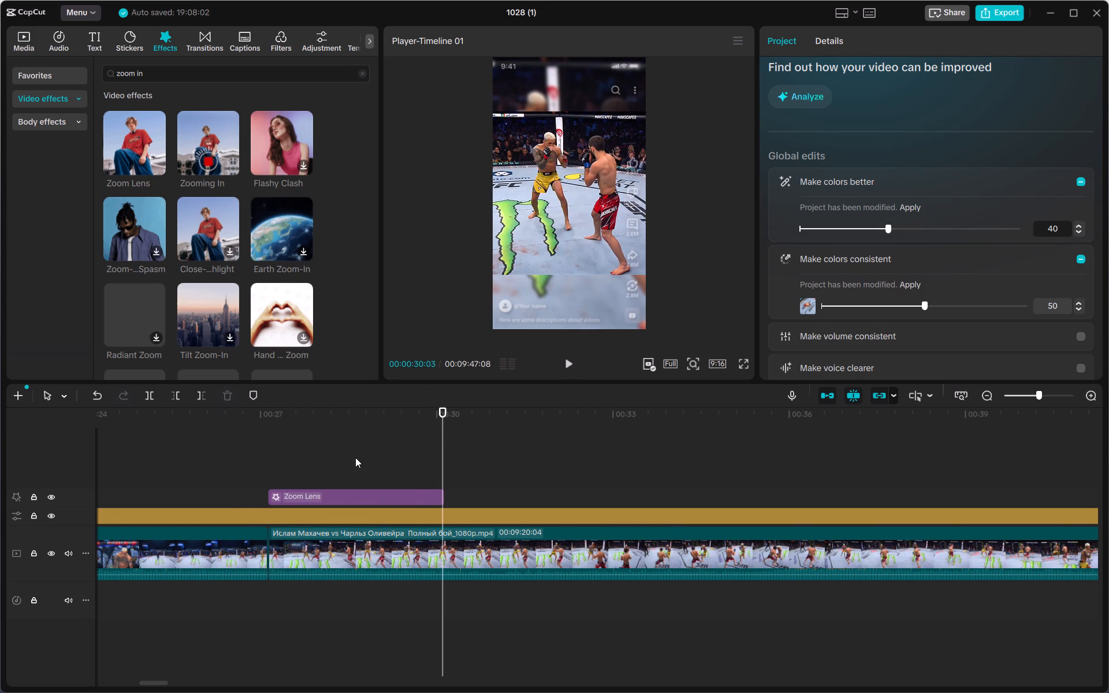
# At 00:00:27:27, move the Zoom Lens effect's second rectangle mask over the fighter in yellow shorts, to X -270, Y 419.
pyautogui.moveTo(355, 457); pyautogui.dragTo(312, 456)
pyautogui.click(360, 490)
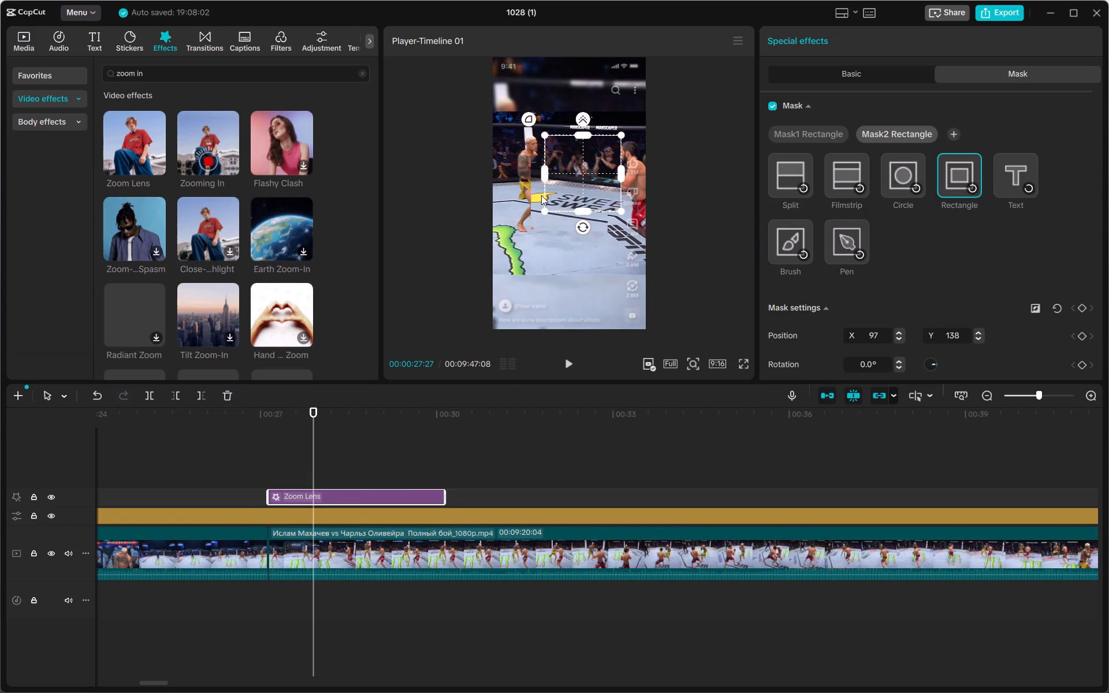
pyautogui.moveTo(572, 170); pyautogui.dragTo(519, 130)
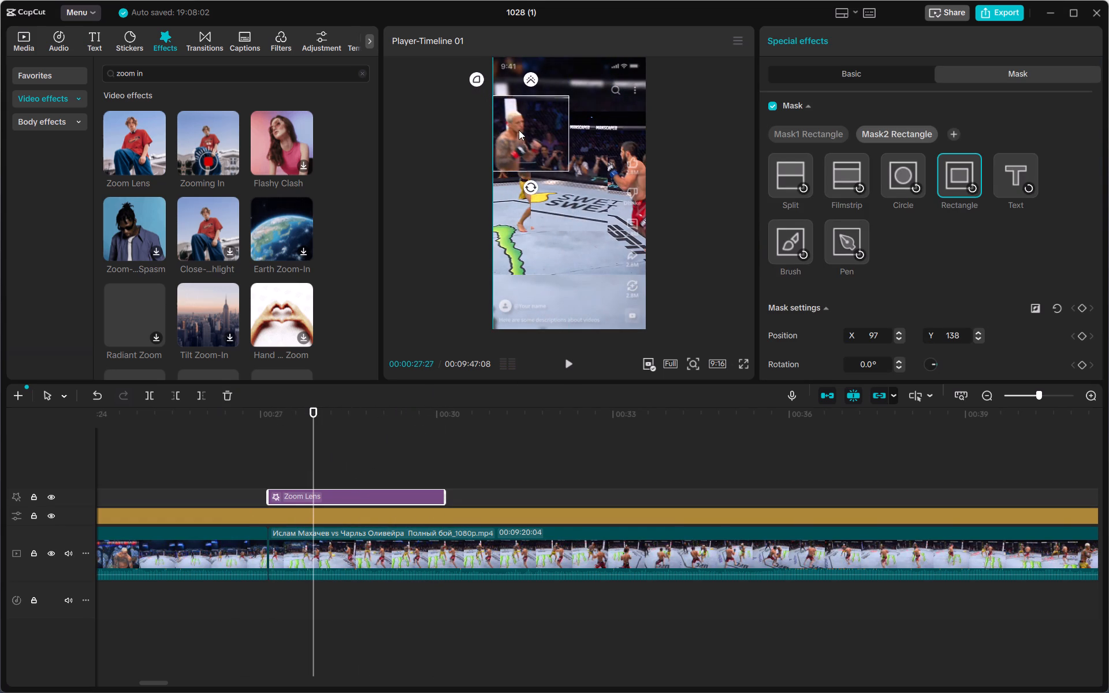
# Play onward from 00:00:27:27, and scrub and replay the Zoom Lens section to judge how the masked zoom follows the fighter.
pyautogui.click(246, 464)
pyautogui.click(568, 364)
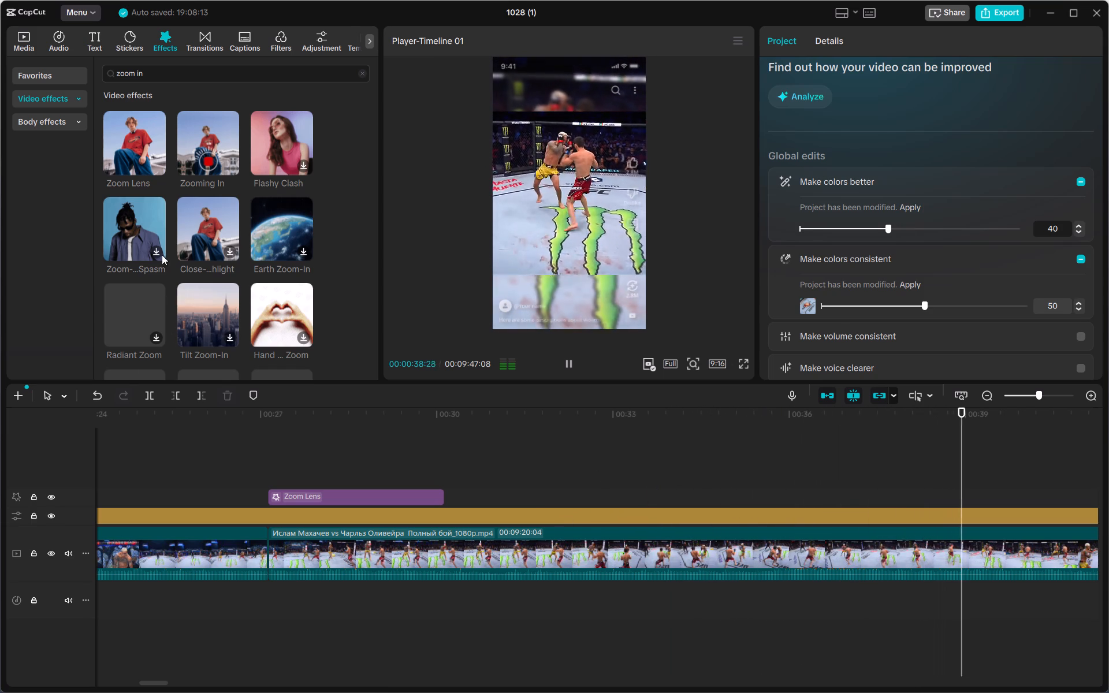
pyautogui.scroll(-1, 172, 259)
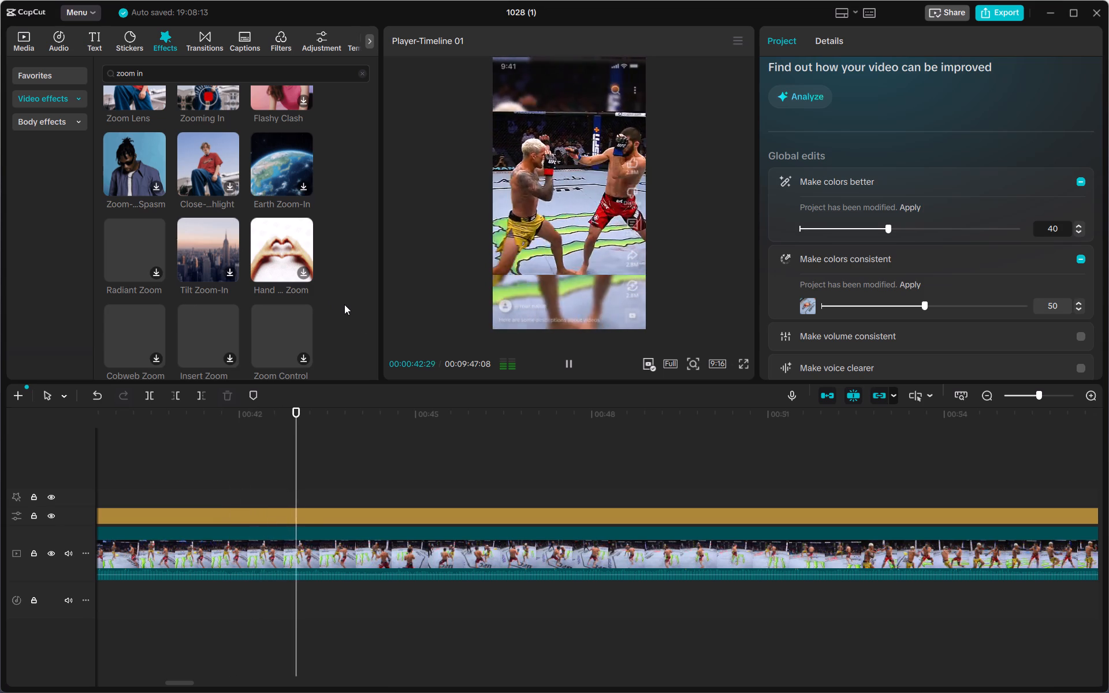
pyautogui.click(263, 449)
pyautogui.moveTo(262, 449); pyautogui.dragTo(217, 455)
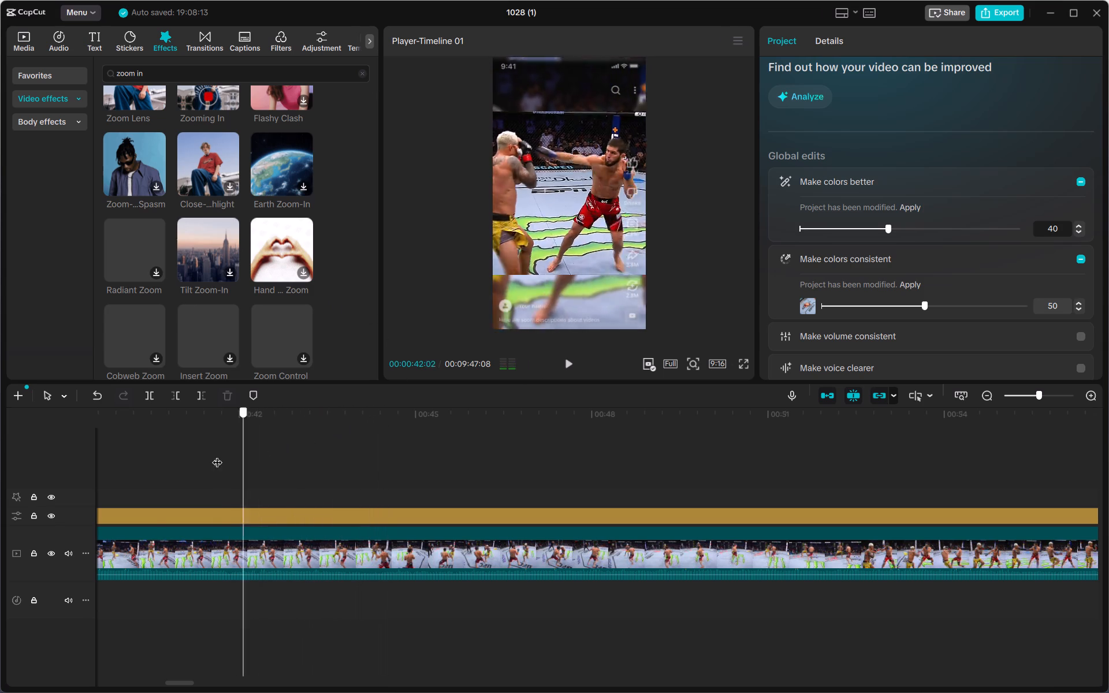
pyautogui.moveTo(217, 455); pyautogui.dragTo(245, 456)
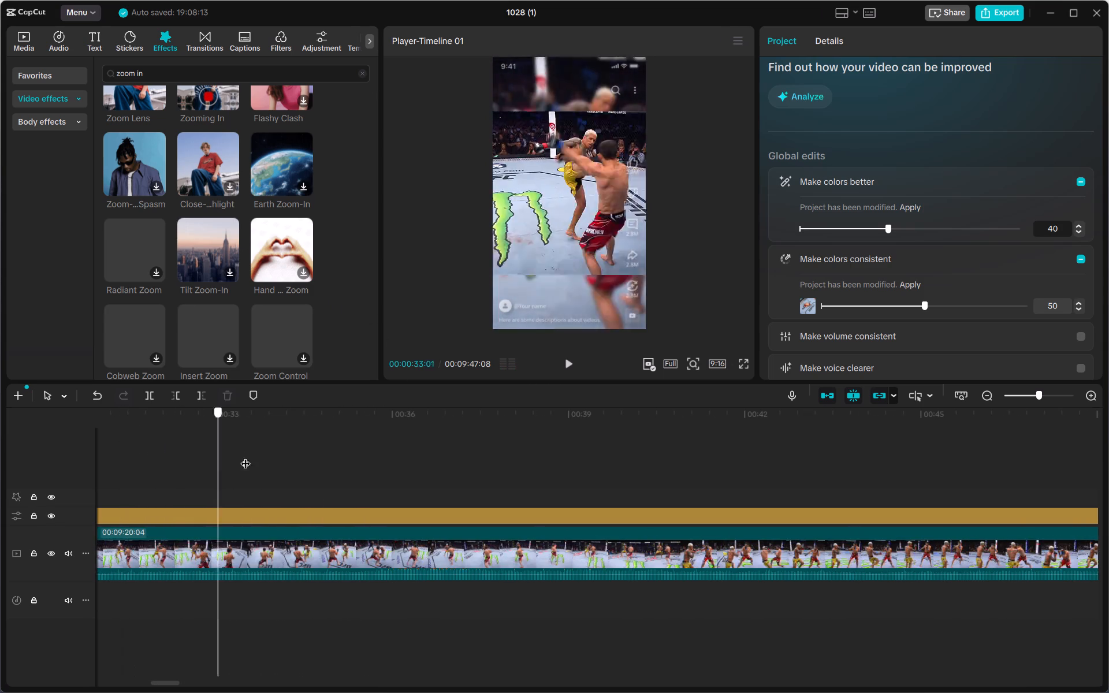
pyautogui.moveTo(245, 456); pyautogui.dragTo(330, 450)
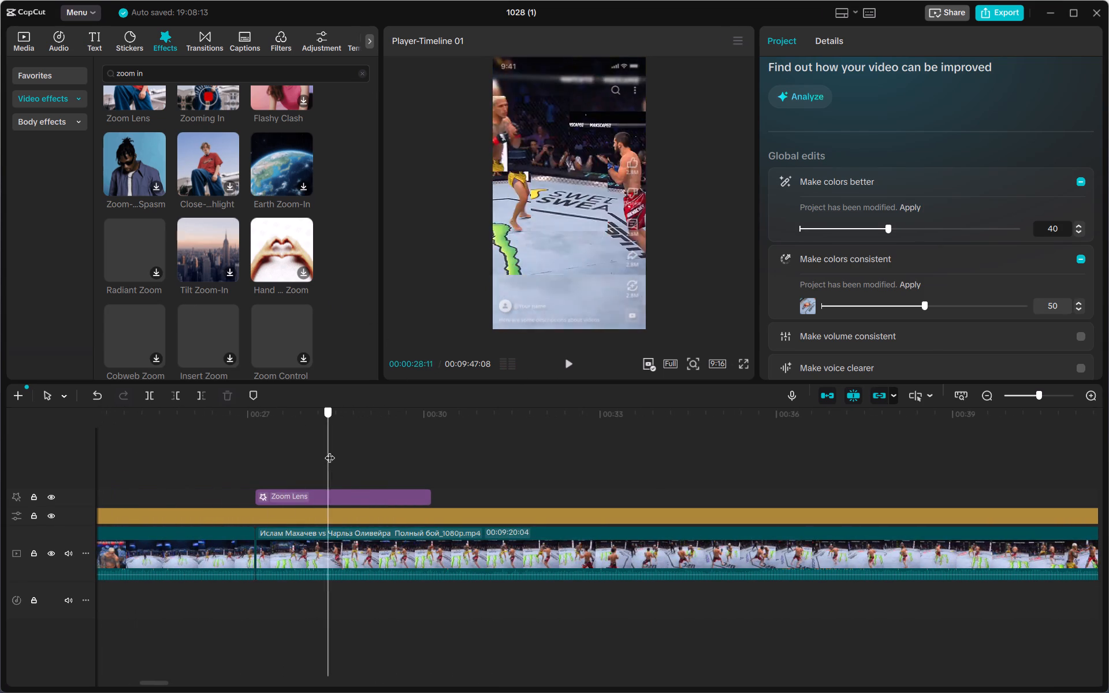
pyautogui.moveTo(330, 450); pyautogui.dragTo(255, 439)
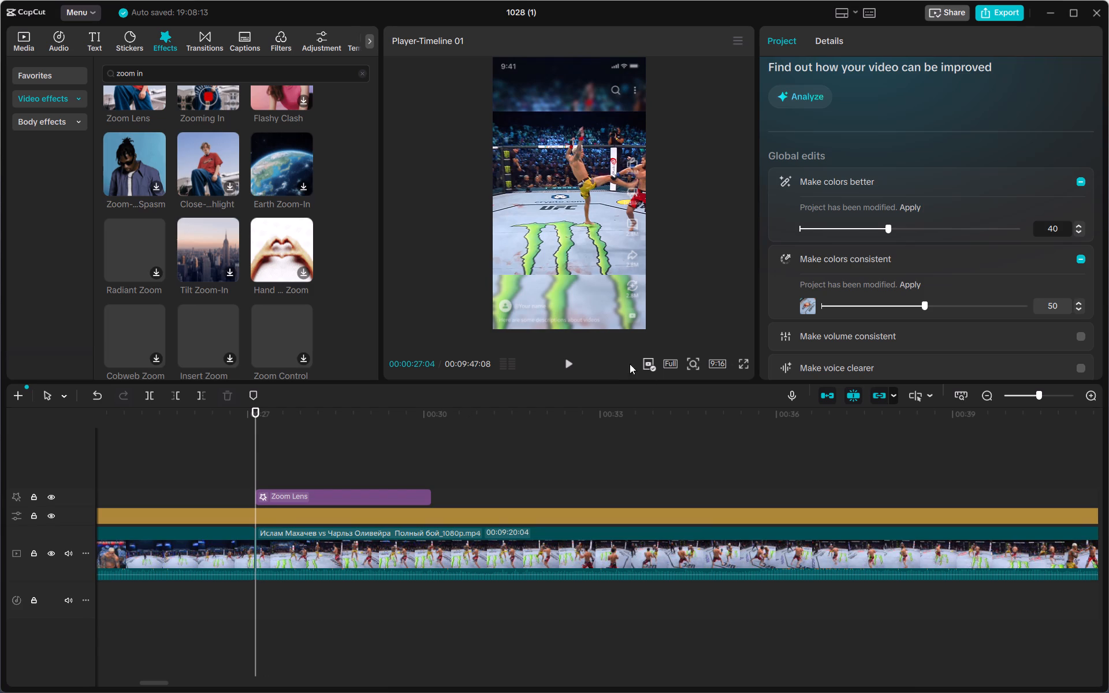
pyautogui.click(324, 442)
pyautogui.moveTo(322, 443); pyautogui.dragTo(189, 433)
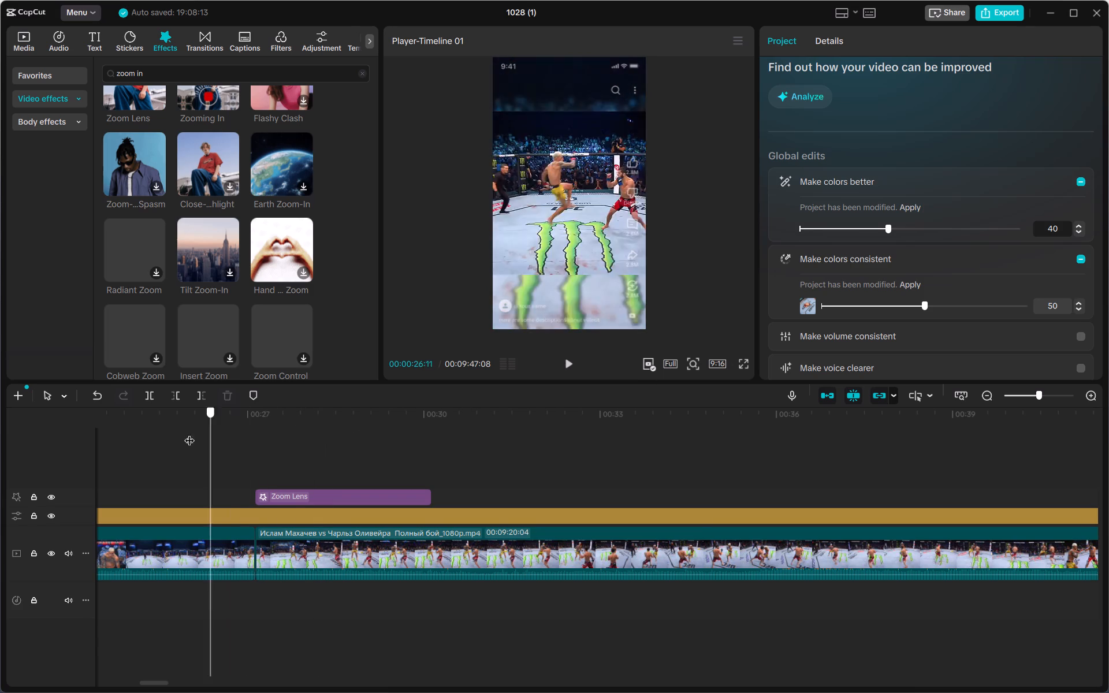
pyautogui.moveTo(189, 433); pyautogui.dragTo(434, 422)
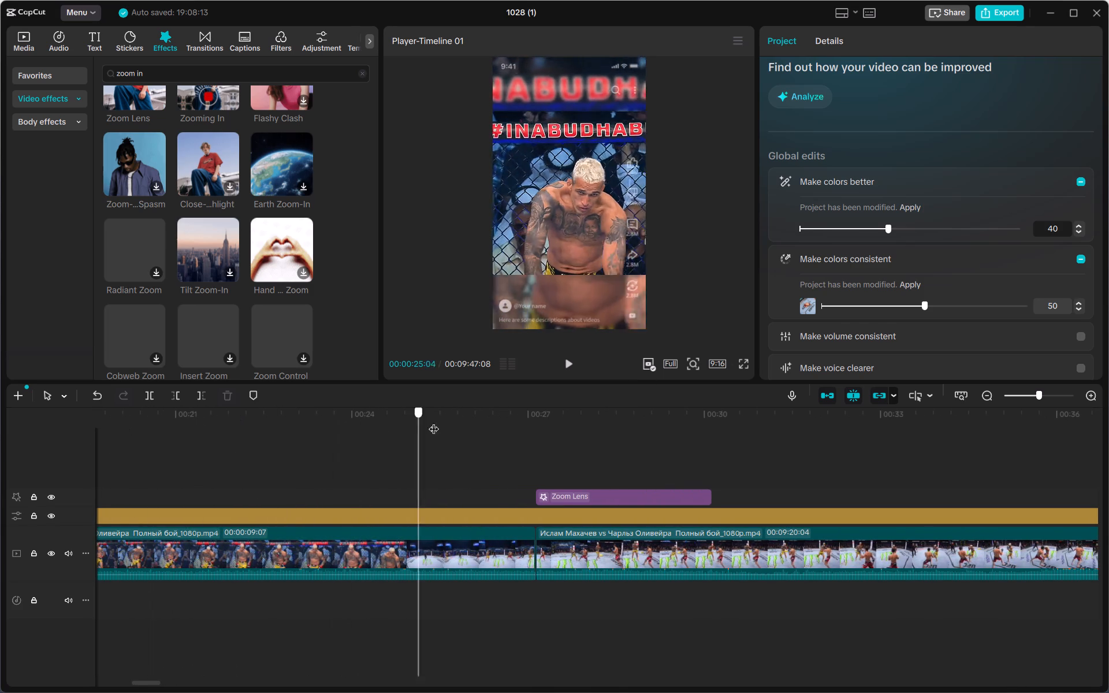
pyautogui.moveTo(434, 422); pyautogui.dragTo(545, 422)
pyautogui.click(564, 367)
pyautogui.click(572, 362)
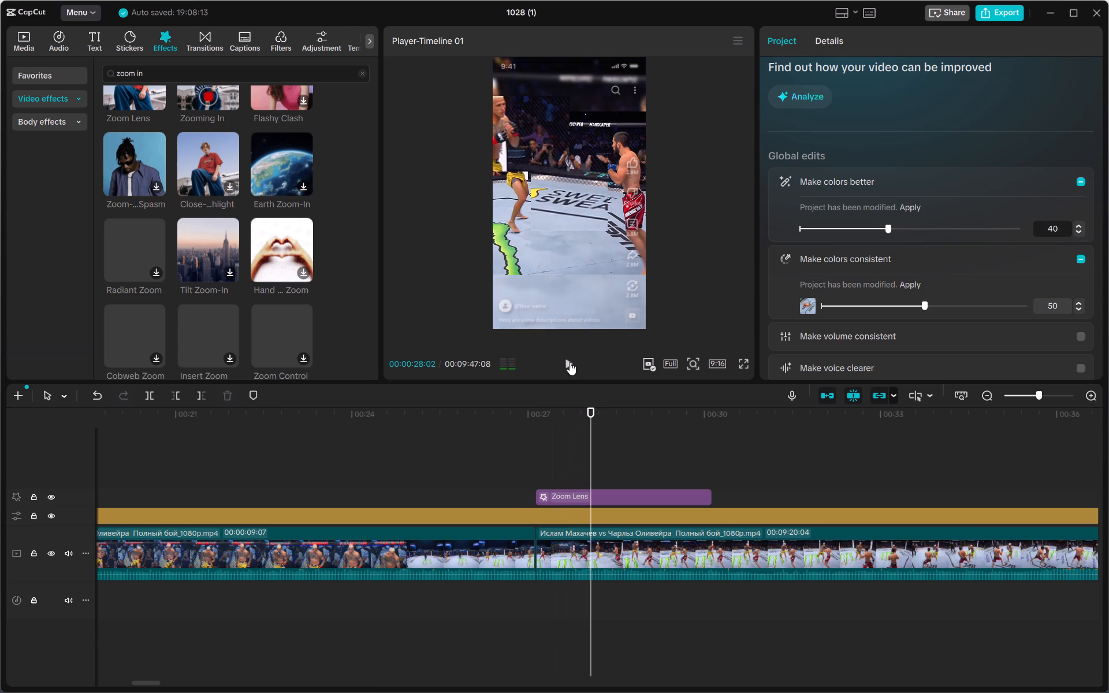
pyautogui.click(571, 365)
pyautogui.click(571, 364)
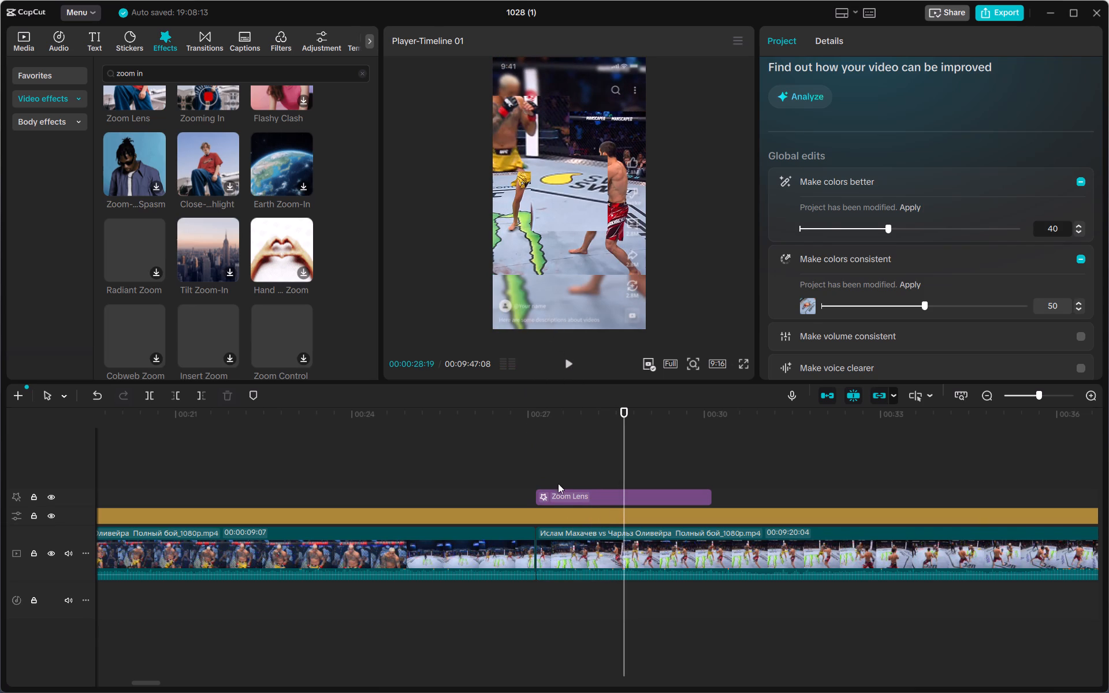
# Delete the Zoom Lens effect that starts just after 00:00:27:00.
pyautogui.click(570, 501)
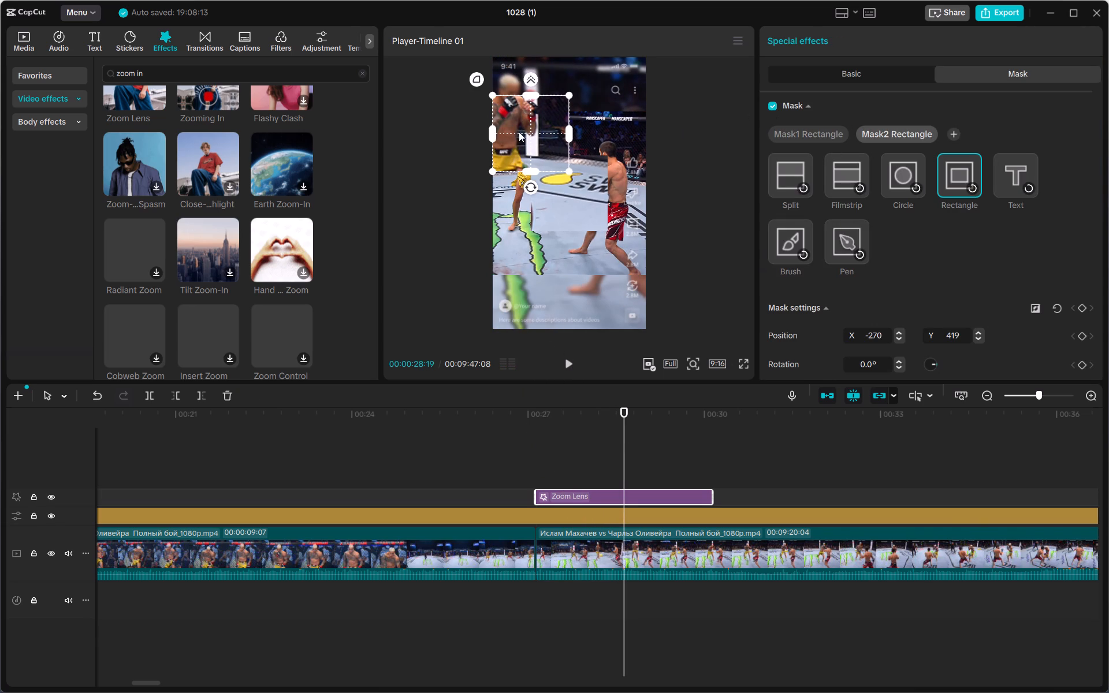
pyautogui.click(228, 400)
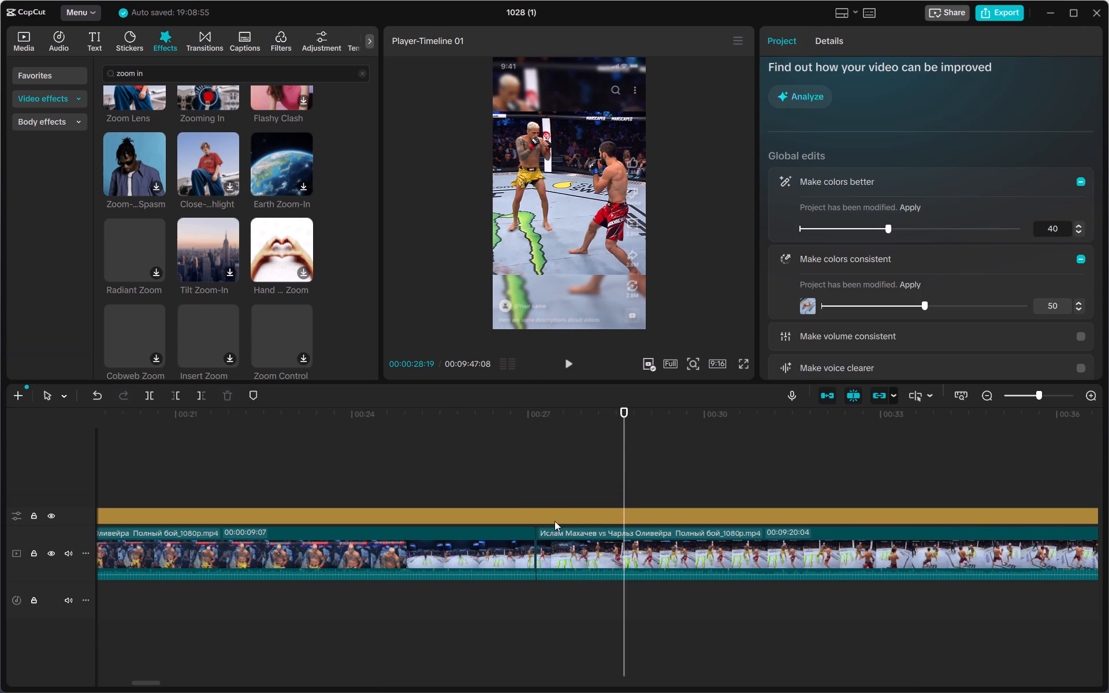
# Play the fight section from just before the clip cut at 00:00:27 through 00:00:33 without the zoom effect.
pyautogui.click(495, 480)
pyautogui.click(567, 357)
pyautogui.click(567, 357)
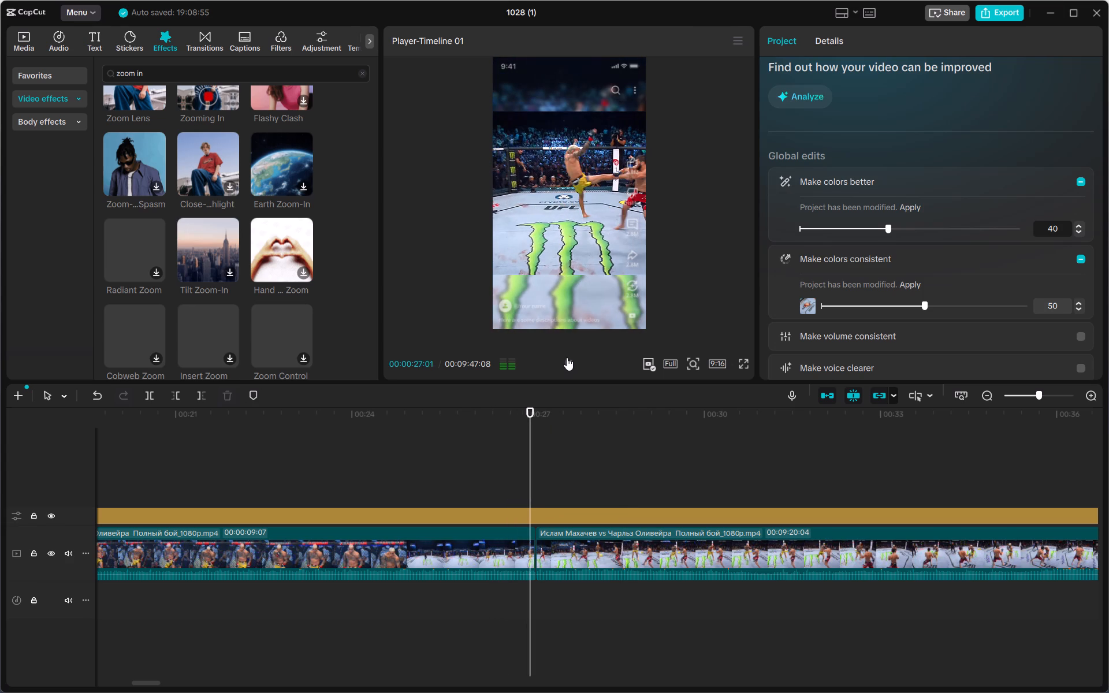
pyautogui.click(567, 357)
pyautogui.click(567, 357)
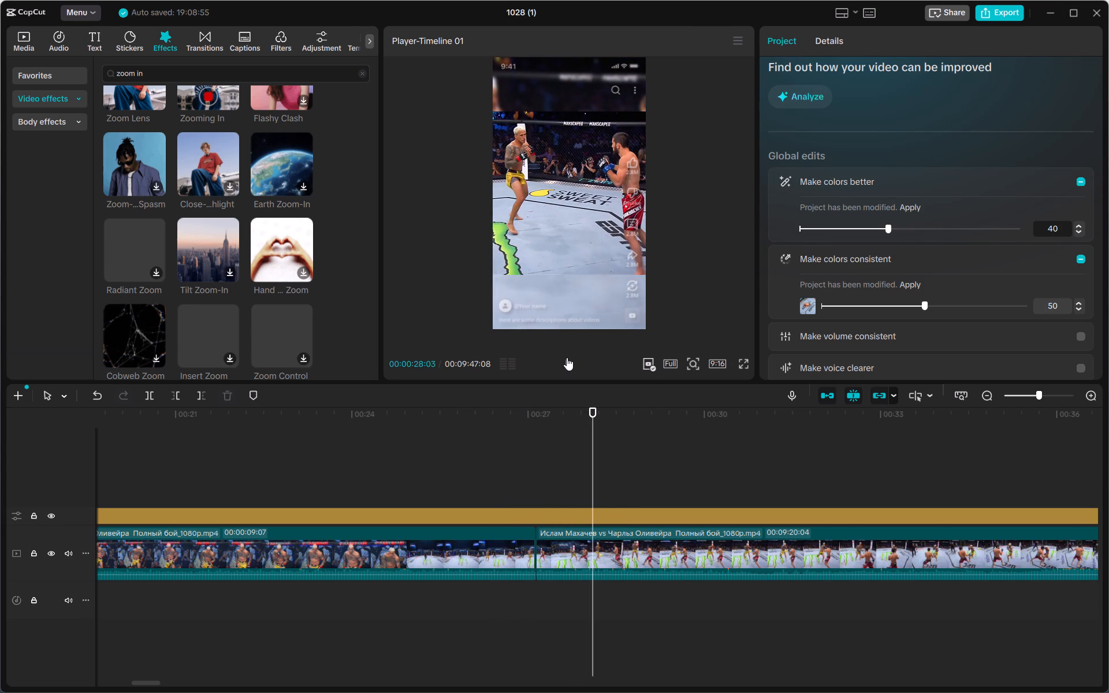
pyautogui.click(567, 357)
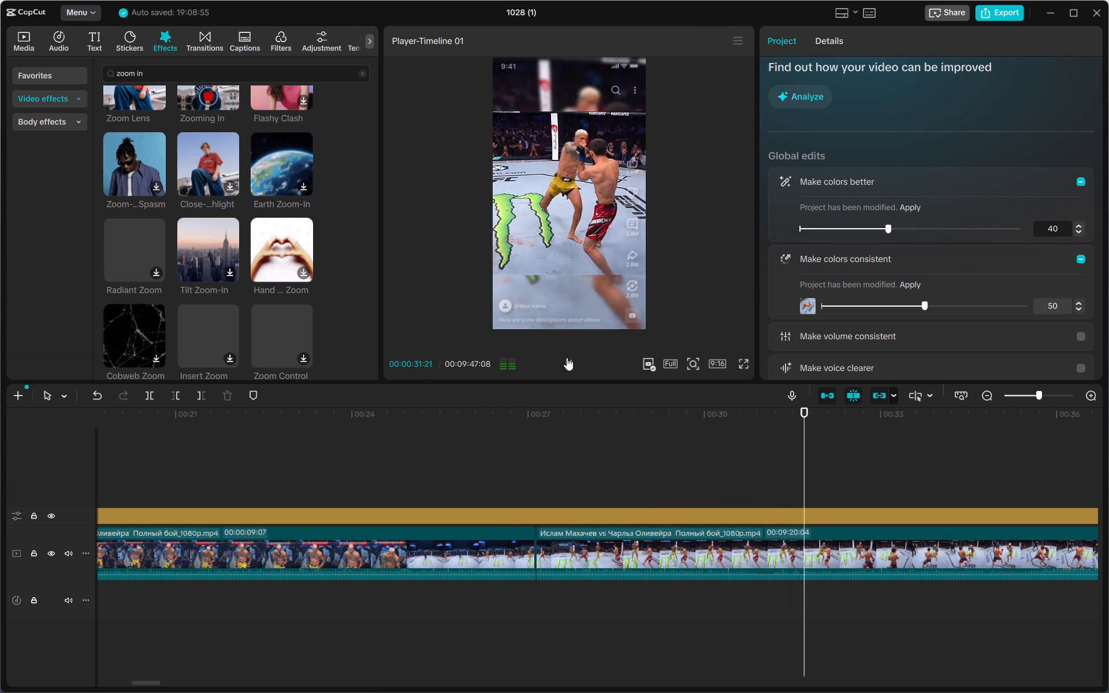
pyautogui.click(567, 357)
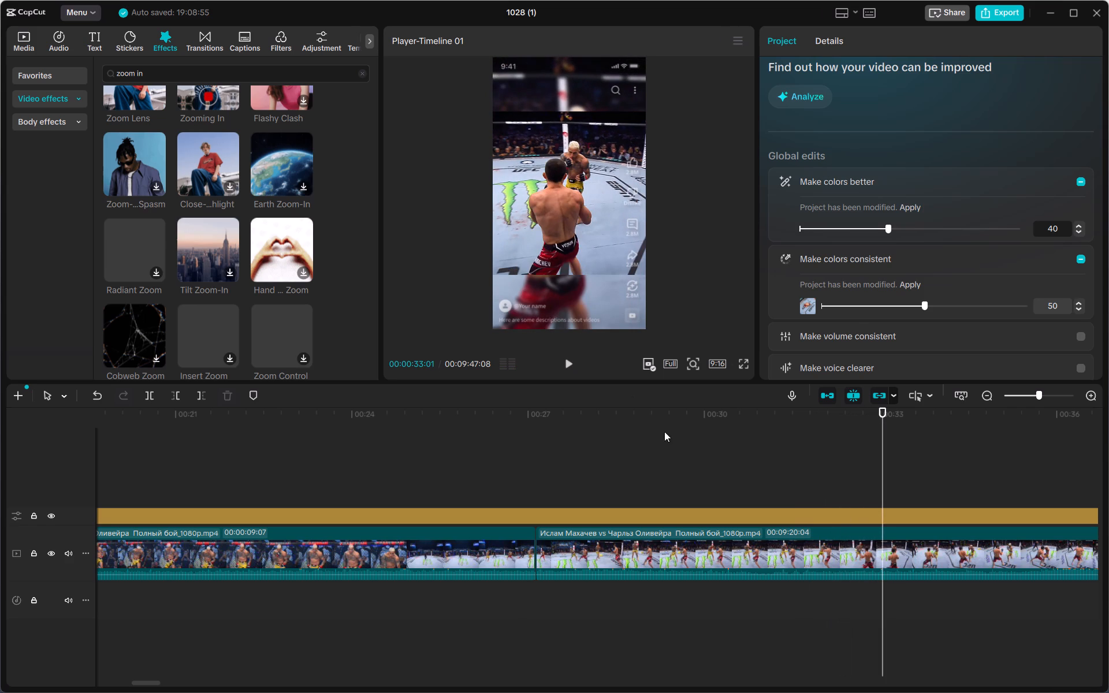
# Replay the exchange from about 00:00:31 to find the cut point, and split the main clip at 00:00:32:06.
pyautogui.click(786, 462)
pyautogui.moveTo(786, 462); pyautogui.dragTo(766, 462)
pyautogui.click(568, 366)
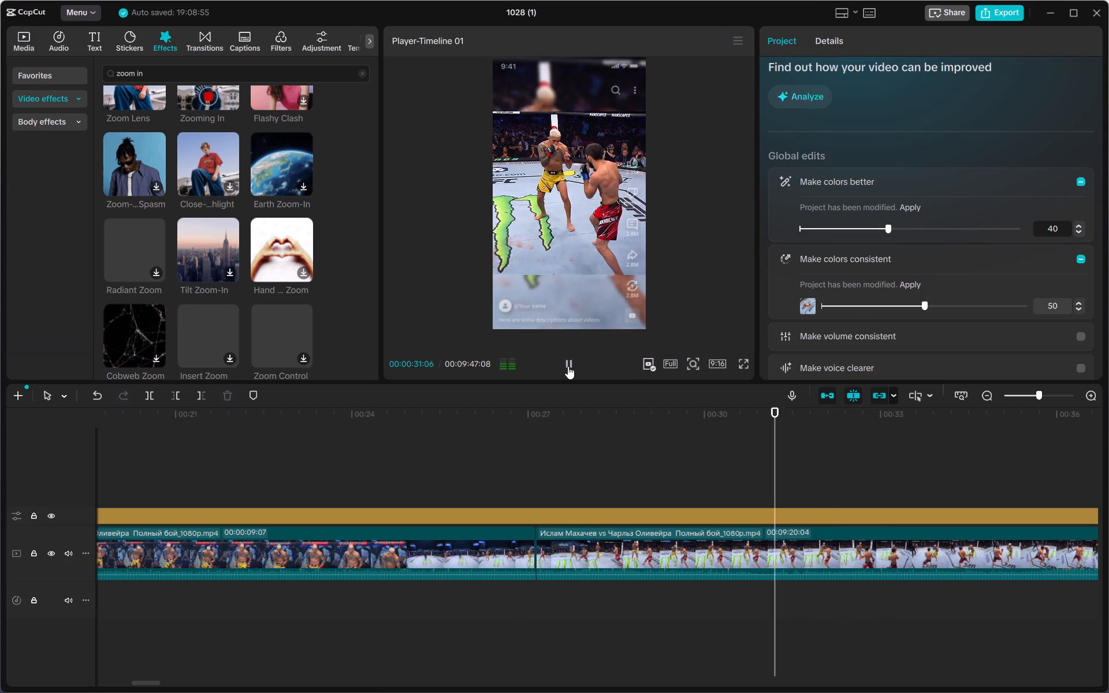
pyautogui.click(569, 366)
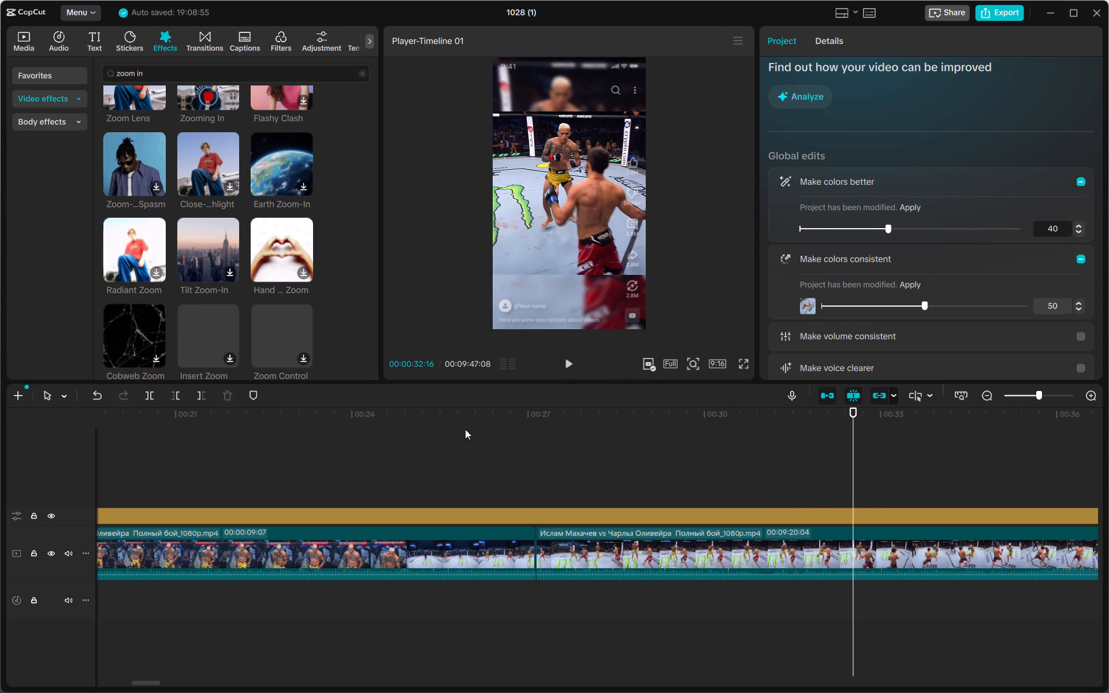
pyautogui.doubleClick(838, 495)
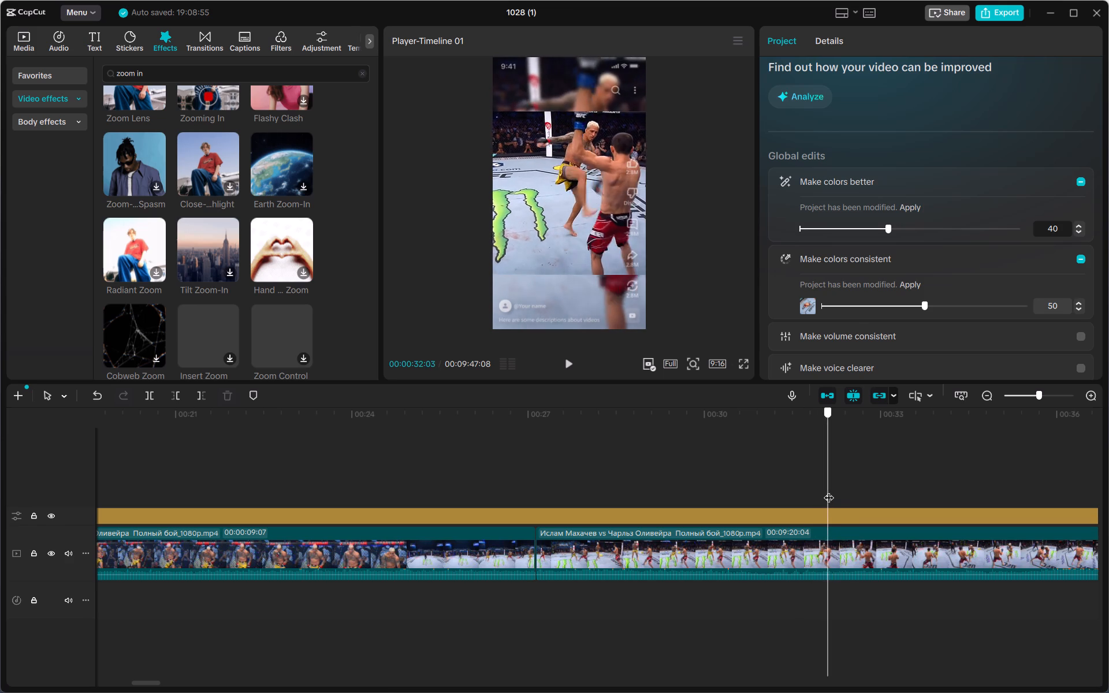
pyautogui.click(147, 397)
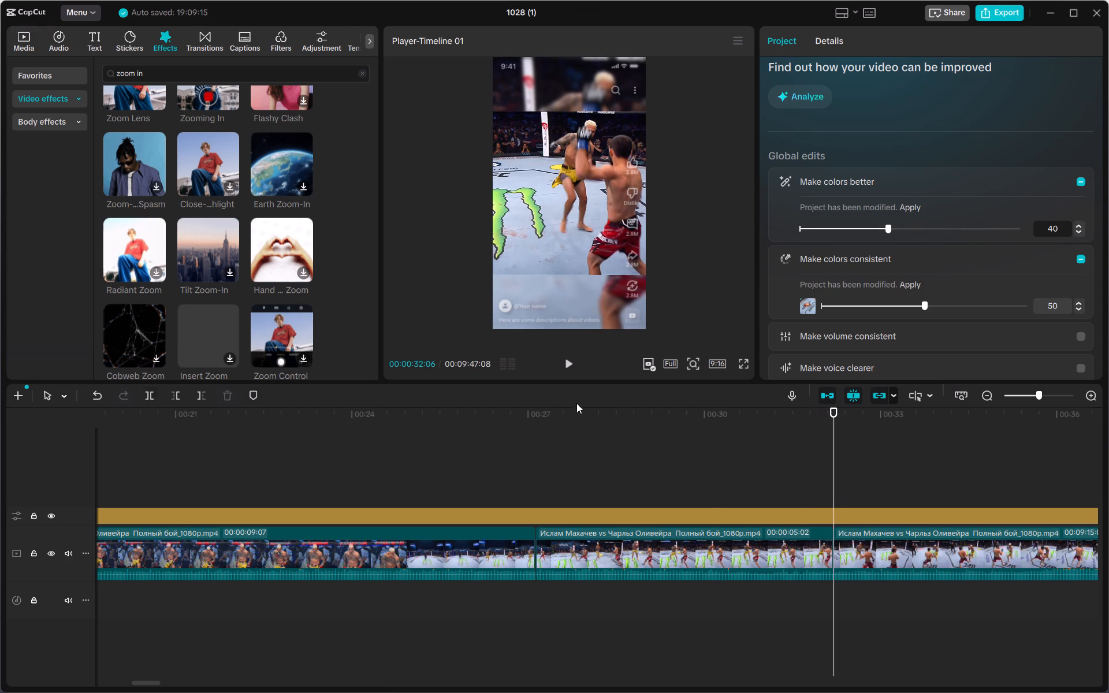
# Play onward from the new cut and split the main clip again at 00:00:35:00, just before the fighters clash.
pyautogui.click(567, 369)
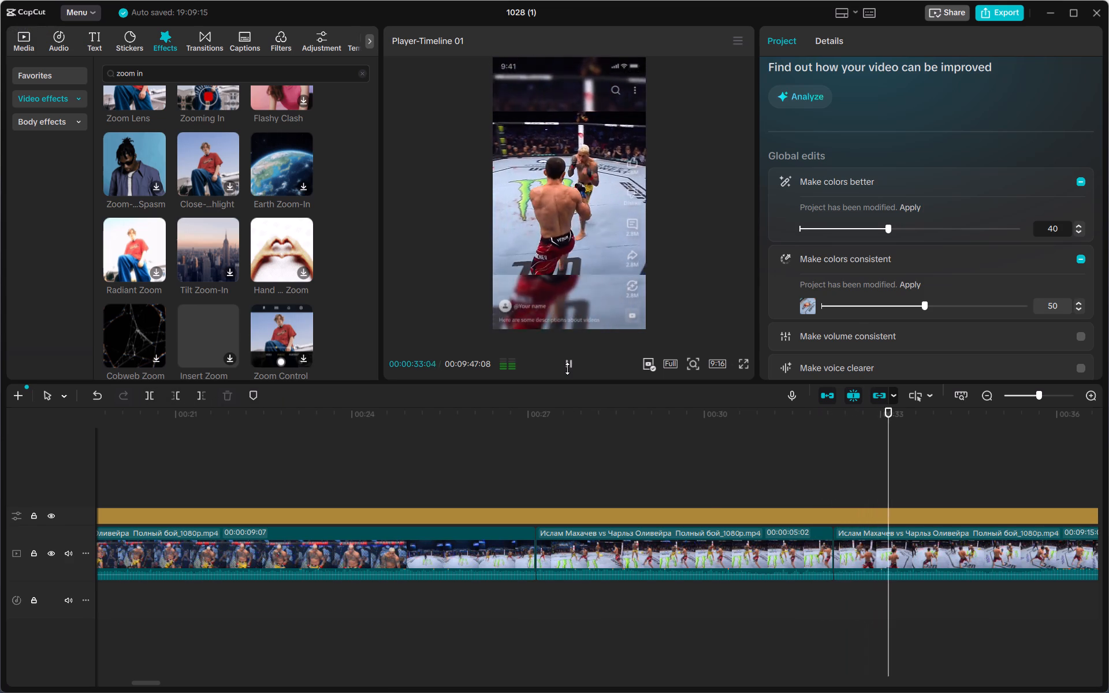
pyautogui.click(569, 367)
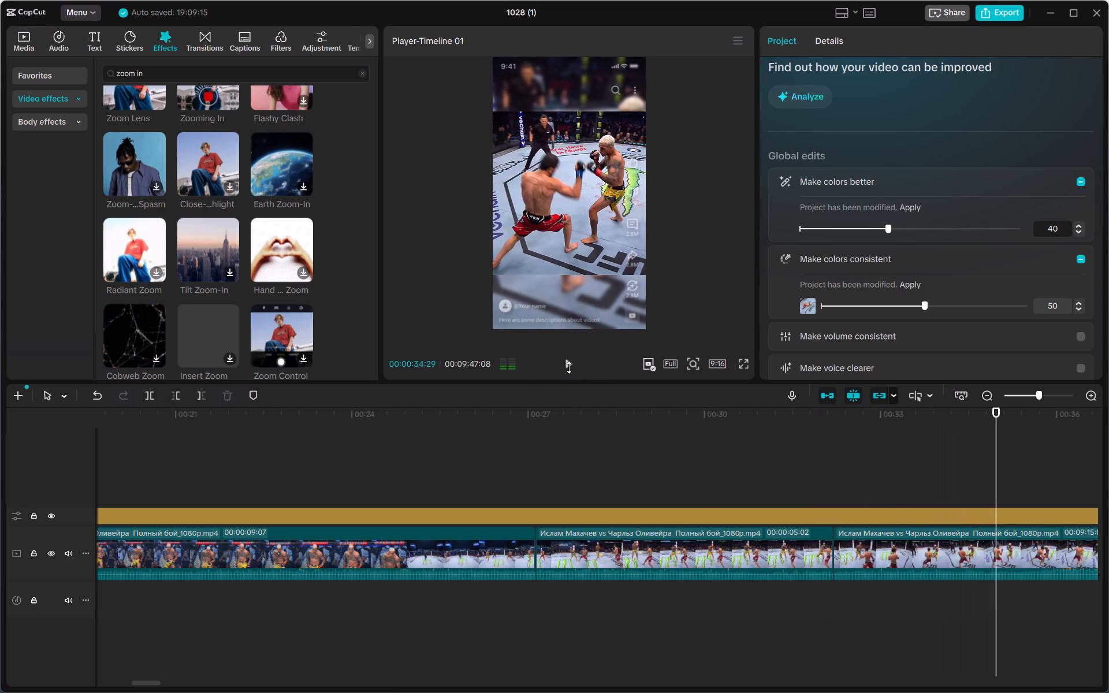
pyautogui.doubleClick(569, 367)
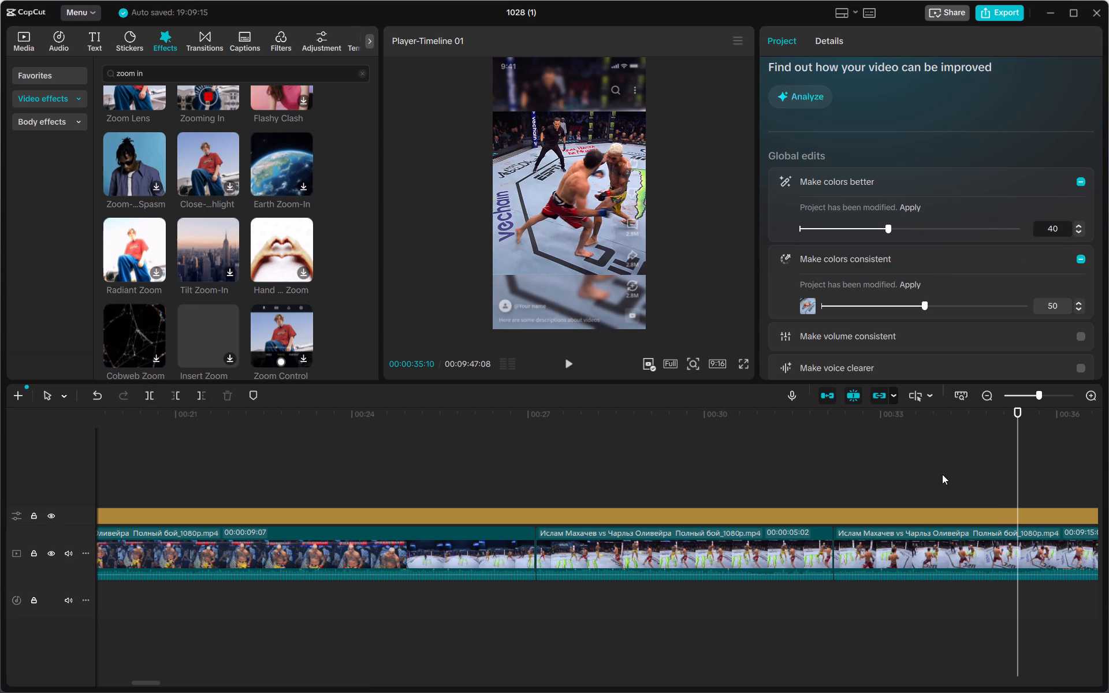
pyautogui.click(1008, 478)
pyautogui.moveTo(1008, 478); pyautogui.dragTo(1000, 478)
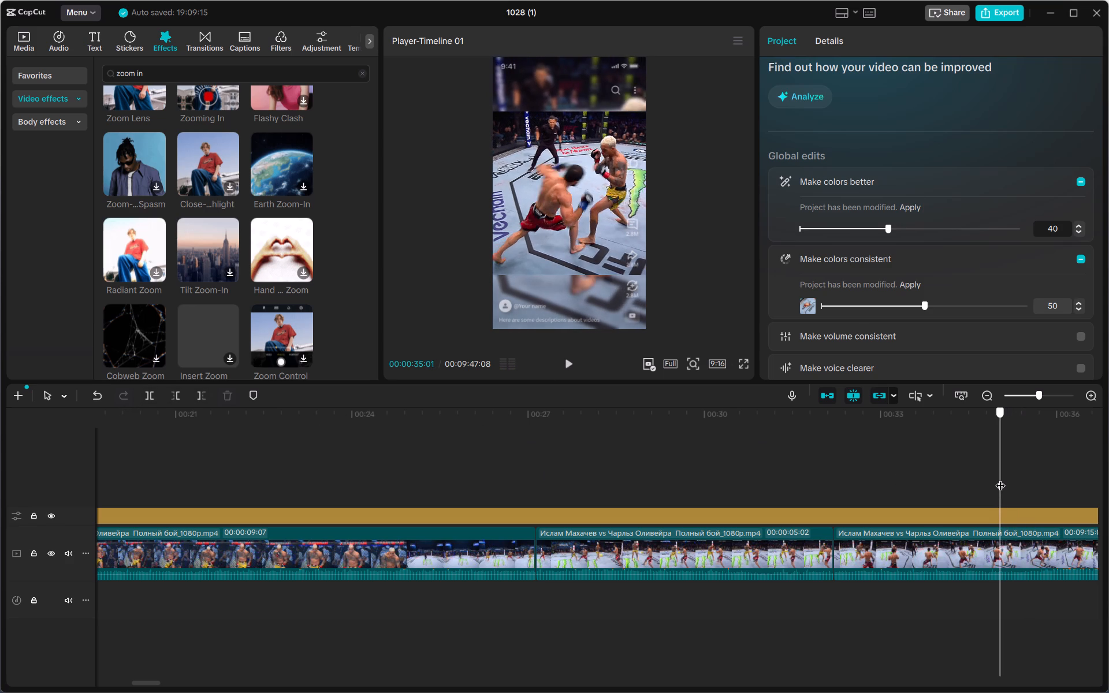
pyautogui.moveTo(1000, 478); pyautogui.dragTo(998, 478)
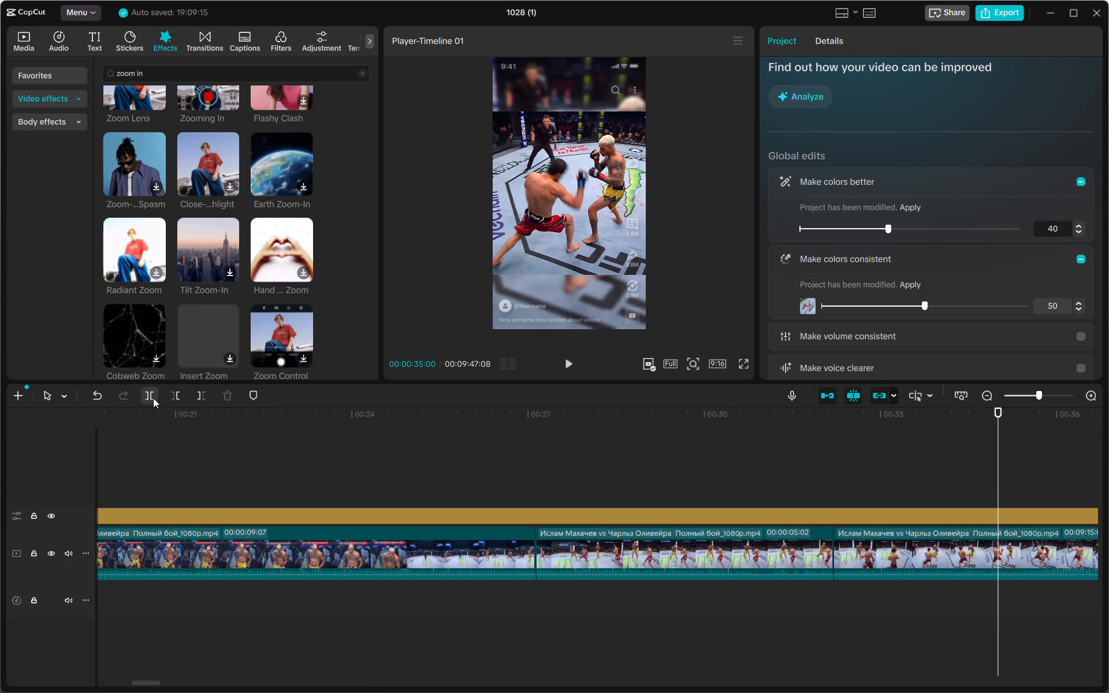
pyautogui.click(153, 398)
# Set the speed of the short segment between the two new cuts to 1.30x.
pyautogui.click(867, 549)
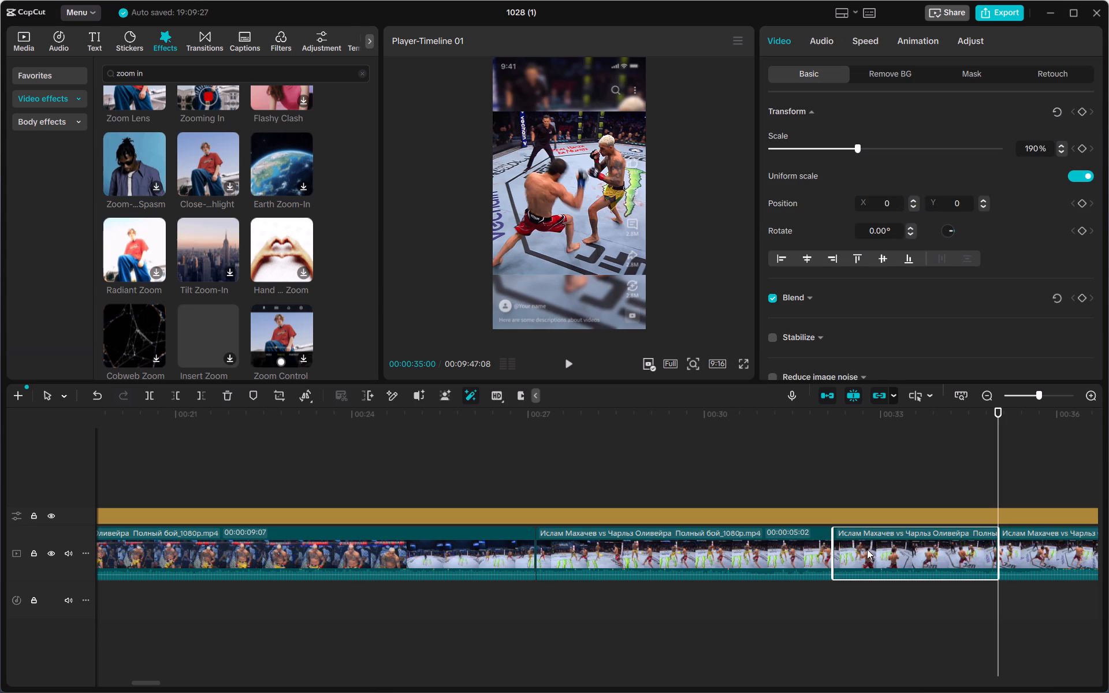
pyautogui.click(862, 49)
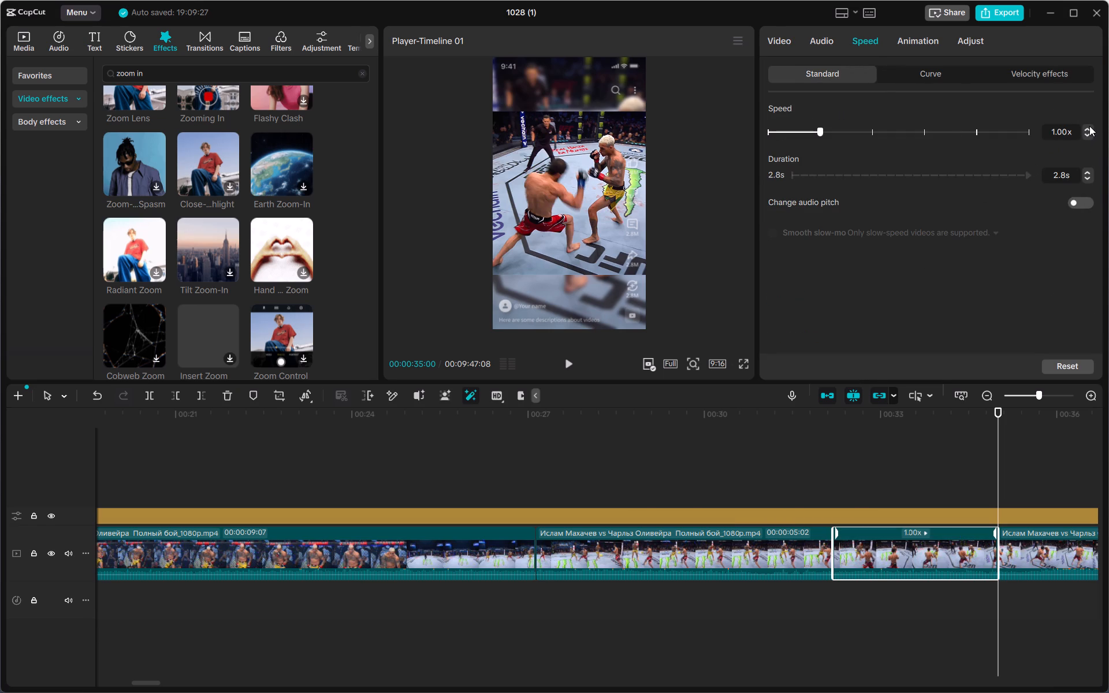
pyautogui.tripleClick(1089, 126)
pyautogui.click(1088, 124)
pyautogui.doubleClick(1084, 126)
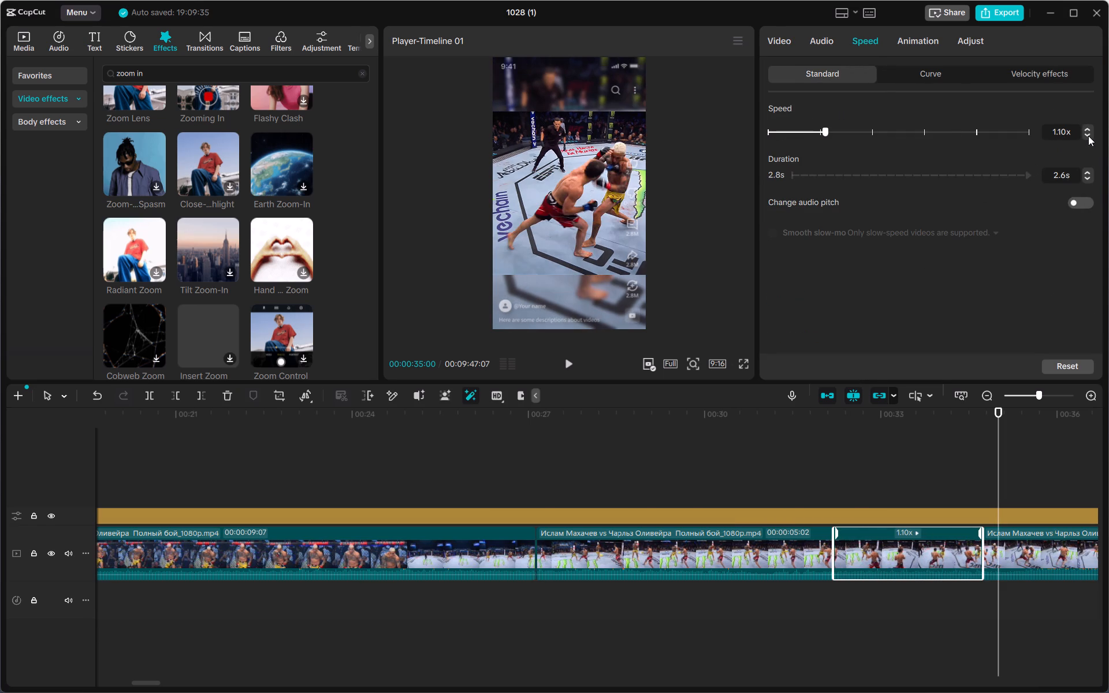
pyautogui.click(1088, 127)
pyautogui.click(1088, 127)
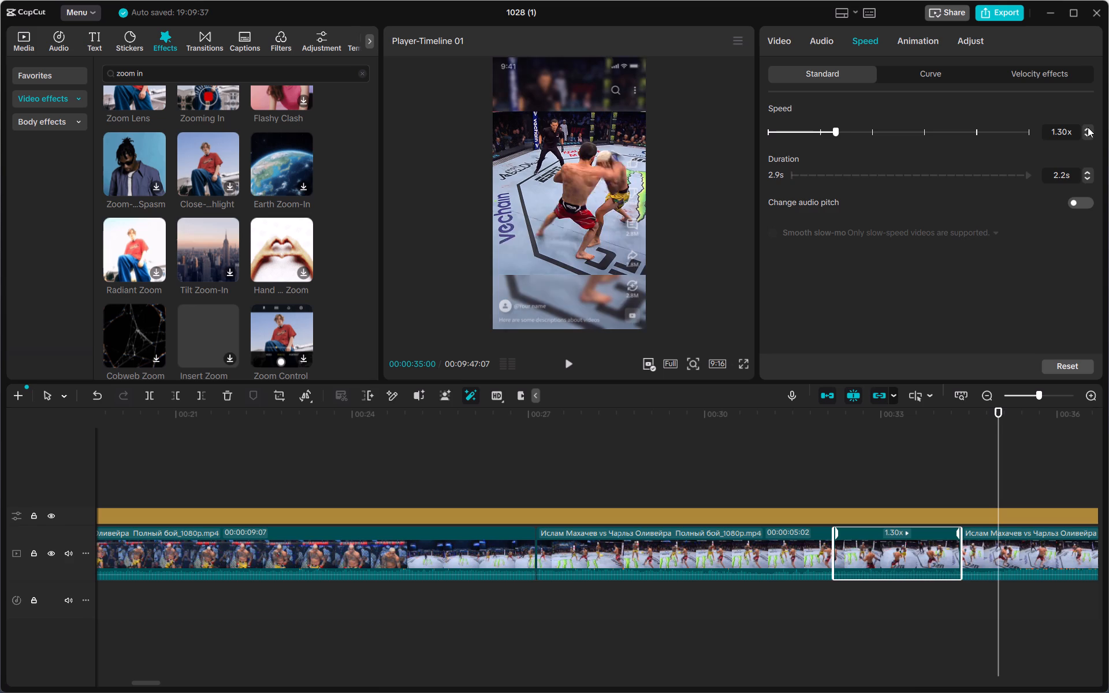
# Play from 00:00:27:12 past the sped-up segment to check its pacing and review the following action.
pyautogui.click(571, 472)
pyautogui.moveTo(570, 472); pyautogui.dragTo(553, 472)
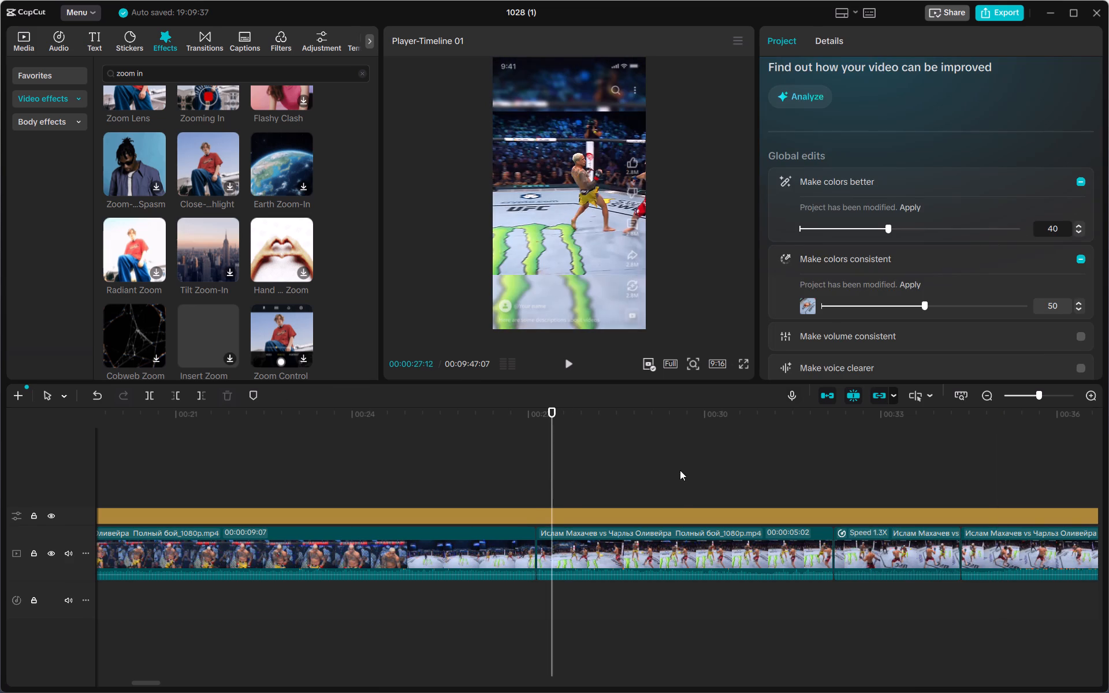
pyautogui.click(680, 470)
pyautogui.click(560, 360)
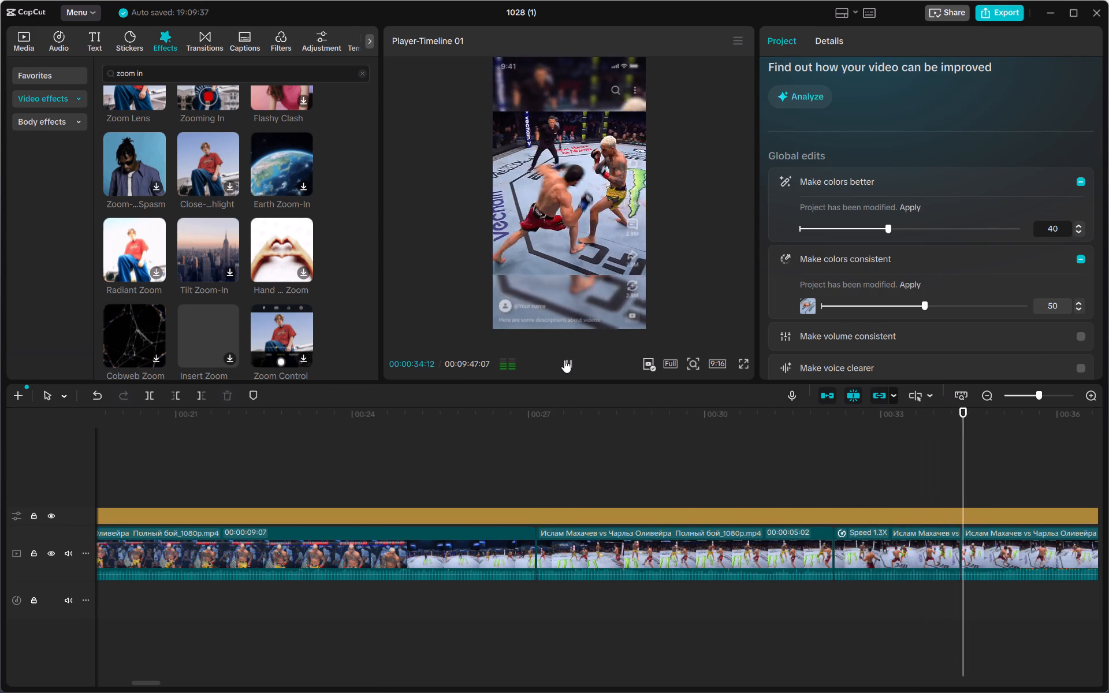
pyautogui.click(564, 360)
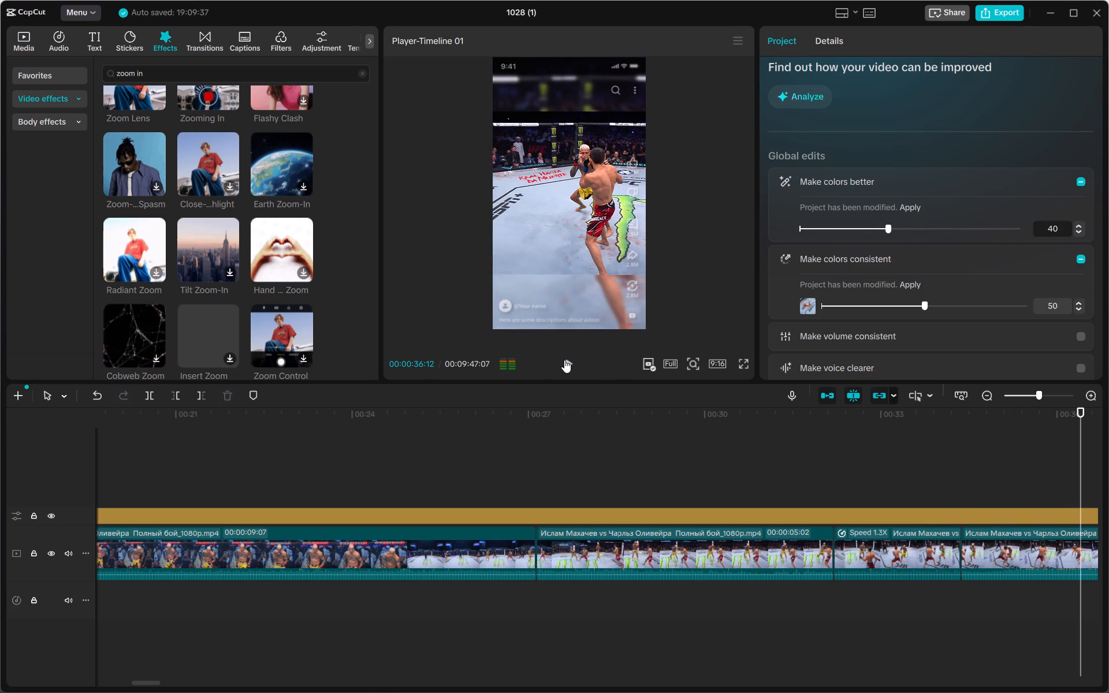
pyautogui.click(564, 360)
pyautogui.click(564, 360)
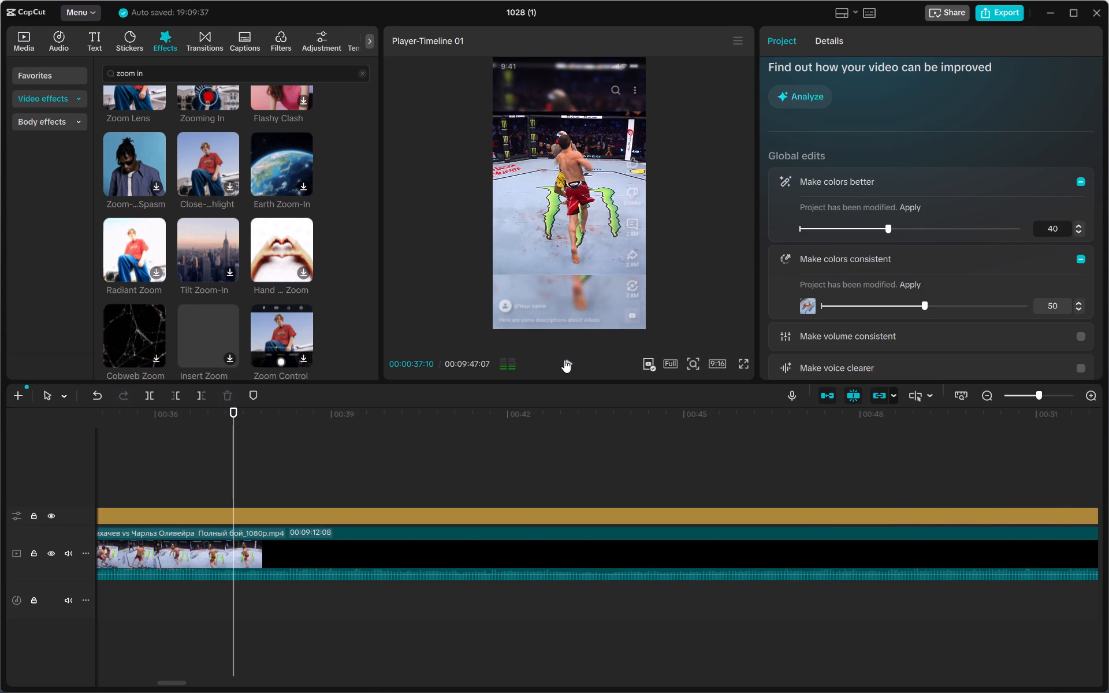
# Replay the clash from about 00:00:34 in short bursts to find its end, and split the main clip at 00:00:36:03.
pyautogui.click(347, 444)
pyautogui.moveTo(341, 450); pyautogui.dragTo(327, 452)
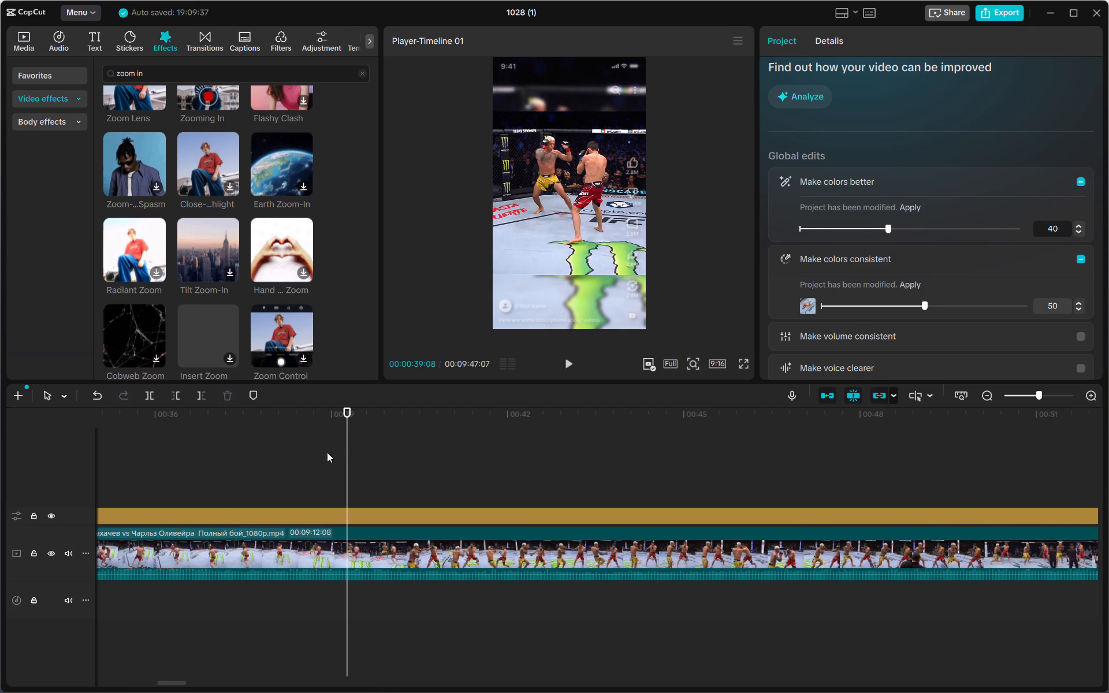
pyautogui.moveTo(327, 452); pyautogui.dragTo(142, 451)
pyautogui.moveTo(195, 471); pyautogui.dragTo(157, 466)
pyautogui.click(160, 463)
pyautogui.moveTo(160, 463); pyautogui.dragTo(256, 454)
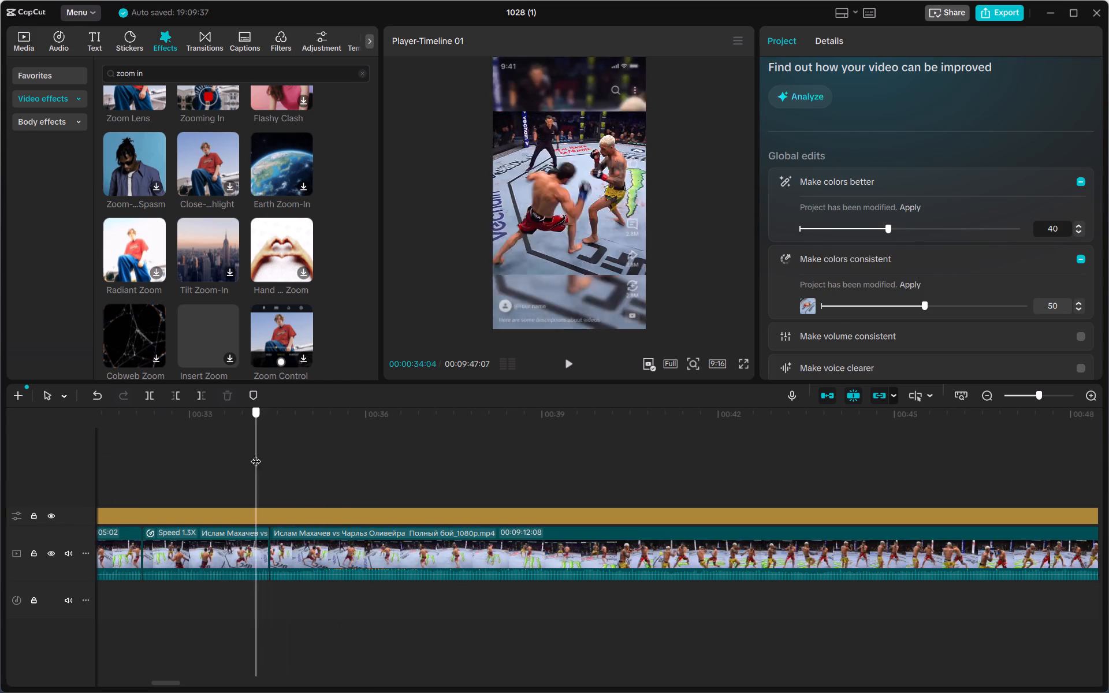
pyautogui.moveTo(256, 454); pyautogui.dragTo(243, 454)
pyautogui.click(568, 366)
pyautogui.click(568, 366)
pyautogui.click(568, 366)
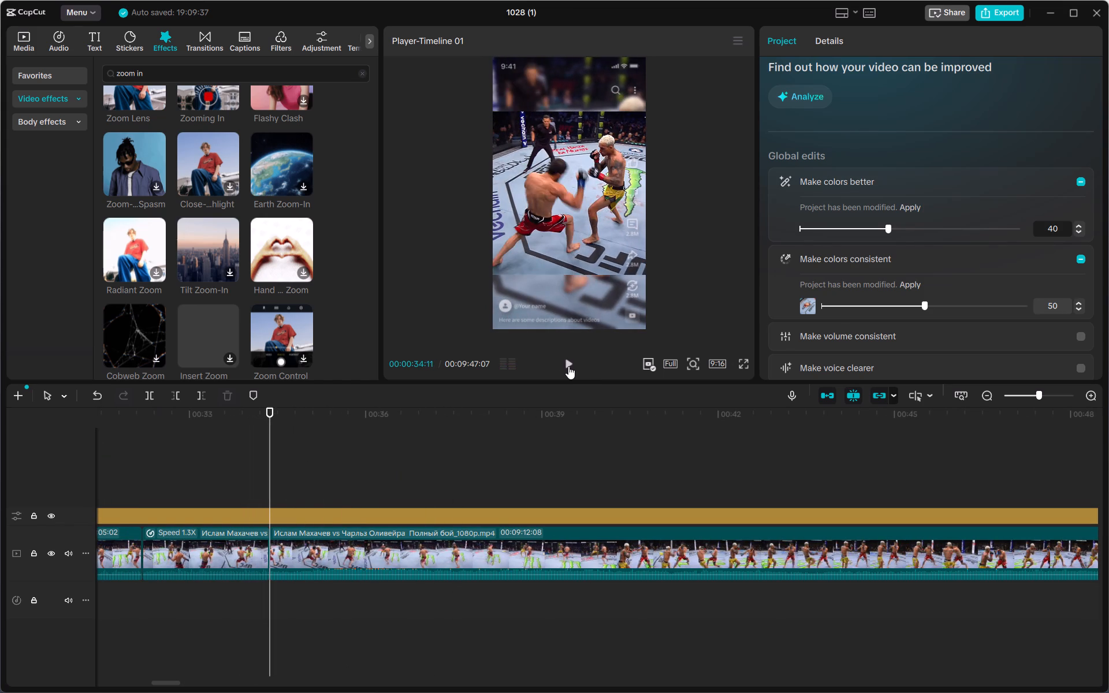
pyautogui.click(568, 366)
pyautogui.doubleClick(568, 366)
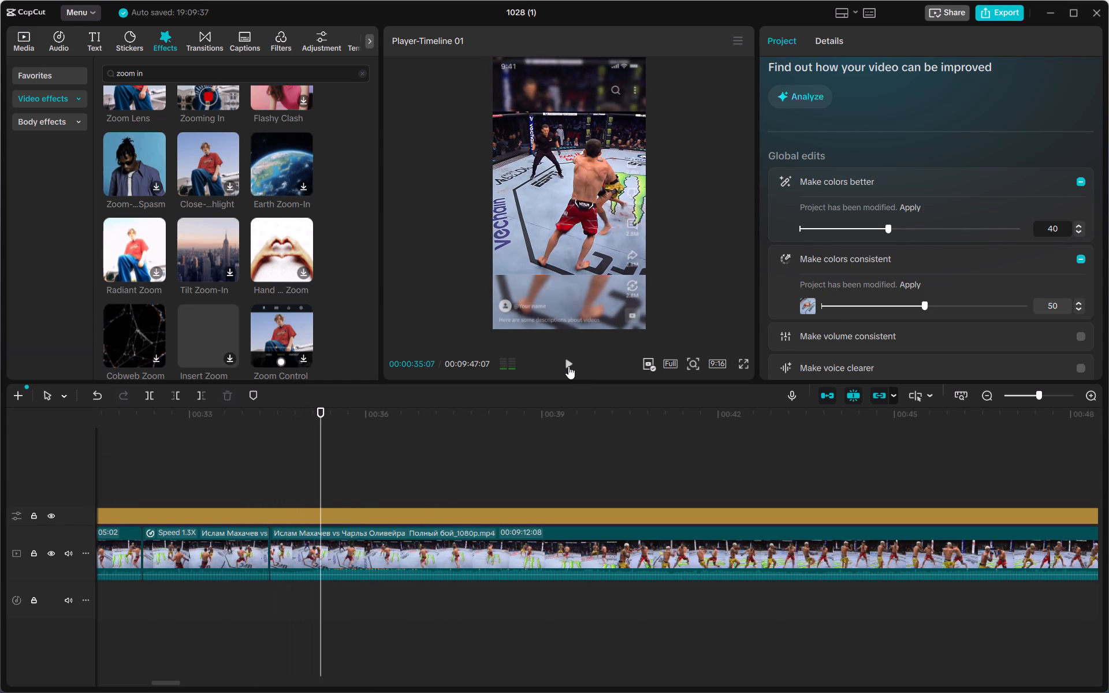
pyautogui.click(568, 366)
pyautogui.click(568, 366)
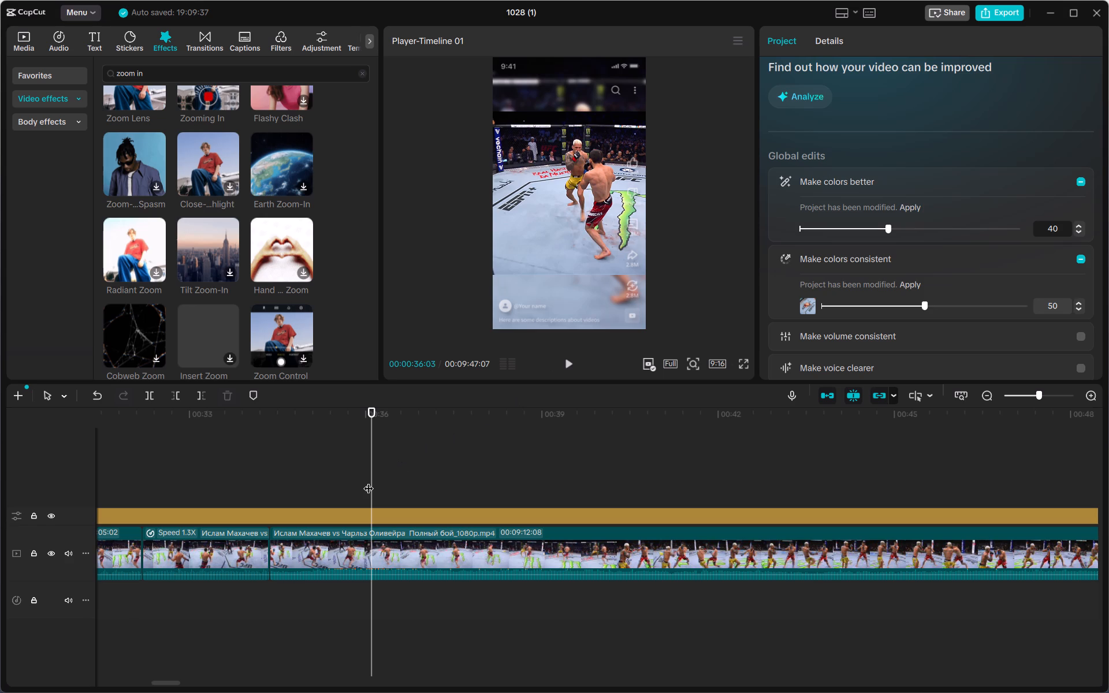
pyautogui.click(148, 396)
# Play the footage after the new cut to about 00:00:43, and replay the clash segment from 00:00:34:25 to judge its pacing.
pyautogui.click(563, 368)
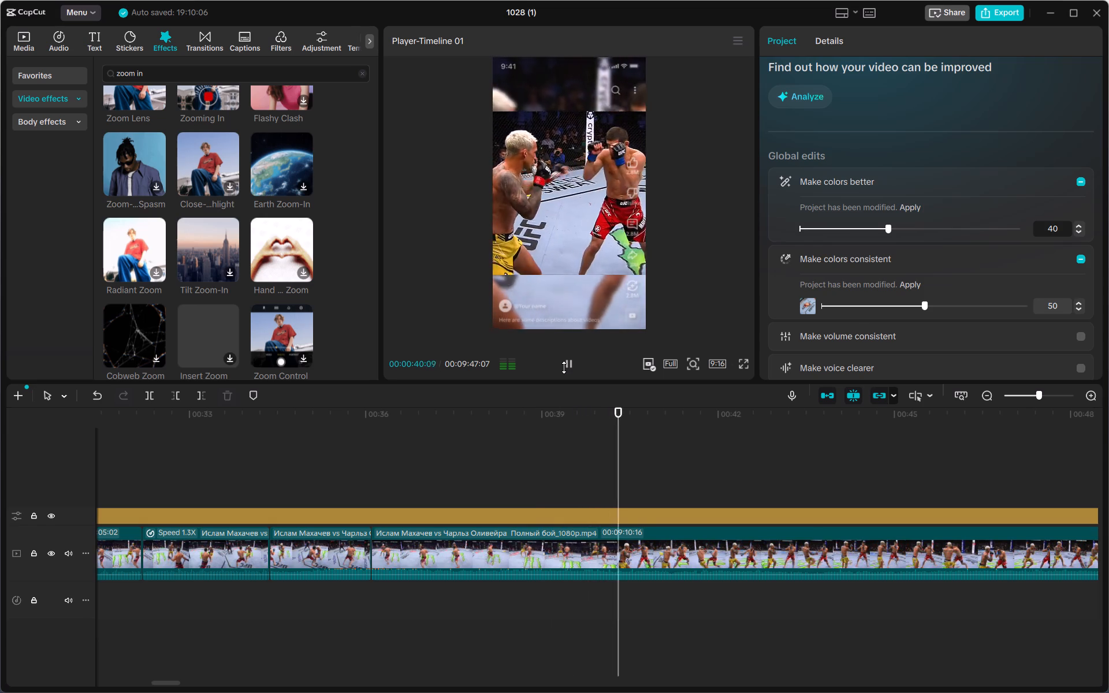
pyautogui.click(564, 367)
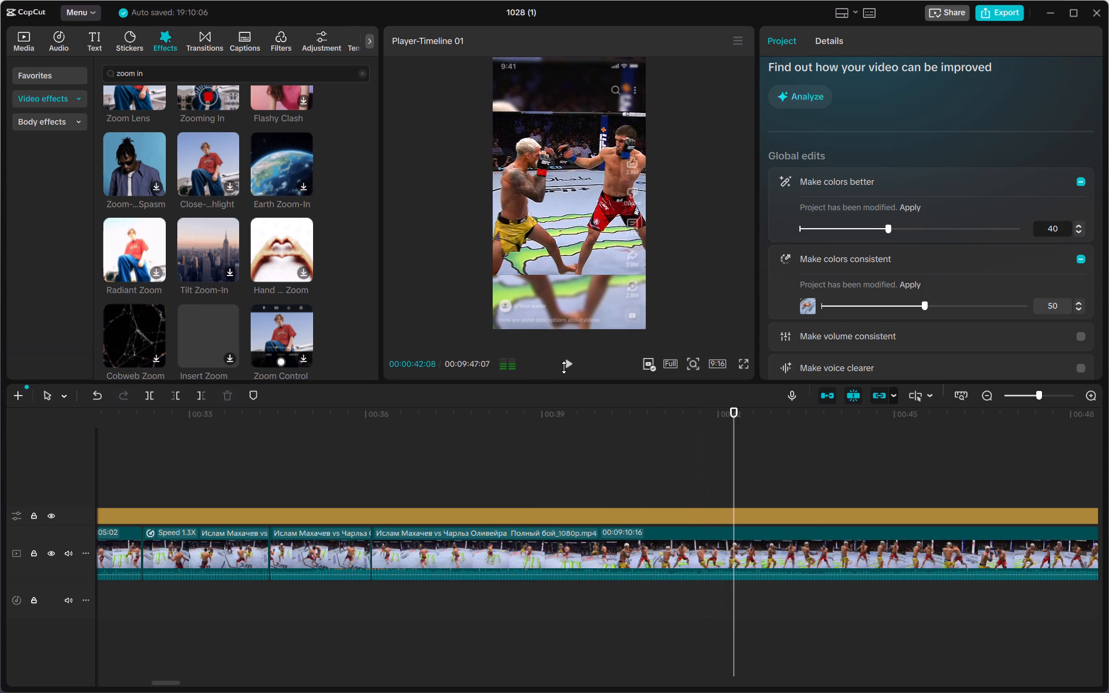
pyautogui.click(564, 367)
pyautogui.click(564, 367)
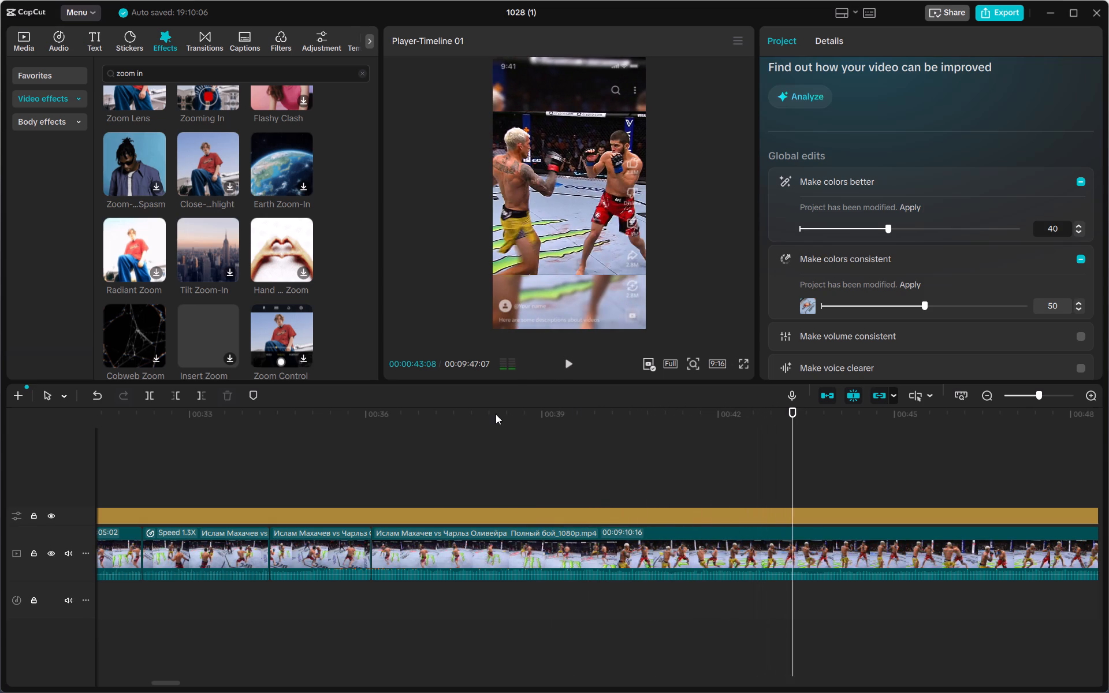
pyautogui.click(465, 459)
pyautogui.moveTo(464, 465); pyautogui.dragTo(298, 477)
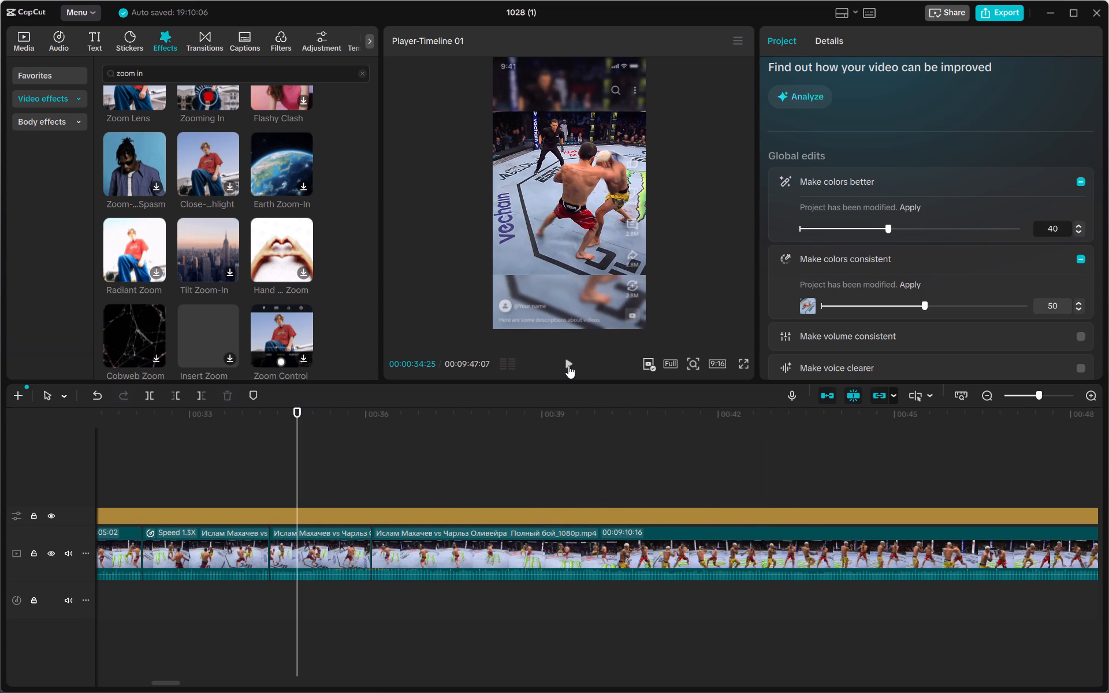
pyautogui.click(568, 366)
pyautogui.click(569, 366)
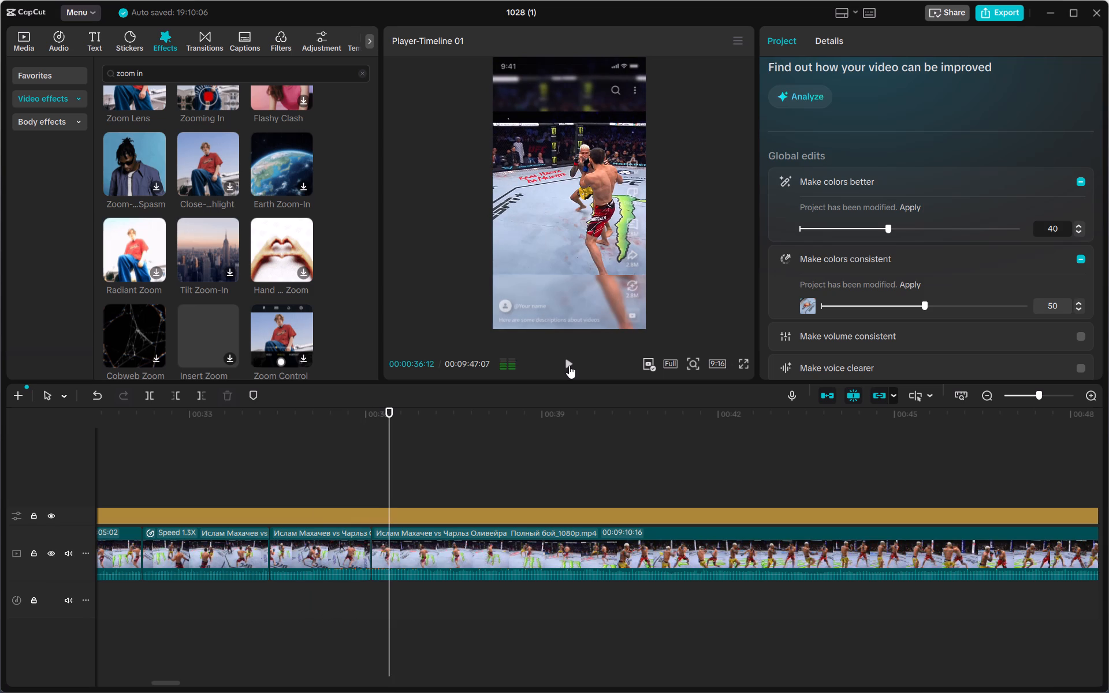
# Slow the short clash segment, between the 1.3x segment and the cut at 00:00:36:03, to 0.80x speed.
pyautogui.click(283, 489)
pyautogui.click(318, 543)
pyautogui.click(329, 572)
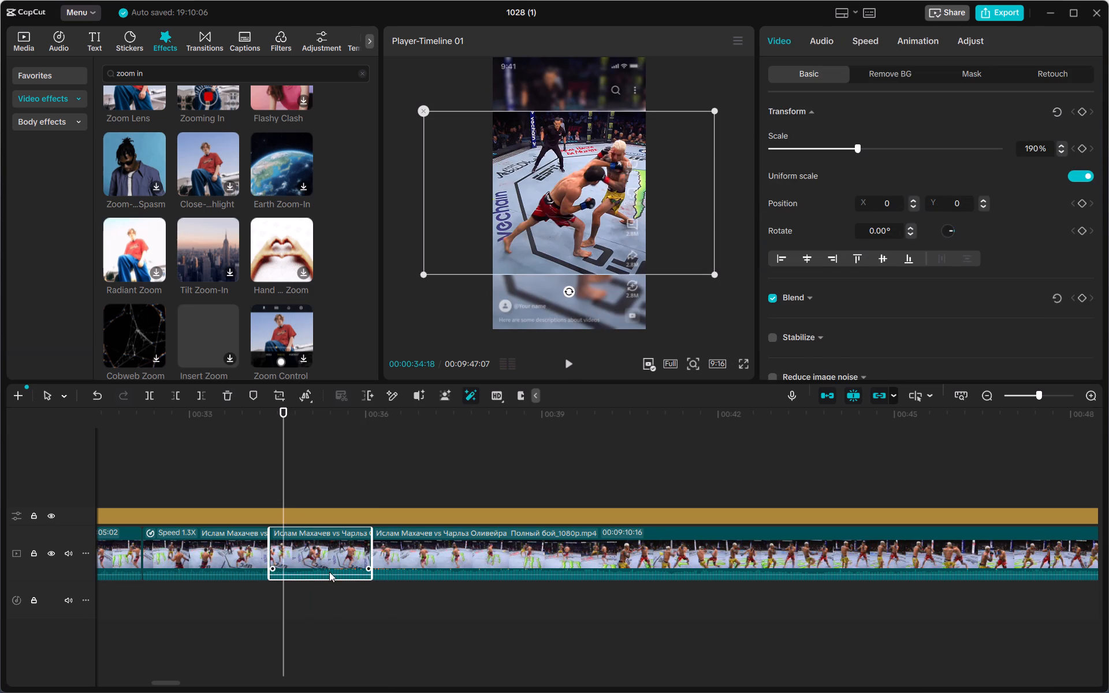
pyautogui.click(565, 360)
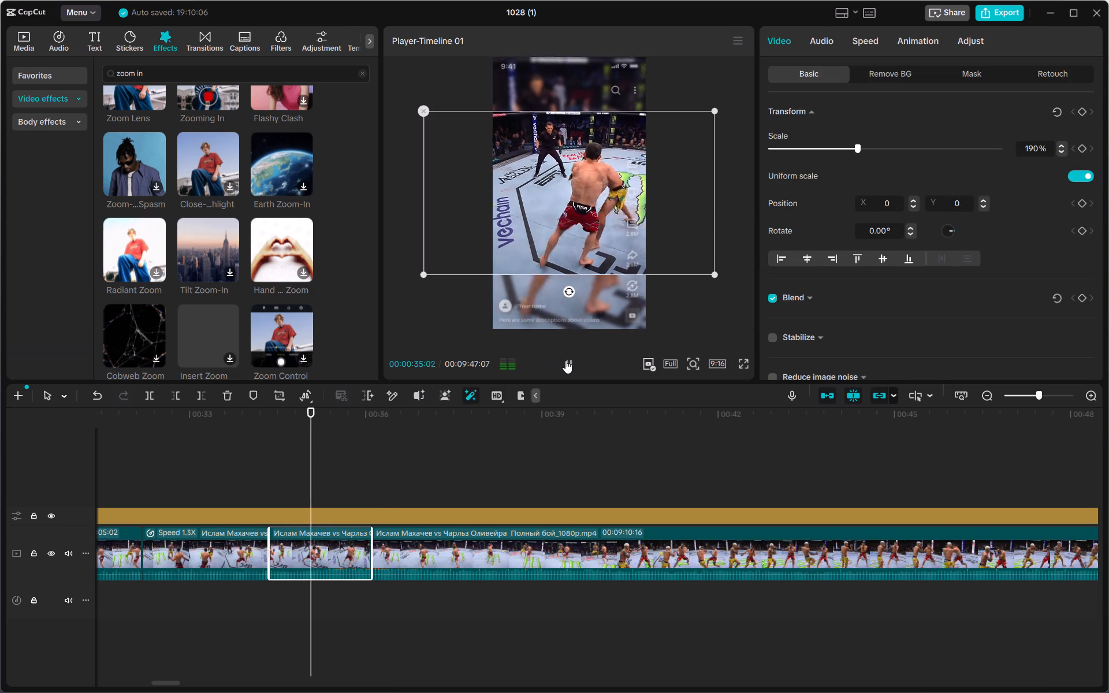
pyautogui.click(565, 360)
pyautogui.click(321, 546)
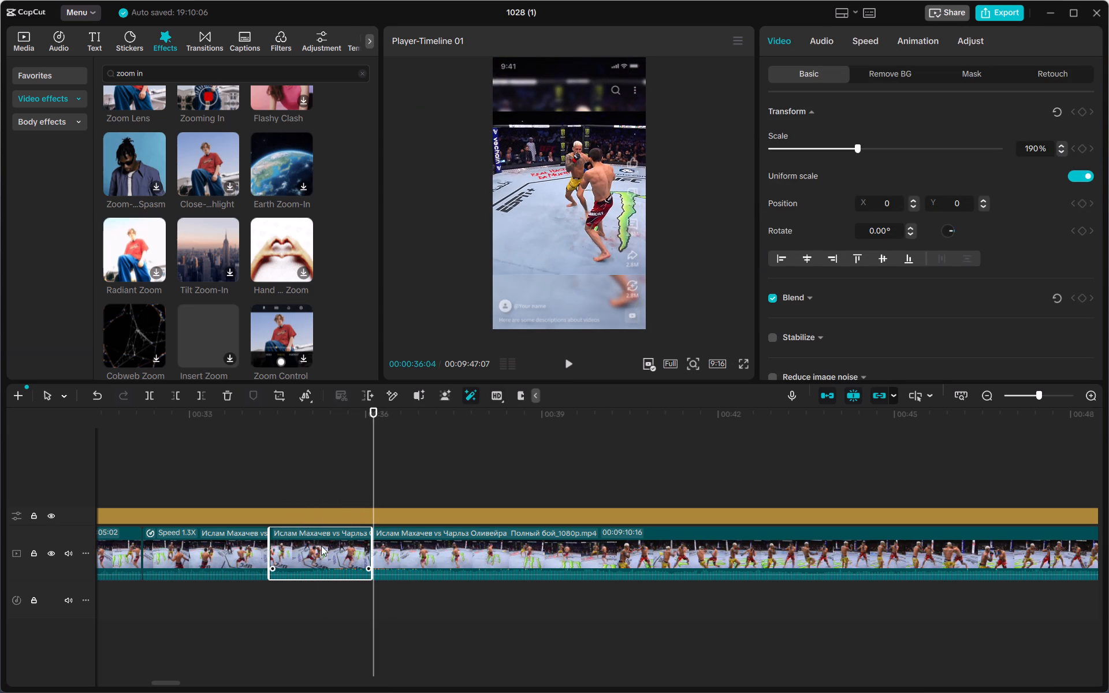
pyautogui.click(865, 41)
pyautogui.click(1086, 136)
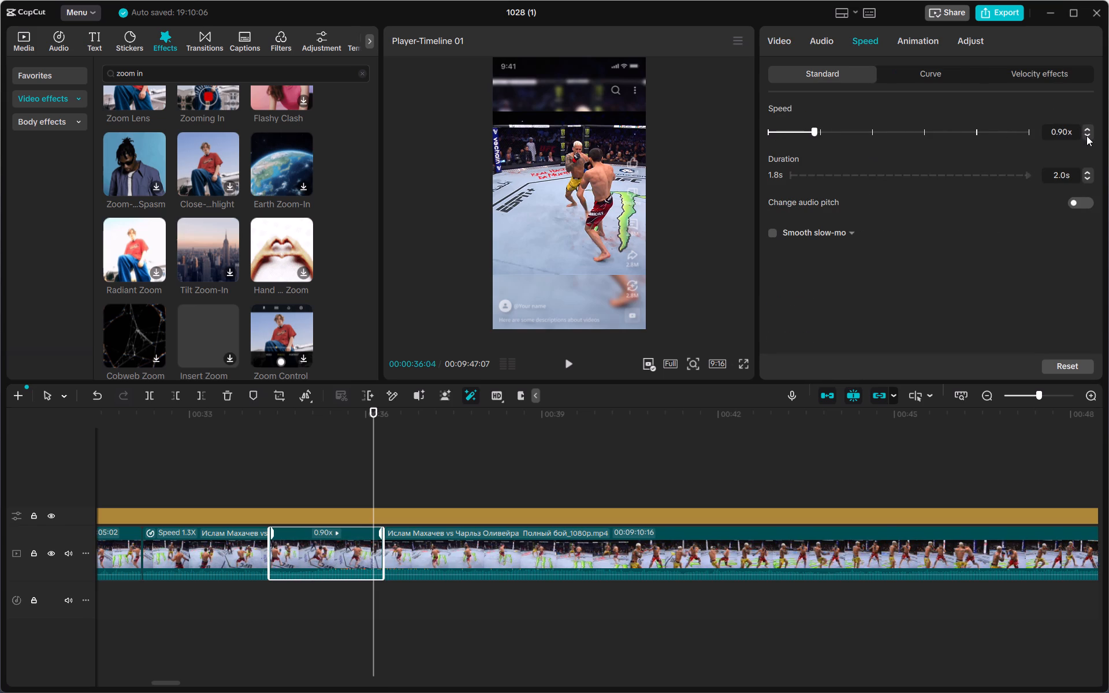
pyautogui.click(1086, 136)
# Play from 00:00:33:10 through the slowed clash segment and on to about 00:00:51 to review pacing and following action.
pyautogui.click(224, 477)
pyautogui.moveTo(224, 477); pyautogui.dragTo(209, 477)
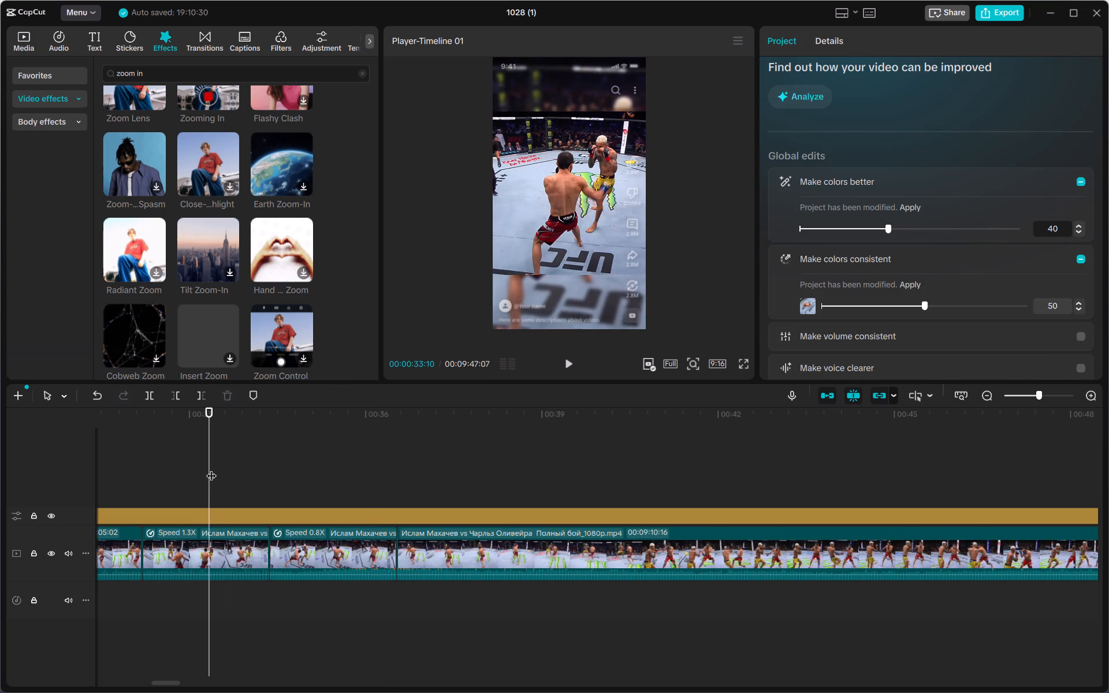
pyautogui.click(571, 360)
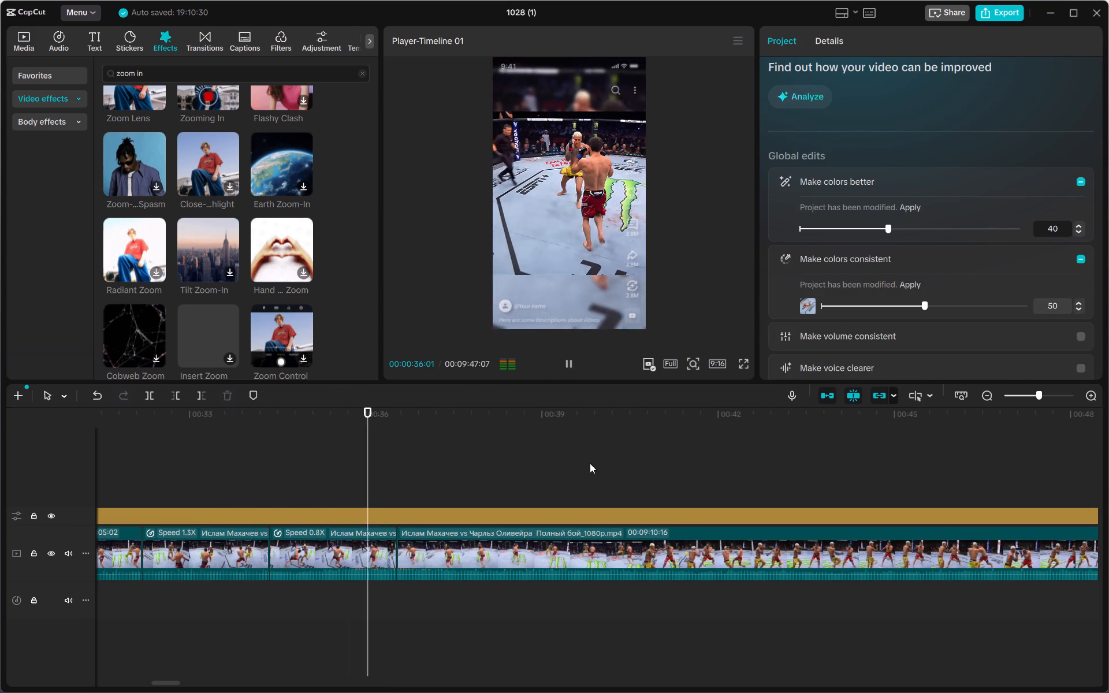
pyautogui.click(573, 370)
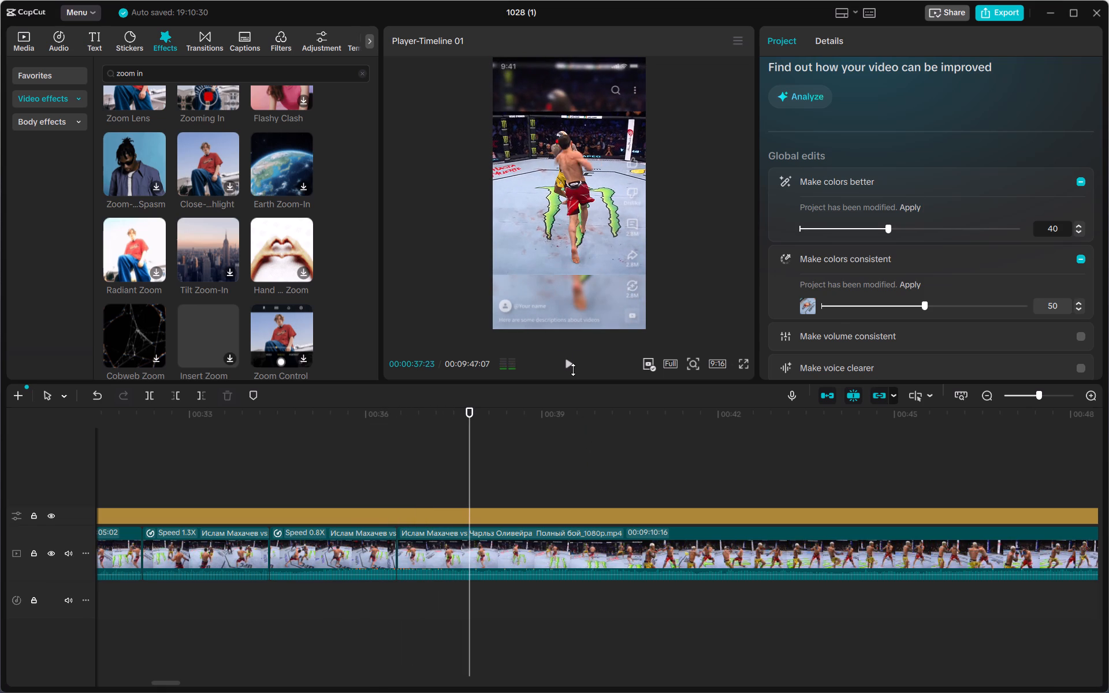
pyautogui.click(569, 371)
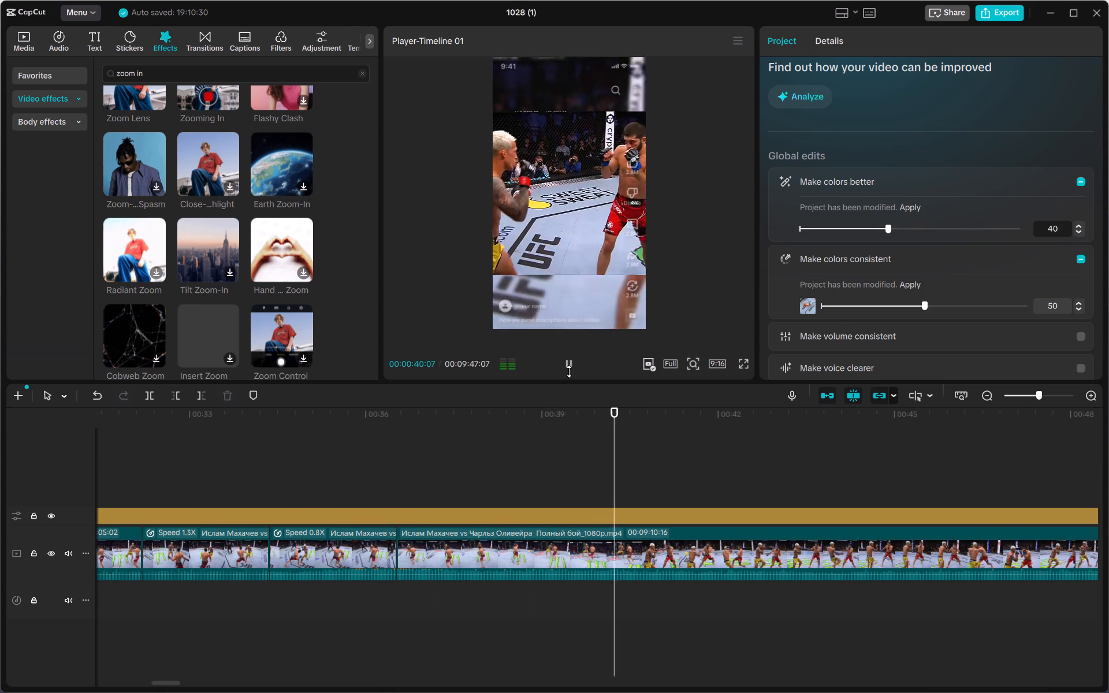
pyautogui.click(569, 371)
pyautogui.click(569, 371)
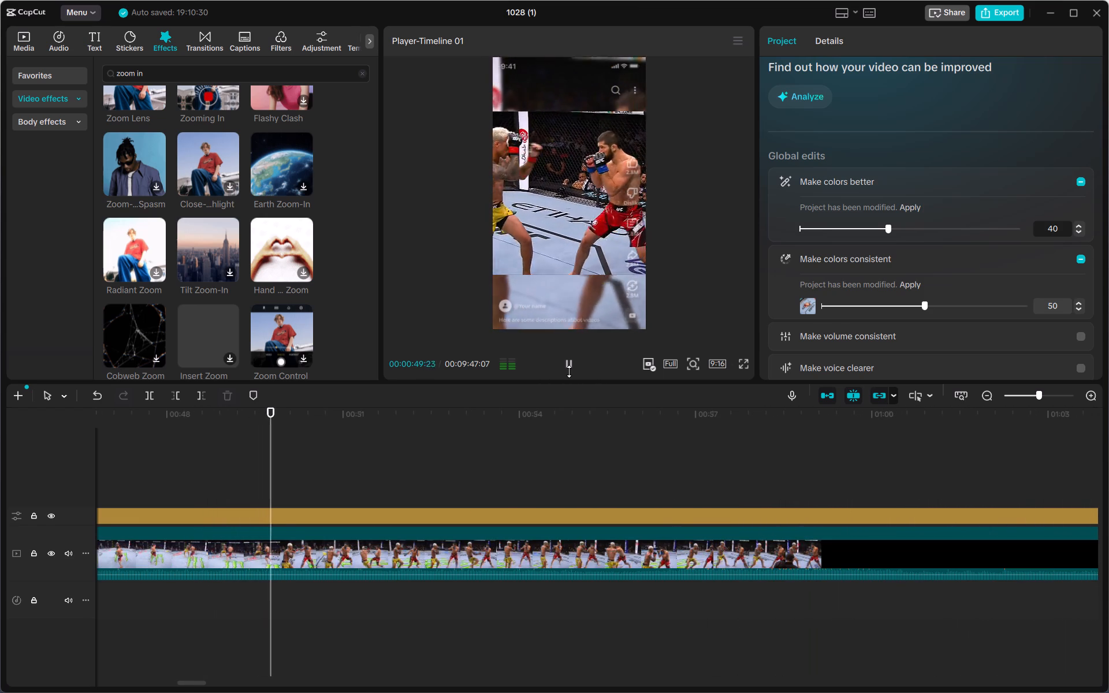
pyautogui.click(569, 371)
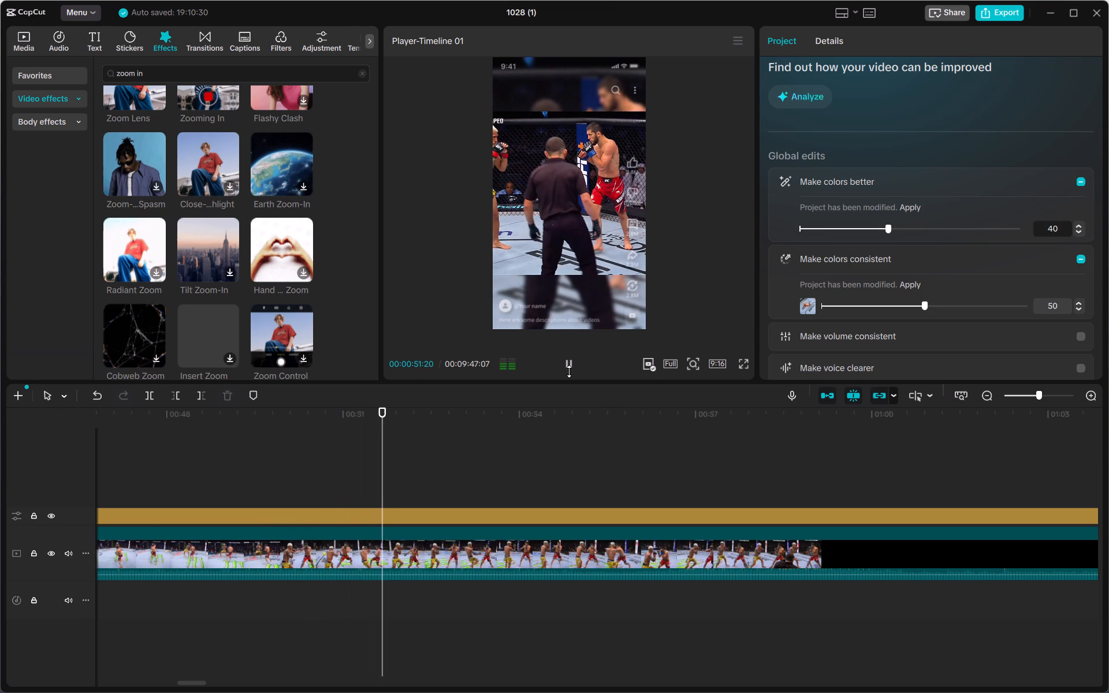
# Scrub back from about 00:00:51 to the walkout footage near 00:00:24, and review the opening exchanges up to about 00:00:31.
pyautogui.click(329, 476)
pyautogui.moveTo(329, 476); pyautogui.dragTo(183, 491)
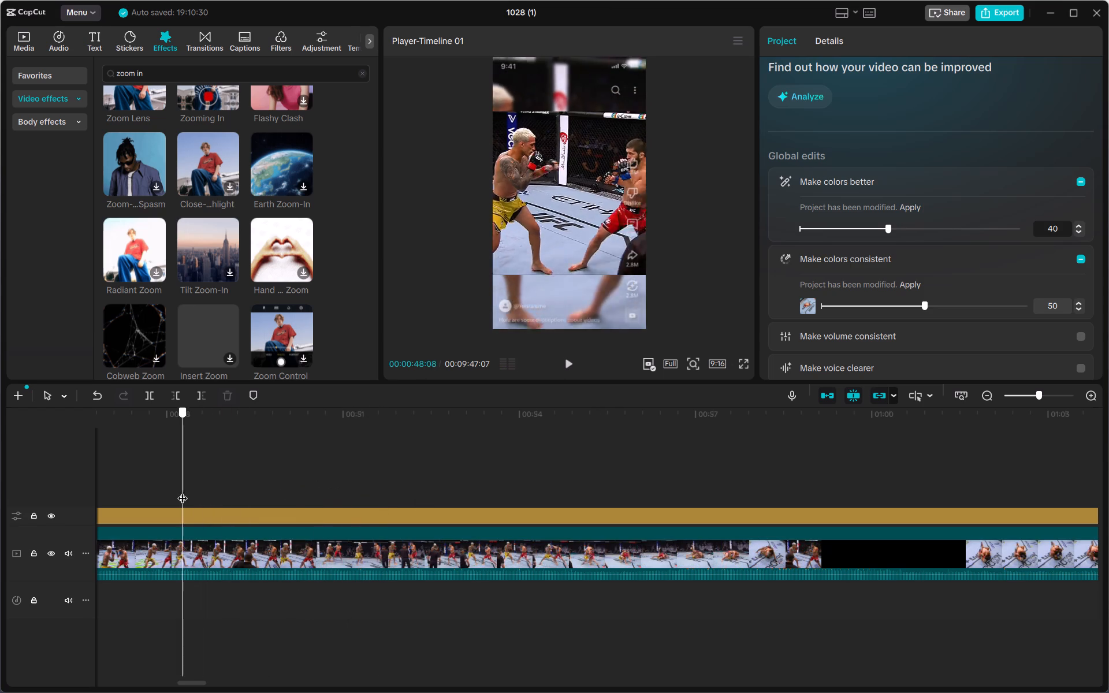
pyautogui.moveTo(183, 491); pyautogui.dragTo(118, 483)
pyautogui.click(610, 493)
pyautogui.moveTo(623, 486); pyautogui.dragTo(675, 480)
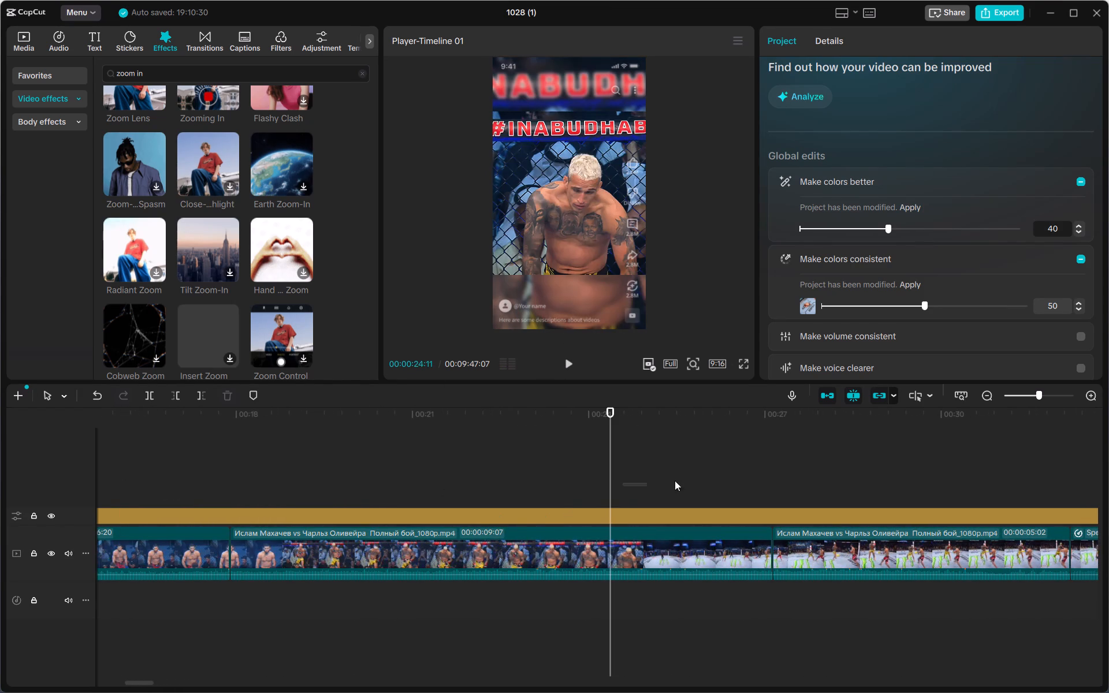
pyautogui.moveTo(675, 480); pyautogui.dragTo(814, 479)
pyautogui.click(814, 479)
pyautogui.moveTo(821, 476); pyautogui.dragTo(889, 471)
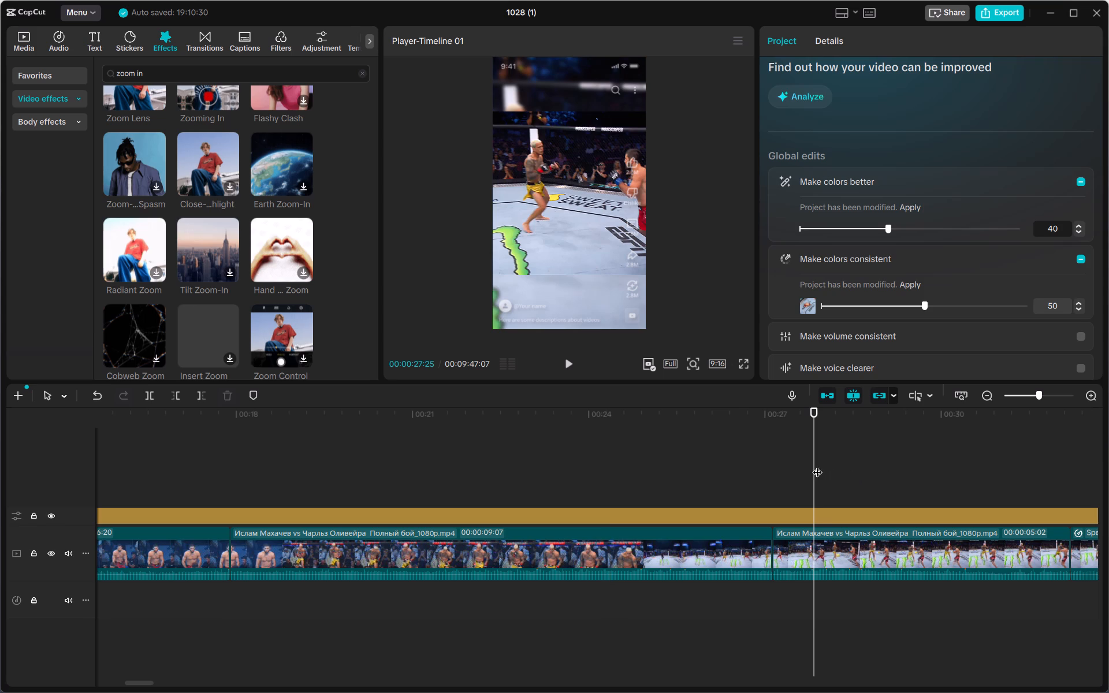
pyautogui.moveTo(813, 465); pyautogui.dragTo(993, 467)
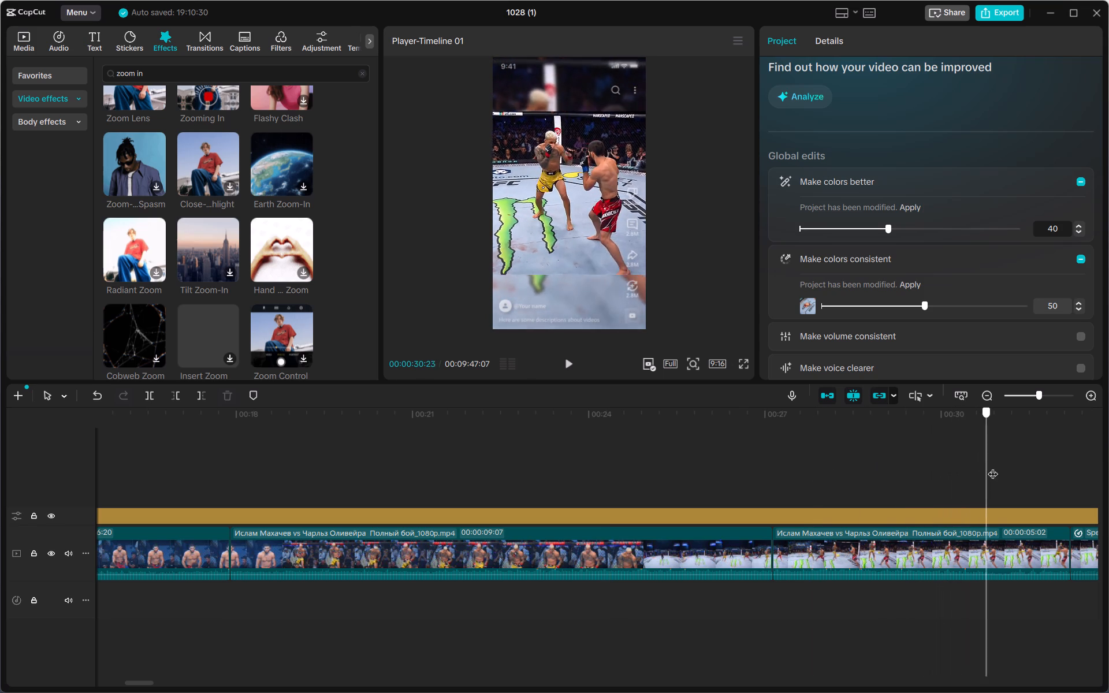
# Scrub past the speed-adjusted segments through the following exchange, and set the playhead at 00:00:42:16 for splitting the main clip.
pyautogui.moveTo(993, 467); pyautogui.dragTo(800, 449)
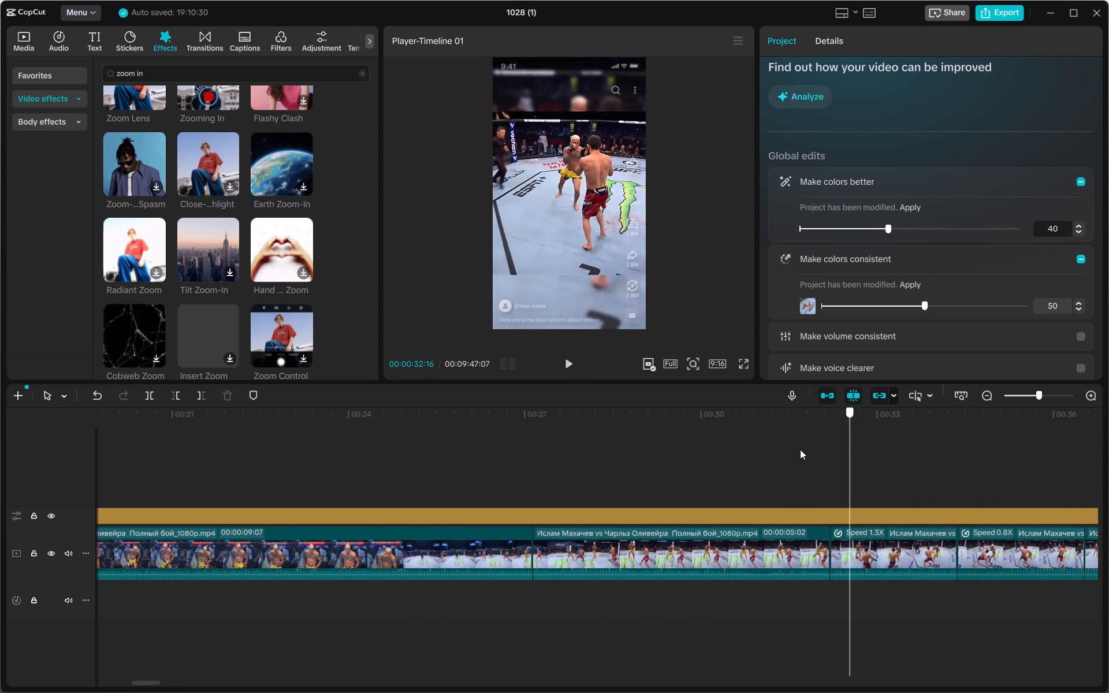
pyautogui.moveTo(800, 449); pyautogui.dragTo(780, 452)
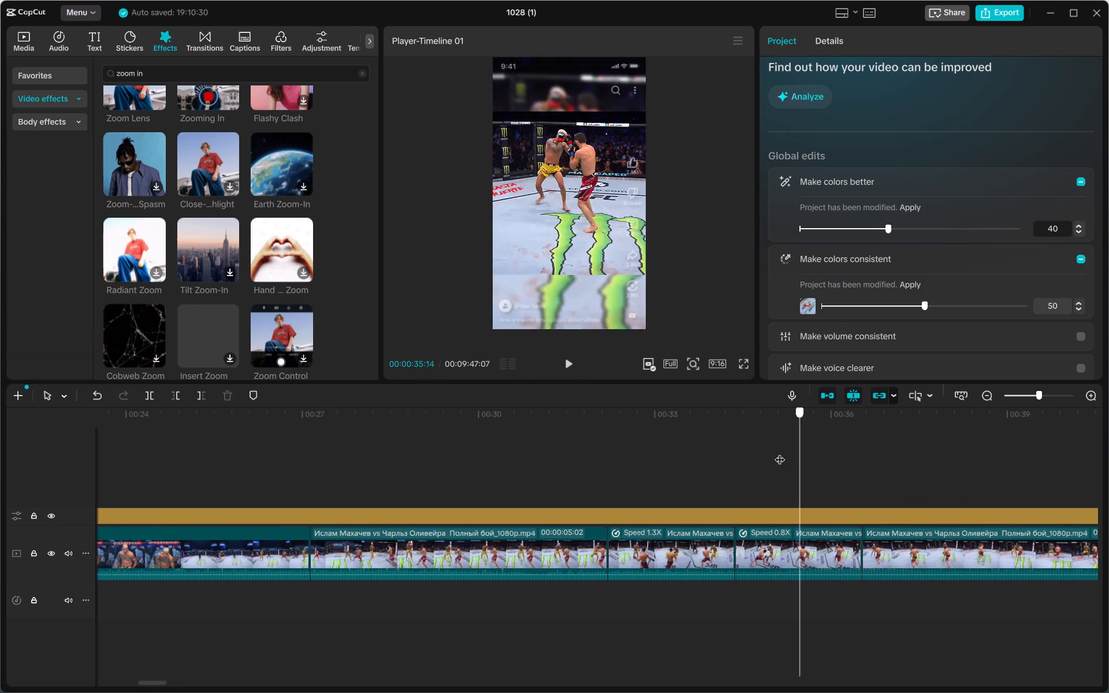
pyautogui.moveTo(780, 452); pyautogui.dragTo(927, 445)
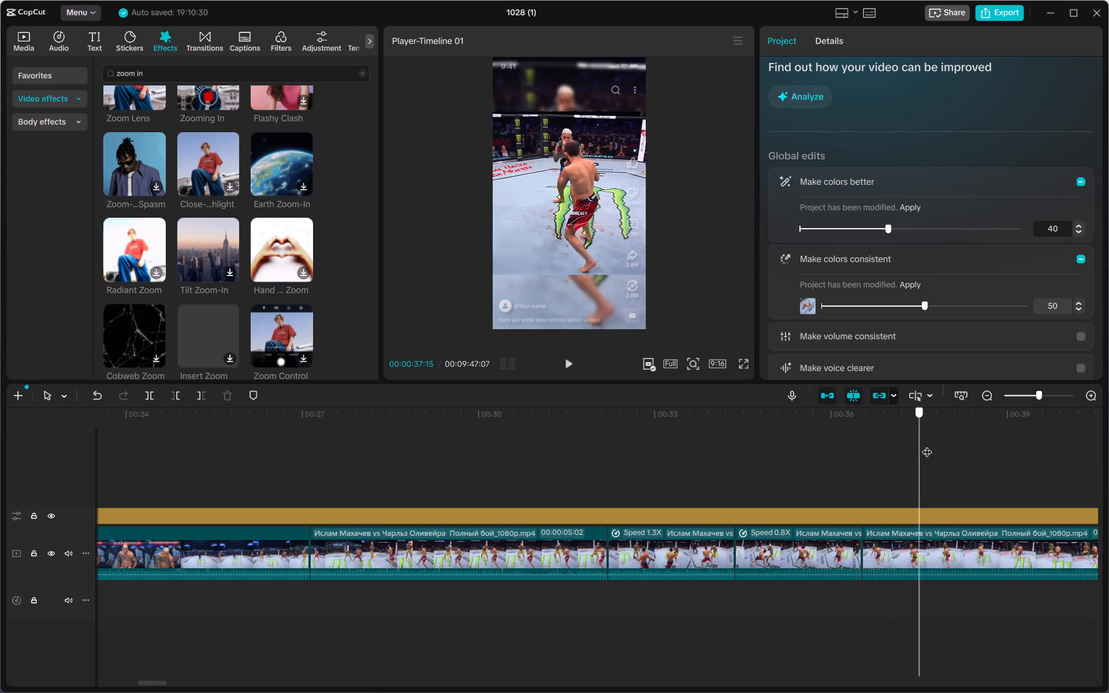
pyautogui.moveTo(927, 445); pyautogui.dragTo(1015, 459)
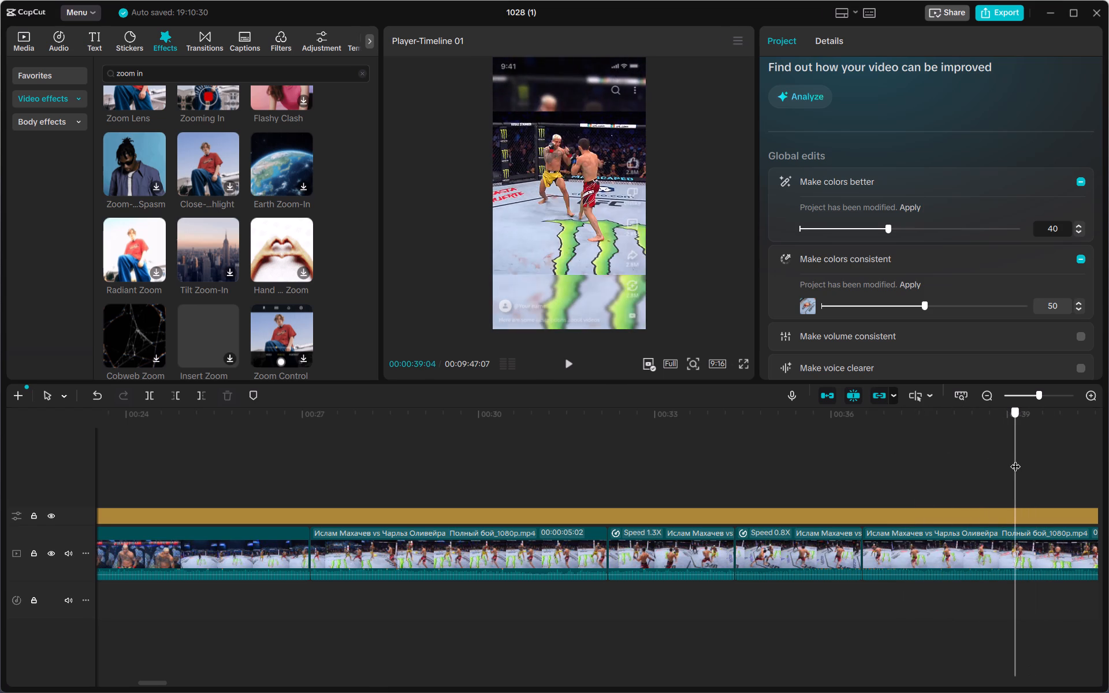
pyautogui.moveTo(1015, 459); pyautogui.dragTo(1080, 463)
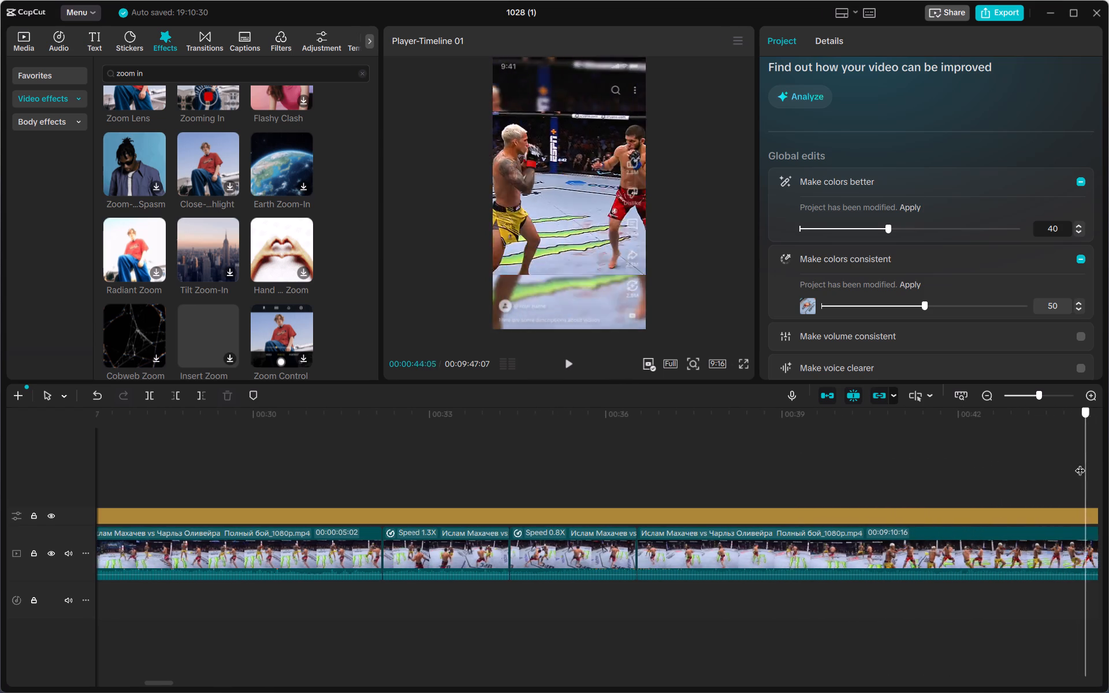
pyautogui.moveTo(1080, 463); pyautogui.dragTo(863, 467)
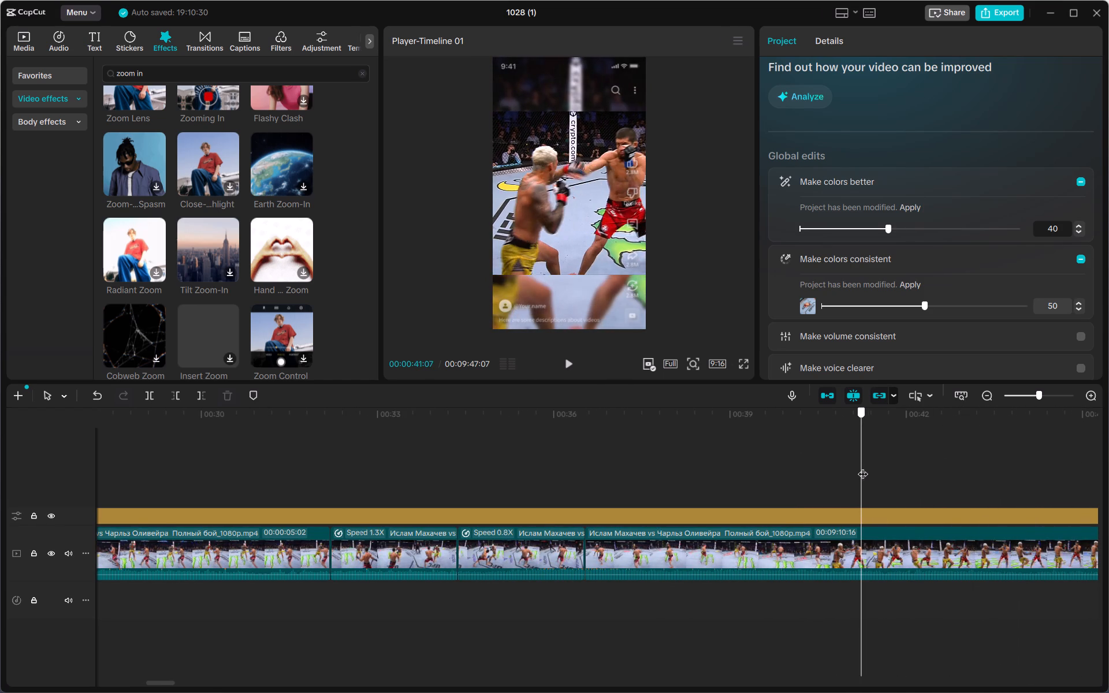
pyautogui.moveTo(863, 467); pyautogui.dragTo(923, 467)
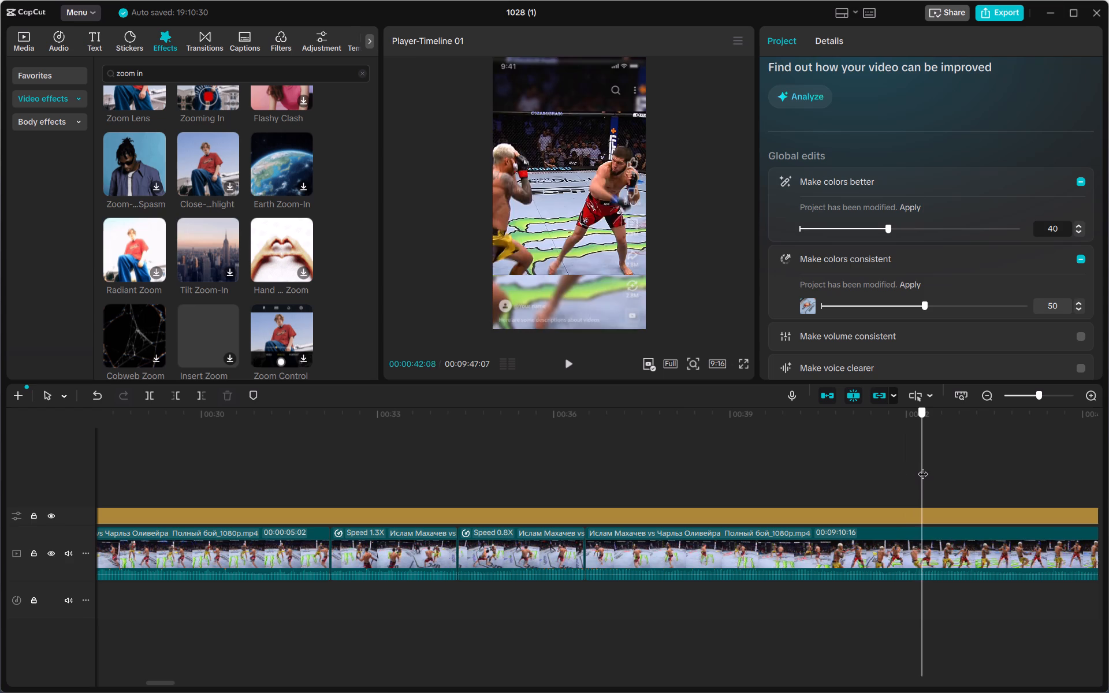
pyautogui.moveTo(923, 467); pyautogui.dragTo(938, 467)
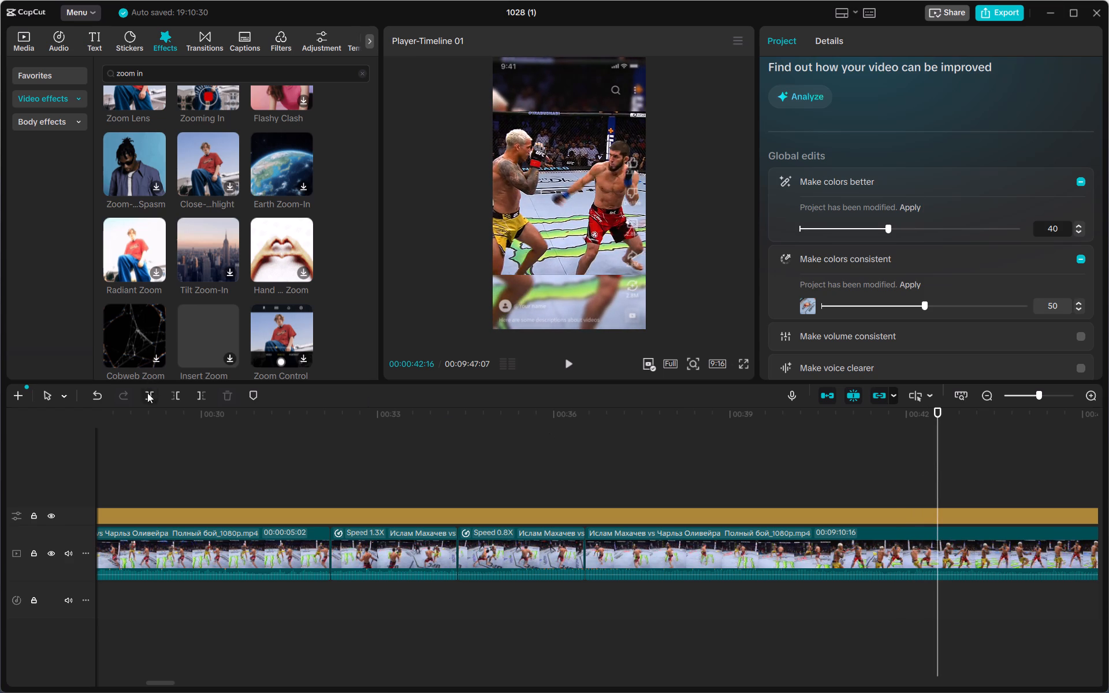
# Split the main clip at 00:00:42:16.
pyautogui.click(157, 397)
# Review the exchange up to about 00:00:54, and split the main clip at 00:00:53:25, just before the takedown.
pyautogui.click(568, 367)
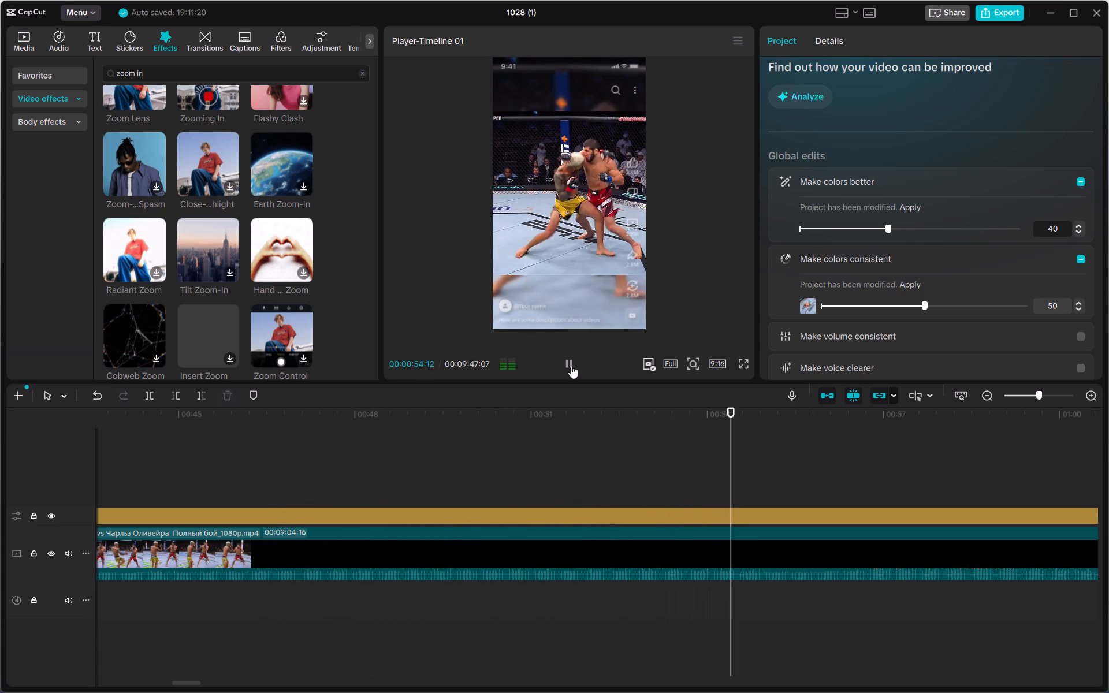
pyautogui.click(571, 366)
pyautogui.click(589, 503)
pyautogui.moveTo(598, 486); pyautogui.dragTo(613, 483)
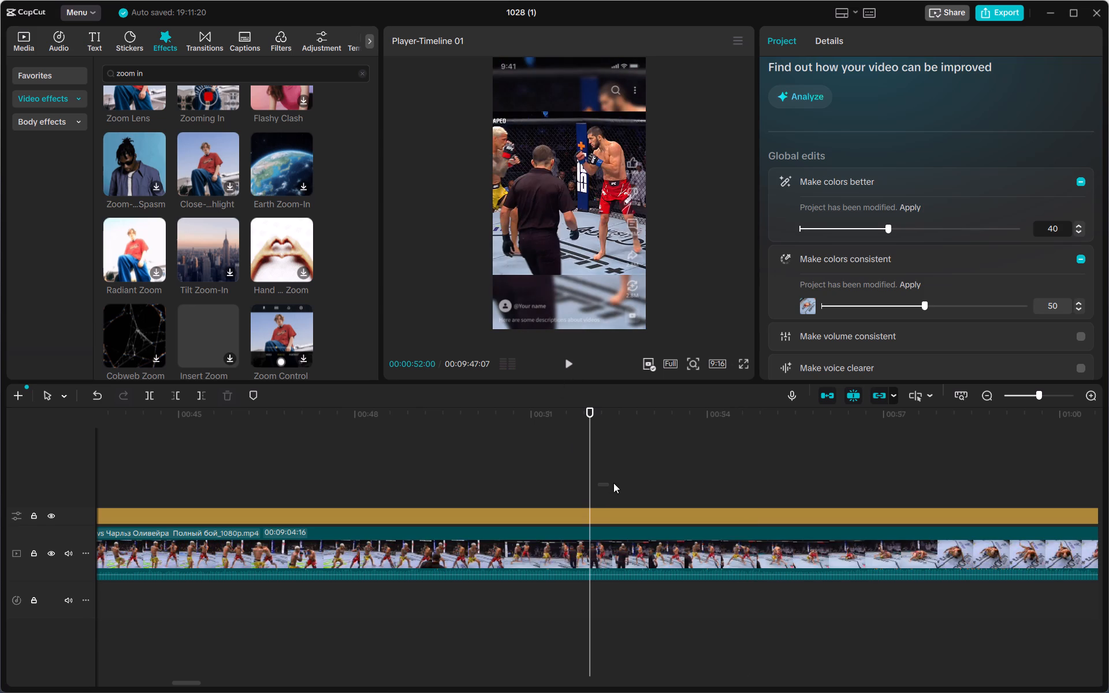
pyautogui.moveTo(613, 483); pyautogui.dragTo(622, 483)
pyautogui.click(623, 482)
pyautogui.moveTo(622, 478); pyautogui.dragTo(653, 475)
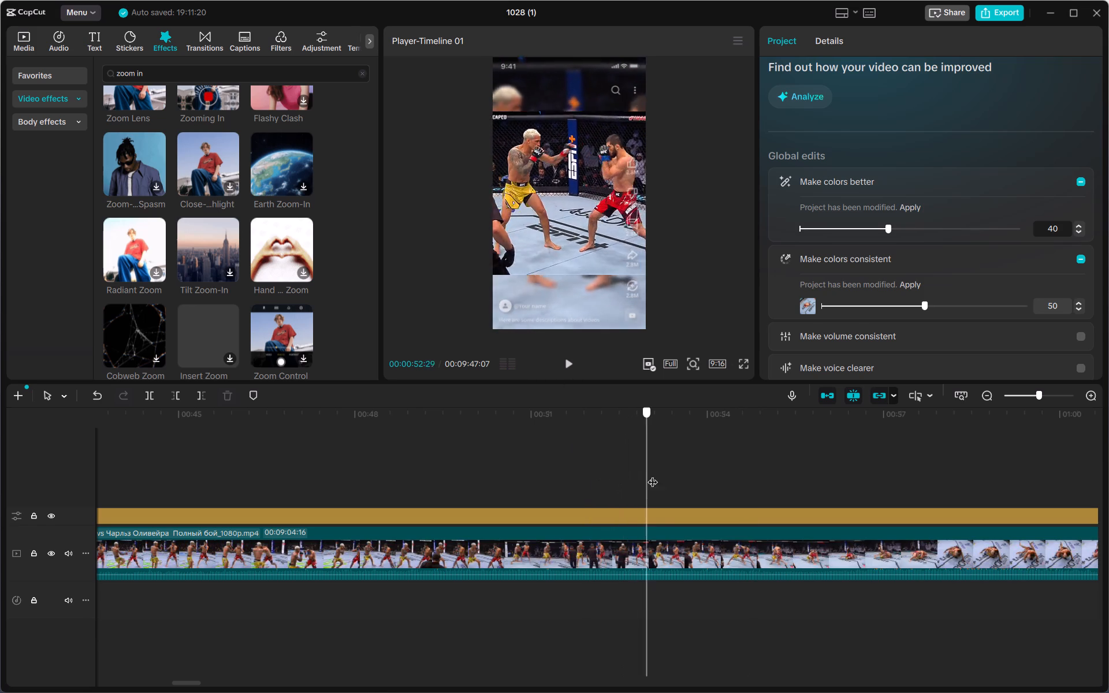
pyautogui.moveTo(653, 475); pyautogui.dragTo(699, 469)
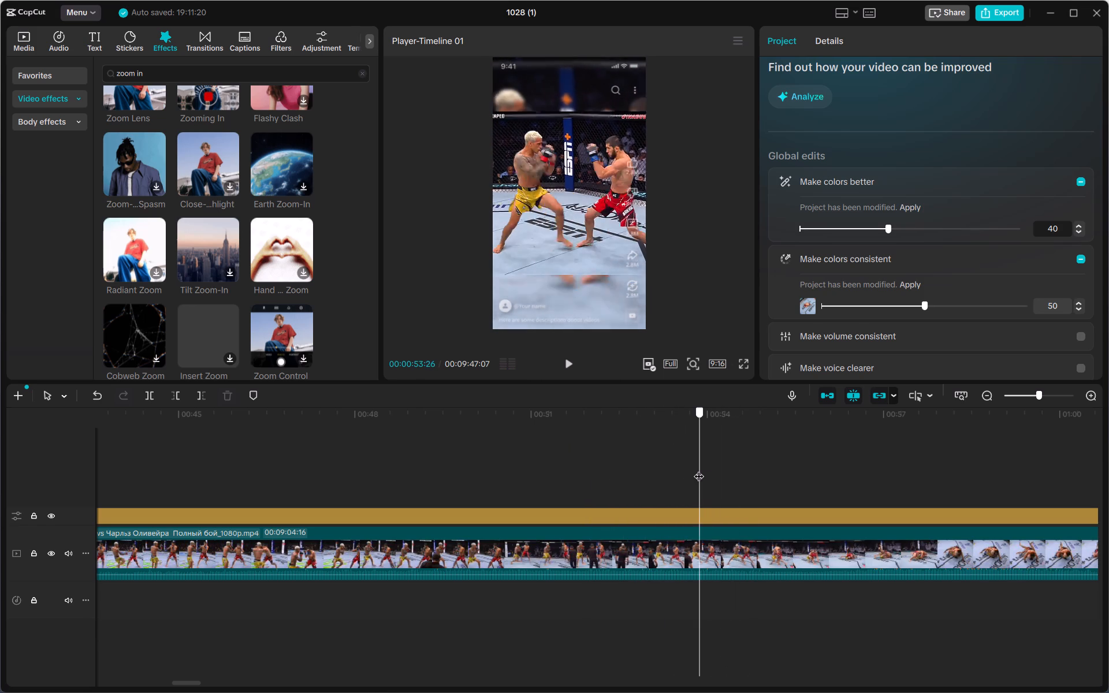
pyautogui.moveTo(699, 469); pyautogui.dragTo(698, 469)
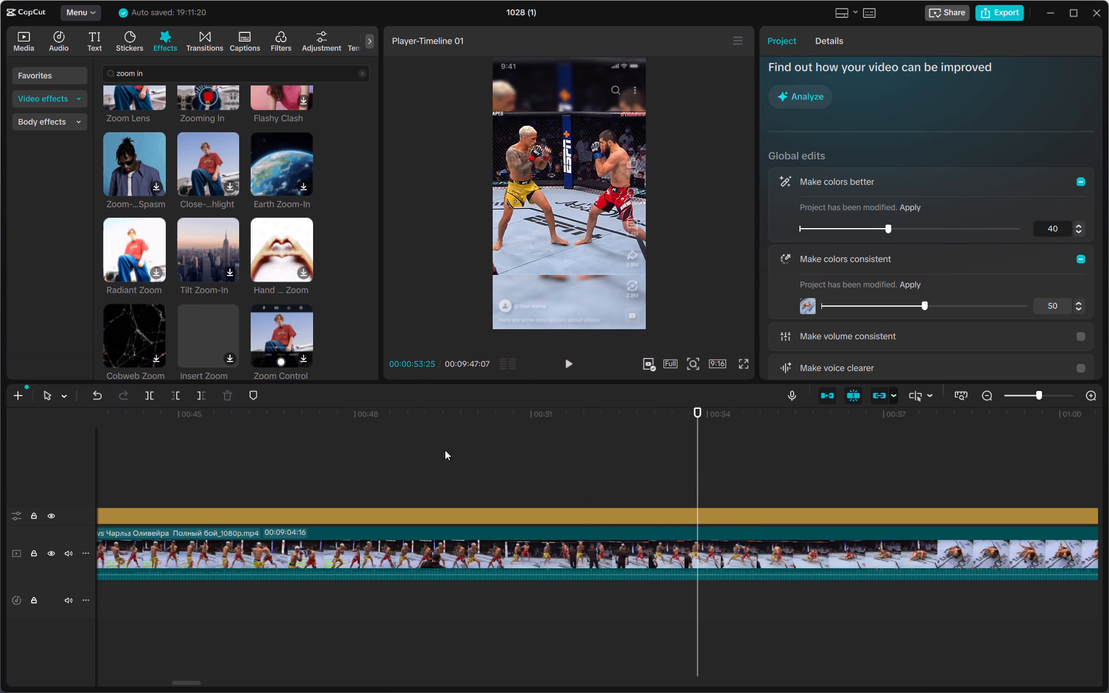
pyautogui.click(153, 399)
# Speed up the segment between the cuts at 00:00:42:16 and 00:00:53:25 to 1.30x.
pyautogui.click(308, 539)
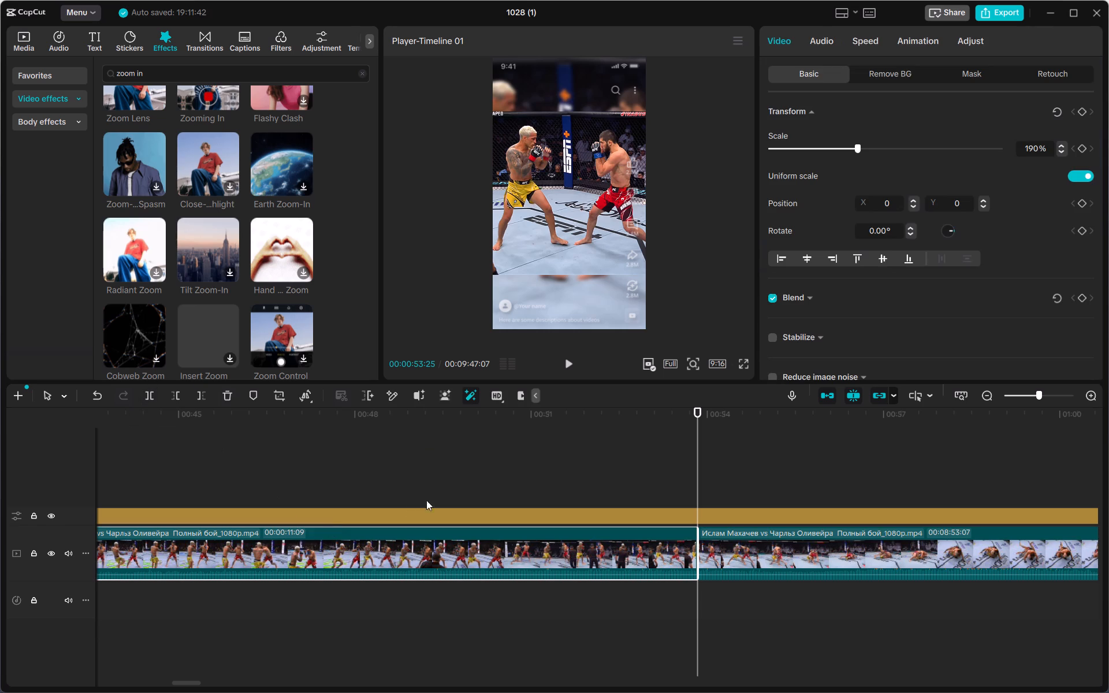
pyautogui.click(863, 42)
pyautogui.click(1086, 128)
pyautogui.click(1086, 128)
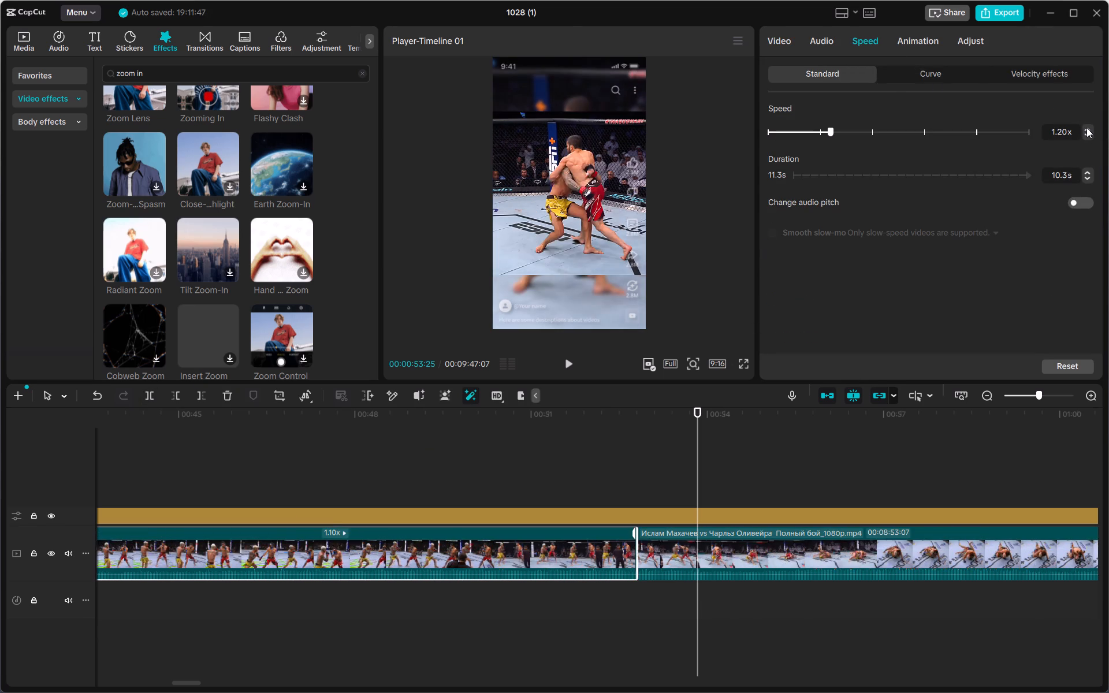
pyautogui.click(1086, 128)
# Scrub back to the earlier speed-adjusted segments and play through the new 1.3x segment to about 00:00:51:15, reviewing the pacing.
pyautogui.click(405, 491)
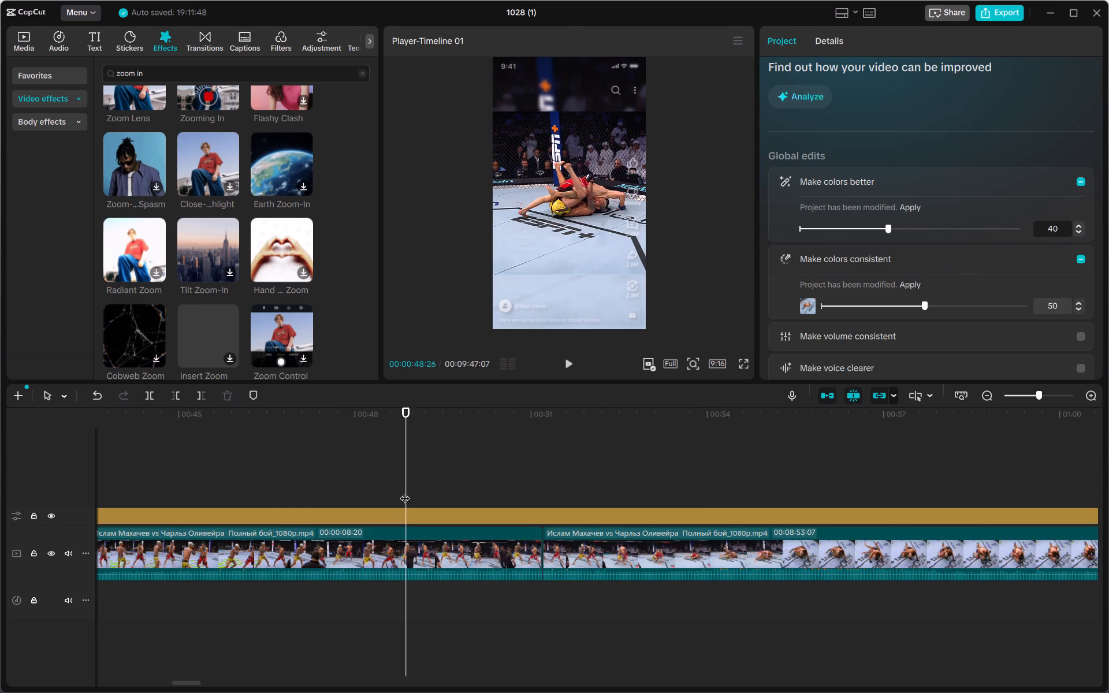
pyautogui.moveTo(405, 491); pyautogui.dragTo(586, 404)
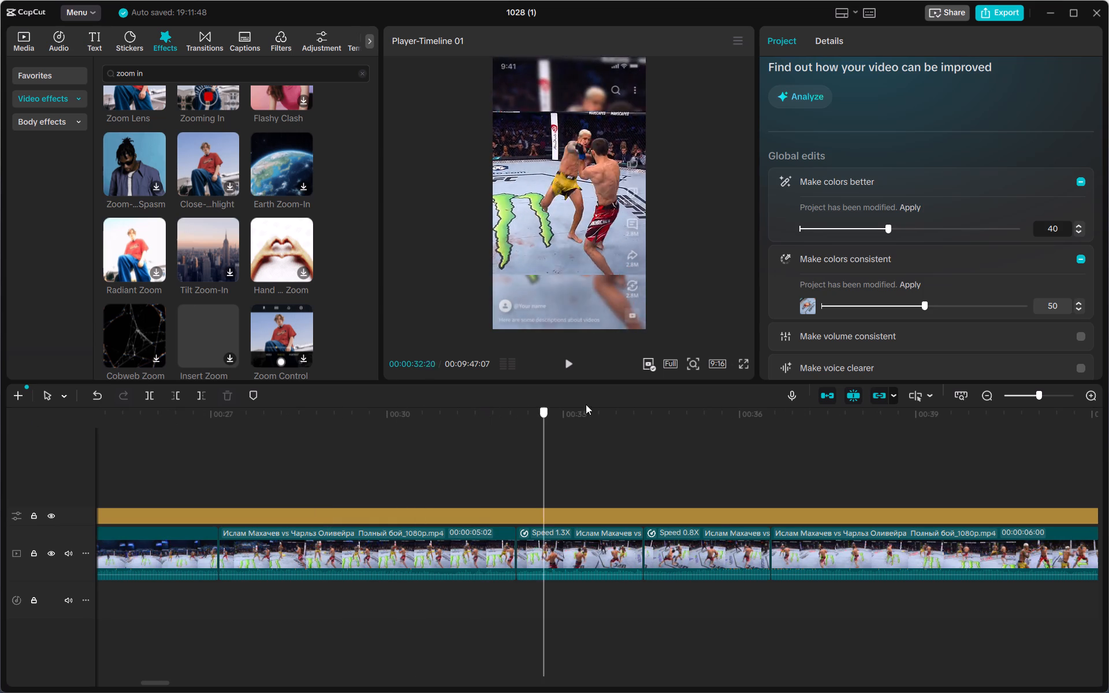
pyautogui.moveTo(586, 404); pyautogui.dragTo(724, 390)
pyautogui.click(573, 364)
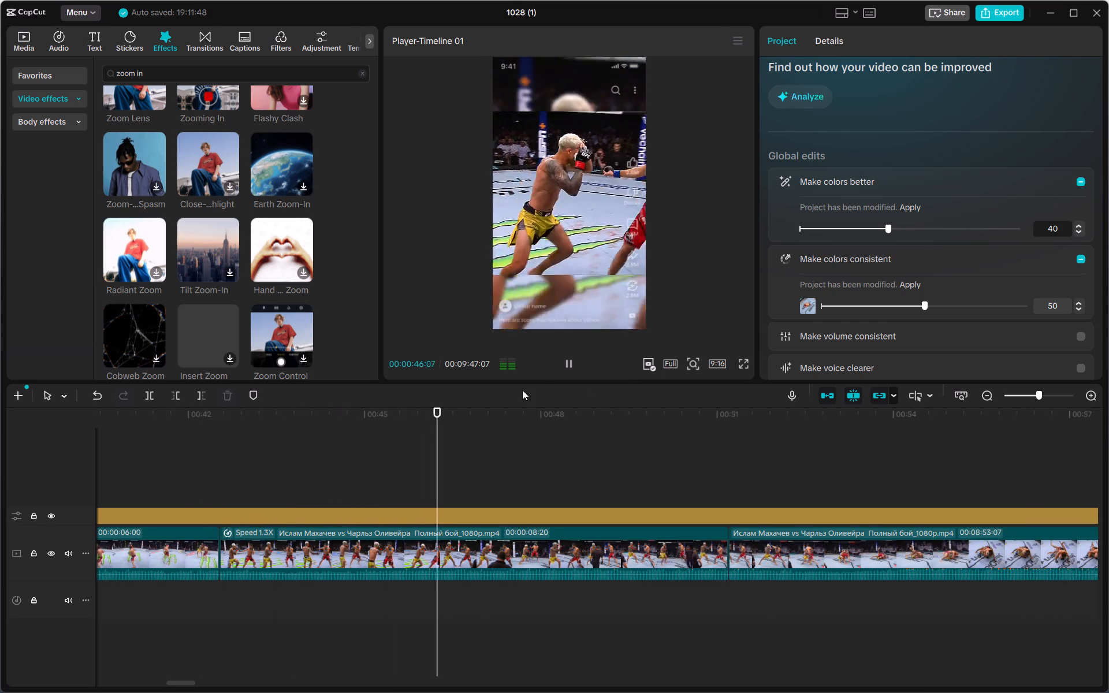
pyautogui.click(570, 362)
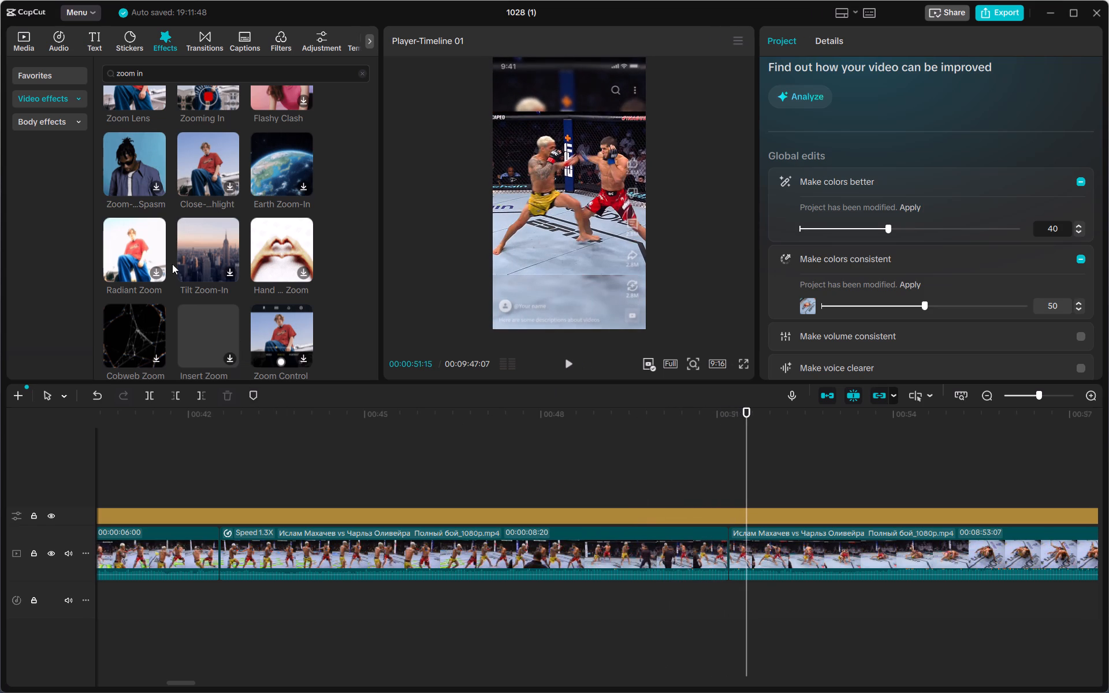
# Preview the Zoom Lens effect on the takedown, and place it above the main clip starting at the cut after the 1.3x segment.
pyautogui.scroll(-1, 234, 222)
pyautogui.scroll(2, 234, 222)
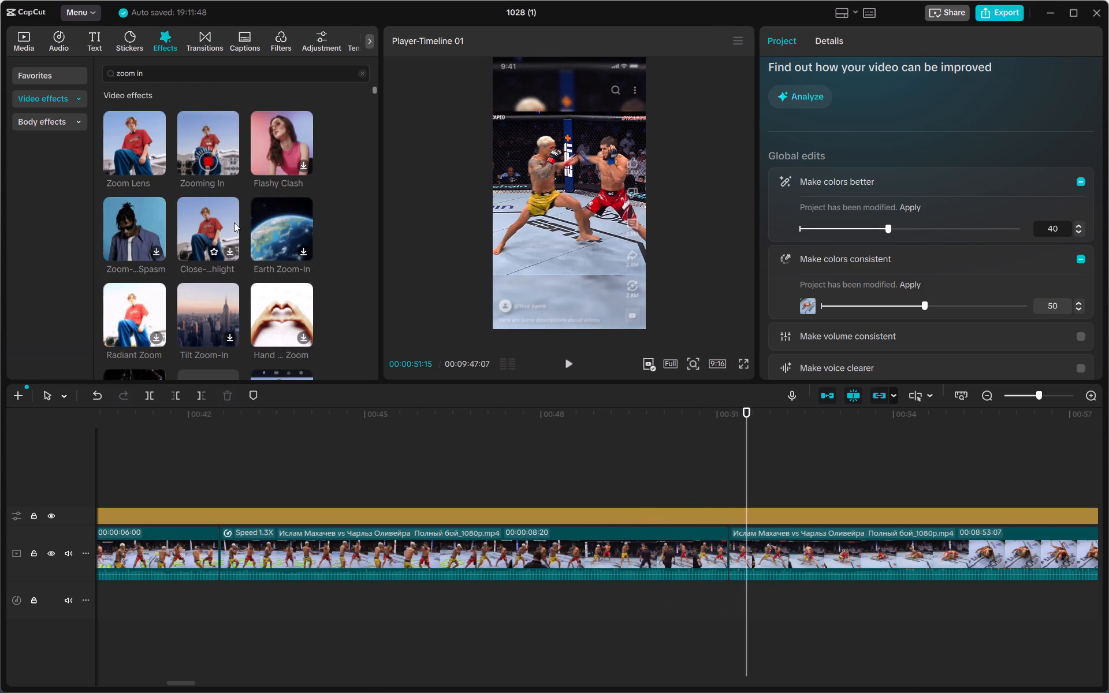
pyautogui.scroll(1, 234, 222)
pyautogui.click(144, 147)
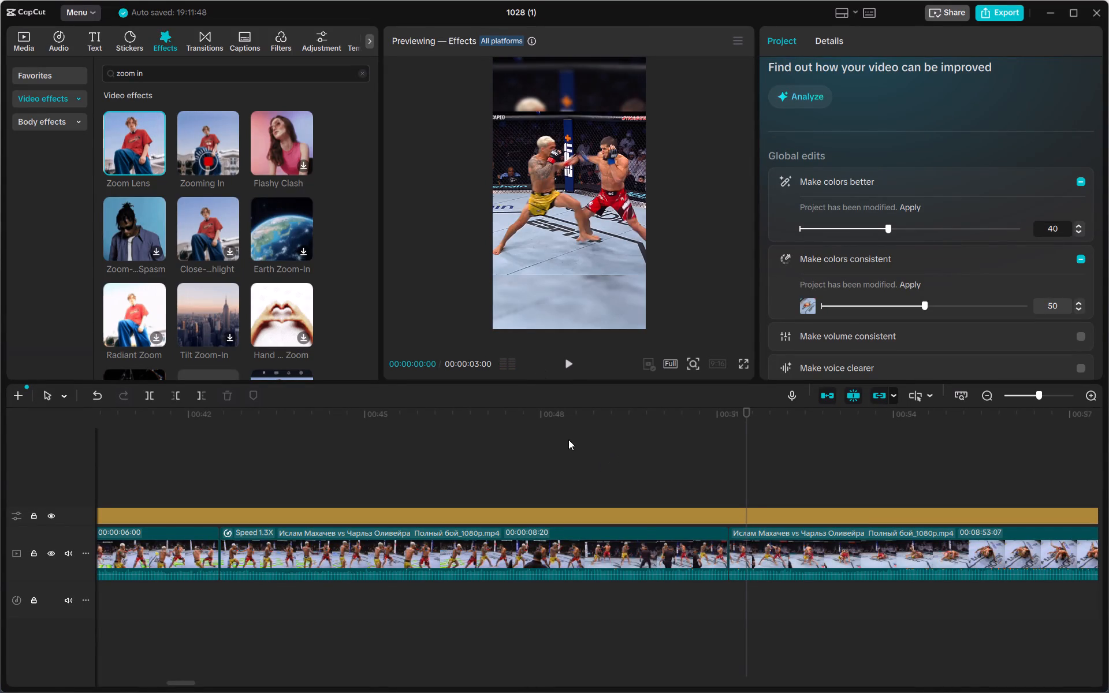
pyautogui.click(570, 372)
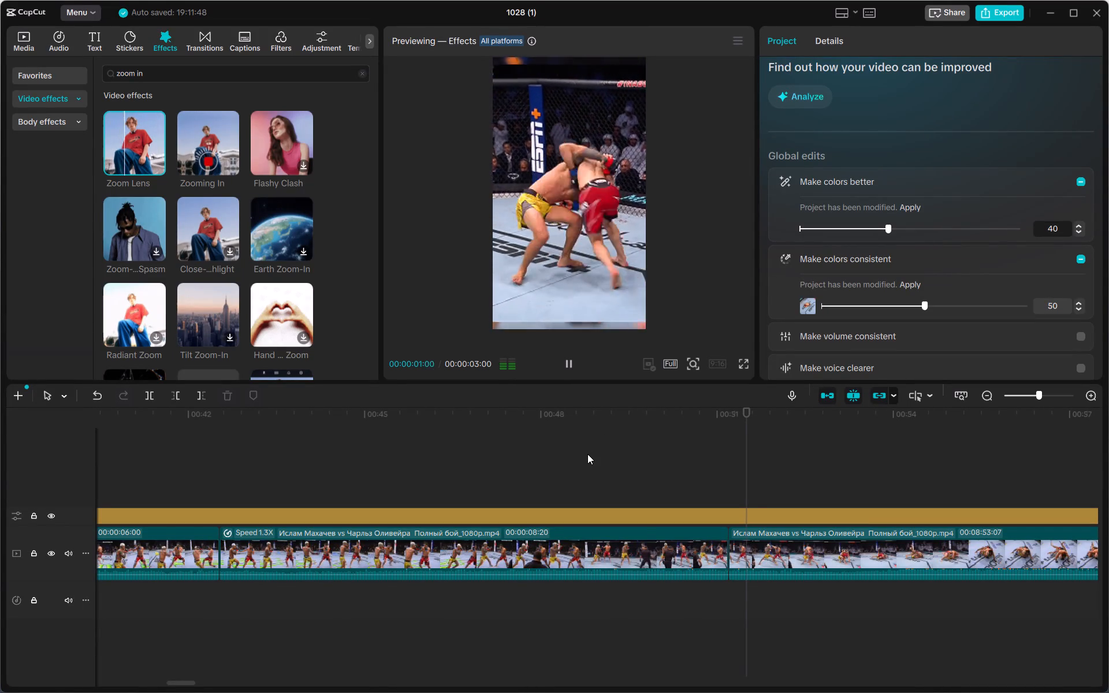
pyautogui.click(659, 449)
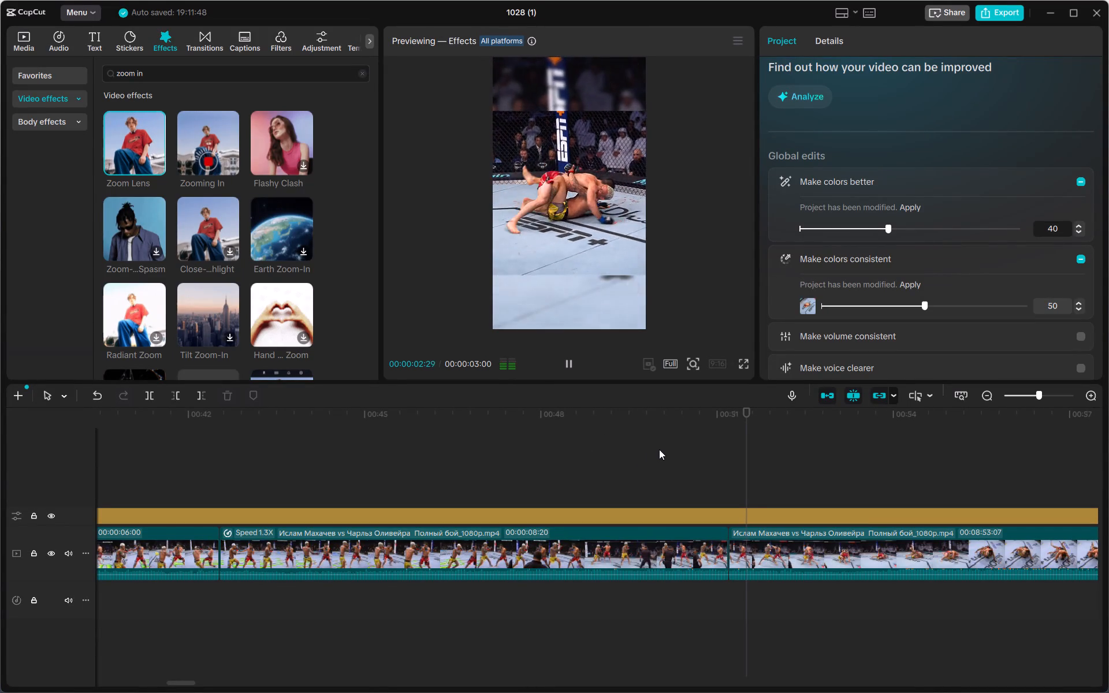
pyautogui.moveTo(662, 448); pyautogui.dragTo(705, 445)
pyautogui.click(568, 367)
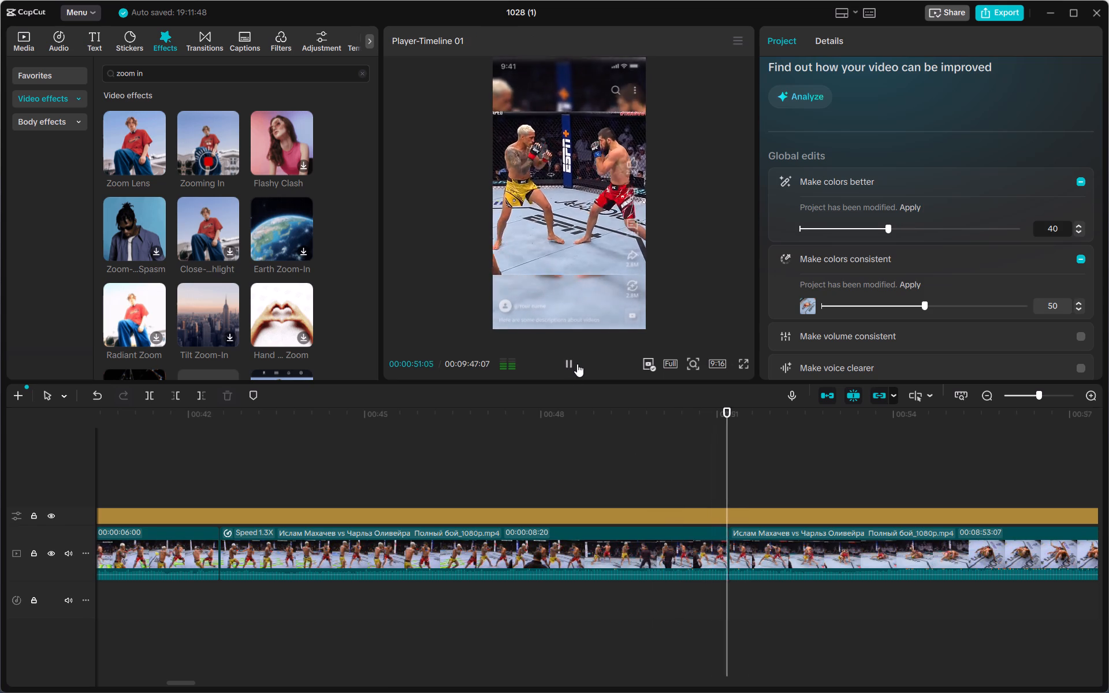
pyautogui.click(580, 362)
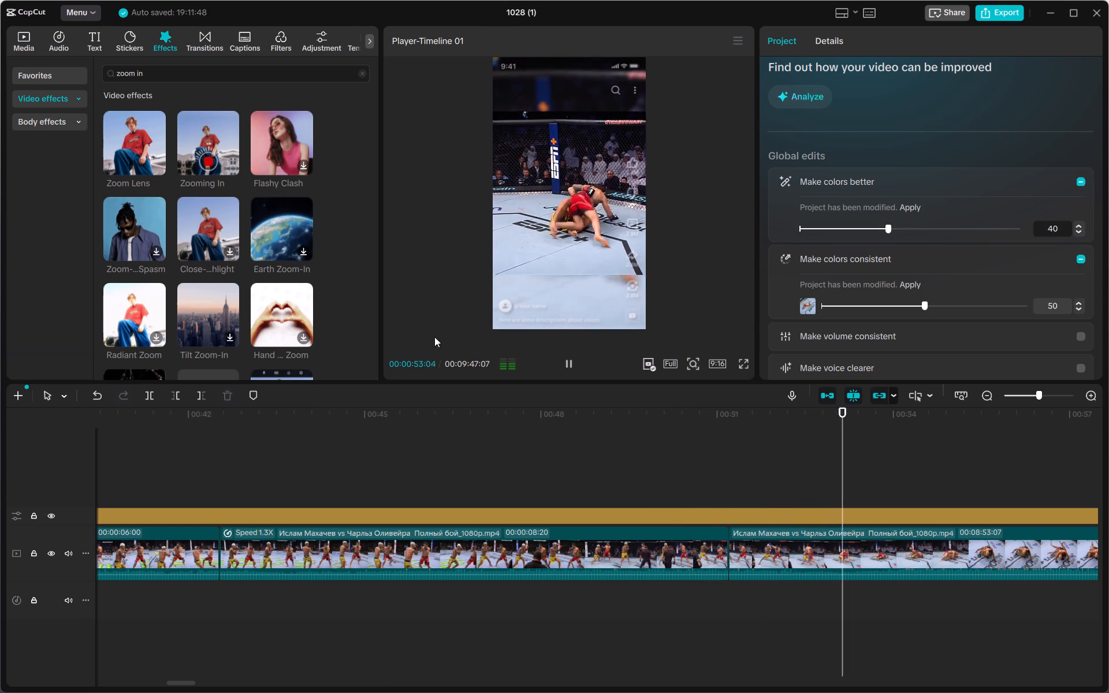
pyautogui.moveTo(128, 134); pyautogui.dragTo(732, 488)
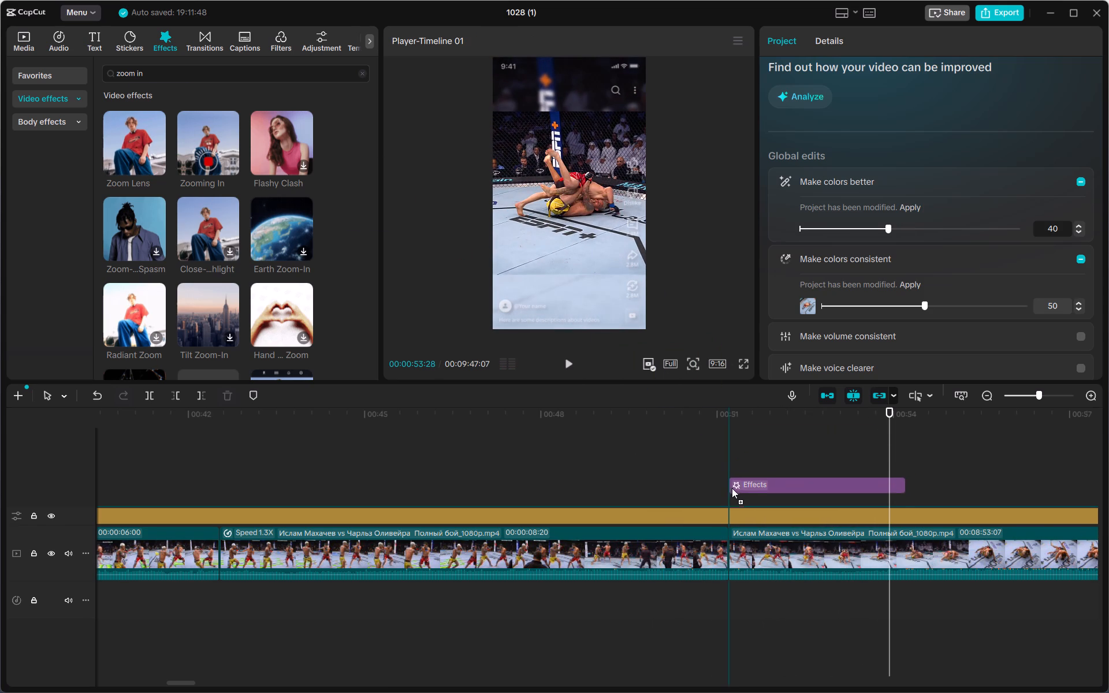
pyautogui.moveTo(732, 488); pyautogui.dragTo(731, 495)
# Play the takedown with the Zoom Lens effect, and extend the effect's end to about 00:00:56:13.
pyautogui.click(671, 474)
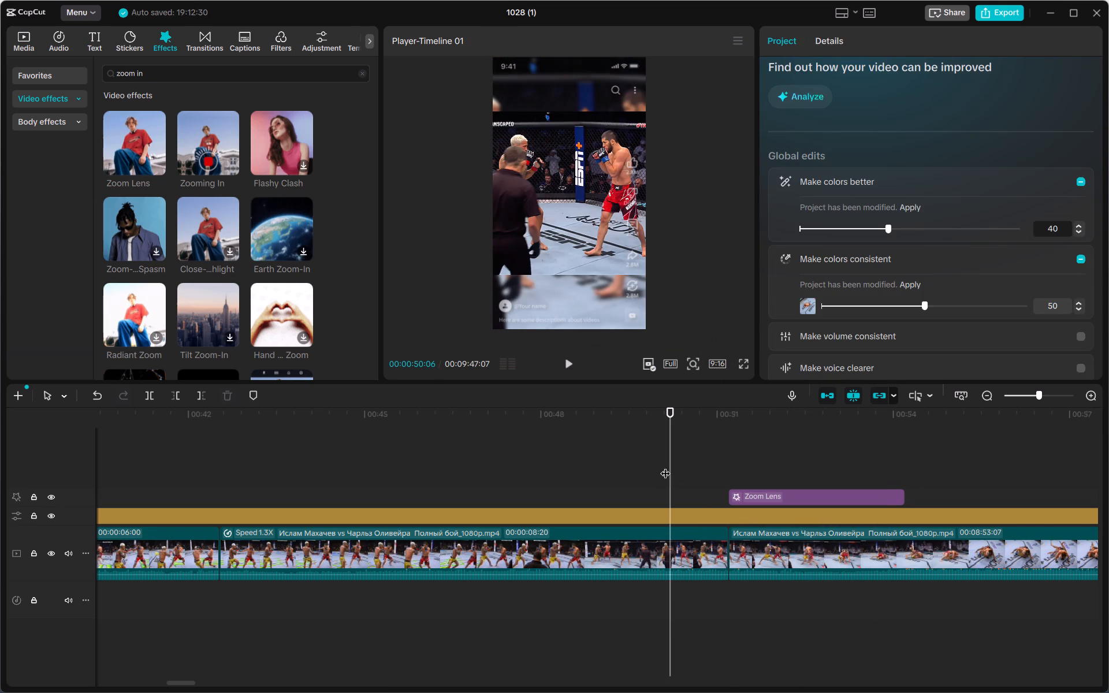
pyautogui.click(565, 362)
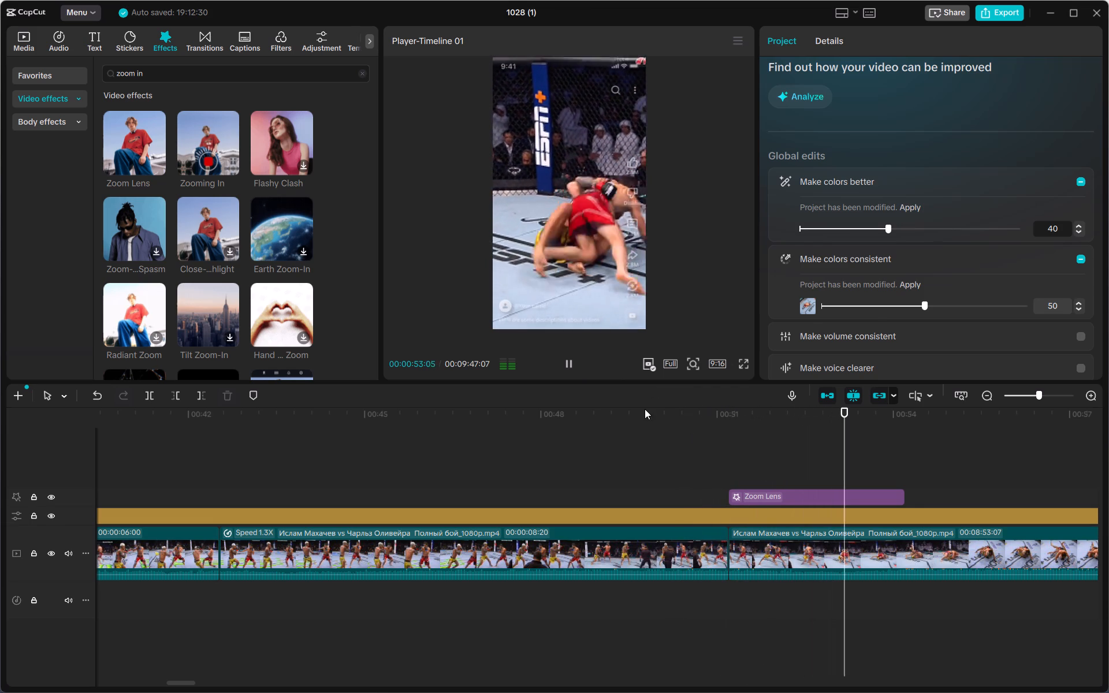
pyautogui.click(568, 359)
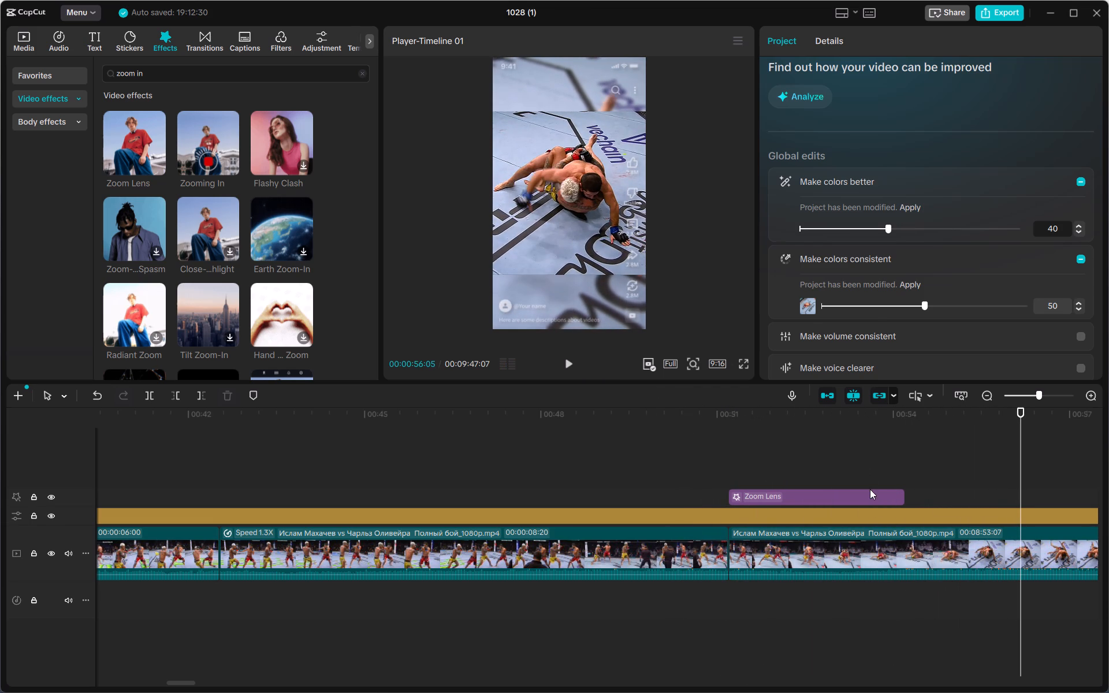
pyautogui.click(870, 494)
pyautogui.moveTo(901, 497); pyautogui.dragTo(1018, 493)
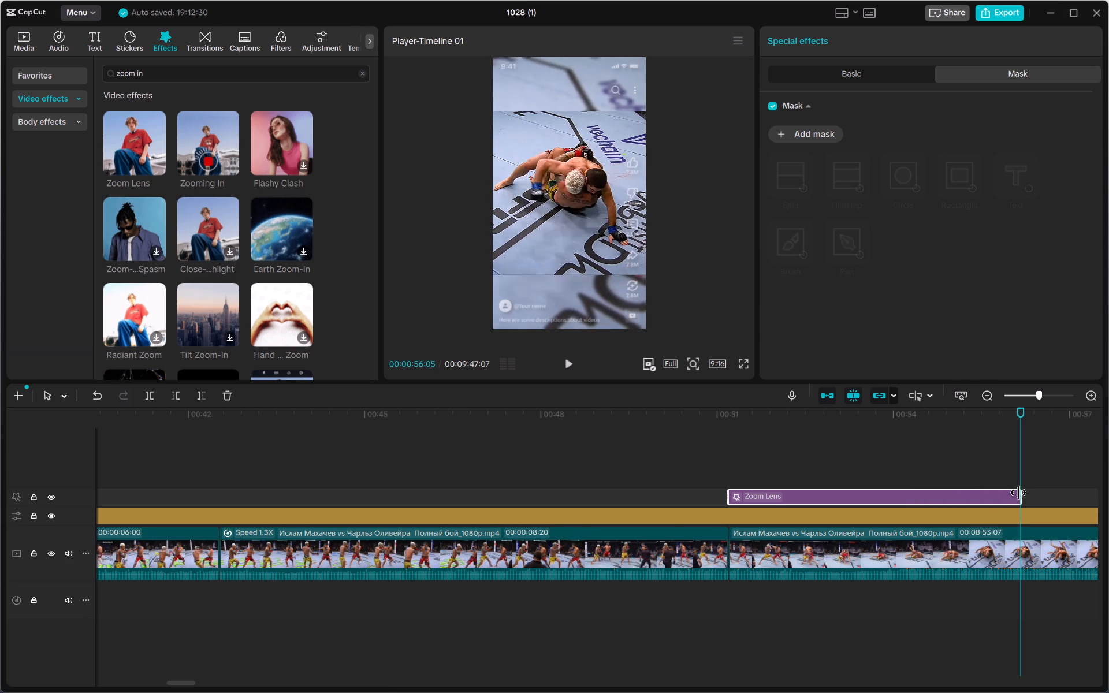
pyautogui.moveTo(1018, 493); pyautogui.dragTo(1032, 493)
# Replay the takedown from 00:00:49:09, and shorten the Zoom Lens effect so it ends at about 00:00:54:14.
pyautogui.click(617, 443)
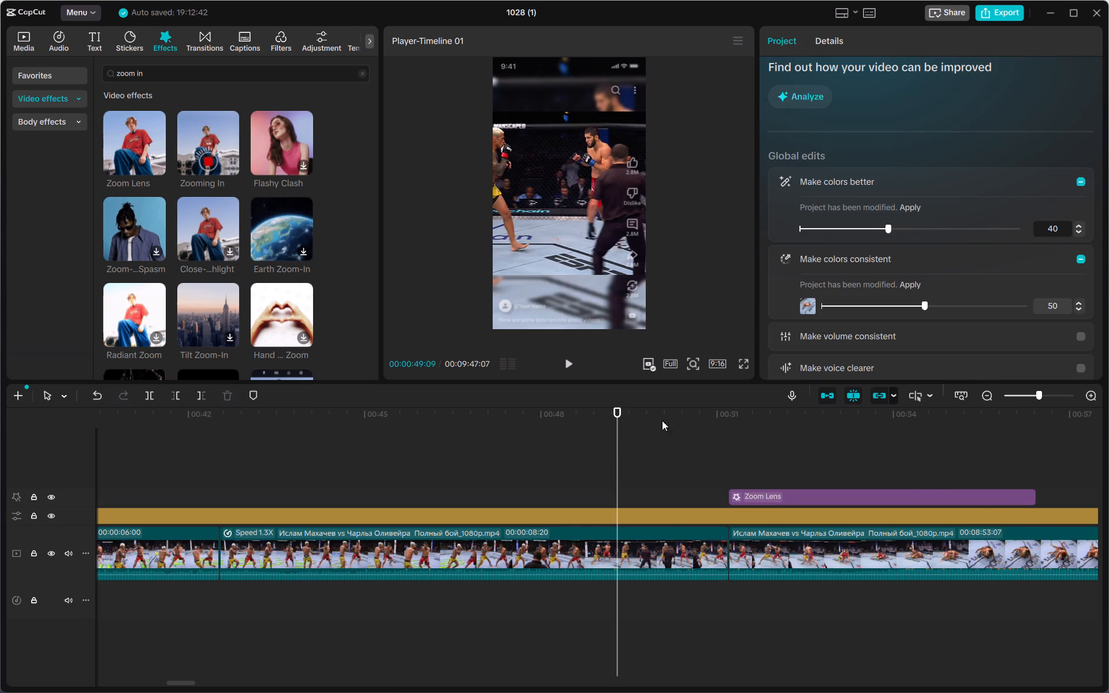
pyautogui.click(554, 360)
pyautogui.click(567, 363)
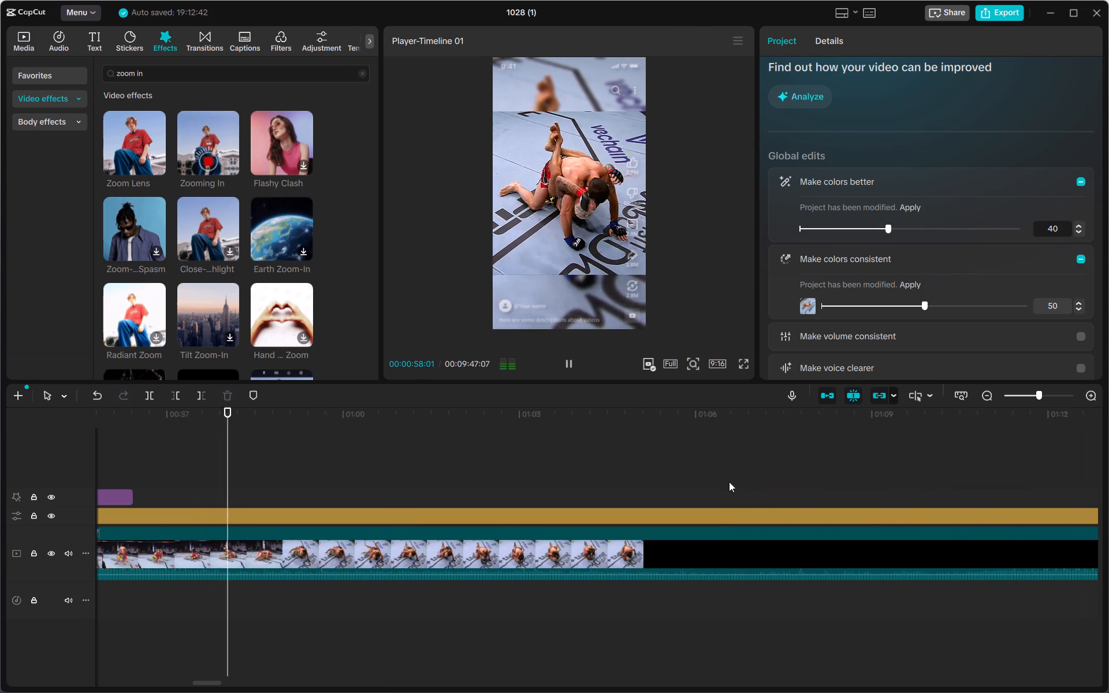
pyautogui.click(456, 446)
pyautogui.moveTo(456, 446); pyautogui.dragTo(139, 409)
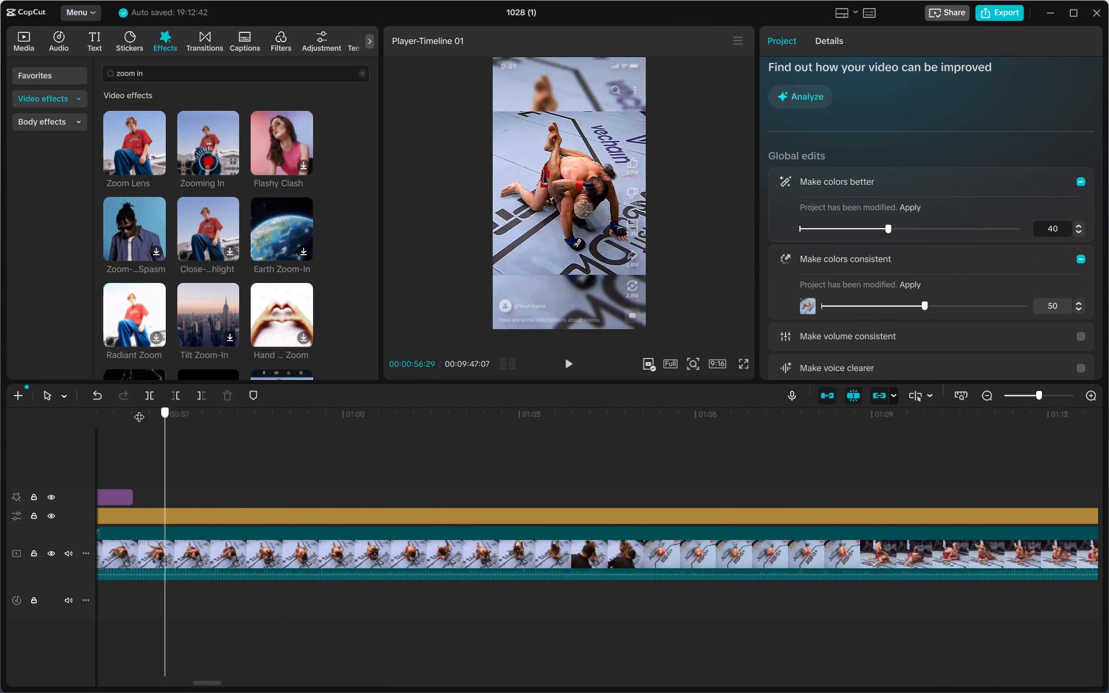
pyautogui.moveTo(139, 409); pyautogui.dragTo(385, 393)
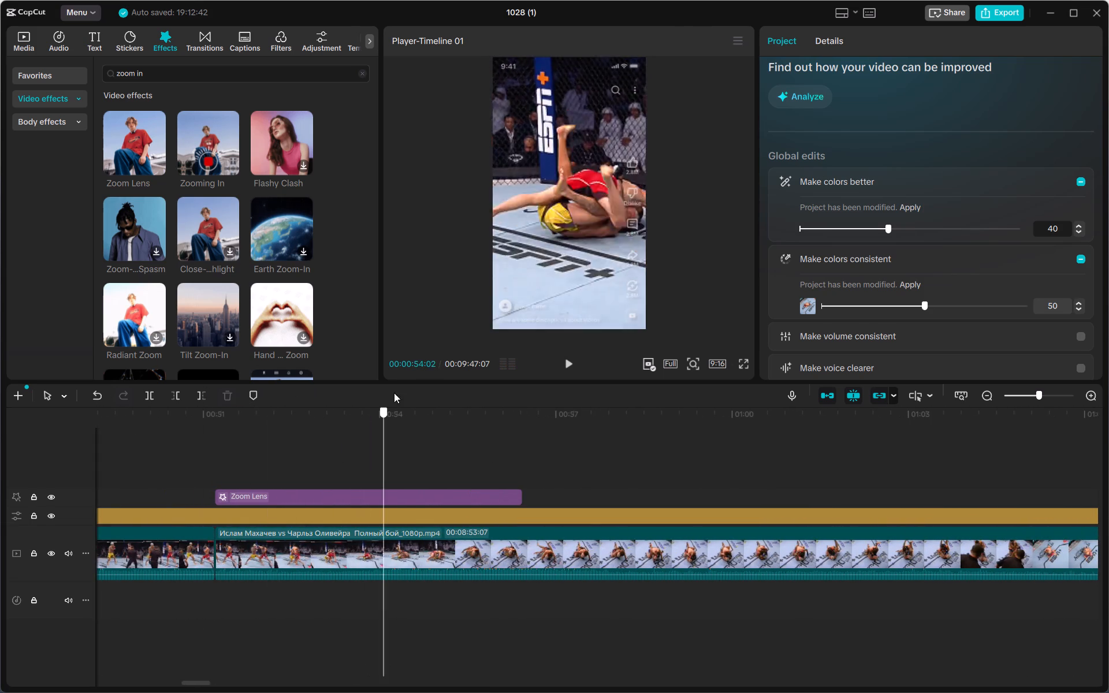
pyautogui.click(488, 495)
pyautogui.moveTo(523, 500); pyautogui.dragTo(407, 479)
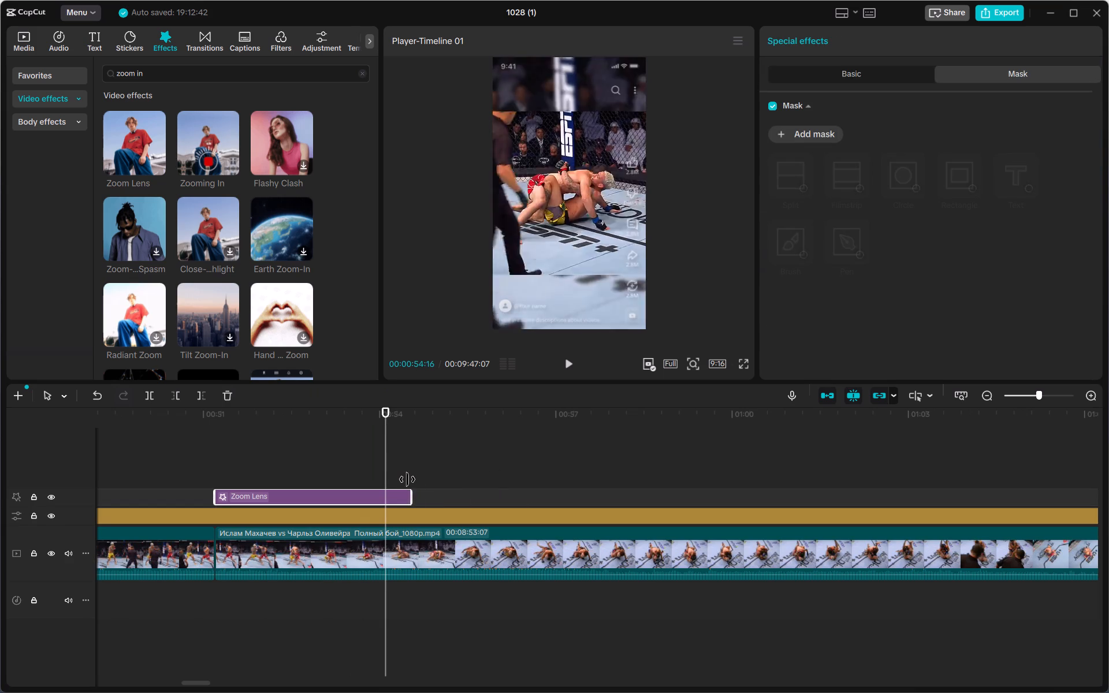
pyautogui.moveTo(407, 479); pyautogui.dragTo(406, 479)
# Play from 00:00:53:00 through the end of the Zoom Lens effect and the ground fighting to about 00:01:08:07.
pyautogui.click(403, 456)
pyautogui.click(320, 430)
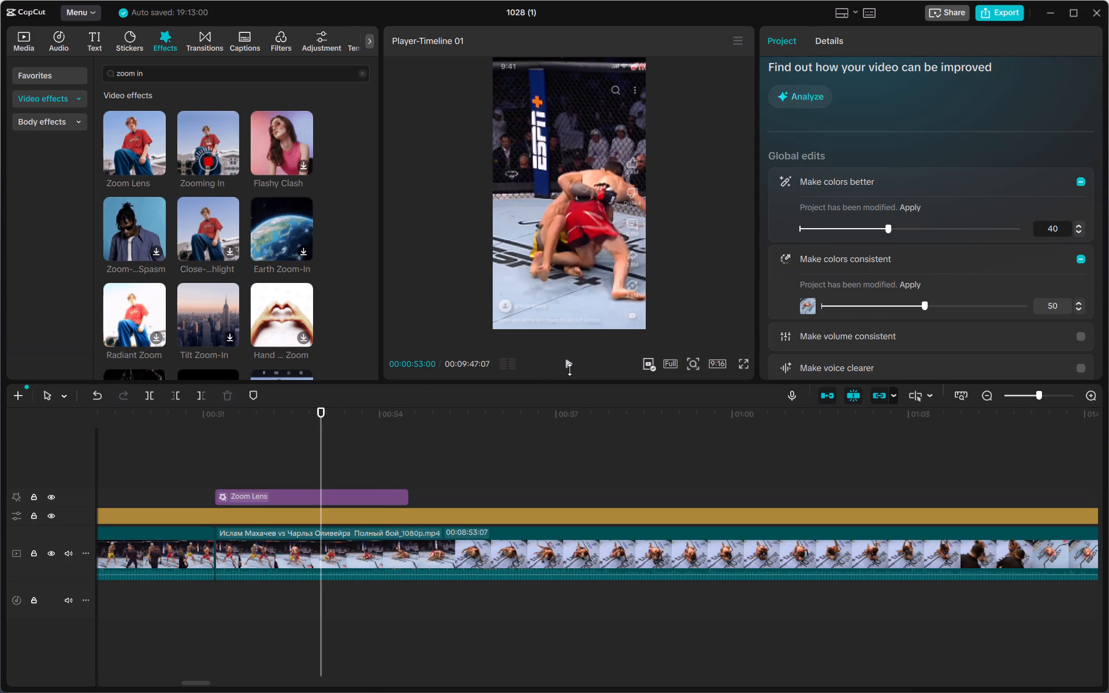
pyautogui.click(570, 370)
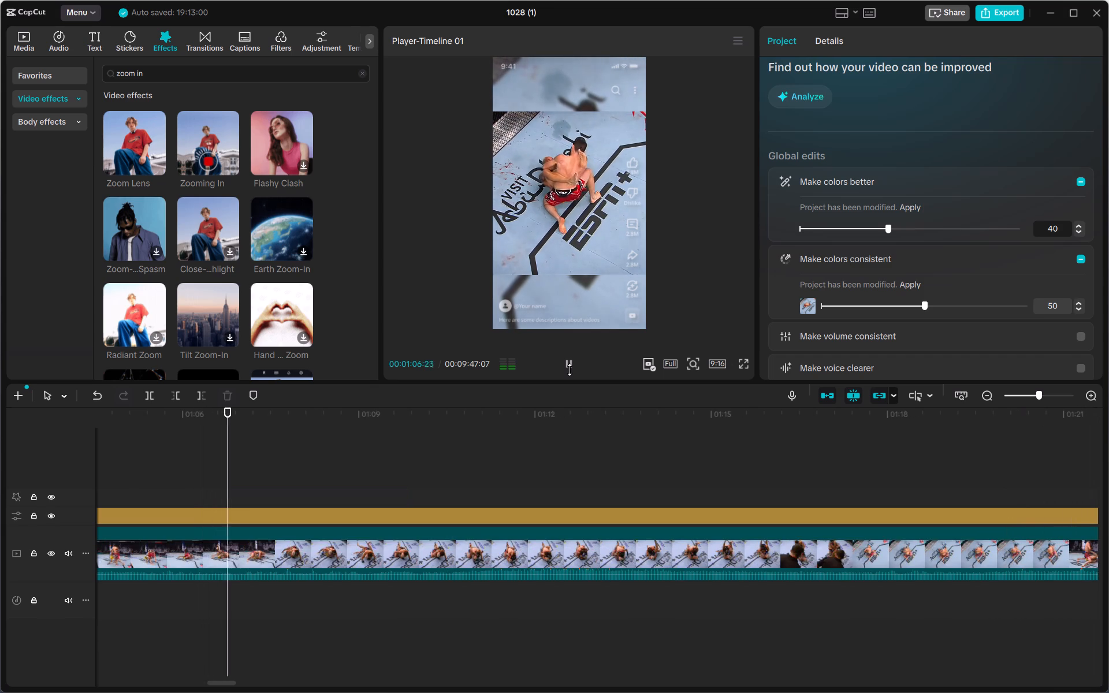
pyautogui.click(570, 370)
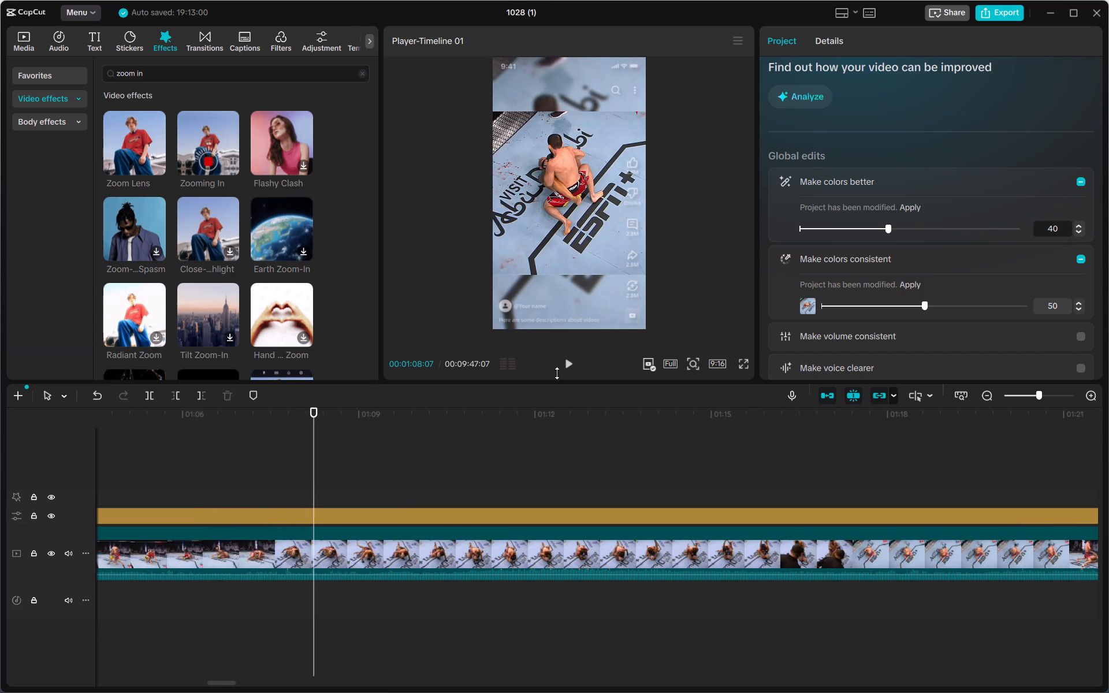
# Scrub and replay the ground exchange between about 00:01:02:09 and 00:01:11:01, examining it for the next key moment.
pyautogui.click(297, 448)
pyautogui.moveTo(297, 448); pyautogui.dragTo(297, 450)
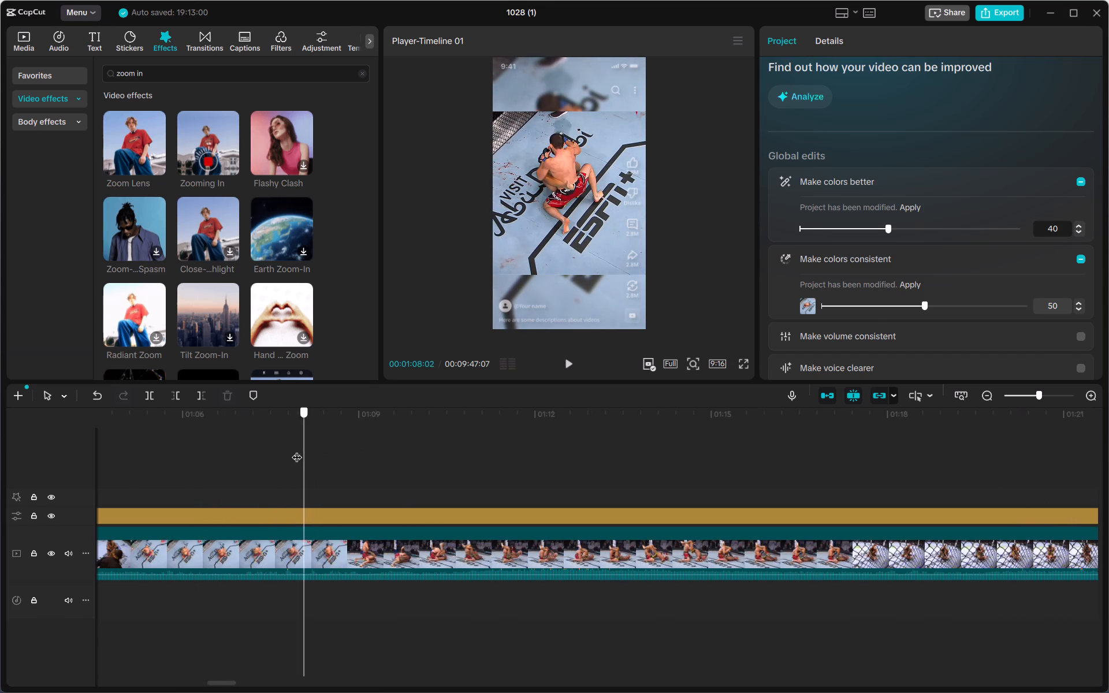
pyautogui.moveTo(297, 450); pyautogui.dragTo(285, 450)
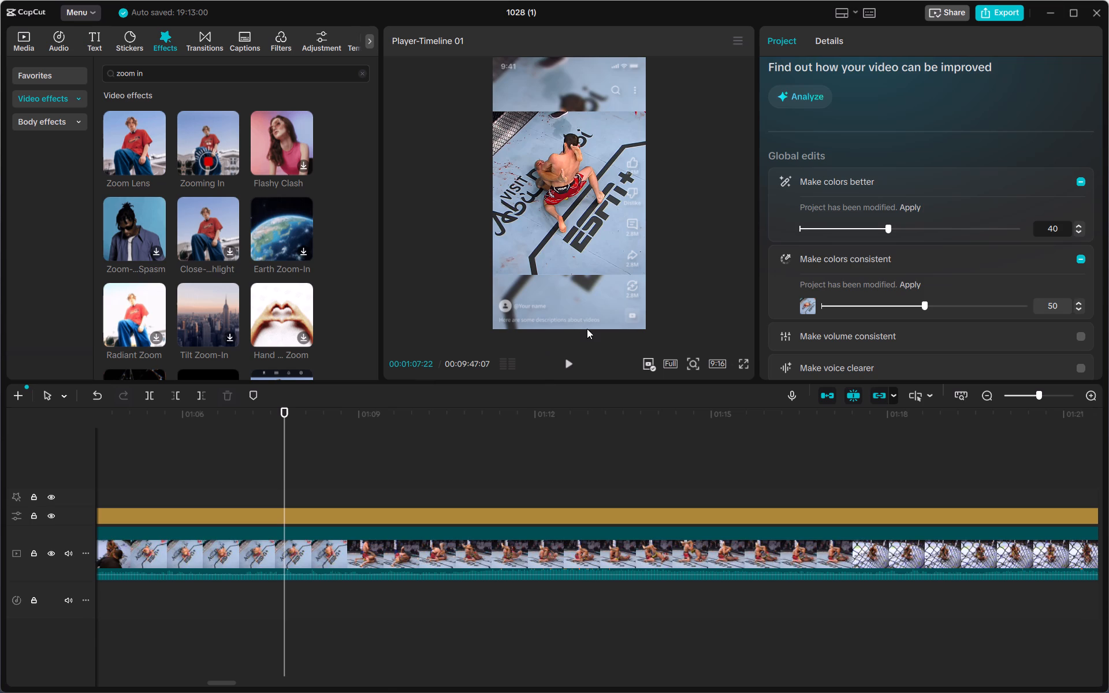
pyautogui.click(566, 364)
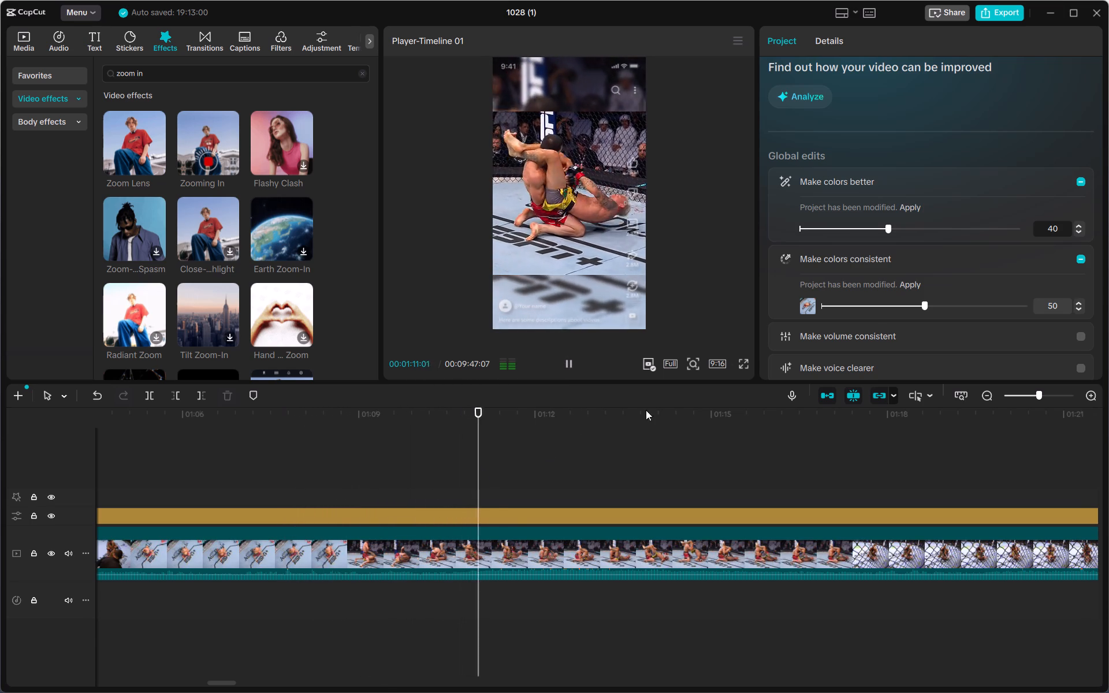
pyautogui.doubleClick(481, 465)
pyautogui.moveTo(481, 465); pyautogui.dragTo(324, 451)
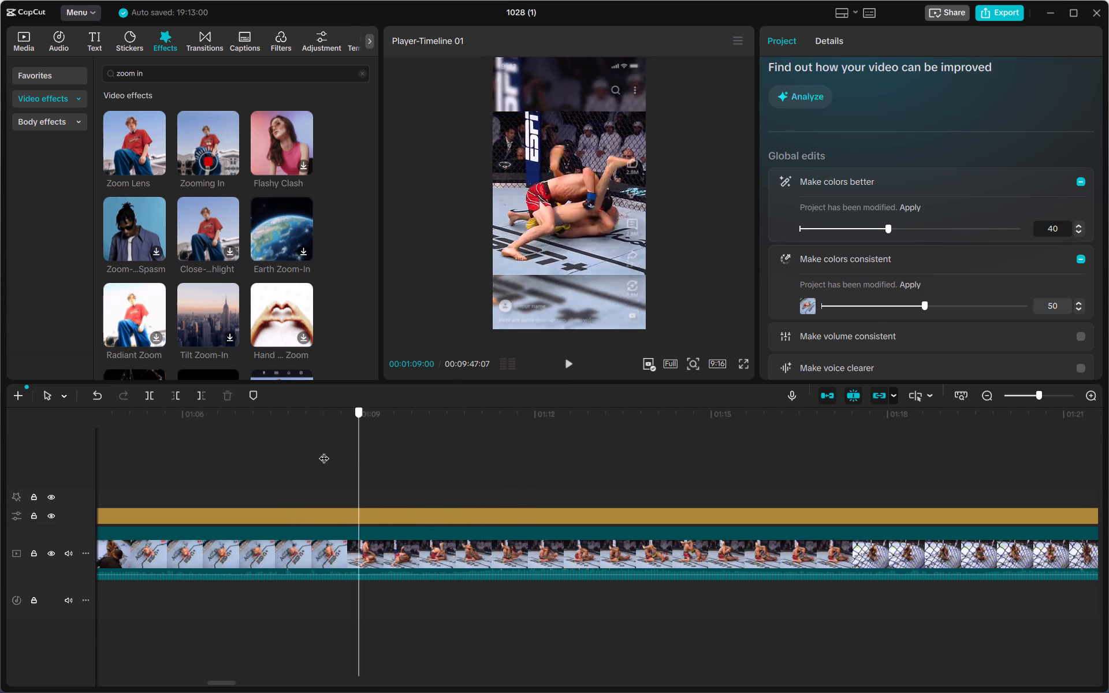
pyautogui.moveTo(324, 451); pyautogui.dragTo(321, 393)
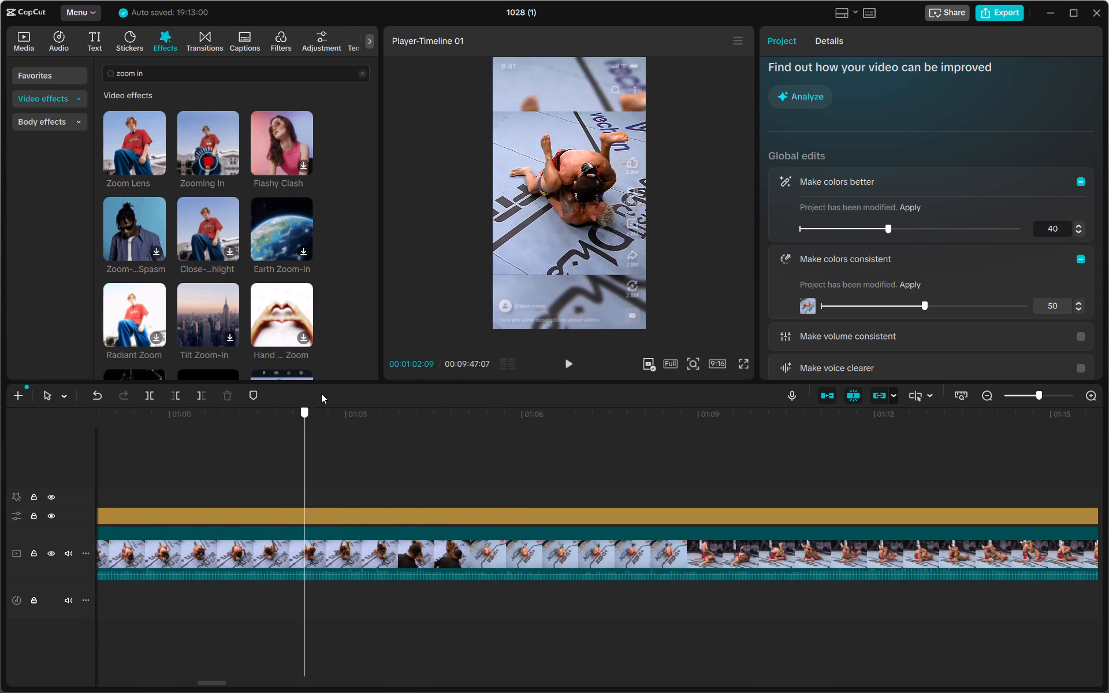
pyautogui.moveTo(321, 393); pyautogui.dragTo(367, 405)
pyautogui.click(562, 362)
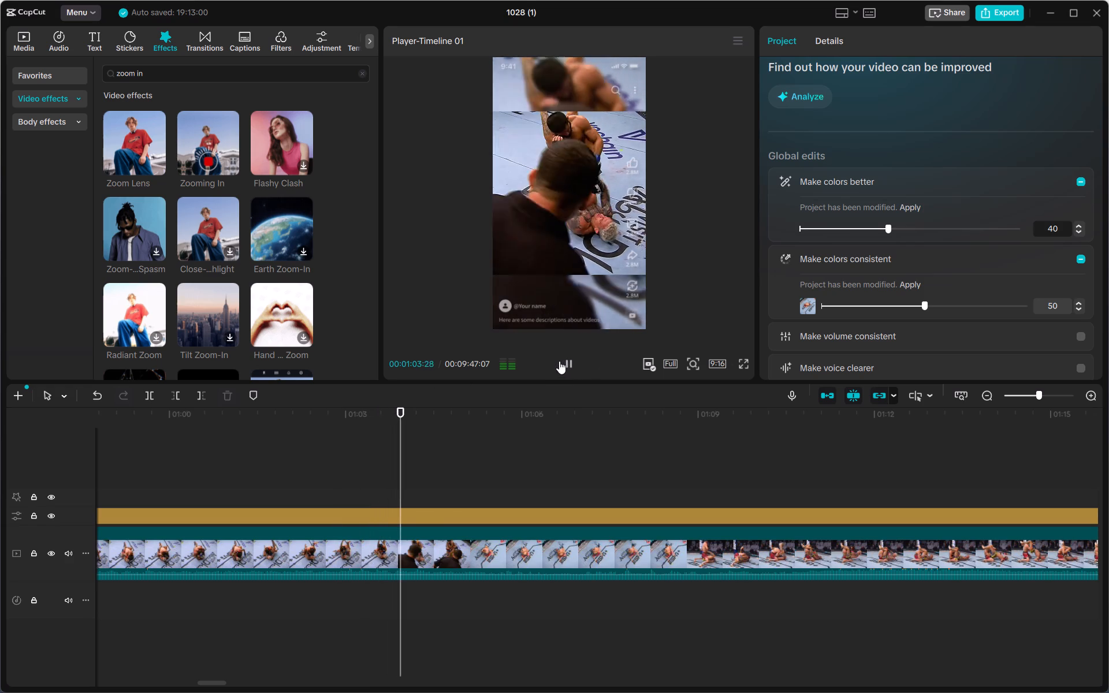
pyautogui.click(447, 402)
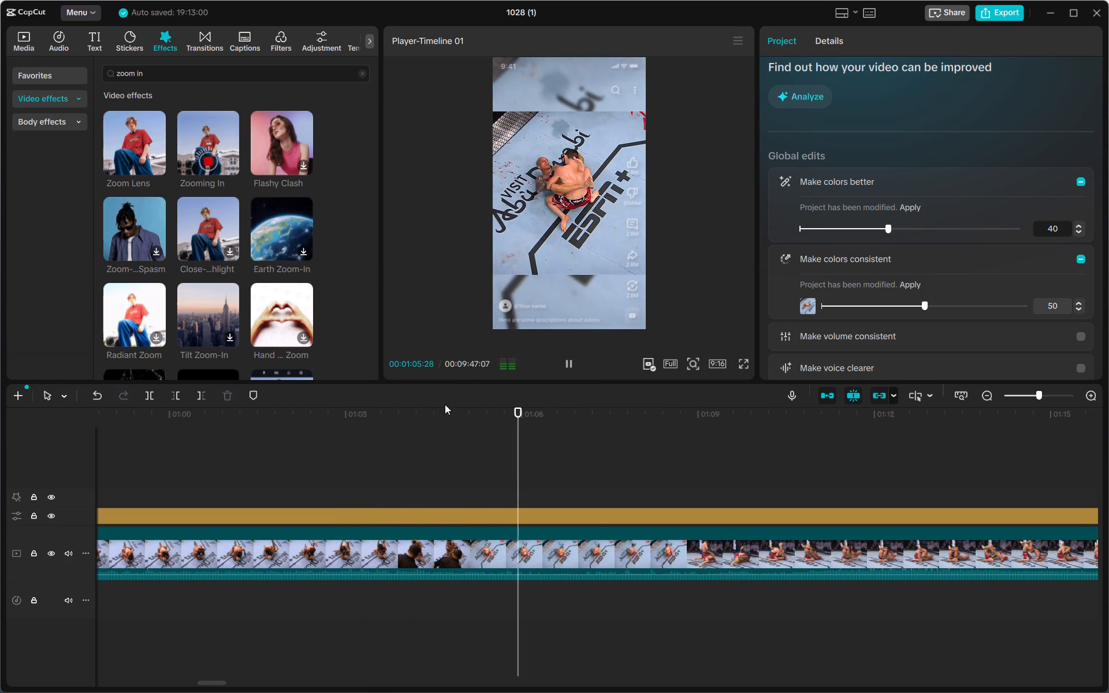
# Replay the takedown from just before the Zoom Lens effect, and split the main clip at 00:00:55:16.
pyautogui.click(465, 480)
pyautogui.moveTo(464, 476); pyautogui.dragTo(173, 430)
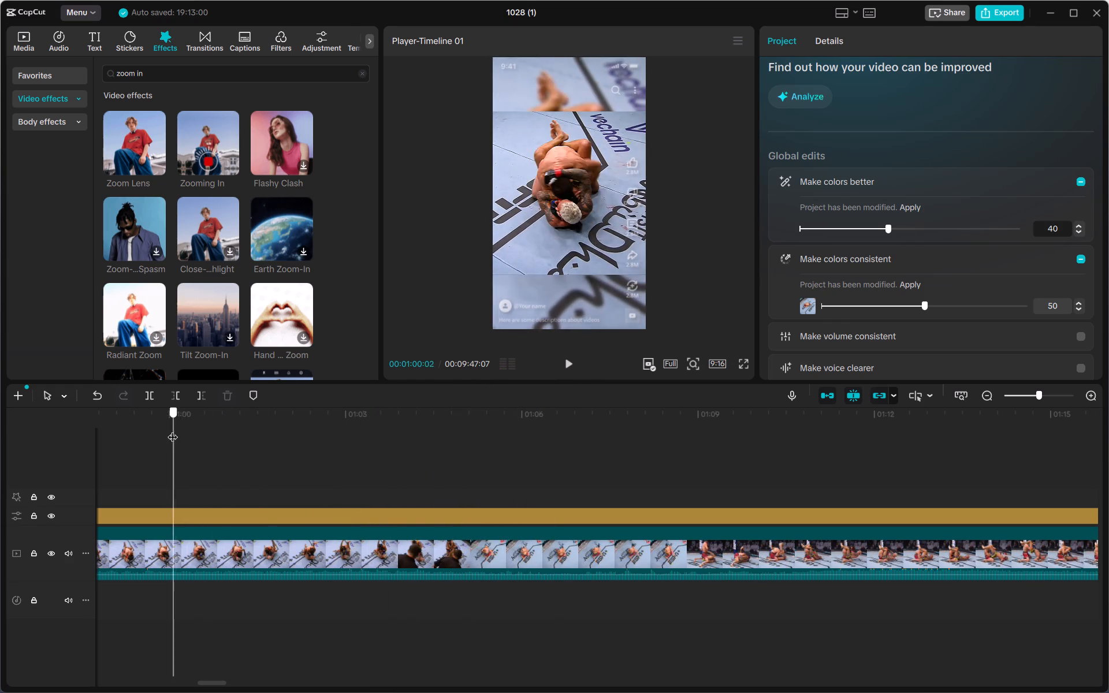
pyautogui.moveTo(173, 430); pyautogui.dragTo(445, 456)
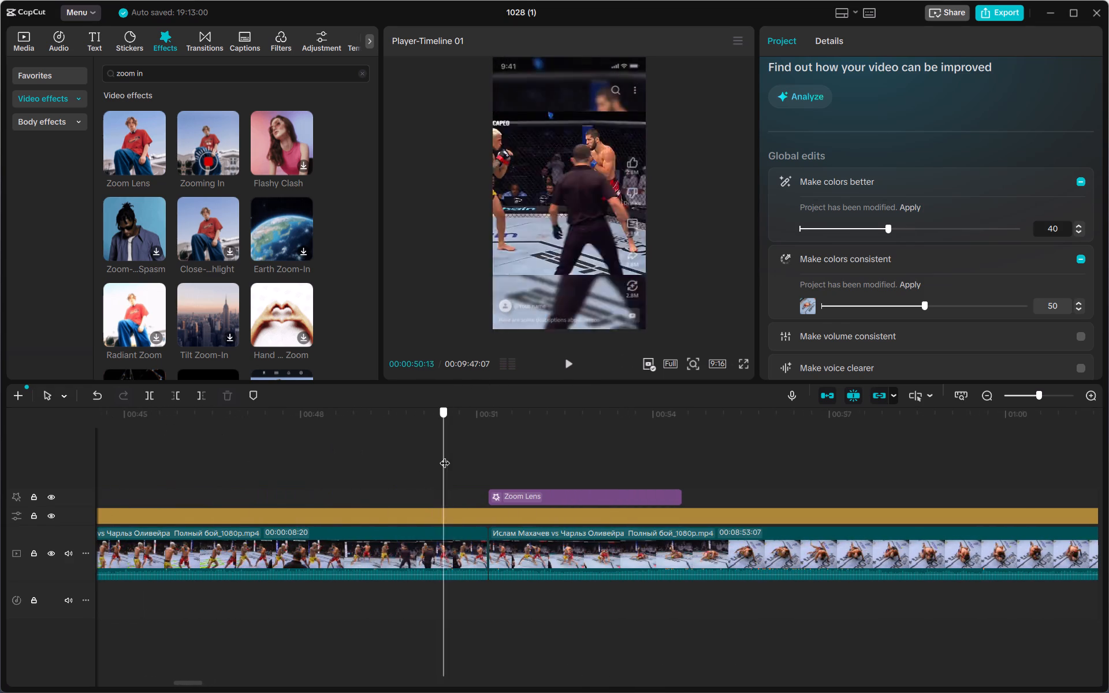
pyautogui.moveTo(445, 456); pyautogui.dragTo(477, 456)
pyautogui.click(561, 359)
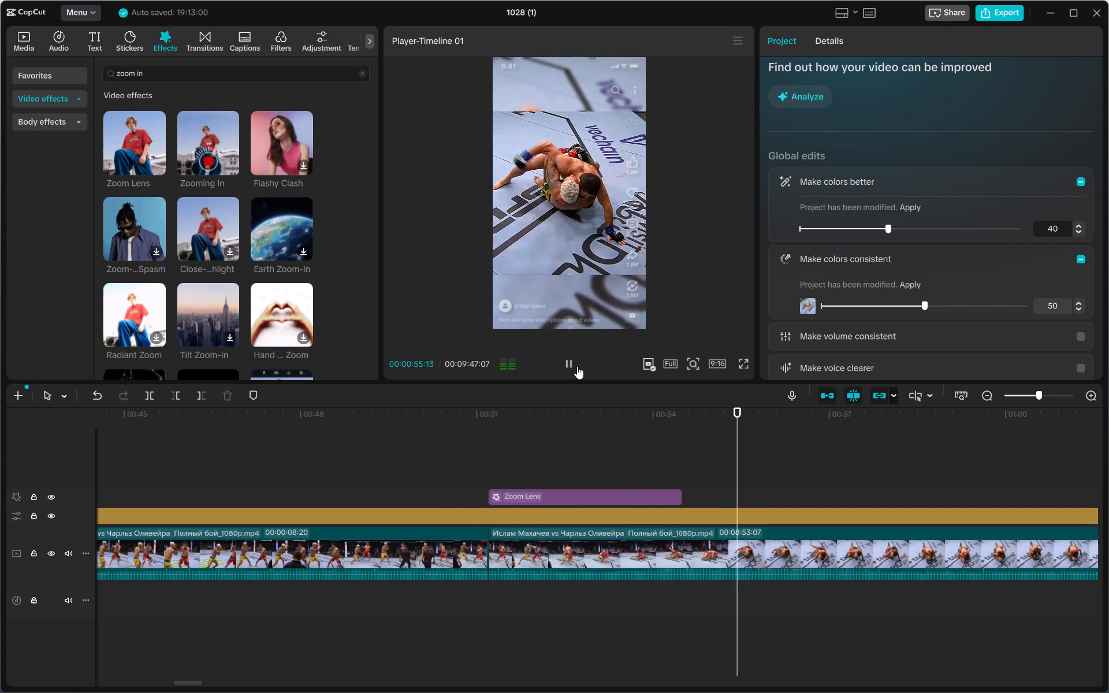
pyautogui.click(577, 366)
pyautogui.click(747, 483)
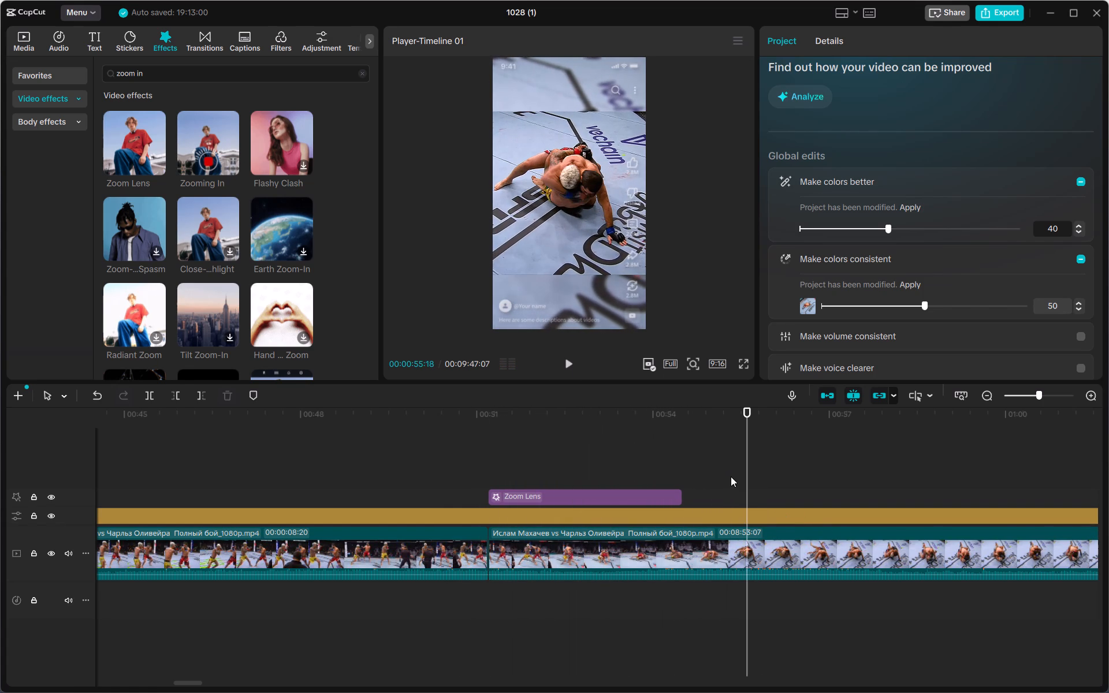
pyautogui.click(568, 371)
pyautogui.click(568, 366)
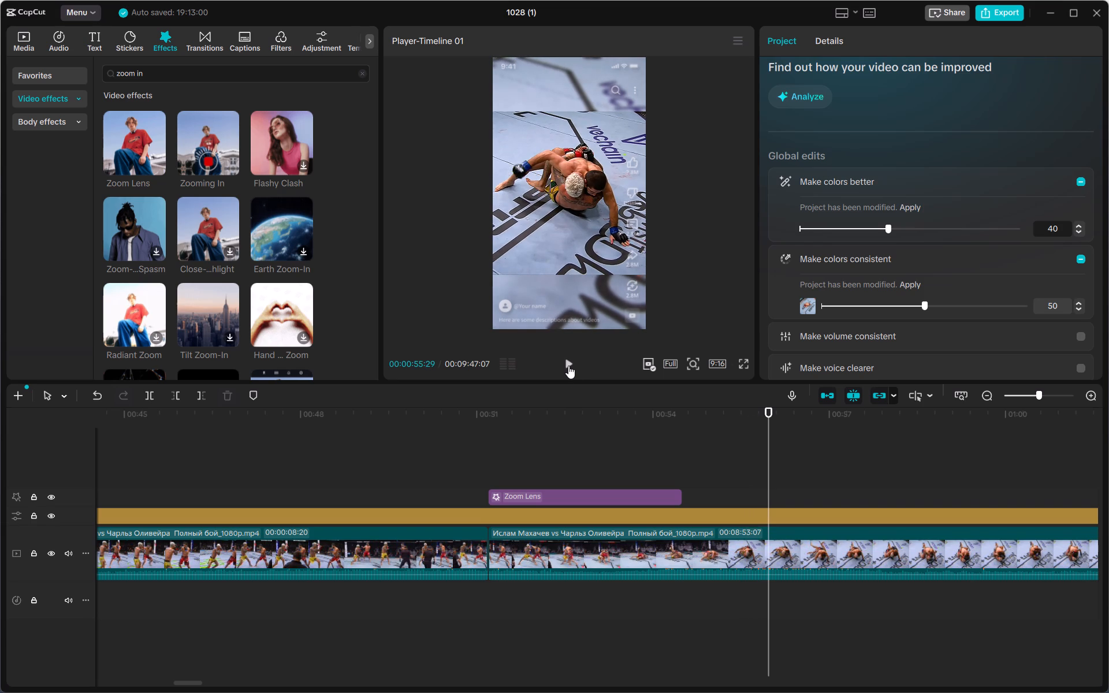
pyautogui.click(728, 486)
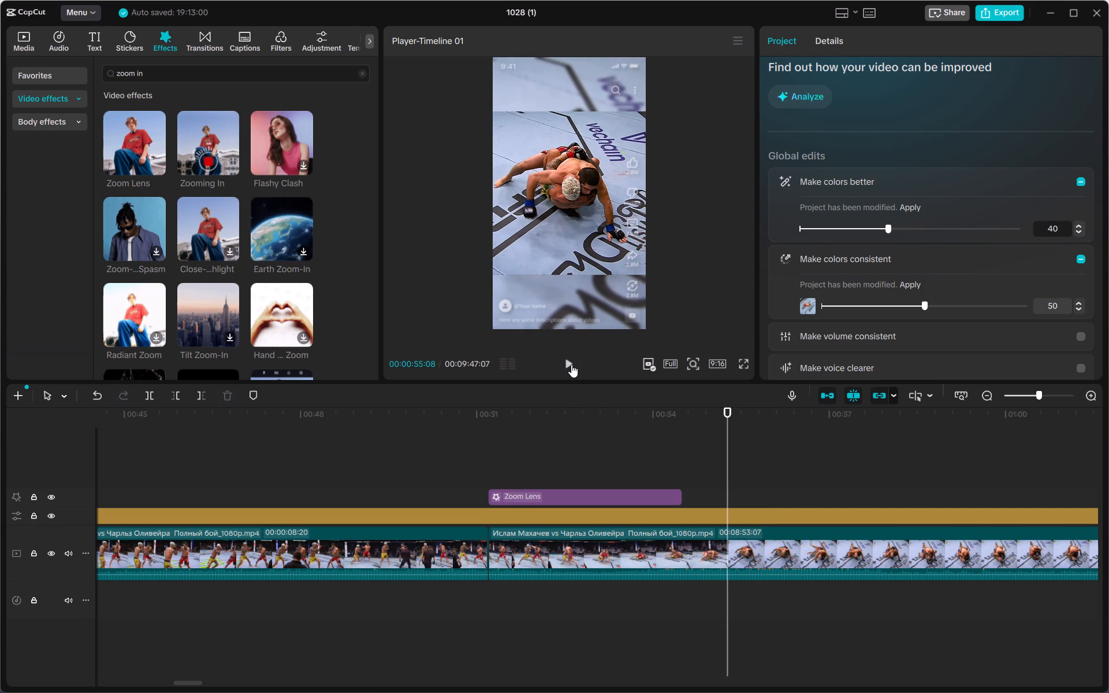
pyautogui.doubleClick(571, 364)
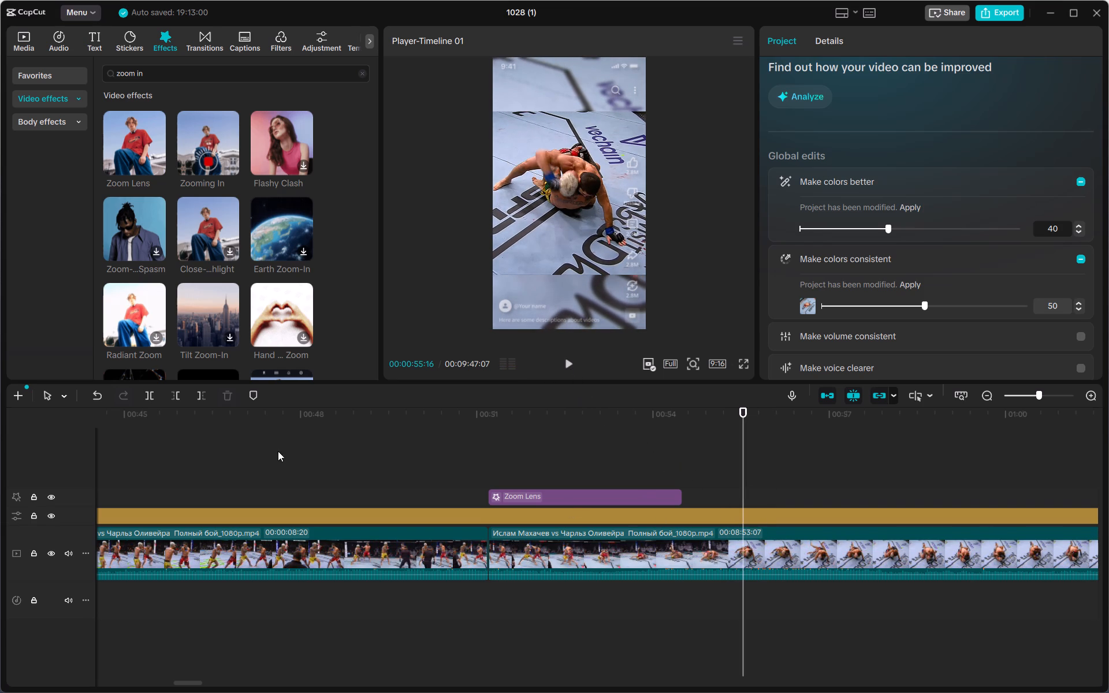
pyautogui.click(154, 396)
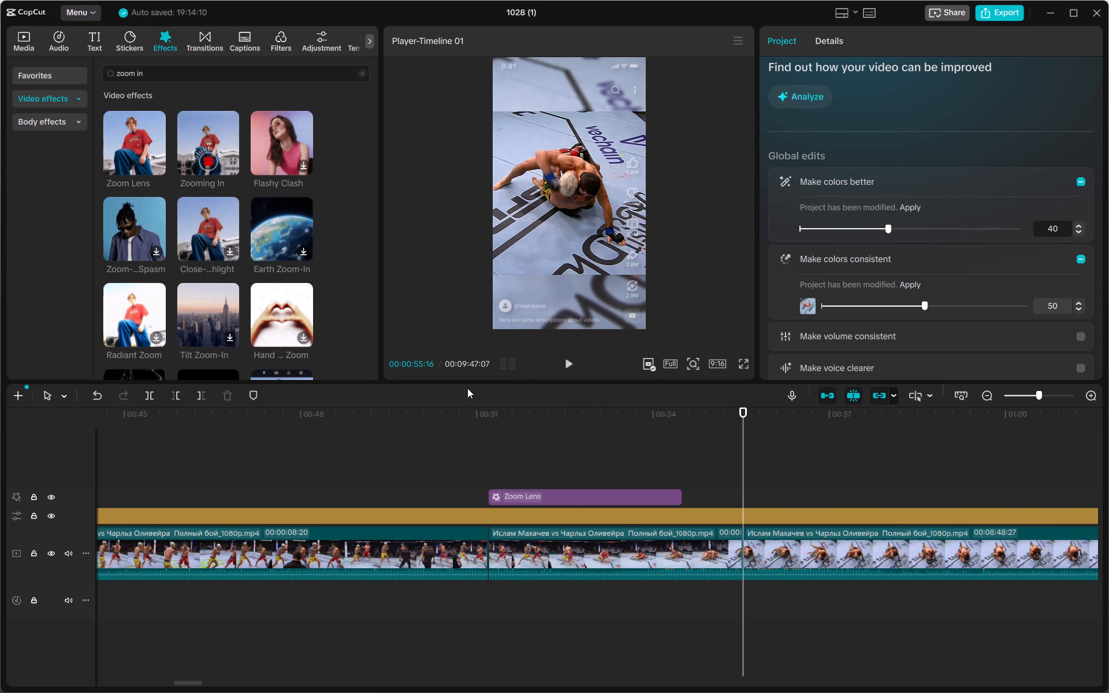
# Find the strike in the ground fighting after the new cut, and split the main clip at 00:00:57:10.
pyautogui.click(567, 366)
pyautogui.click(567, 366)
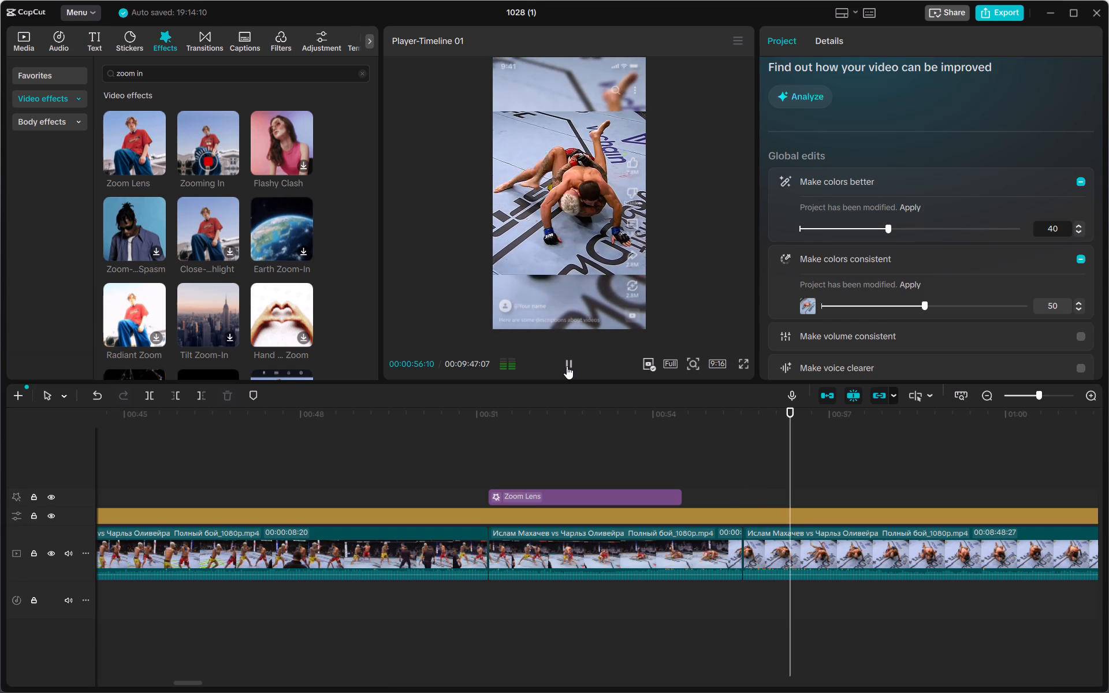
pyautogui.click(567, 366)
pyautogui.click(567, 366)
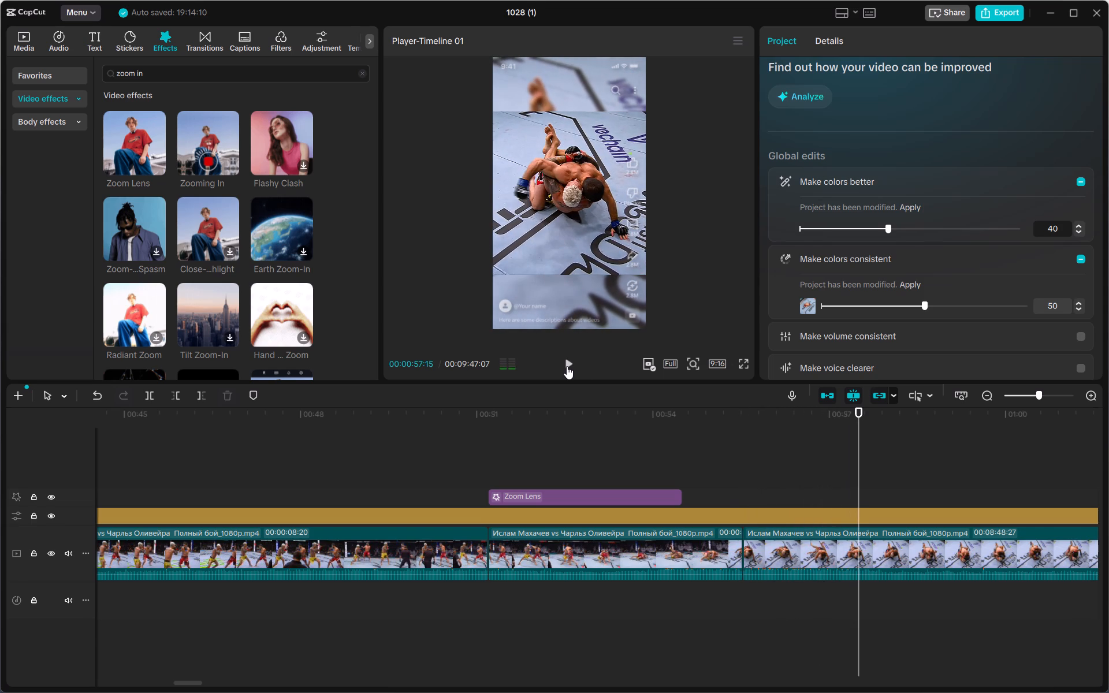
pyautogui.doubleClick(828, 477)
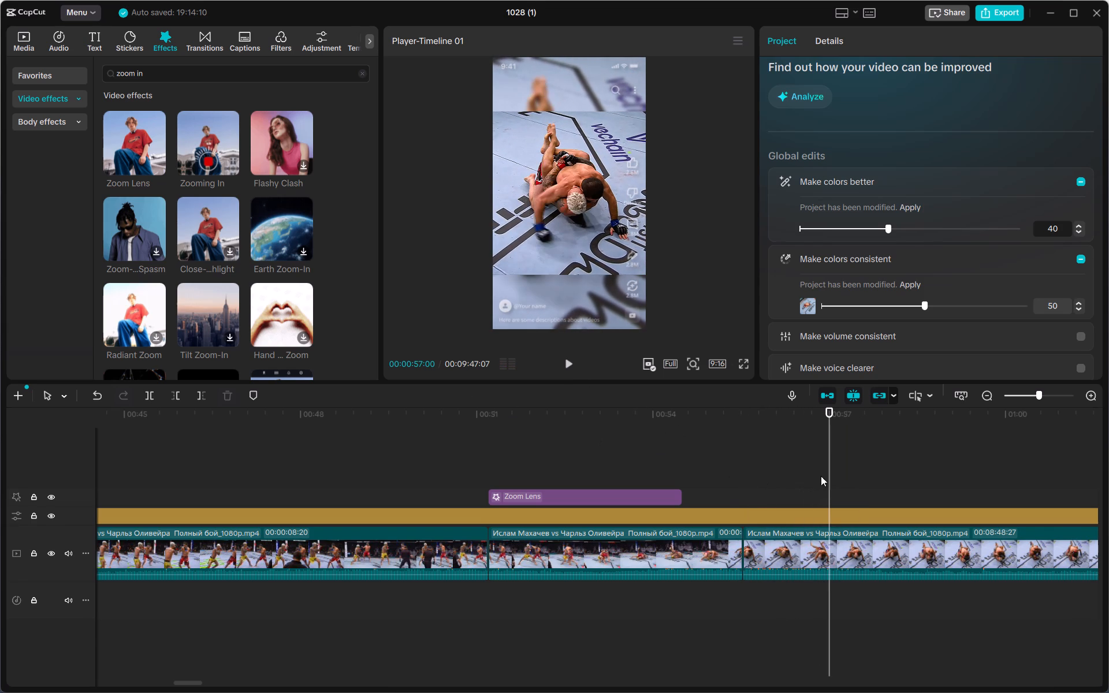
pyautogui.doubleClick(571, 369)
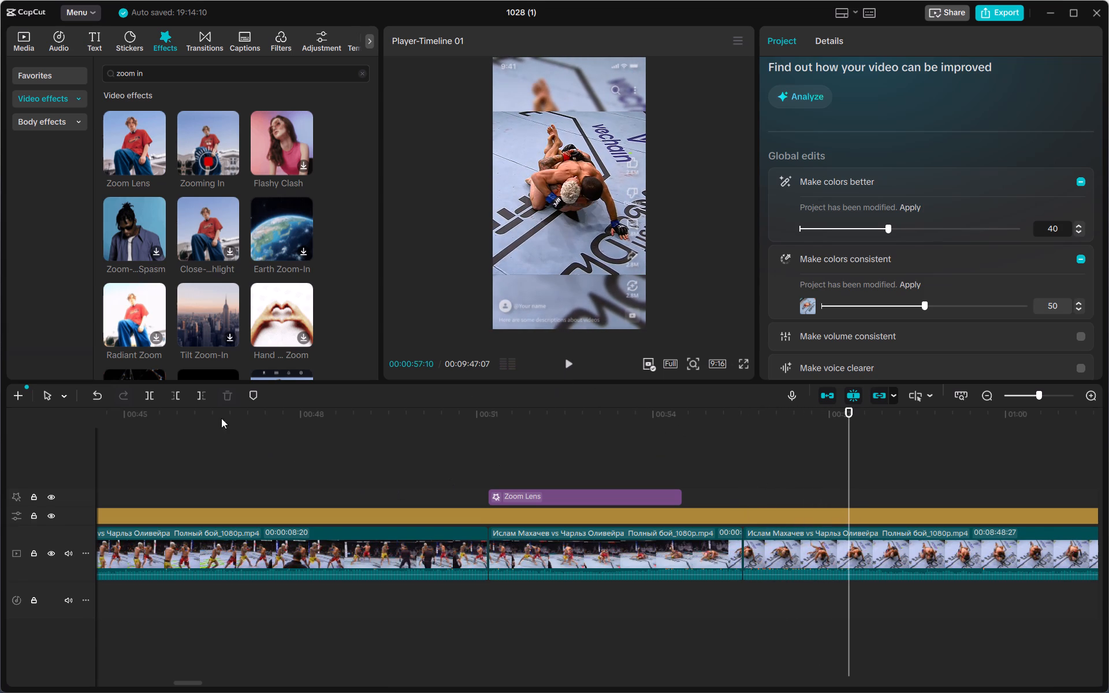
pyautogui.click(152, 394)
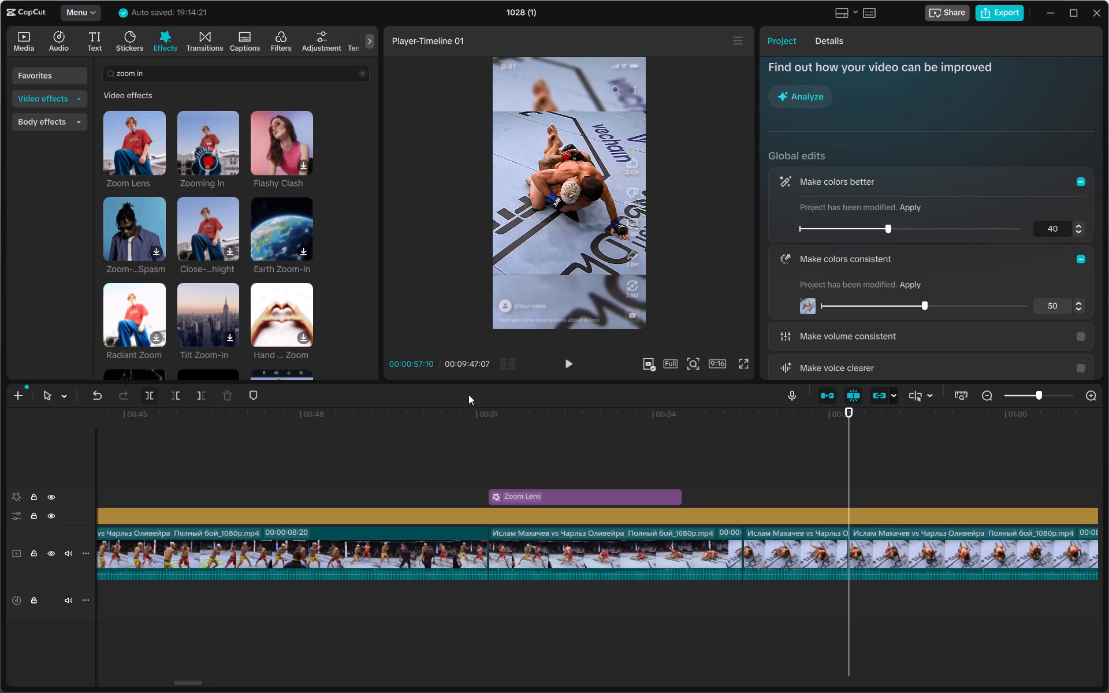
# Replay the ground fighting from 00:00:55:00, and split the main clip again at 00:00:57:19 to isolate a very short segment.
pyautogui.click(772, 482)
pyautogui.moveTo(754, 471); pyautogui.dragTo(710, 471)
pyautogui.click(711, 470)
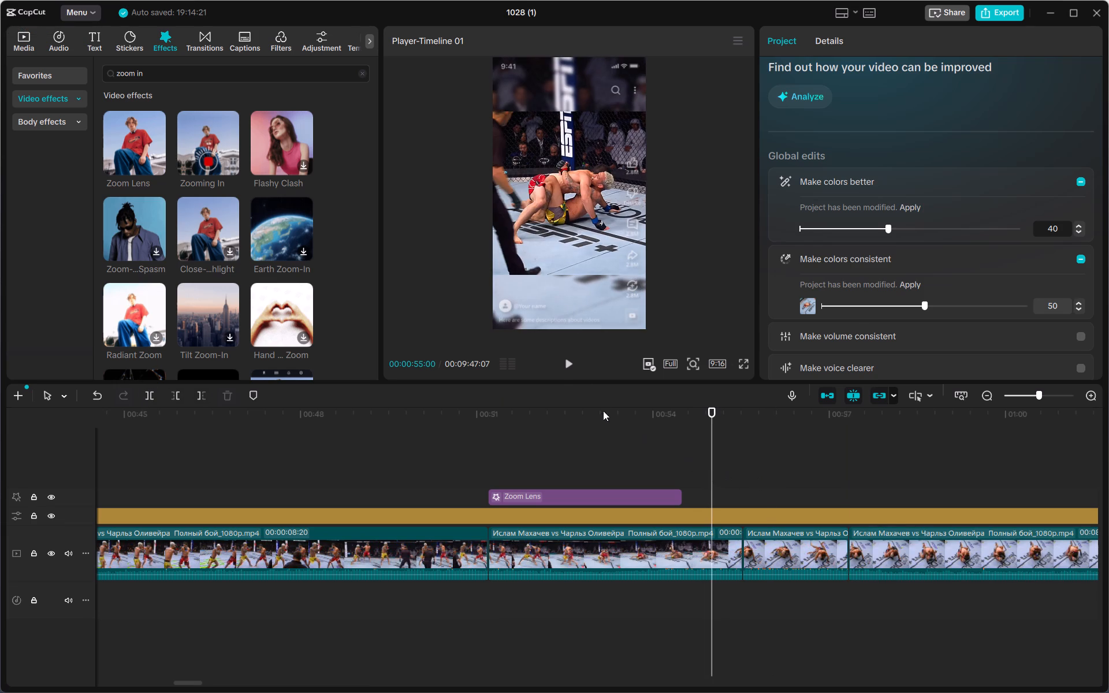
pyautogui.click(560, 362)
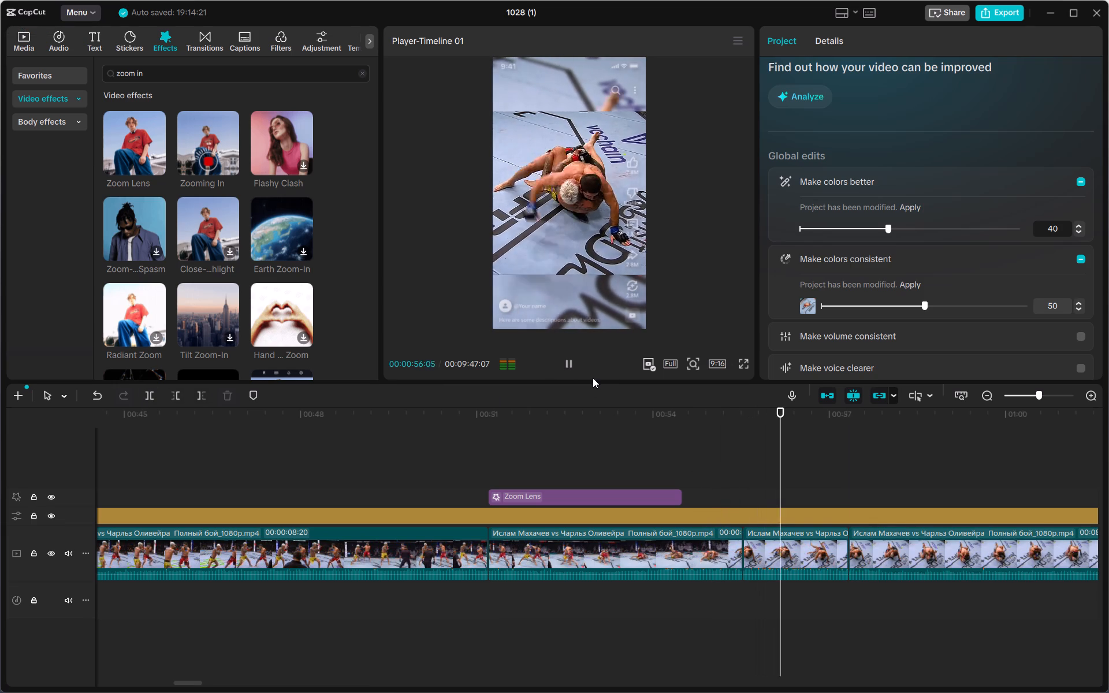
pyautogui.click(562, 368)
pyautogui.click(858, 486)
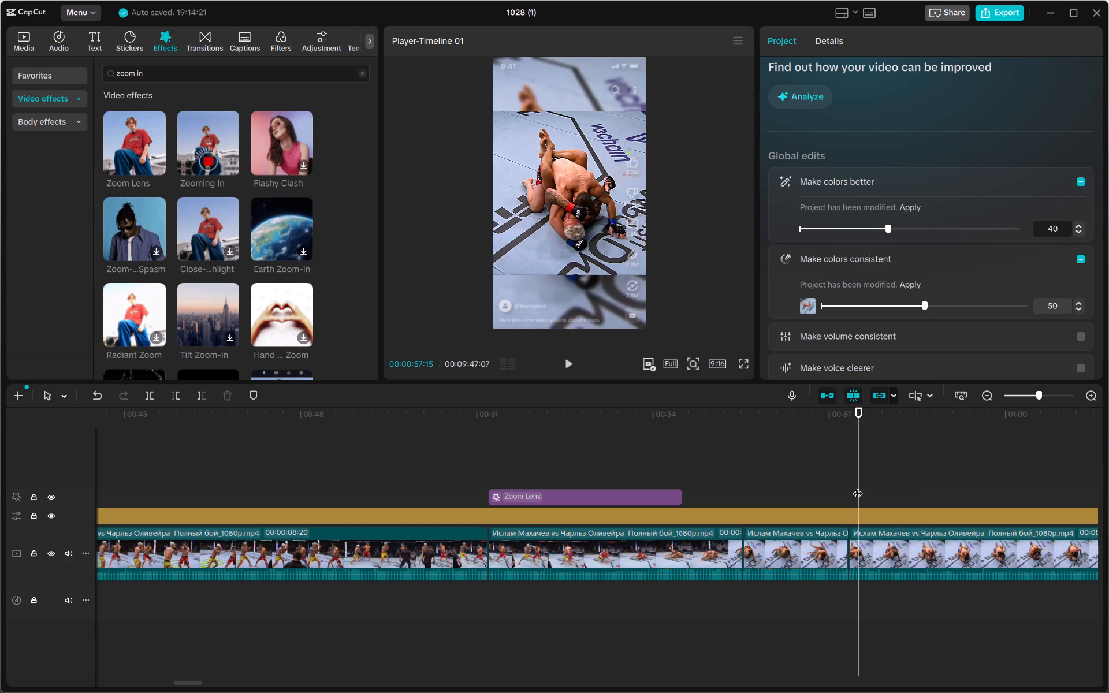
pyautogui.click(858, 486)
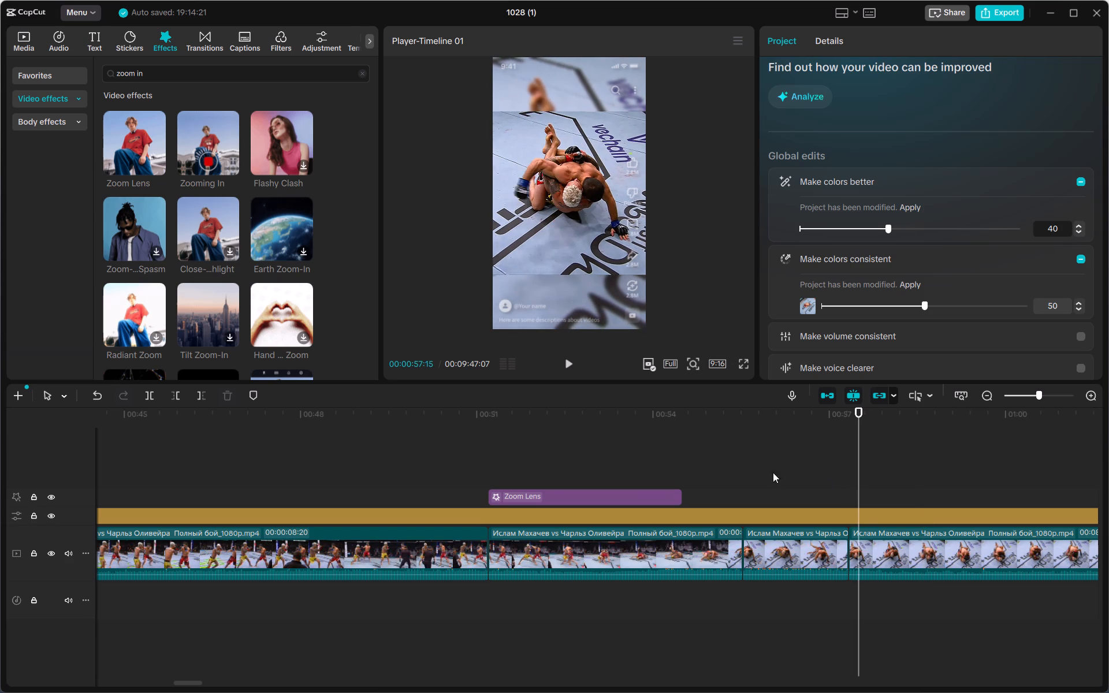
pyautogui.doubleClick(568, 365)
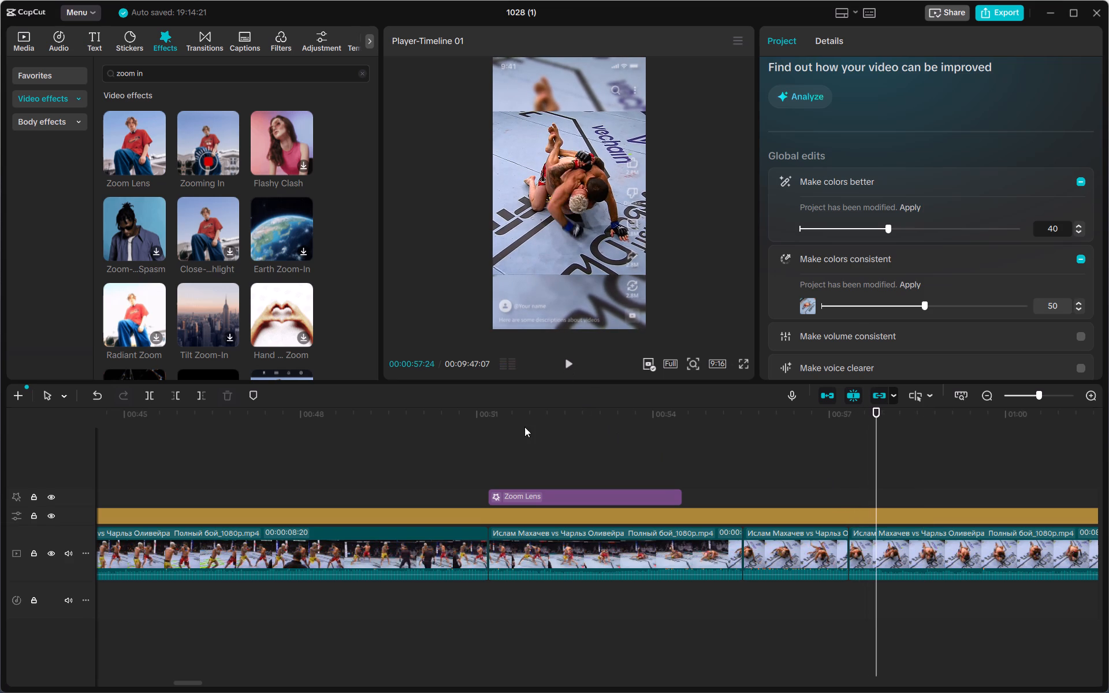
pyautogui.moveTo(872, 471); pyautogui.dragTo(864, 475)
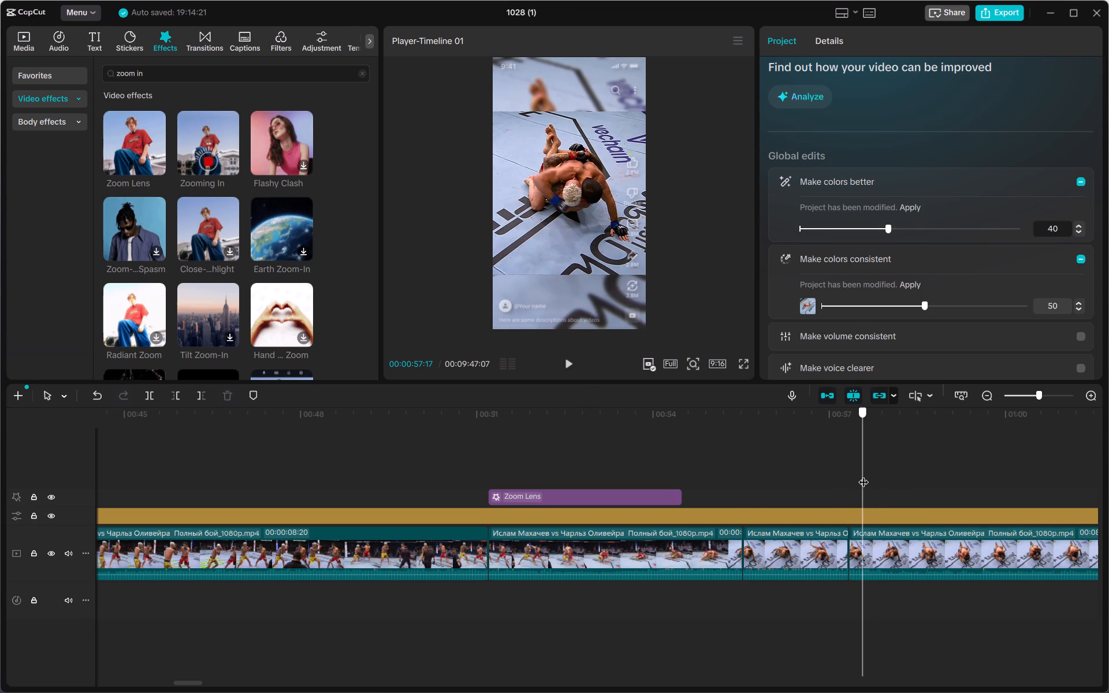
pyautogui.moveTo(864, 475); pyautogui.dragTo(866, 475)
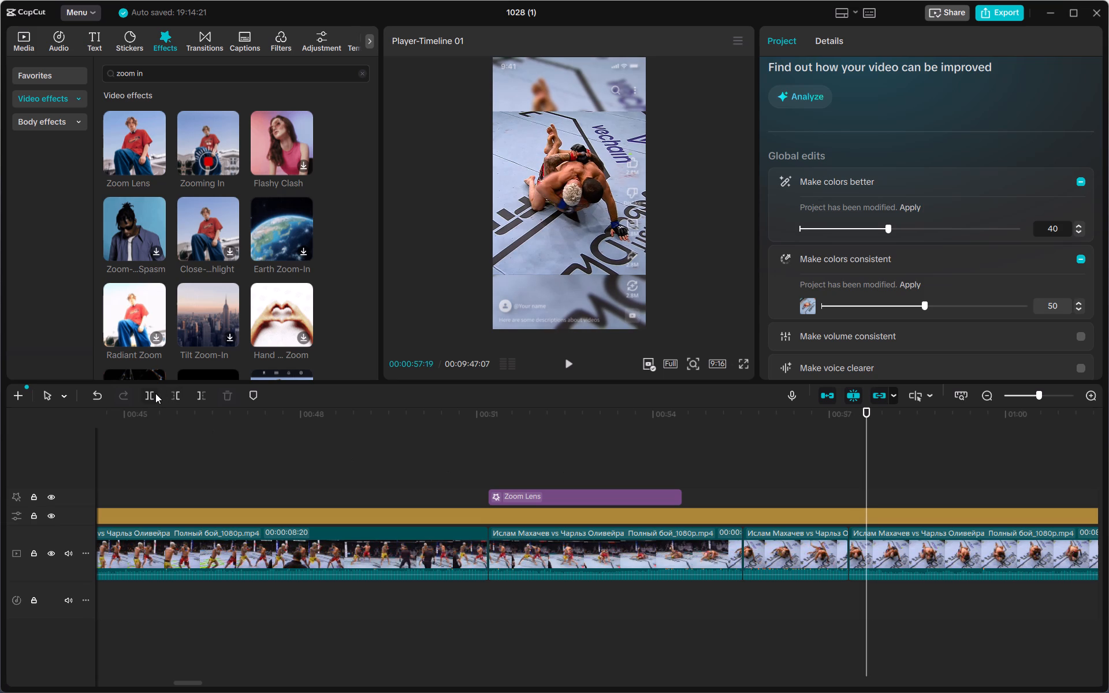
pyautogui.click(155, 393)
# Replay the ground fighting across the new cuts from 00:00:55:28 and scrub back to just before the first cut.
pyautogui.click(767, 475)
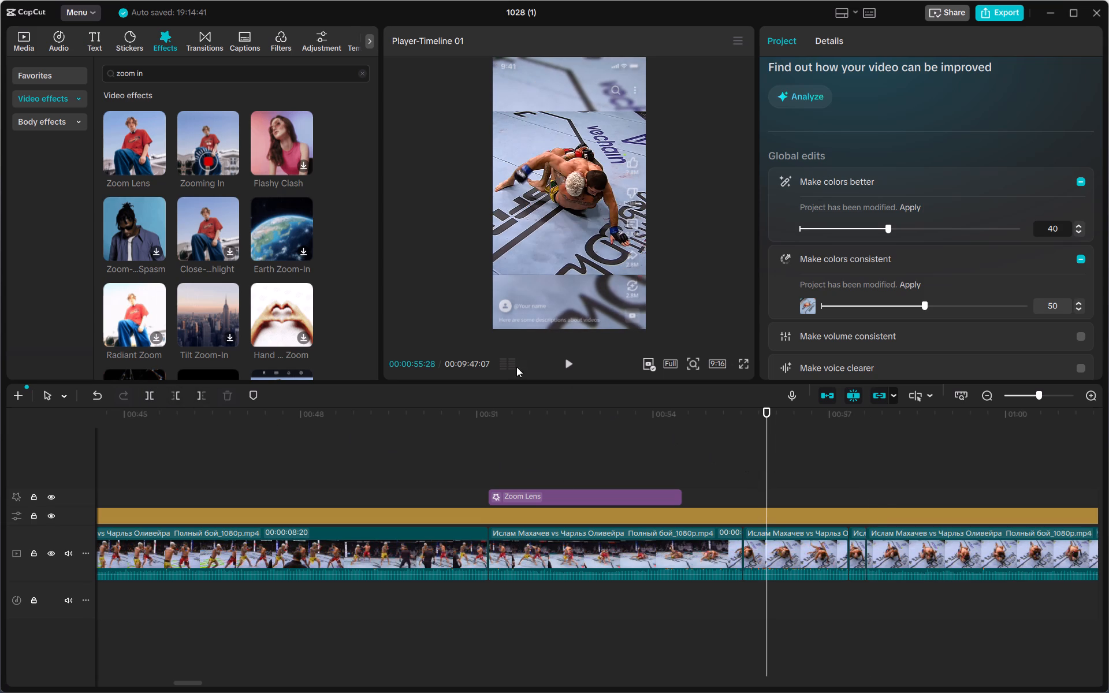
pyautogui.click(570, 367)
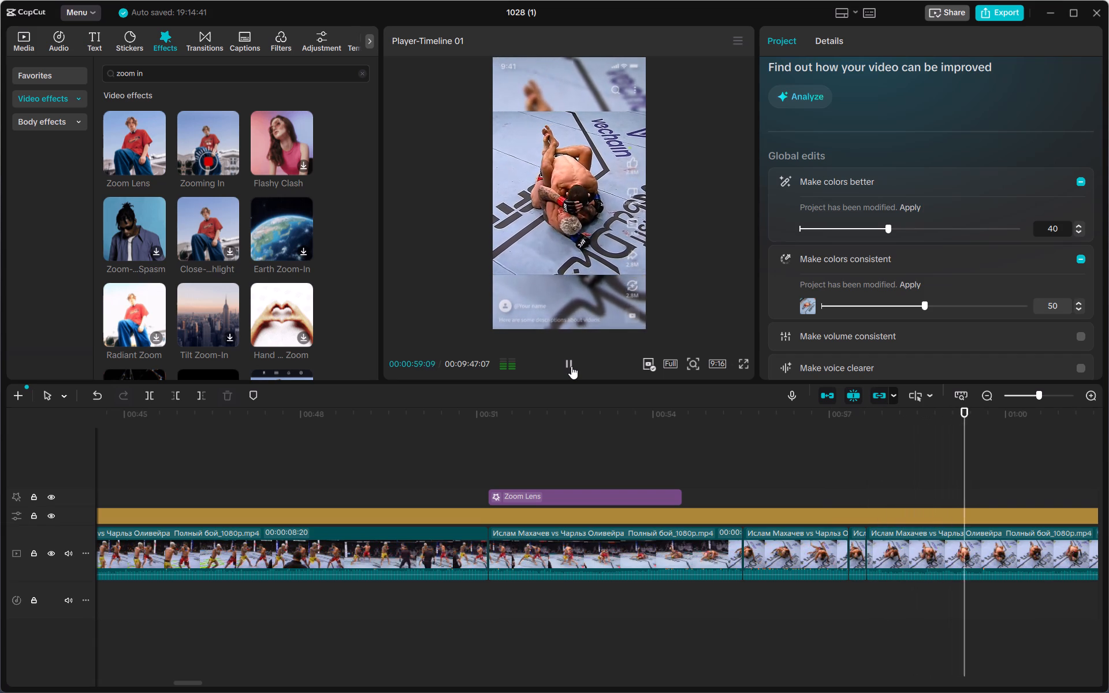
pyautogui.click(571, 366)
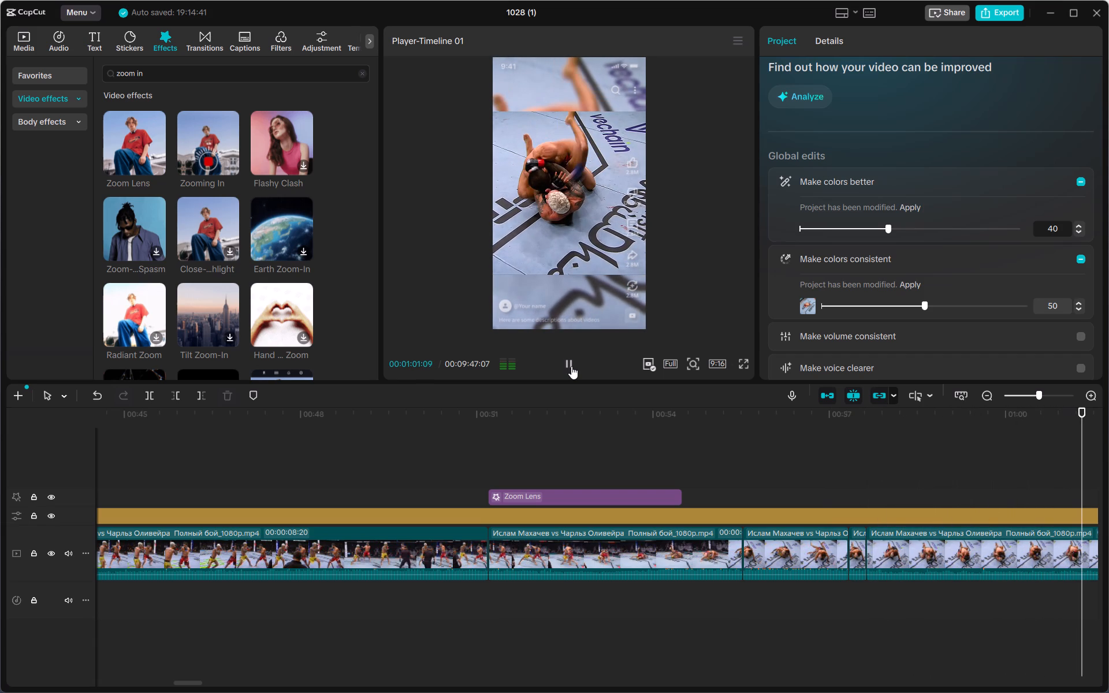
pyautogui.click(571, 366)
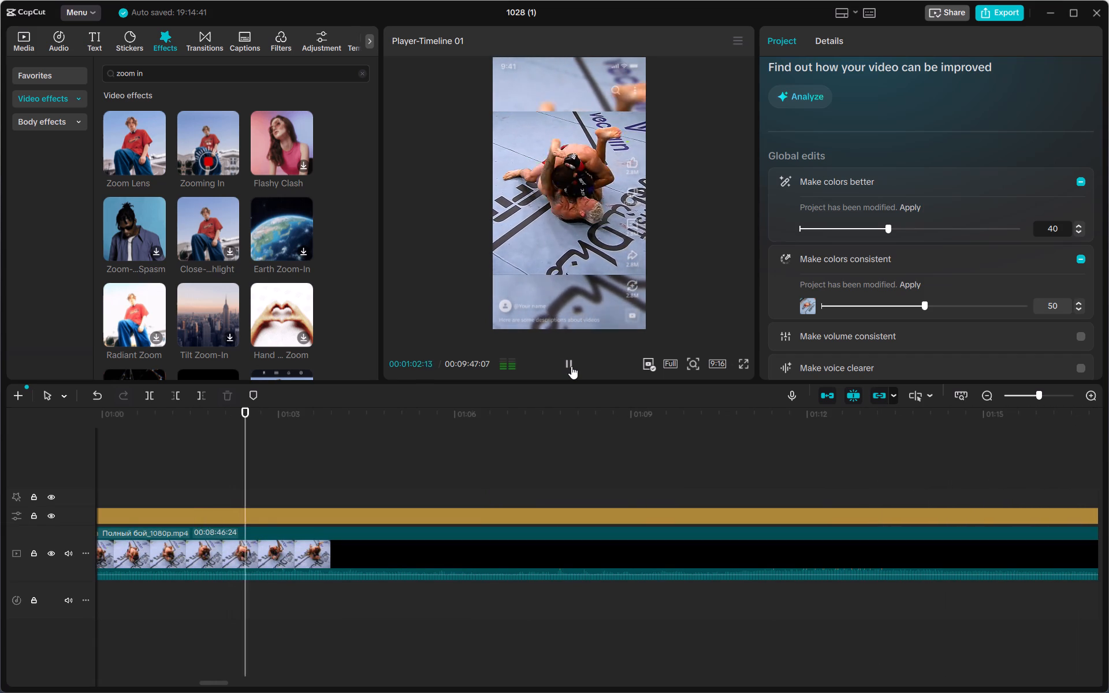
pyautogui.click(381, 474)
pyautogui.moveTo(381, 474); pyautogui.dragTo(125, 475)
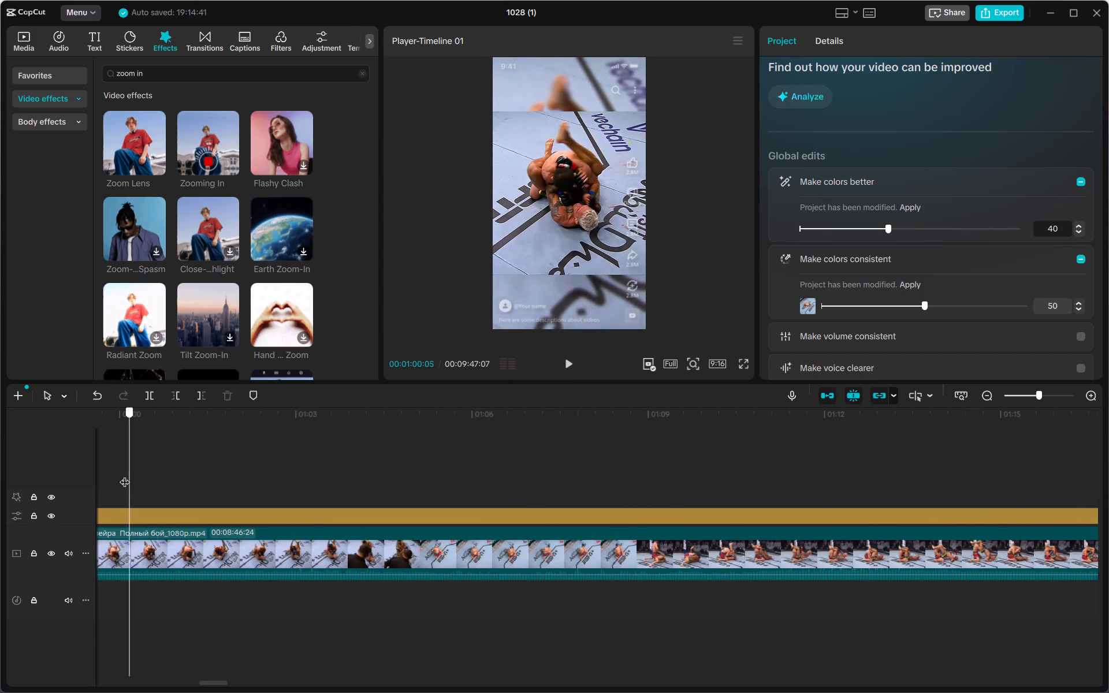
pyautogui.moveTo(125, 475); pyautogui.dragTo(264, 455)
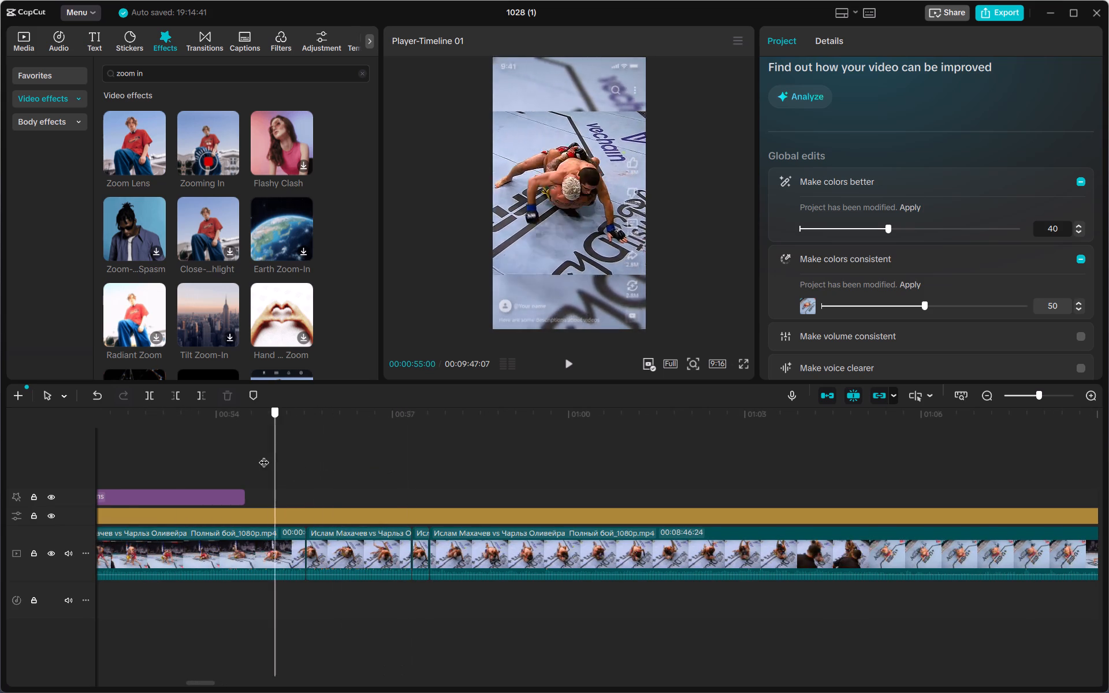
pyautogui.moveTo(264, 455); pyautogui.dragTo(263, 454)
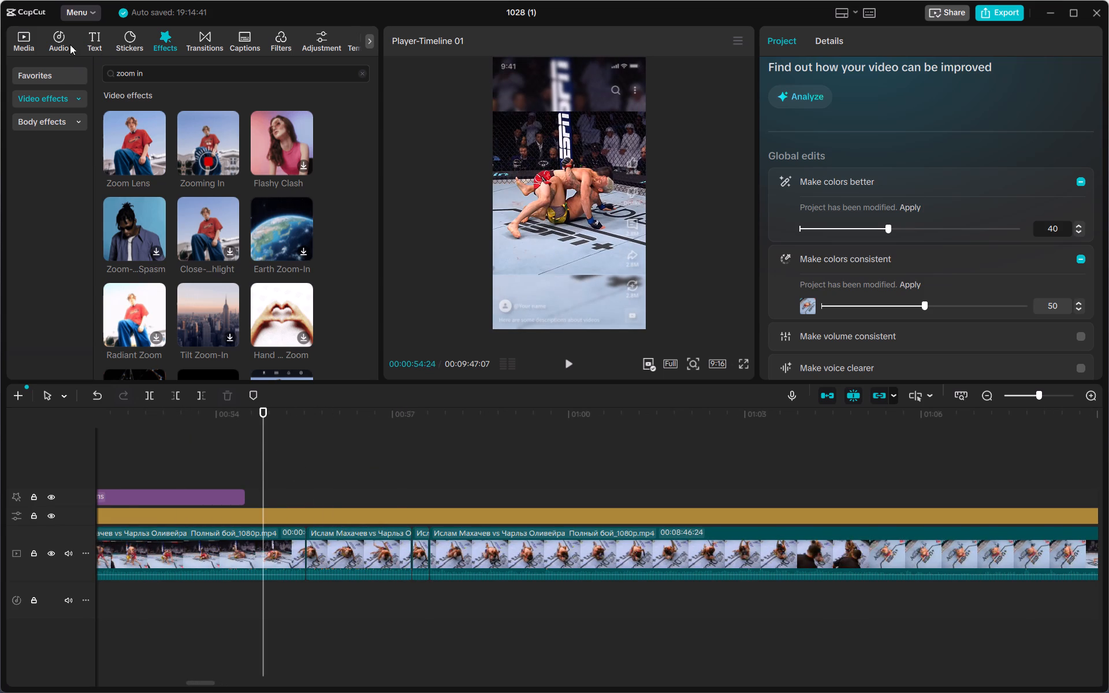
# Search the video effects for "shacked" and download the Shake and Subtle Shake effects.
pyautogui.click(163, 79)
pyautogui.click(165, 78)
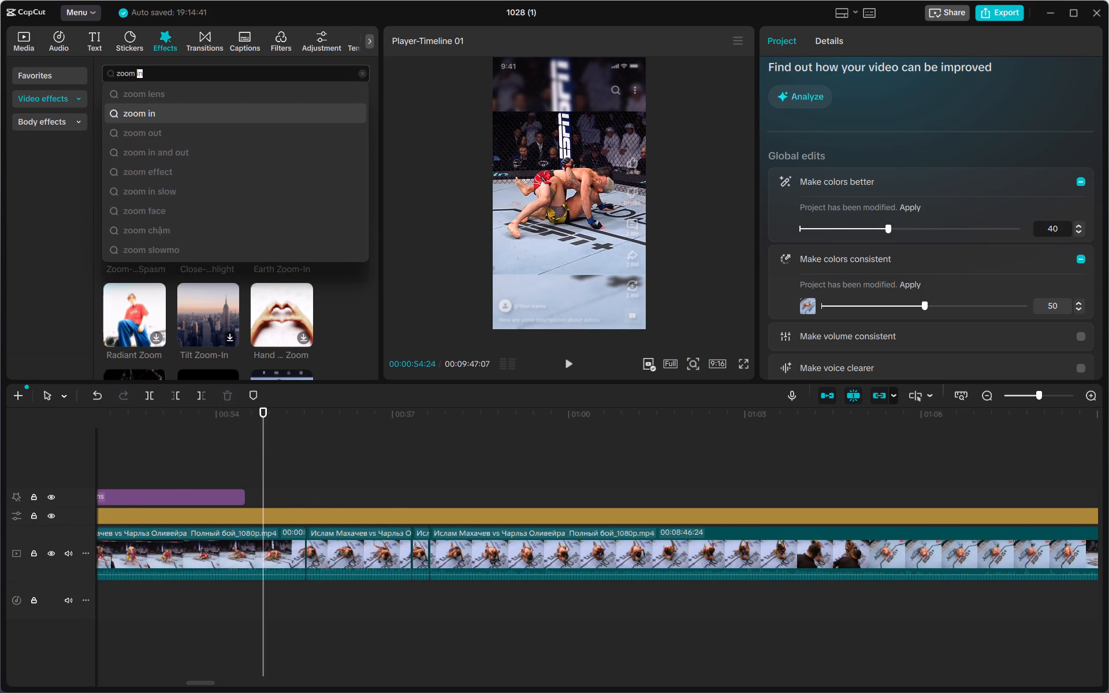
pyautogui.click(171, 75)
pyautogui.press('BackSpace')
pyautogui.press('BackSpace')
pyautogui.press('BackSpace')
pyautogui.press('BackSpace')
pyautogui.press('BackSpace')
pyautogui.press('BackSpace')
pyautogui.press('BackSpace')
pyautogui.press('BackSpace')
pyautogui.press('BackSpace')
pyautogui.press('BackSpace')
pyautogui.press('BackSpace')
pyautogui.press('BackSpace')
pyautogui.press('BackSpace')
pyautogui.press('BackSpace')
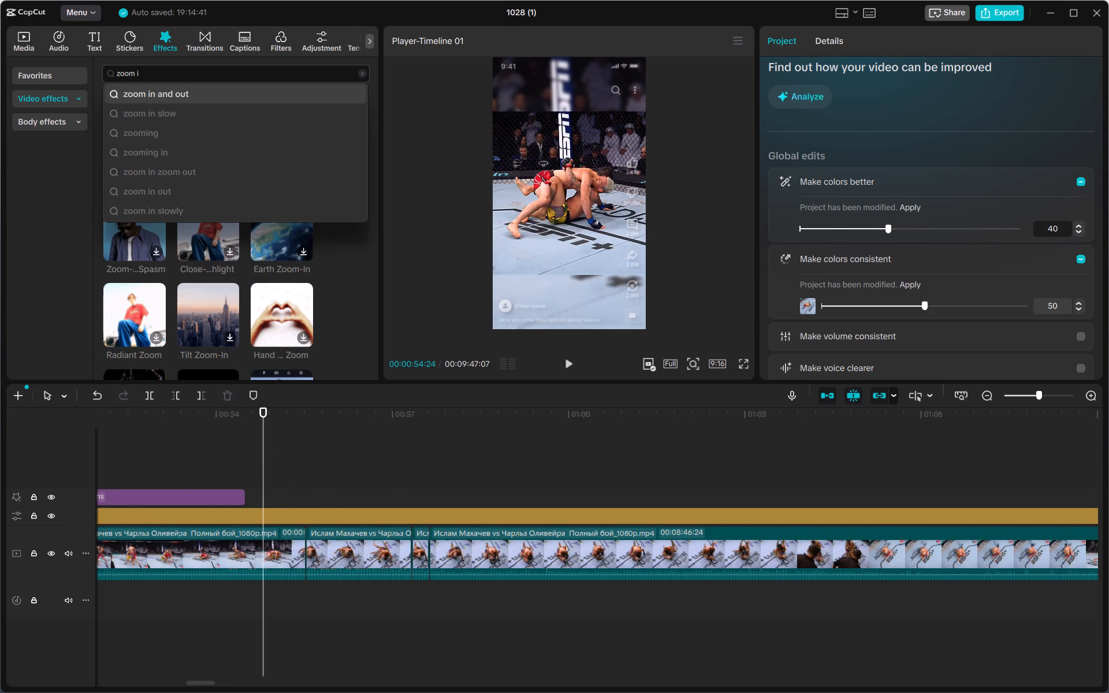
pyautogui.write('shacke')
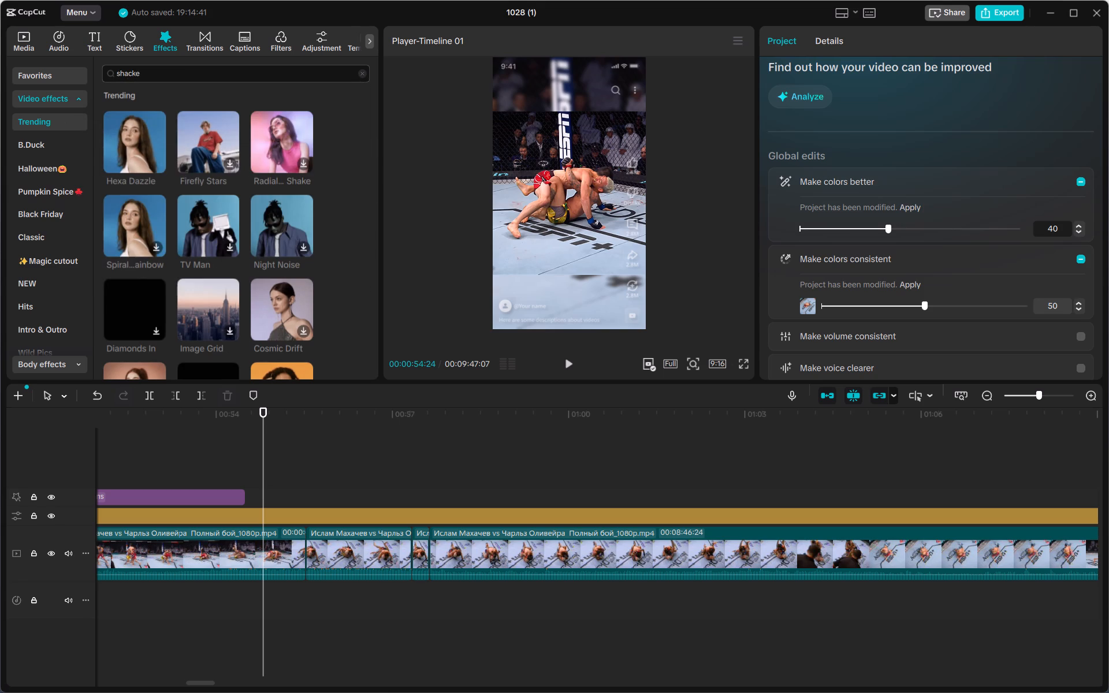
pyautogui.press('d')
pyautogui.press('Return')
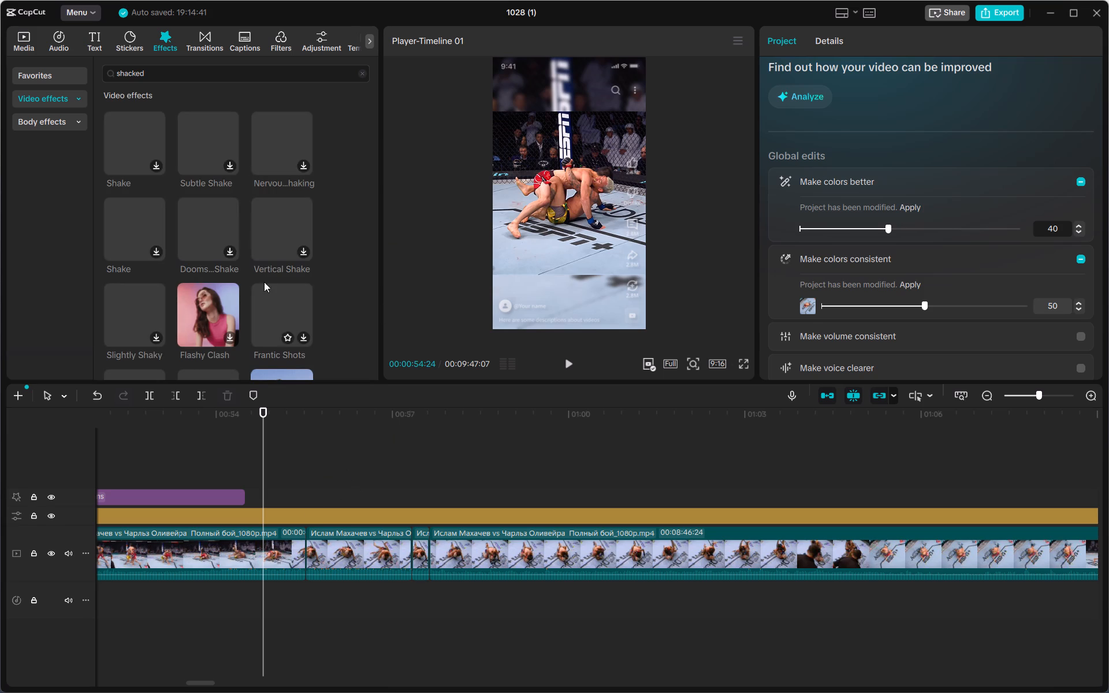
pyautogui.click(158, 162)
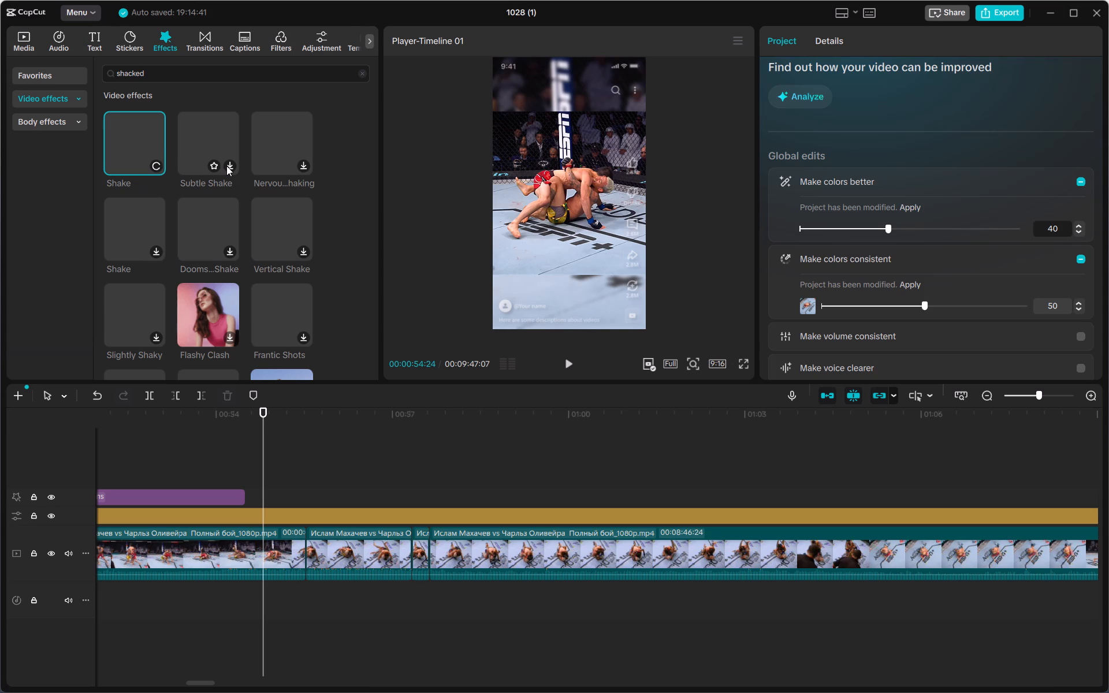
pyautogui.click(226, 166)
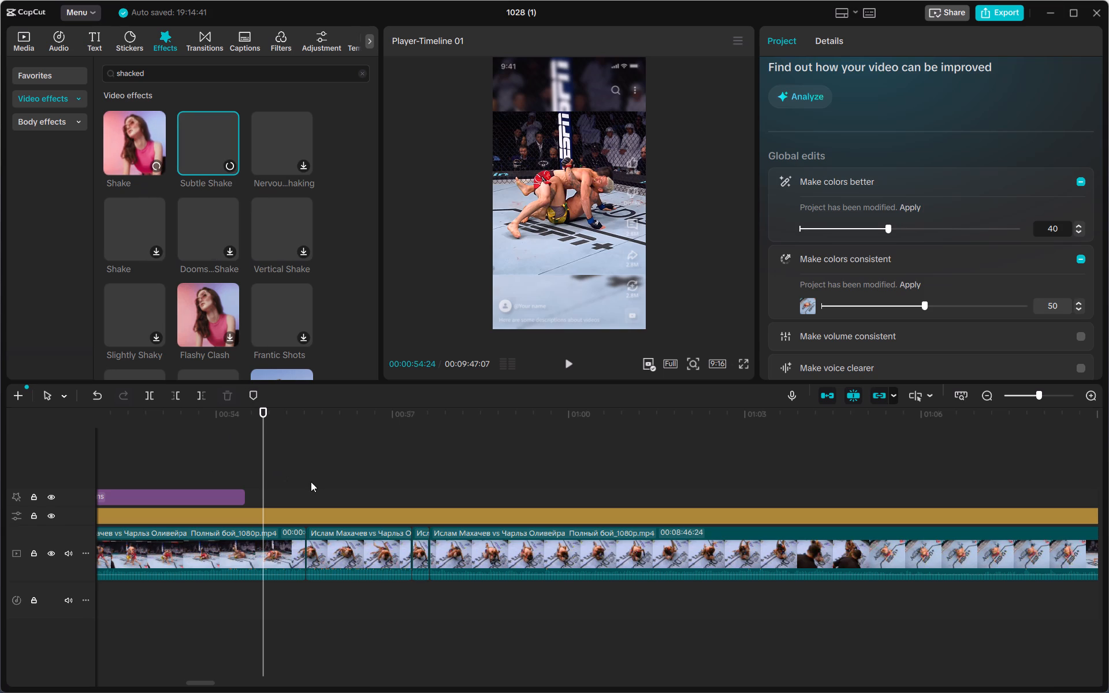
# Scrub back to the end of the Zoom Lens effect and replay the cuts in the ground fighting to find where a shake fits.
pyautogui.click(297, 470)
pyautogui.moveTo(305, 470); pyautogui.dragTo(237, 470)
pyautogui.click(240, 467)
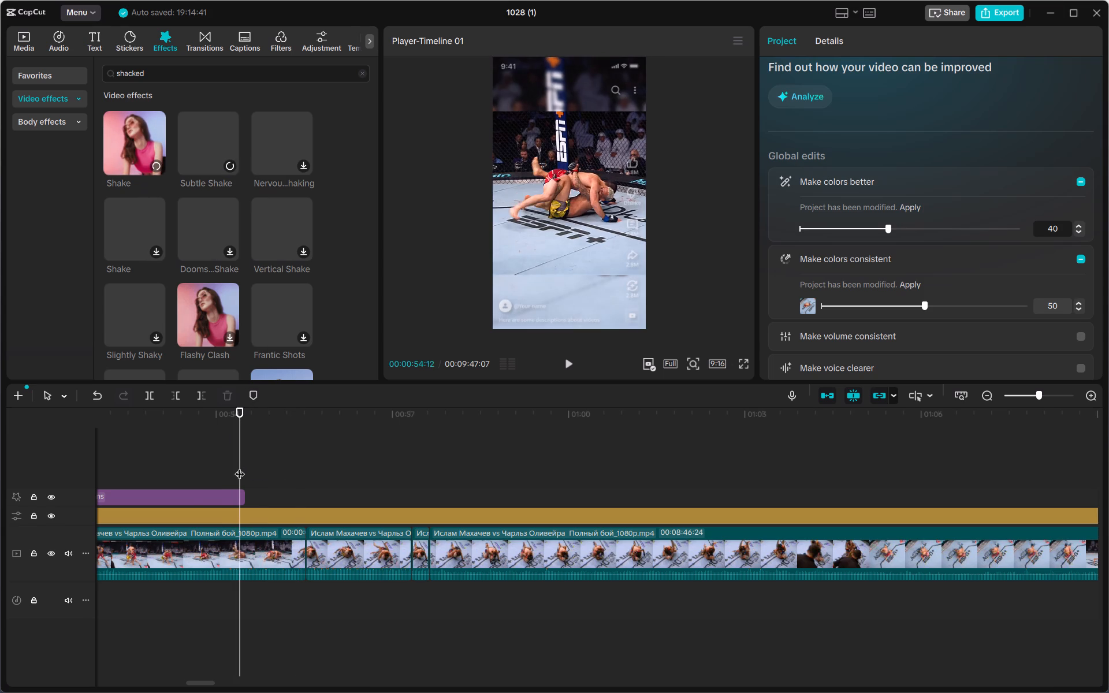
pyautogui.moveTo(240, 467); pyautogui.dragTo(228, 462)
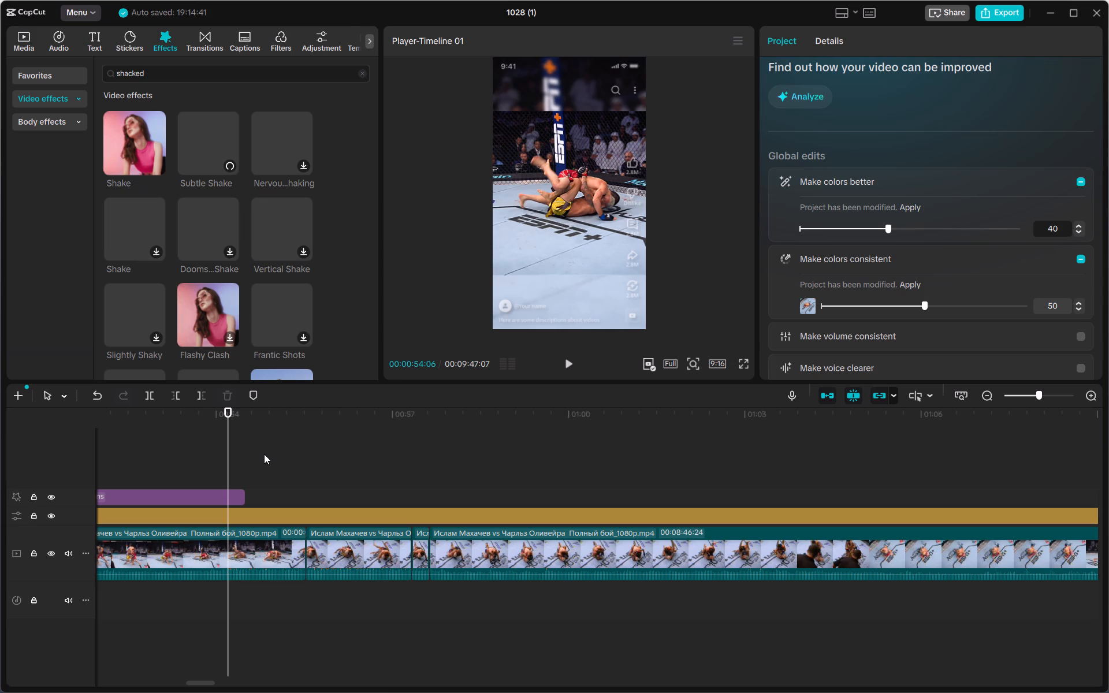
pyautogui.doubleClick(217, 452)
pyautogui.click(231, 452)
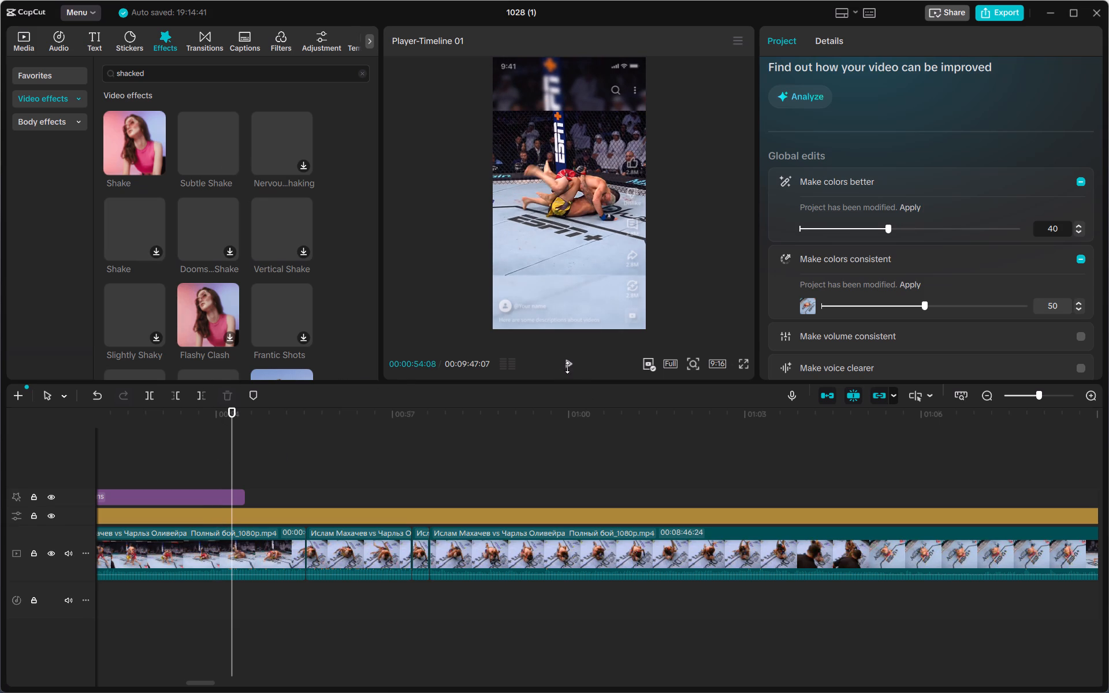
pyautogui.click(564, 360)
pyautogui.click(572, 362)
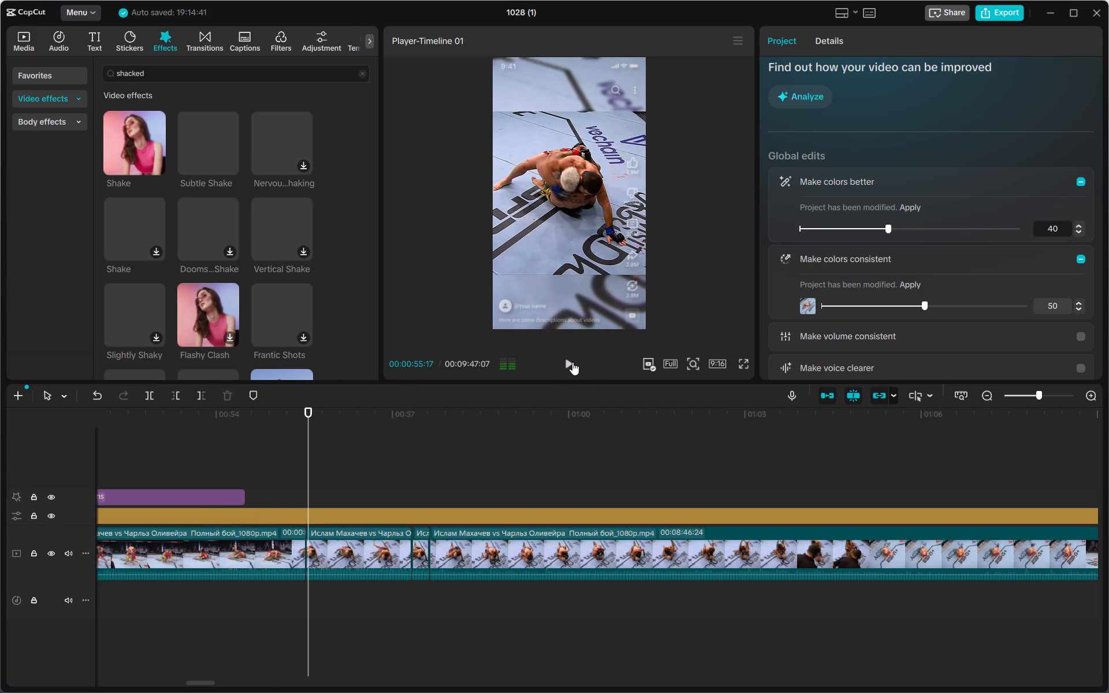
pyautogui.click(572, 362)
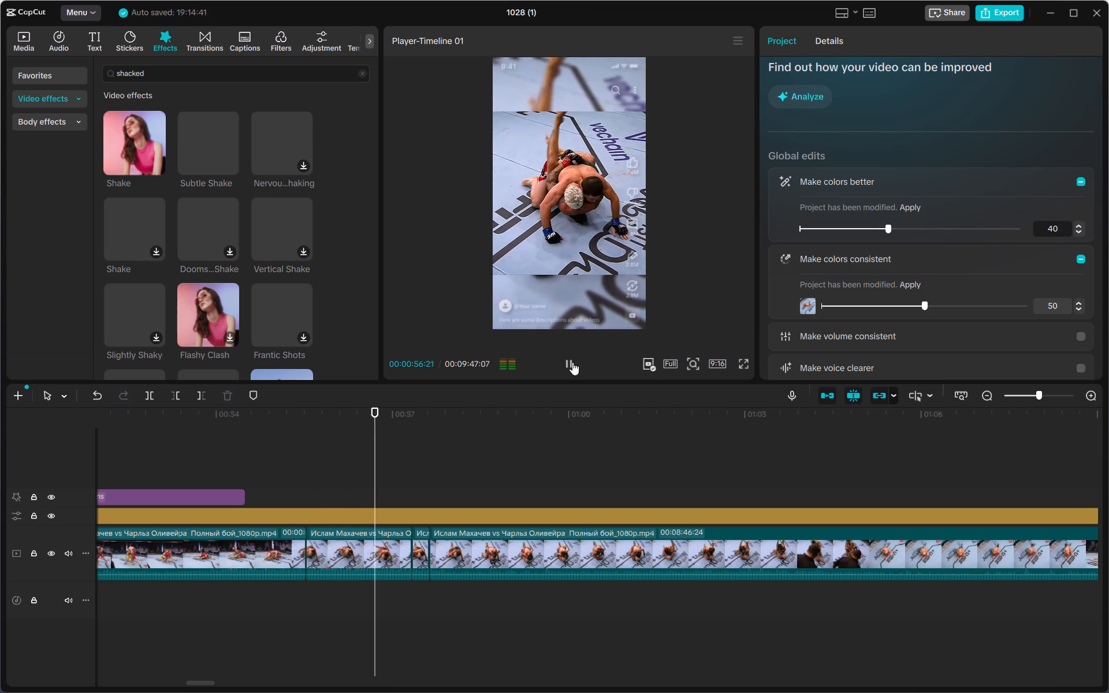
pyautogui.click(572, 362)
pyautogui.click(572, 362)
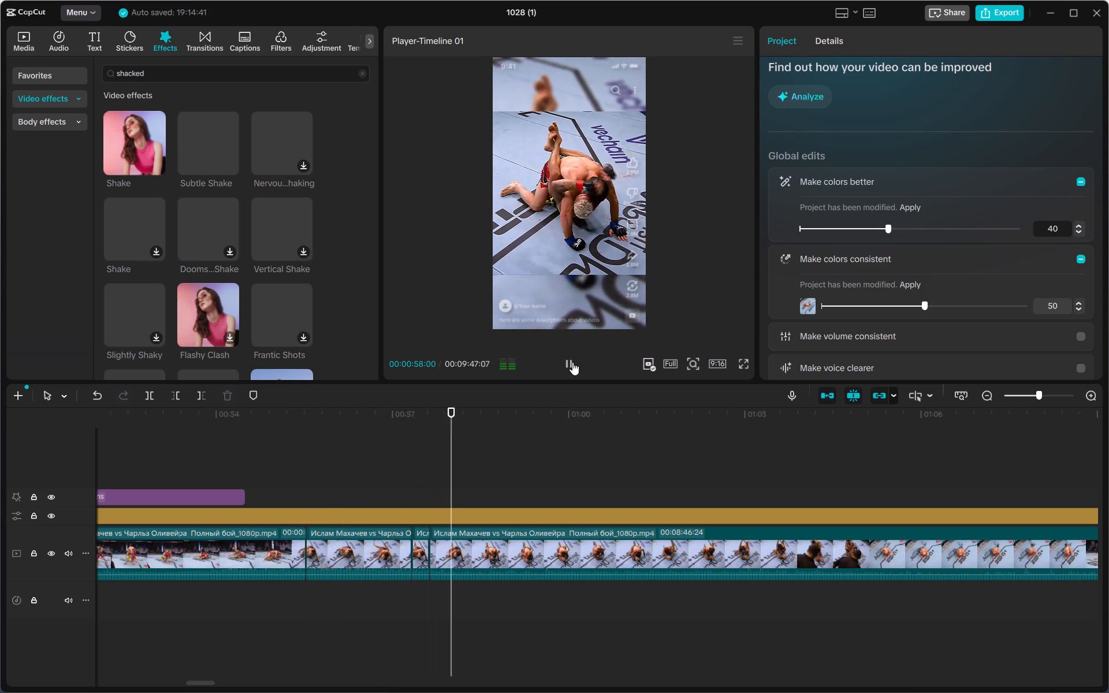
# Preview the Subtle Shake and Shake effects on the ground fighting, and add Subtle Shake to the favorites.
pyautogui.click(349, 478)
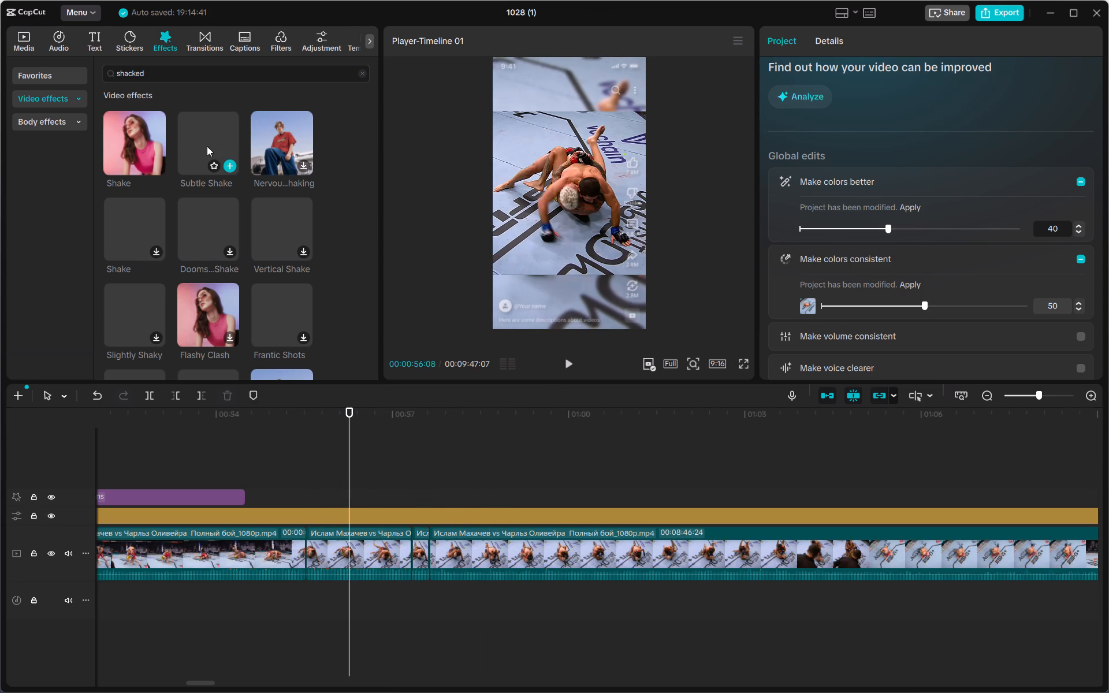
pyautogui.click(207, 146)
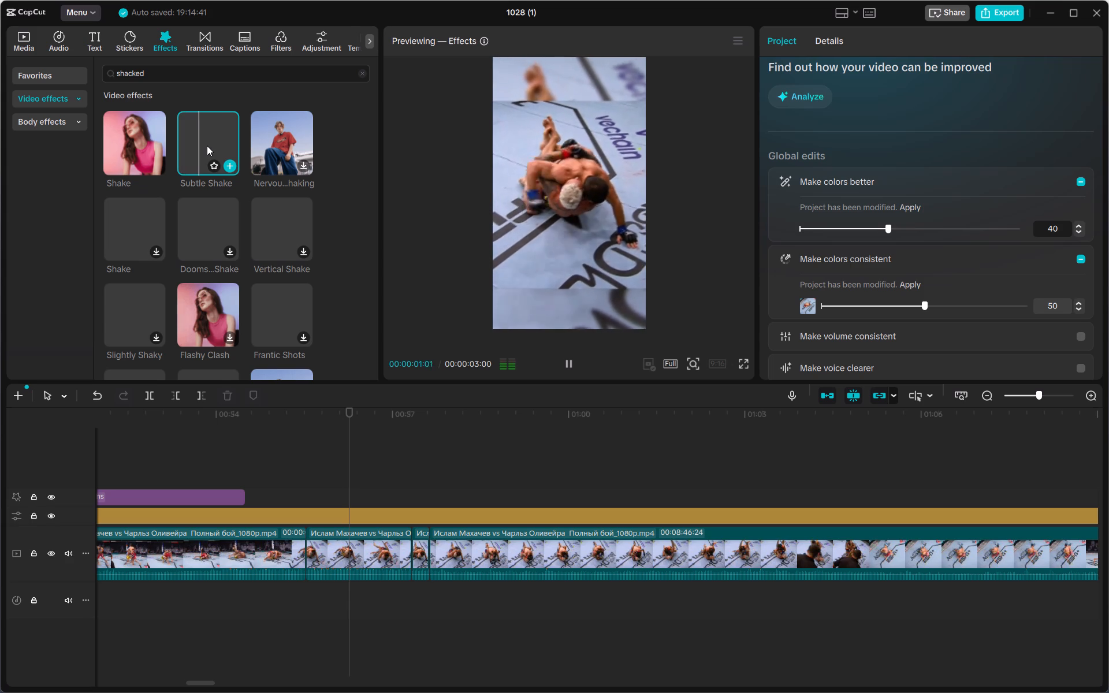
pyautogui.click(136, 141)
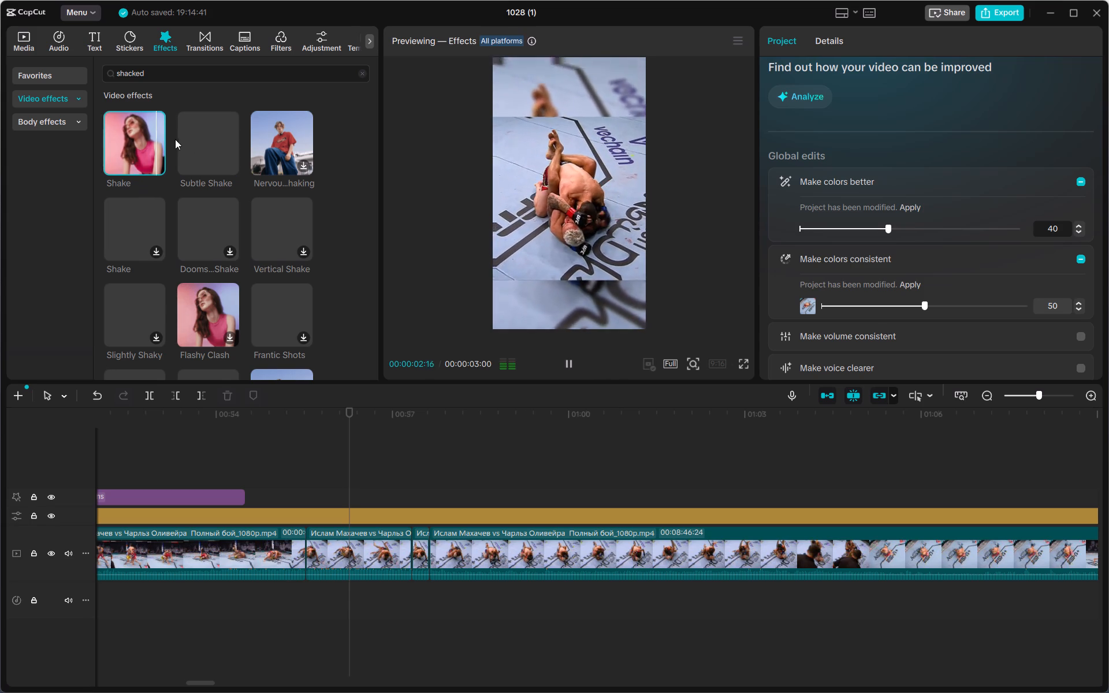
pyautogui.click(205, 136)
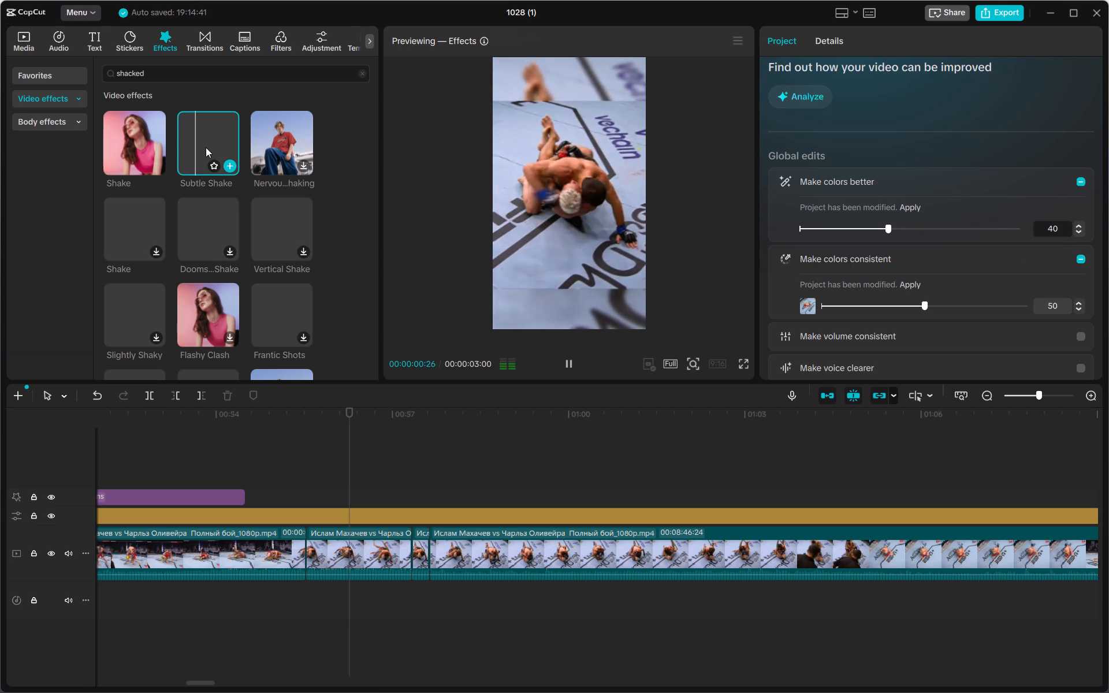
pyautogui.click(293, 480)
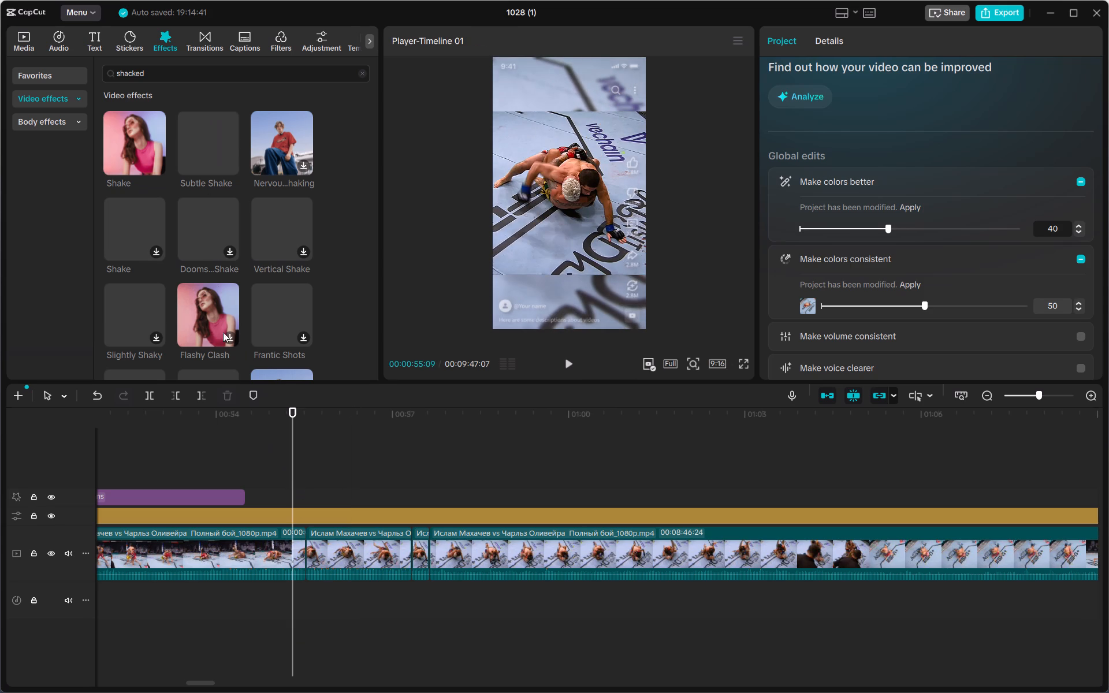
pyautogui.click(198, 138)
pyautogui.click(215, 164)
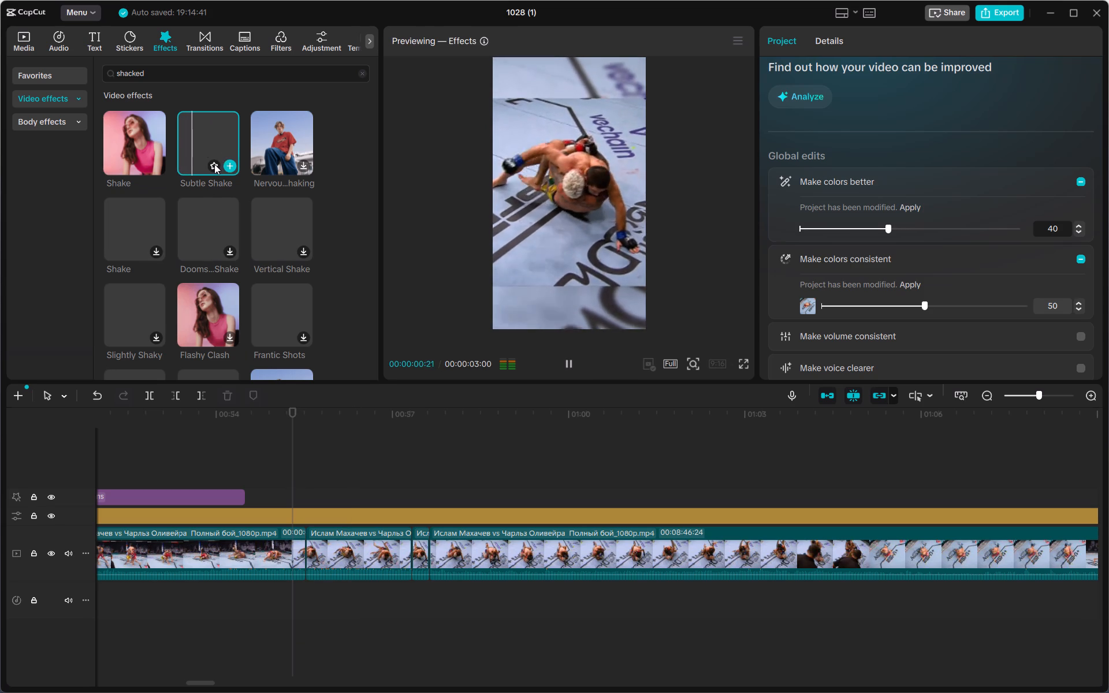
pyautogui.click(140, 163)
# Place the Subtle Shake effect on a new track above Zoom Lens, starting at the 00:00:55:16 cut.
pyautogui.moveTo(205, 139); pyautogui.dragTo(229, 139)
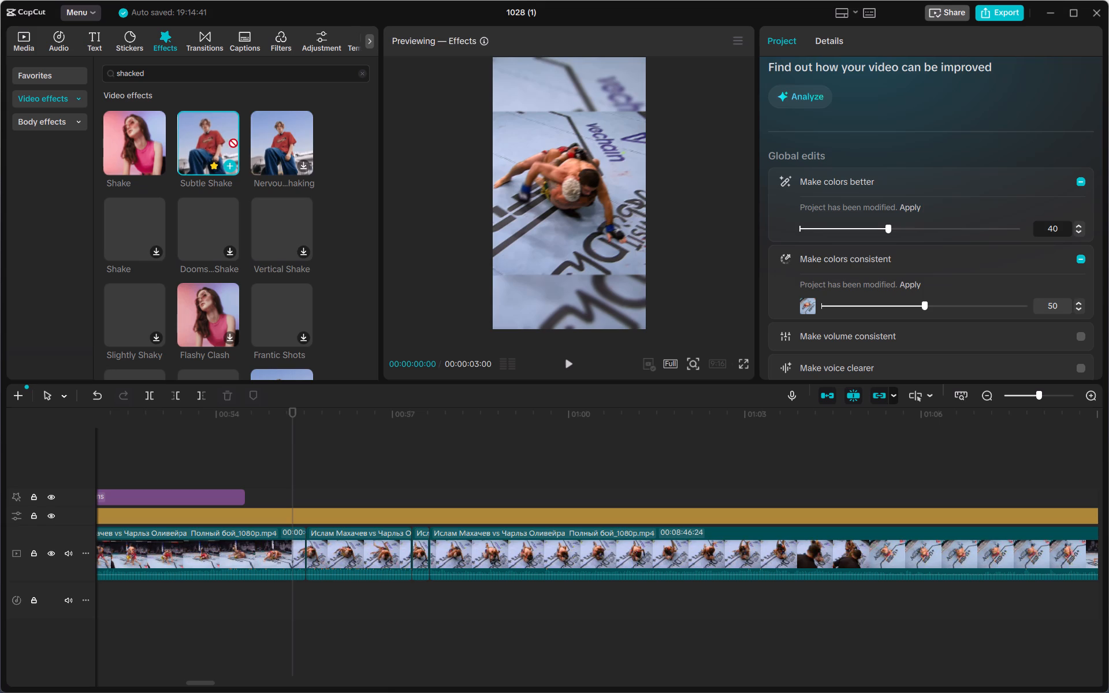
pyautogui.moveTo(229, 139); pyautogui.dragTo(302, 488)
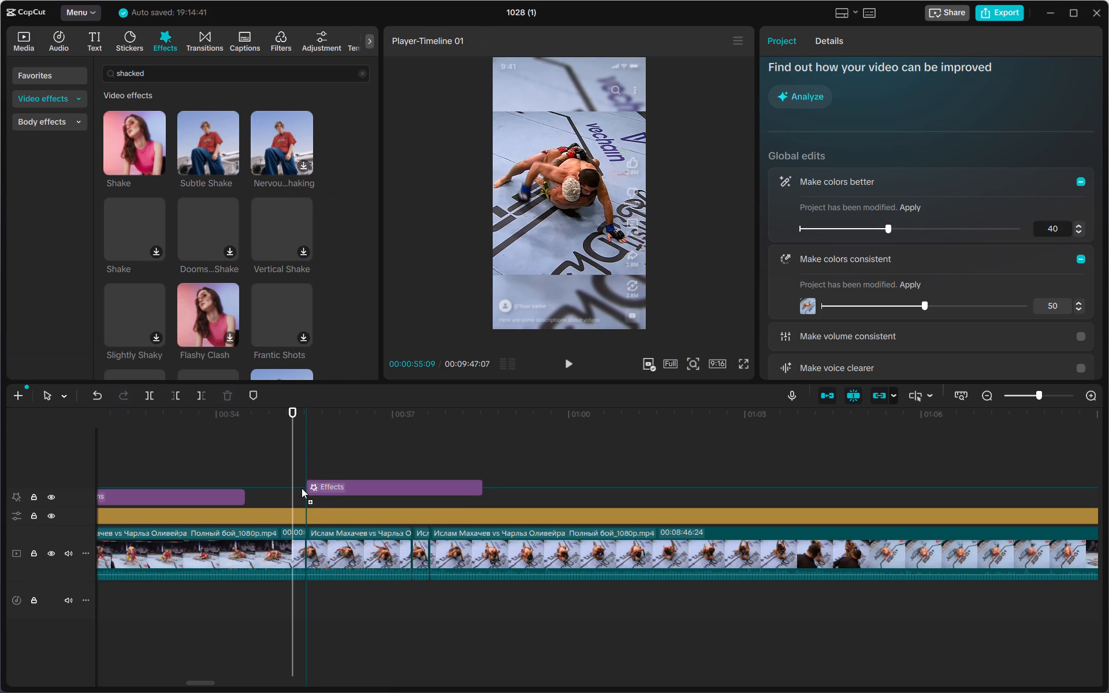
pyautogui.moveTo(302, 488); pyautogui.dragTo(308, 488)
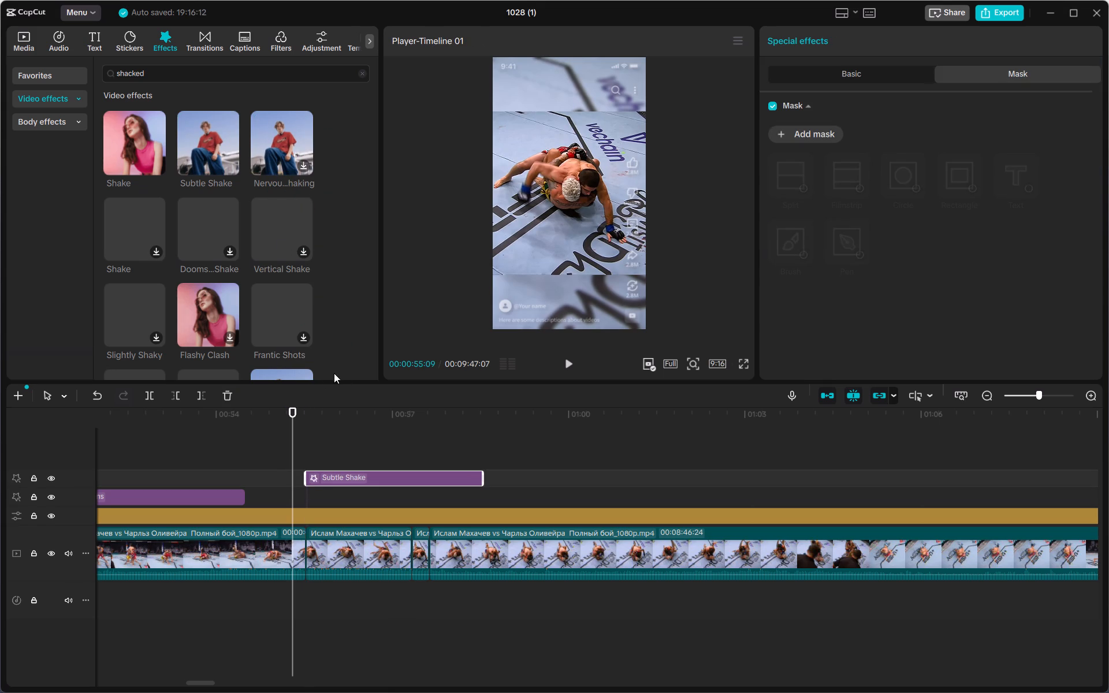
# Shorten the Subtle Shake effect to end just after the 00:00:57:19 cut, and replay the shaken section.
pyautogui.click(567, 359)
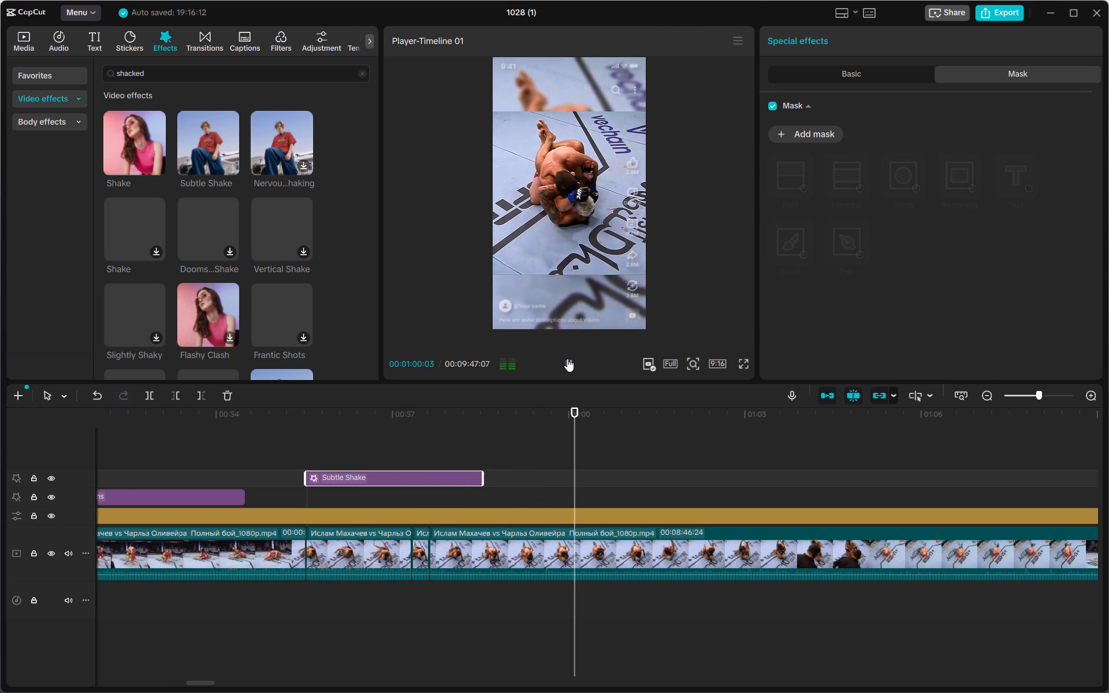
pyautogui.moveTo(479, 478); pyautogui.dragTo(446, 480)
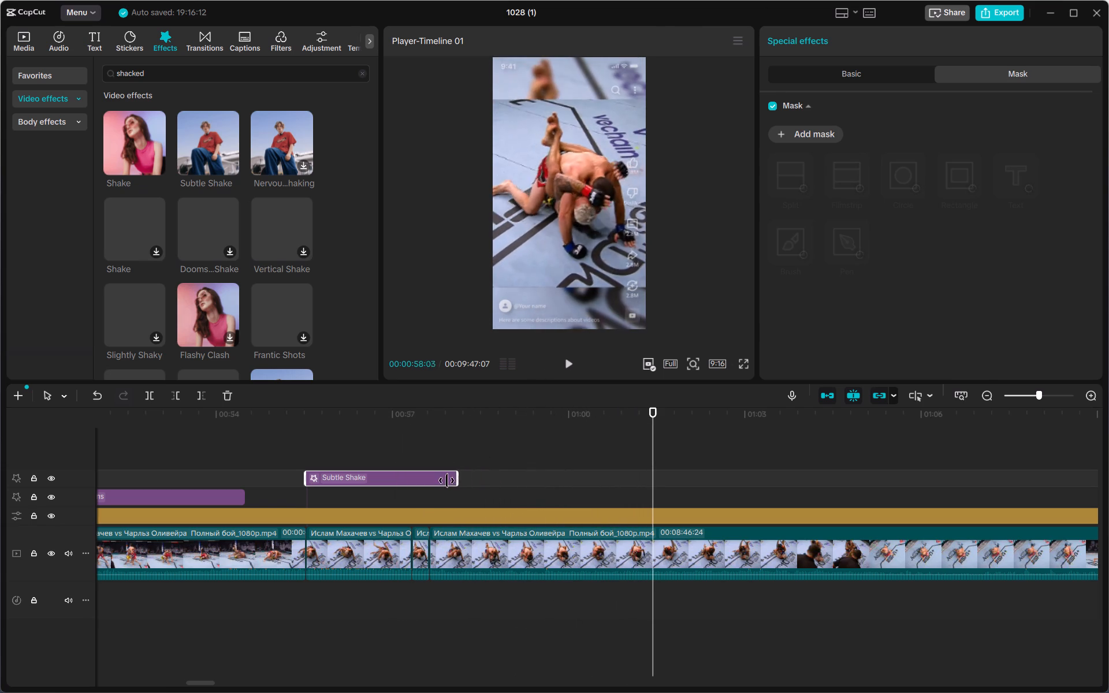
pyautogui.moveTo(446, 480); pyautogui.dragTo(438, 483)
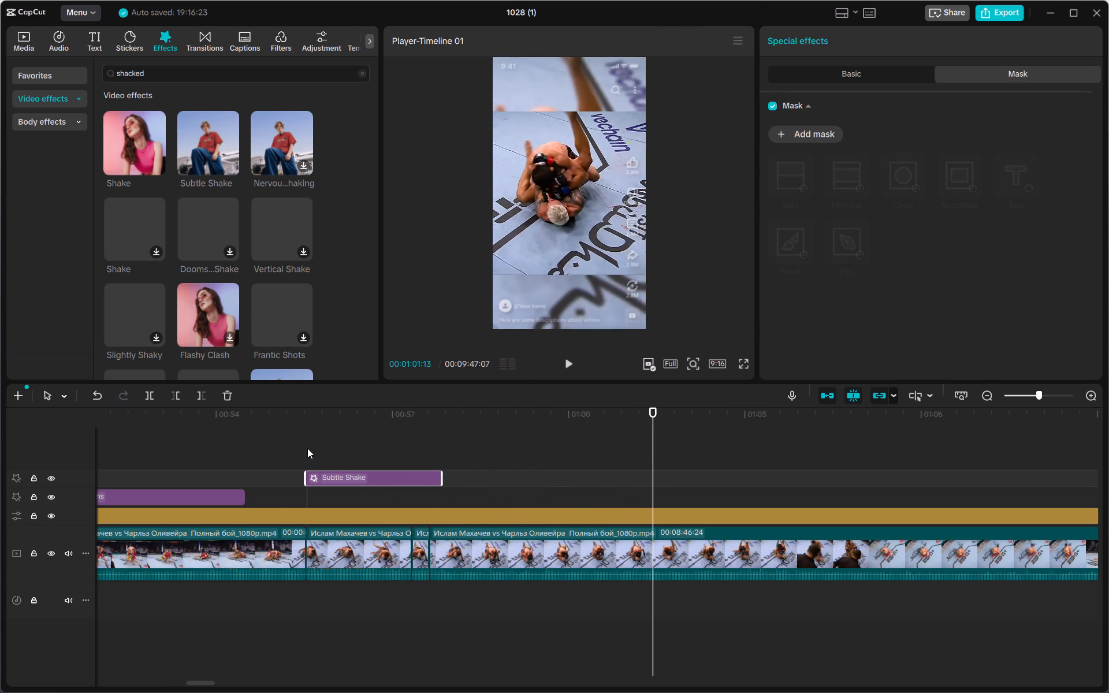
pyautogui.click(307, 448)
pyautogui.moveTo(306, 448); pyautogui.dragTo(289, 444)
pyautogui.click(564, 362)
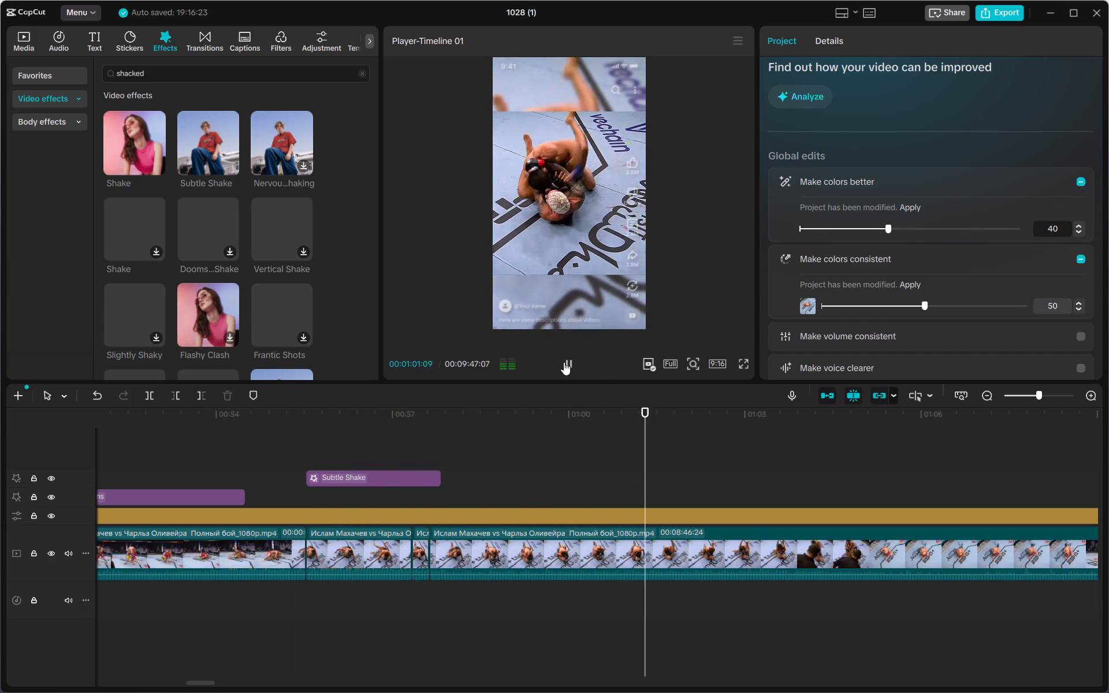
pyautogui.click(564, 362)
# Replay the video's opening from the start through the first sound effects, and preview the Shake effect.
pyautogui.click(541, 449)
pyautogui.moveTo(541, 450); pyautogui.dragTo(140, 445)
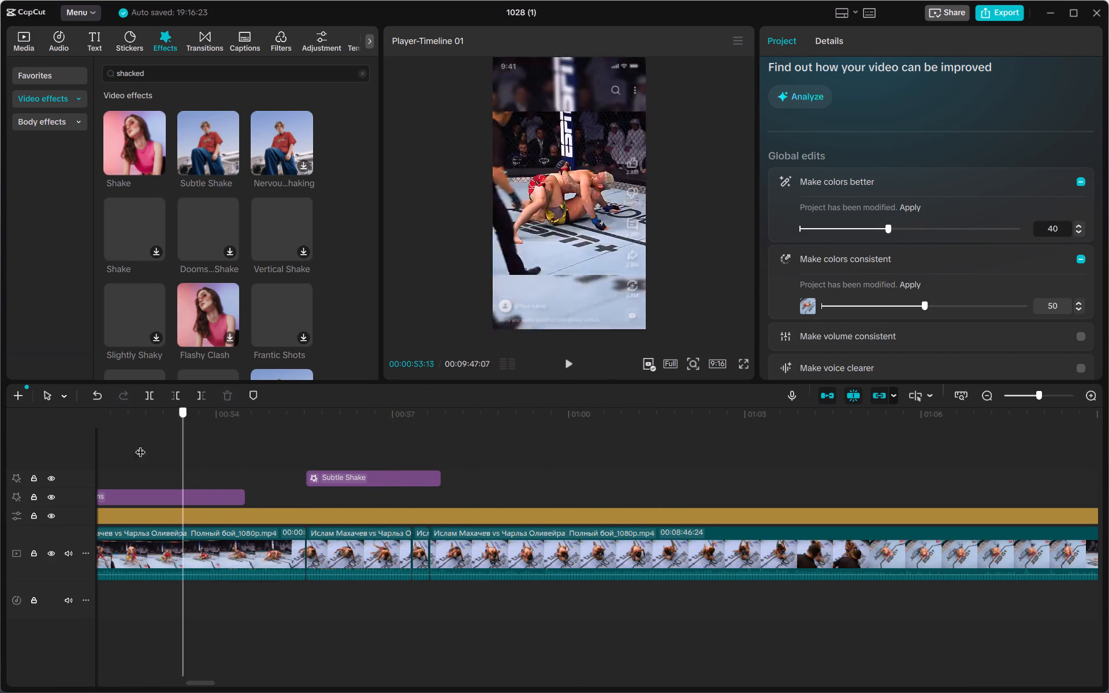
pyautogui.moveTo(140, 445); pyautogui.dragTo(99, 441)
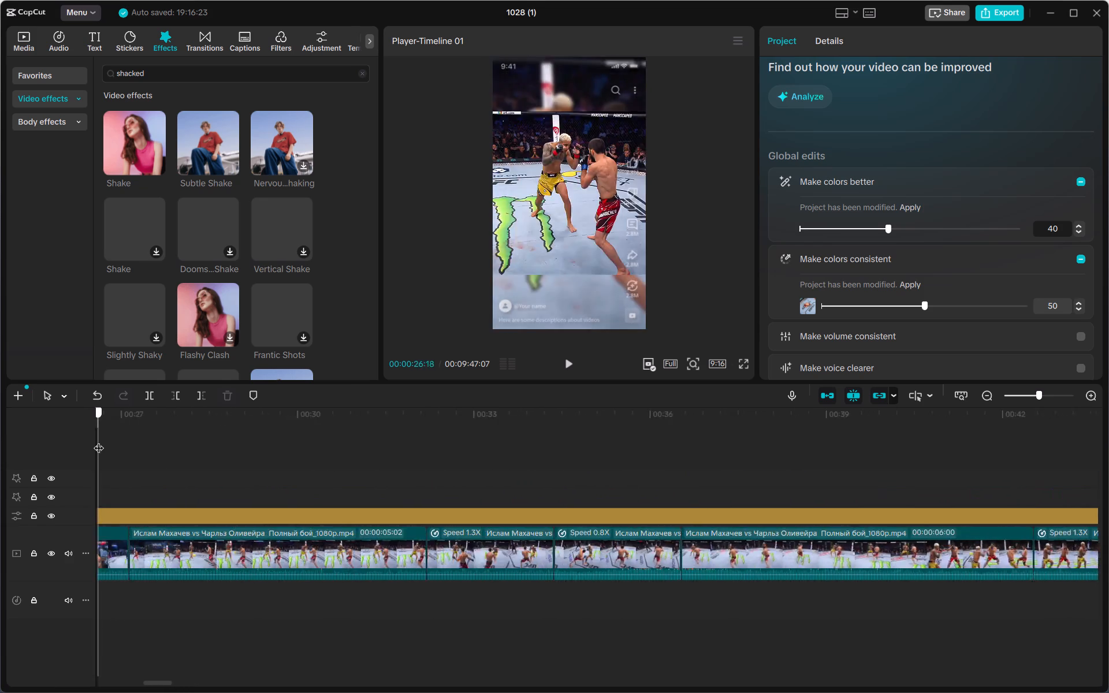
pyautogui.moveTo(99, 441); pyautogui.dragTo(174, 431)
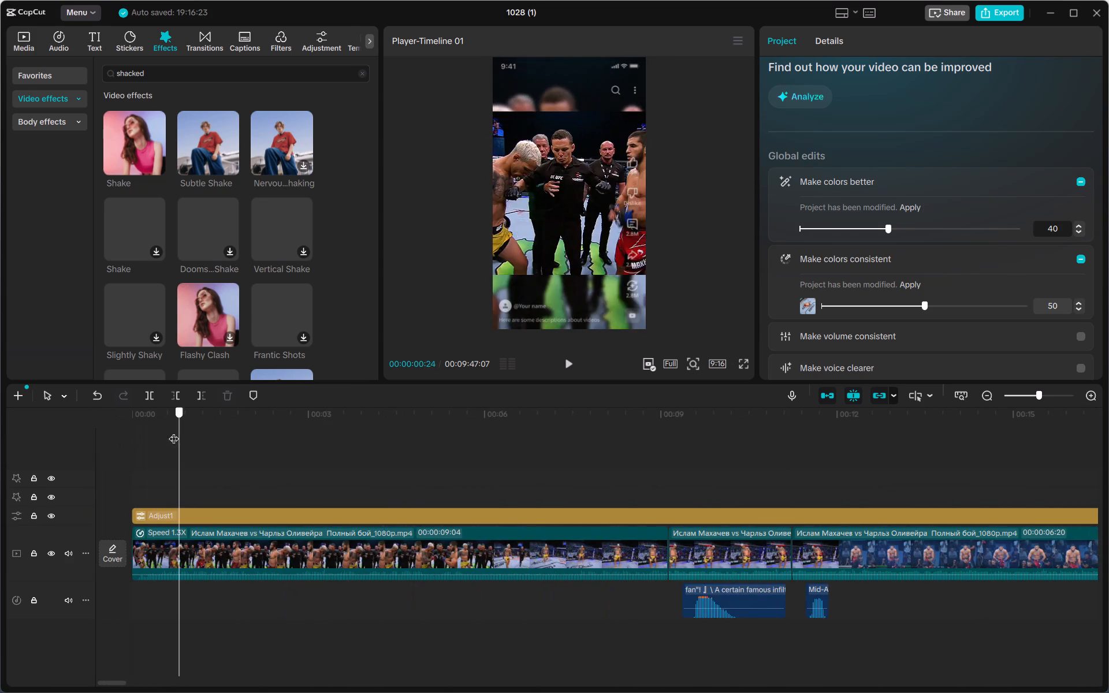
pyautogui.moveTo(174, 431); pyautogui.dragTo(148, 433)
pyautogui.click(567, 371)
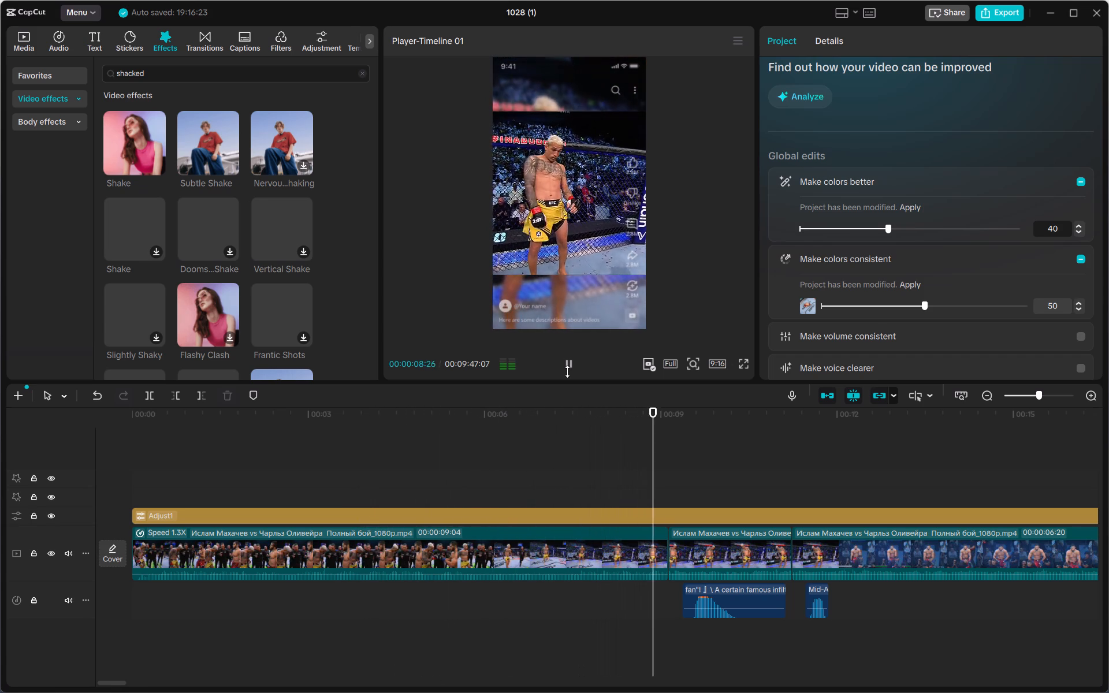
pyautogui.click(567, 371)
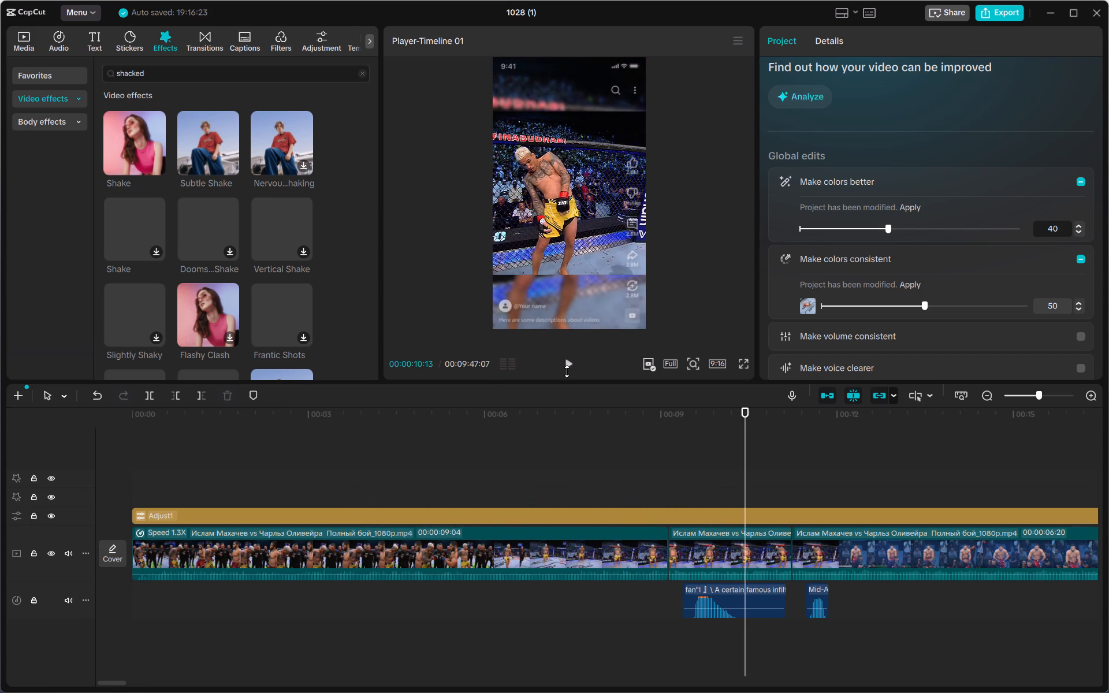
pyautogui.click(147, 155)
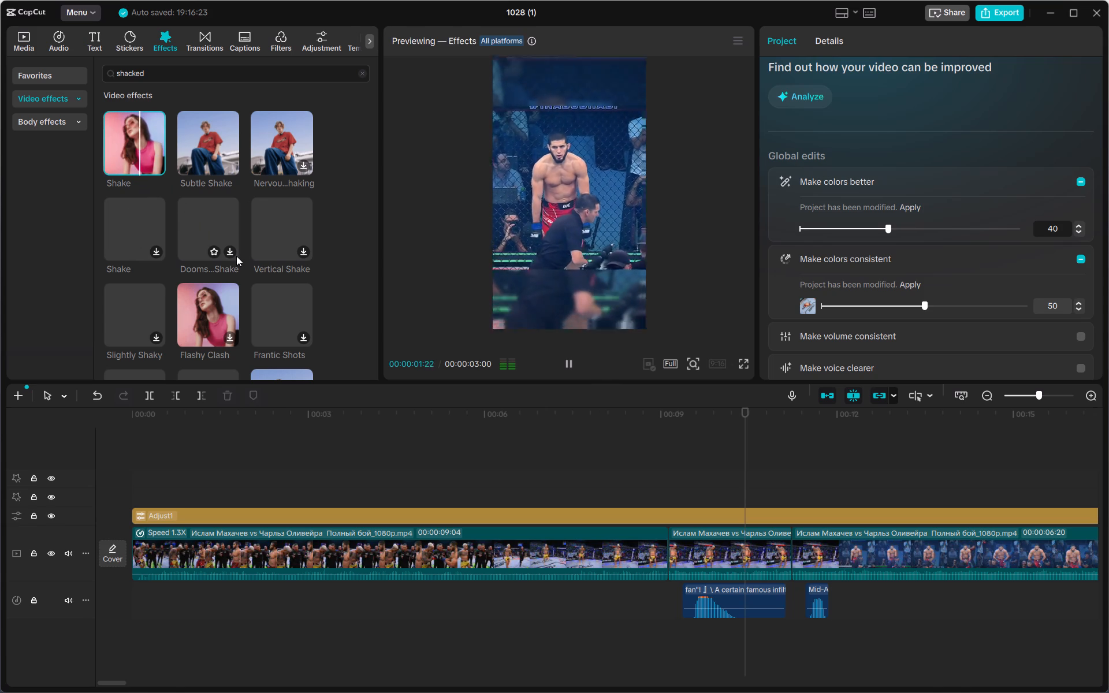
# Delete the two sound clips beneath the second and third video clips, and replay that section without them.
pyautogui.click(708, 608)
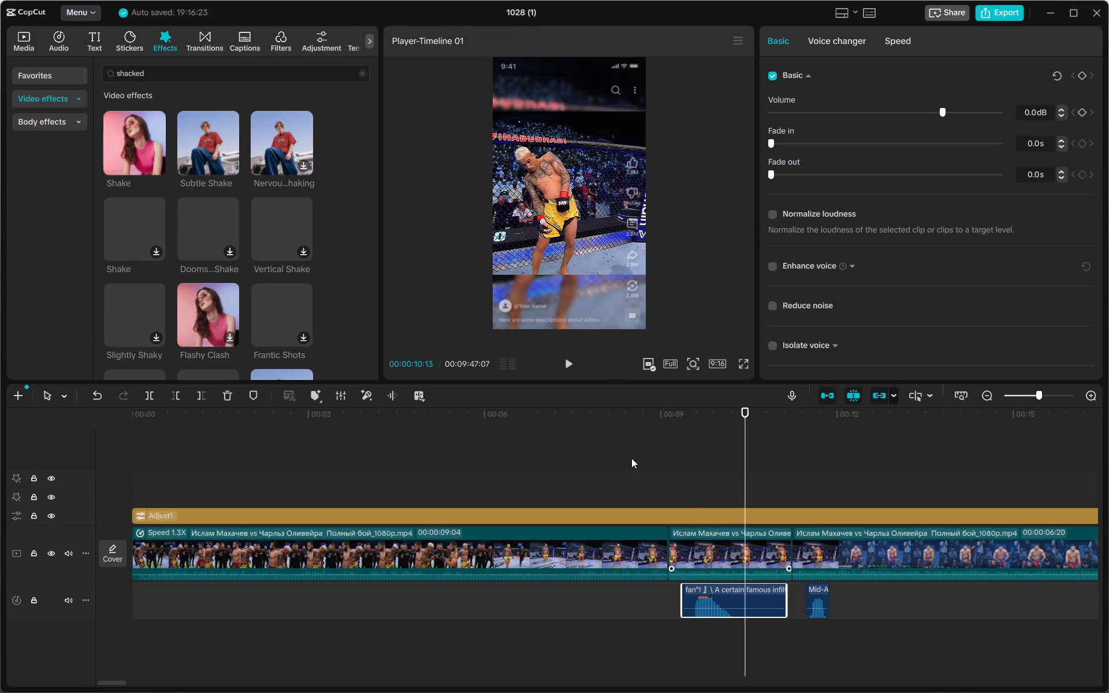
pyautogui.click(228, 394)
pyautogui.click(822, 599)
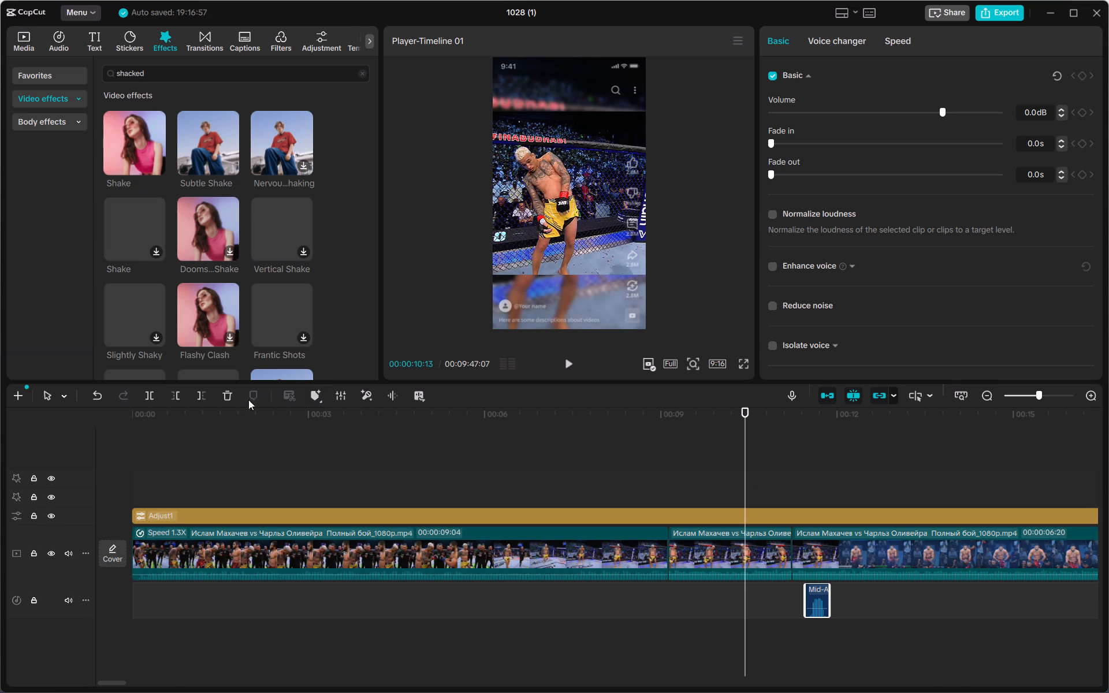
pyautogui.click(233, 398)
pyautogui.click(586, 491)
pyautogui.click(601, 479)
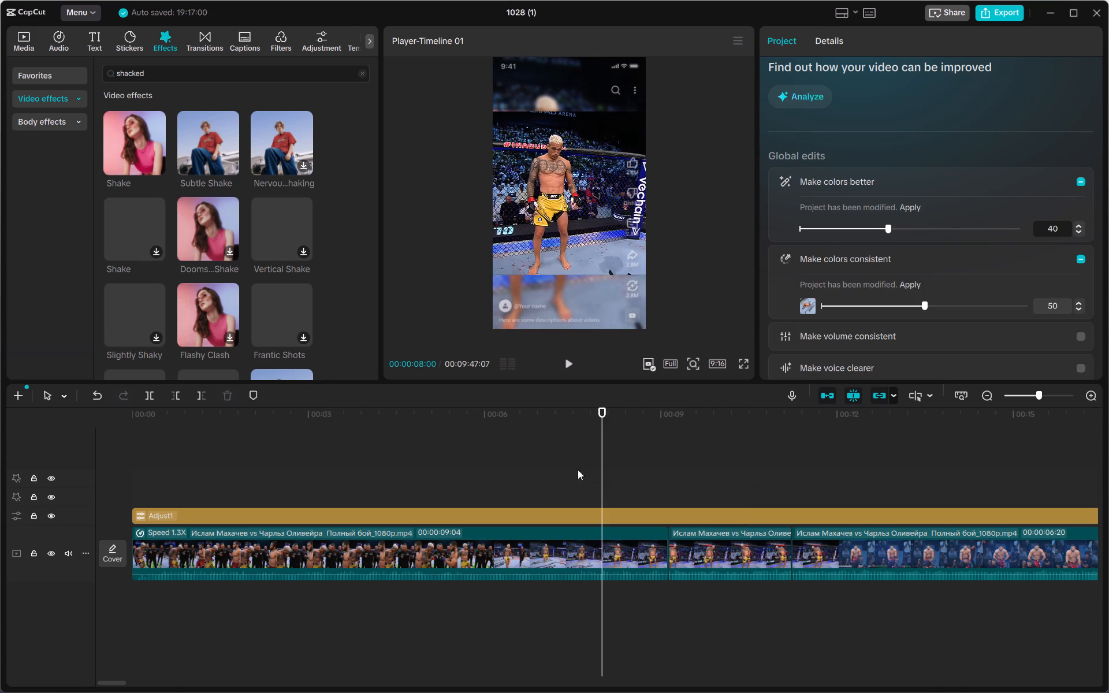
pyautogui.click(570, 366)
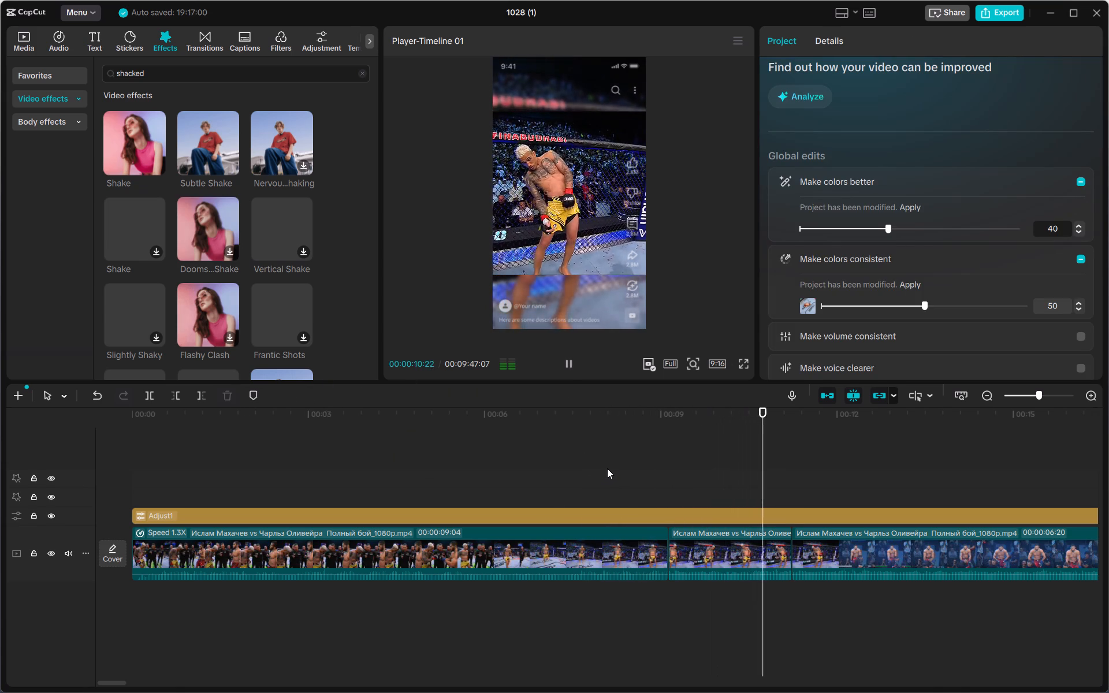
pyautogui.click(568, 367)
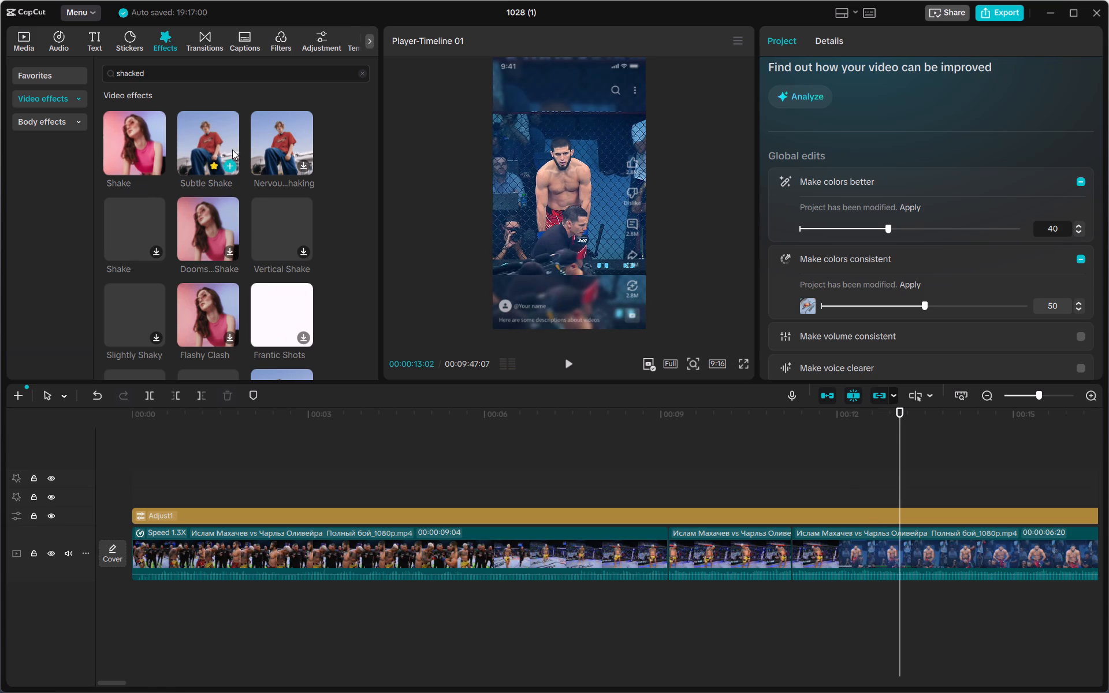
# Place the Shake effect over the second video clip, trim it to end at the next cut, and replay the section.
pyautogui.moveTo(134, 134); pyautogui.dragTo(560, 345)
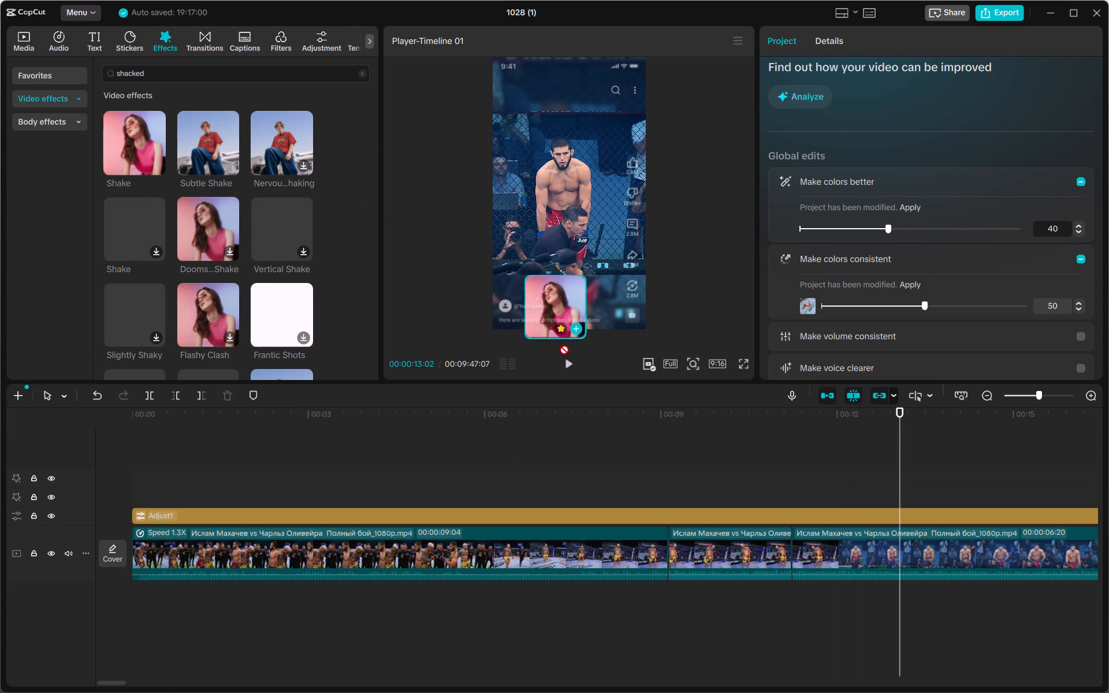
pyautogui.moveTo(560, 345); pyautogui.dragTo(667, 498)
pyautogui.click(657, 472)
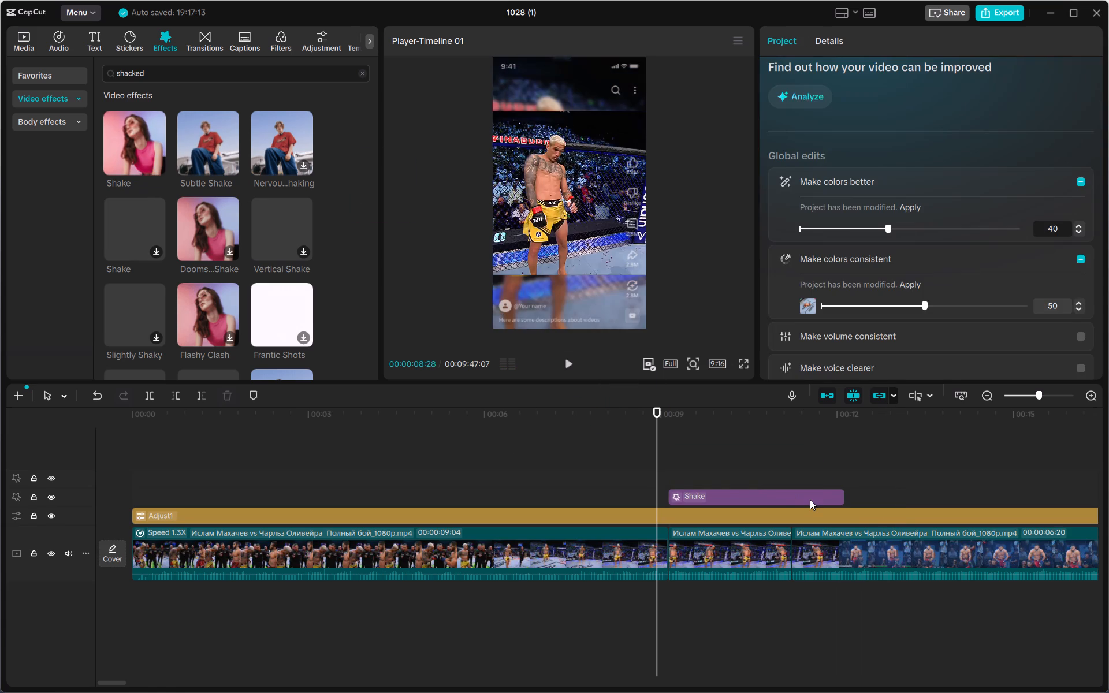
pyautogui.click(810, 500)
pyautogui.moveTo(843, 495); pyautogui.dragTo(779, 495)
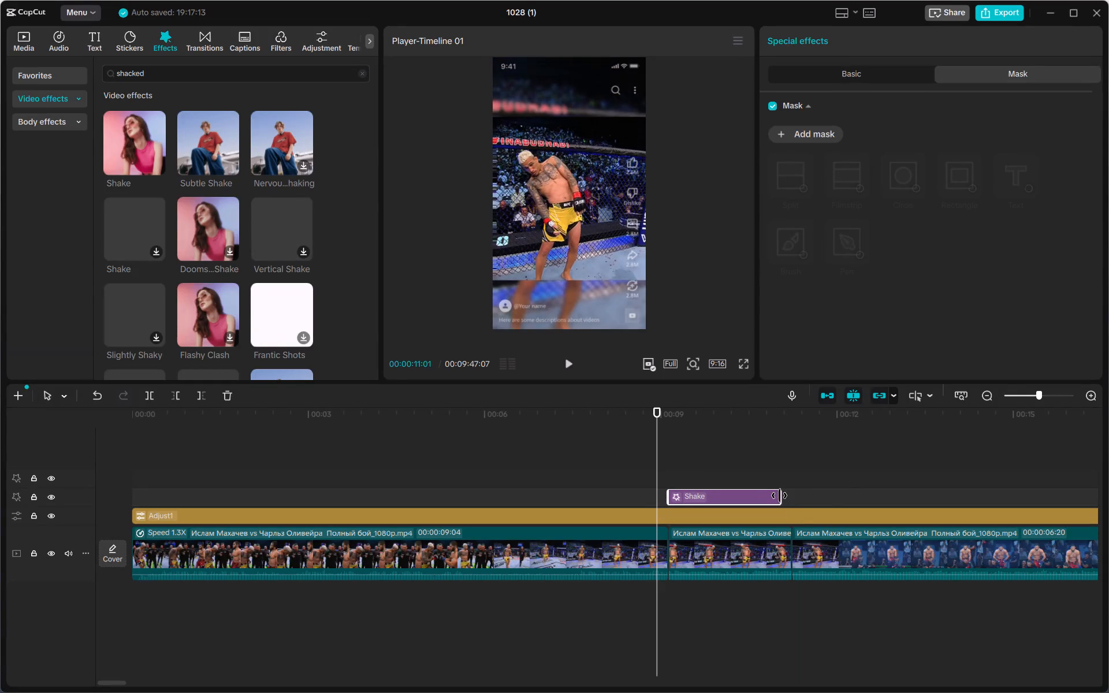
pyautogui.moveTo(779, 495); pyautogui.dragTo(789, 495)
pyautogui.click(604, 467)
pyautogui.click(565, 366)
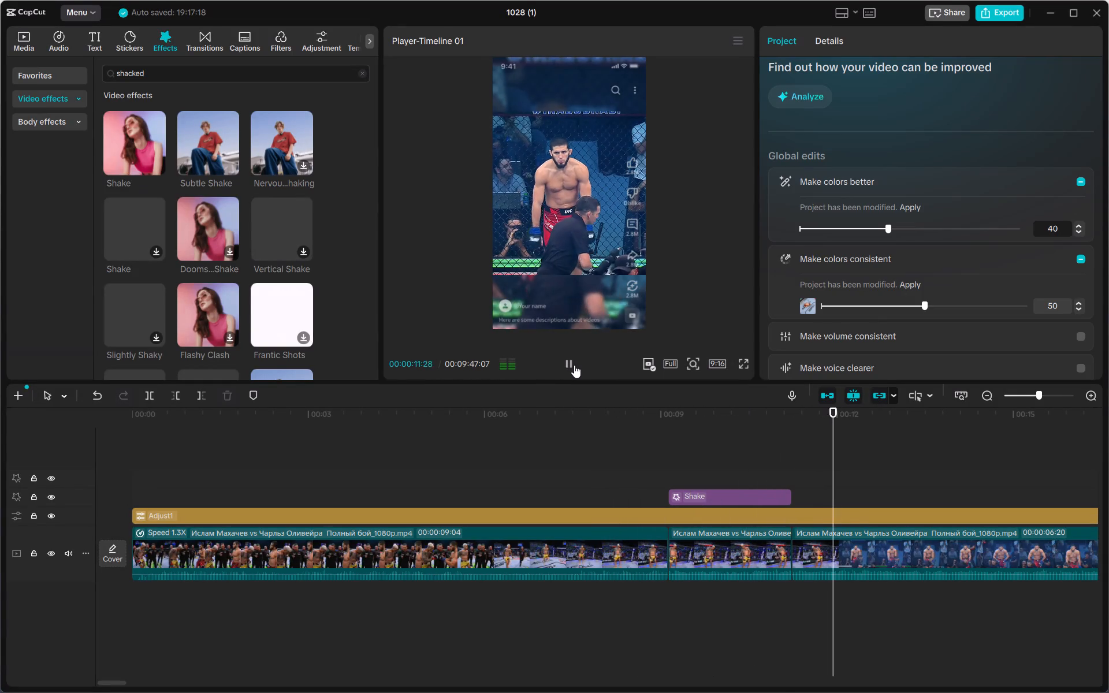
pyautogui.click(574, 365)
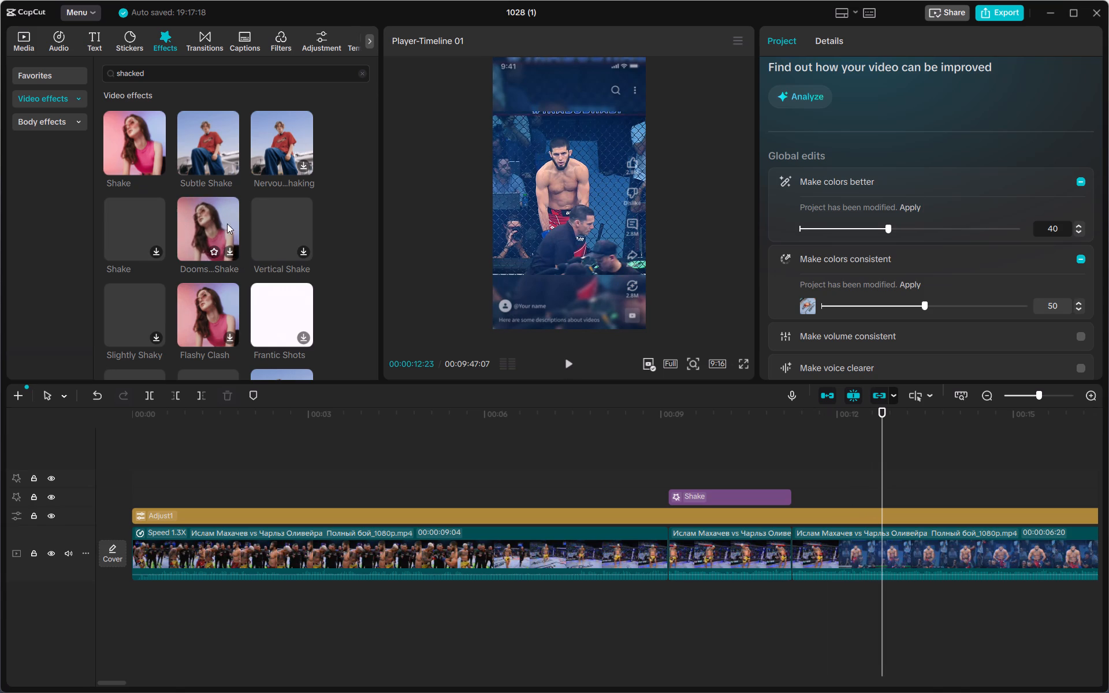
# Preview the Doomsday Shake effect, place it directly after Shake at the start of the third clip, and replay the section.
pyautogui.click(230, 248)
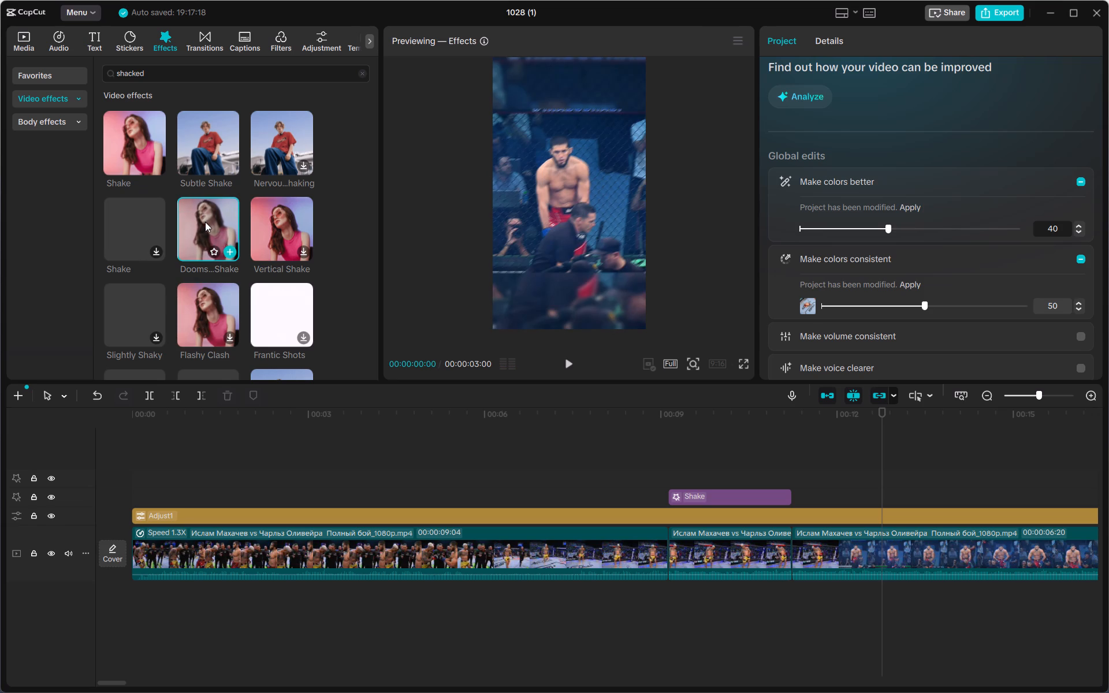
pyautogui.moveTo(205, 227); pyautogui.dragTo(798, 494)
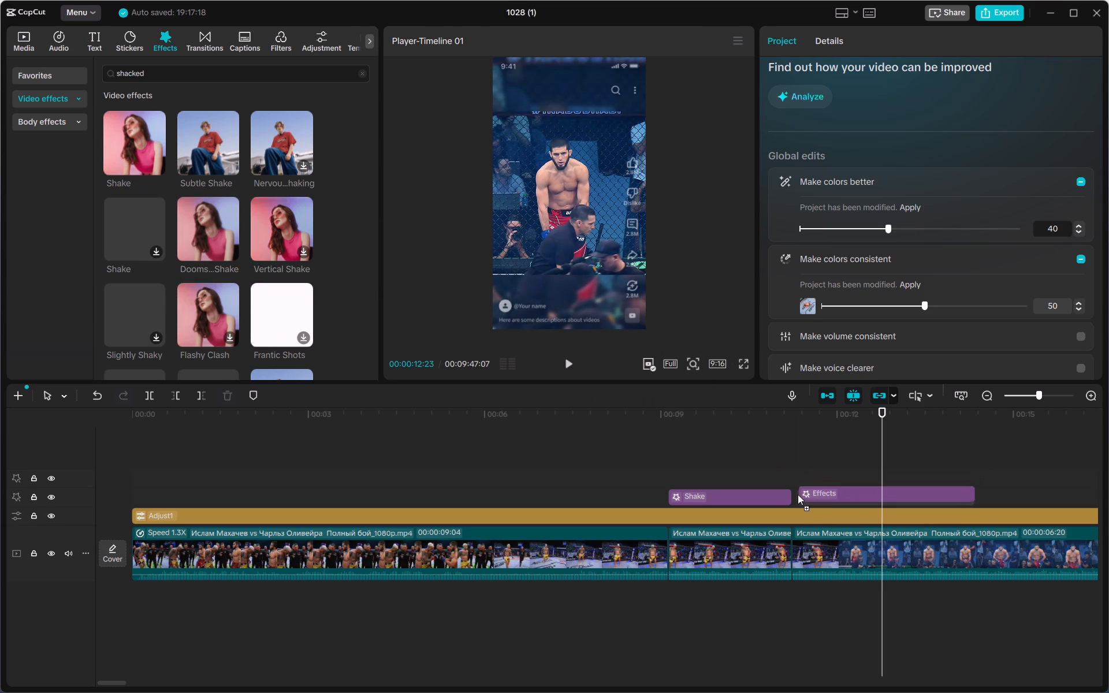
pyautogui.moveTo(798, 494); pyautogui.dragTo(795, 498)
pyautogui.click(583, 466)
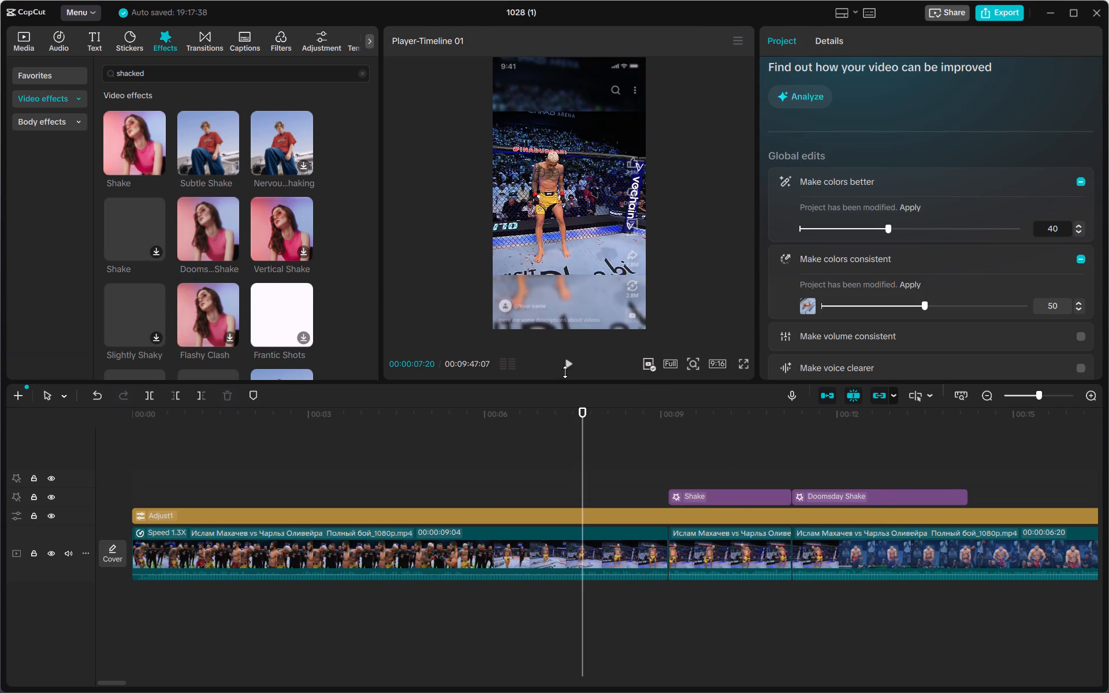
pyautogui.click(565, 368)
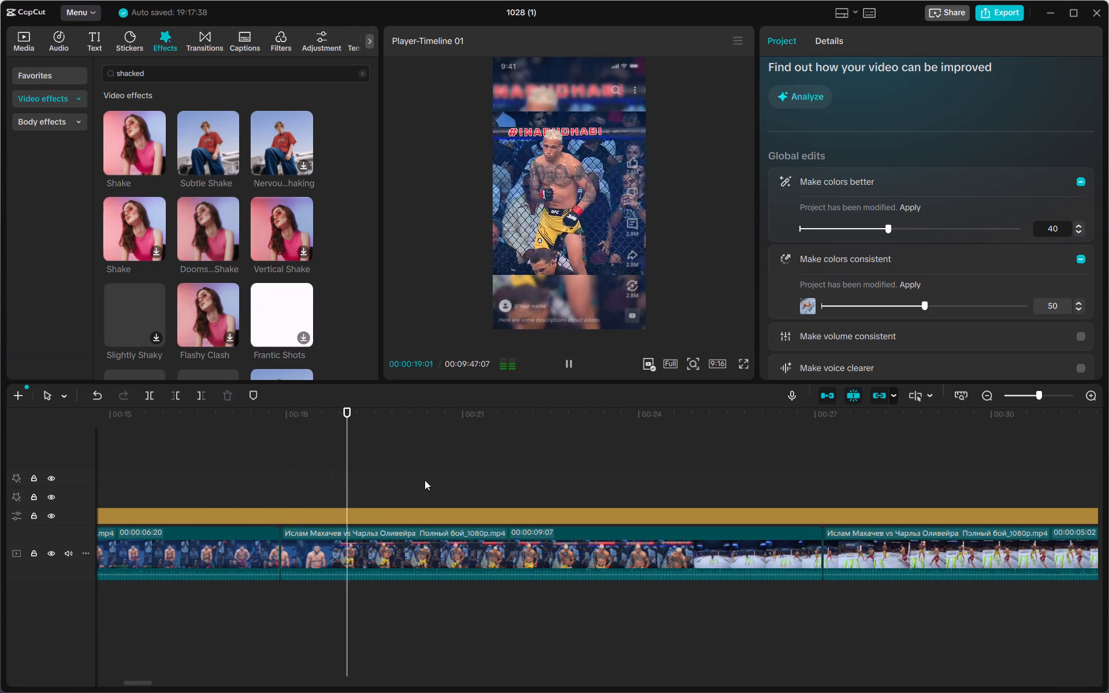
# Place the favorite Zoom Lens effect directly after Doomsday Shake, starting at 00:00:14:07, and replay the three effects.
pyautogui.click(281, 422)
pyautogui.moveTo(295, 456); pyautogui.dragTo(204, 456)
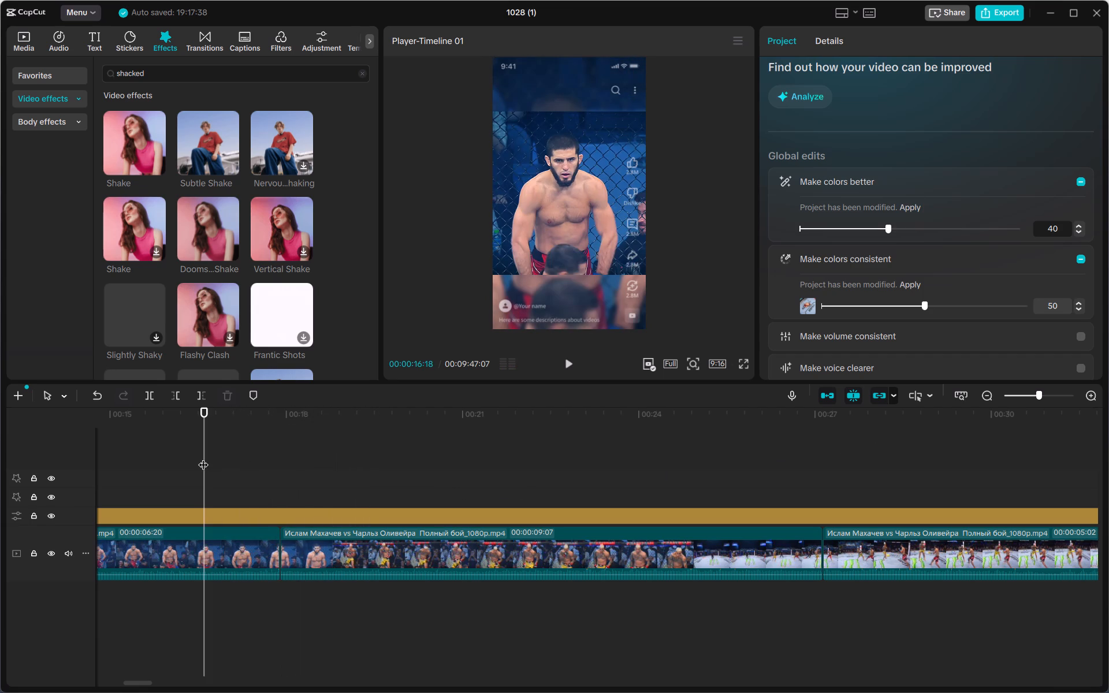
pyautogui.moveTo(203, 457); pyautogui.dragTo(424, 475)
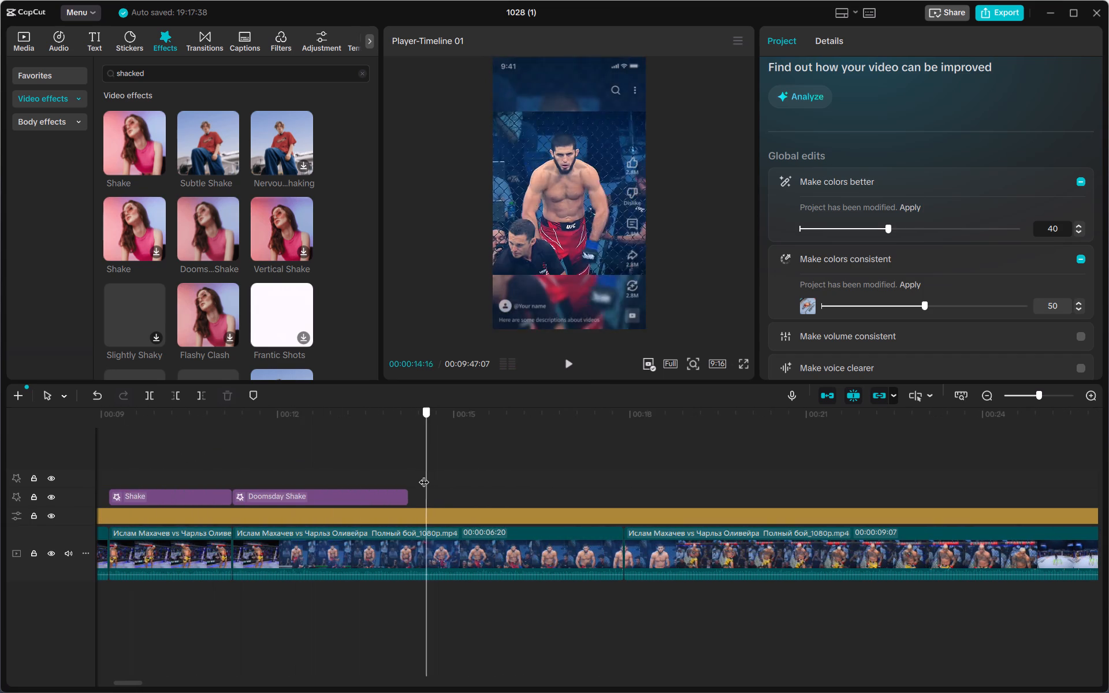
pyautogui.moveTo(424, 475); pyautogui.dragTo(412, 475)
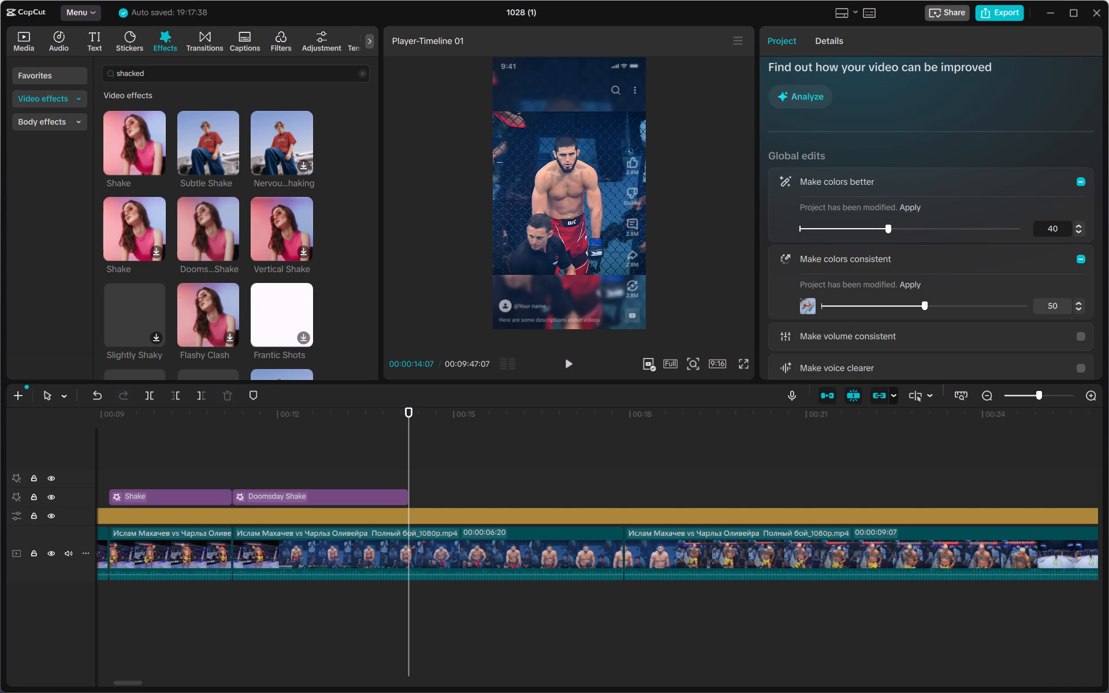
pyautogui.click(155, 72)
pyautogui.click(55, 73)
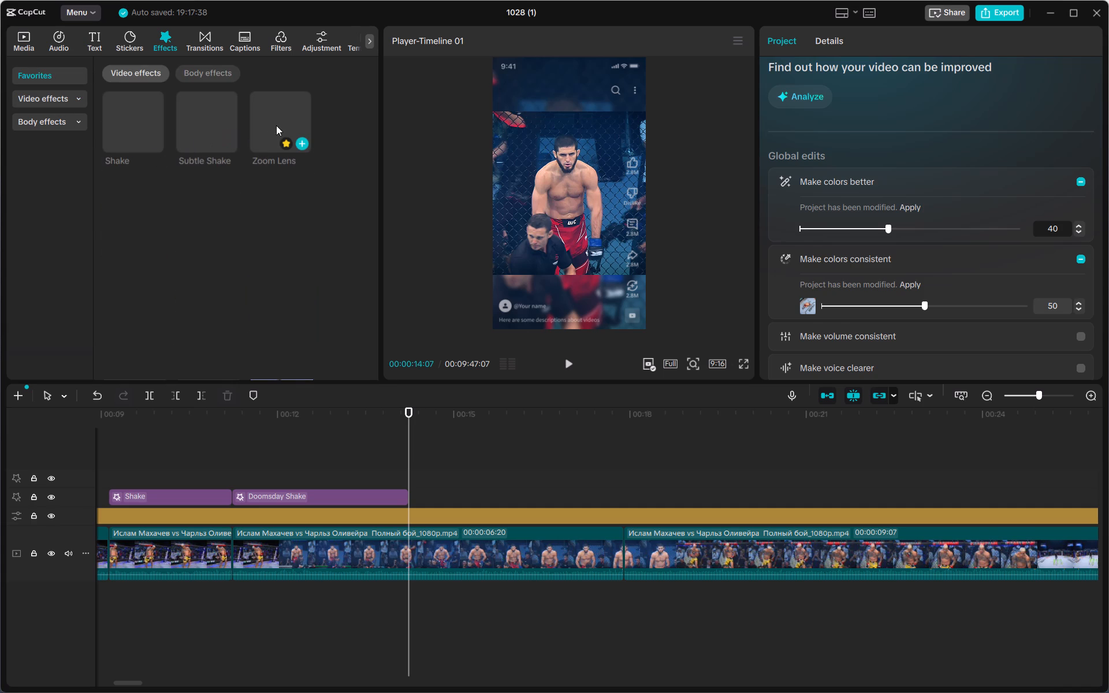
pyautogui.moveTo(276, 121); pyautogui.dragTo(409, 500)
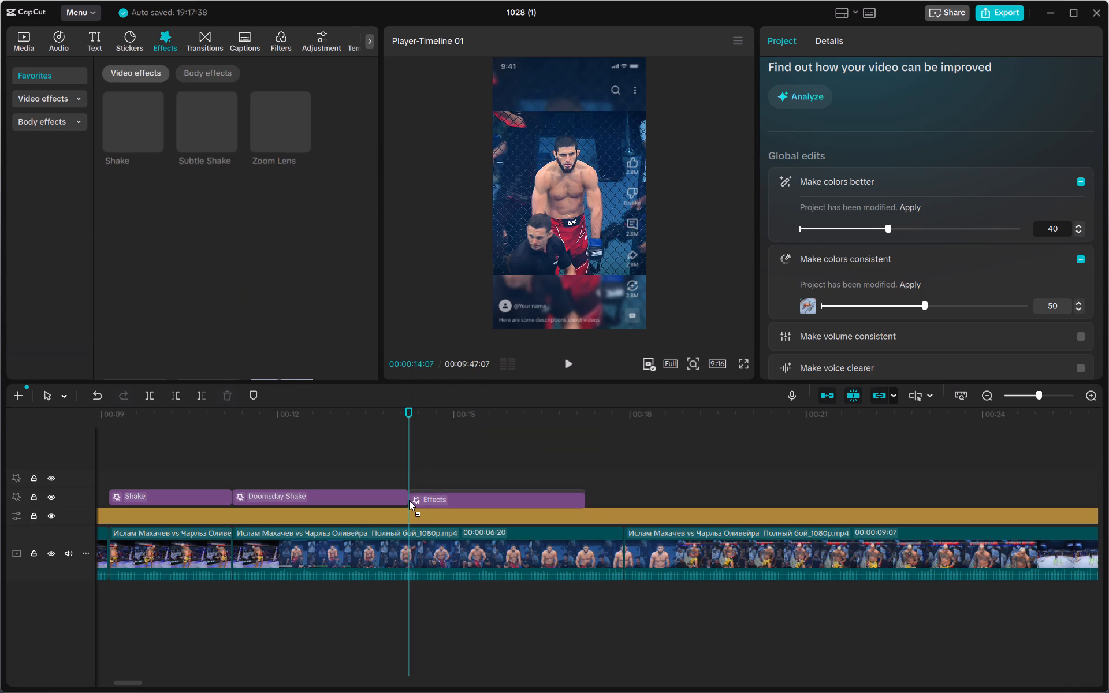
pyautogui.moveTo(409, 500); pyautogui.dragTo(411, 498)
pyautogui.click(304, 461)
pyautogui.moveTo(304, 461); pyautogui.dragTo(203, 449)
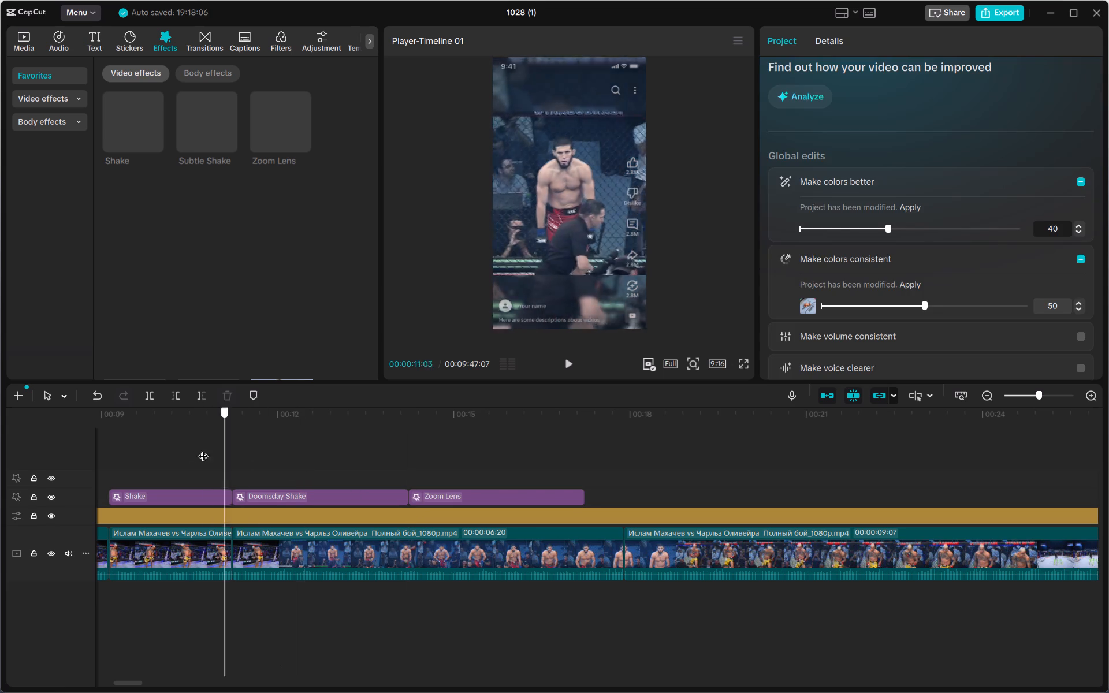
pyautogui.moveTo(203, 449); pyautogui.dragTo(278, 434)
pyautogui.click(566, 364)
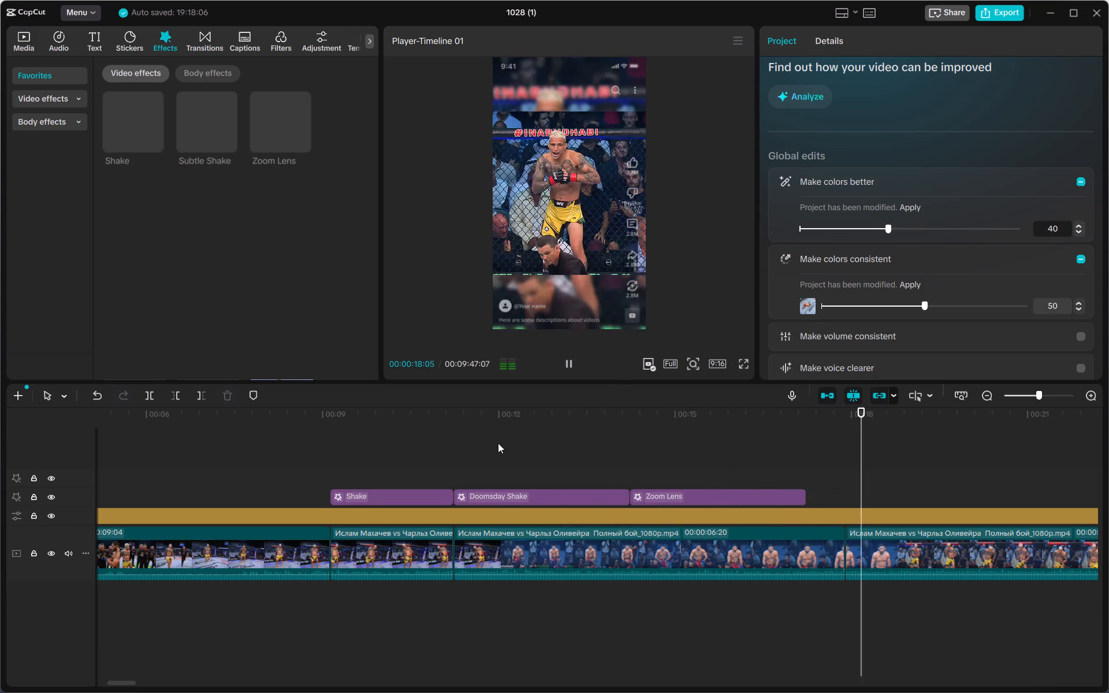
# Set the speed of the third video clip, beneath Doomsday Shake and Zoom Lens, to 1.10x.
pyautogui.click(806, 460)
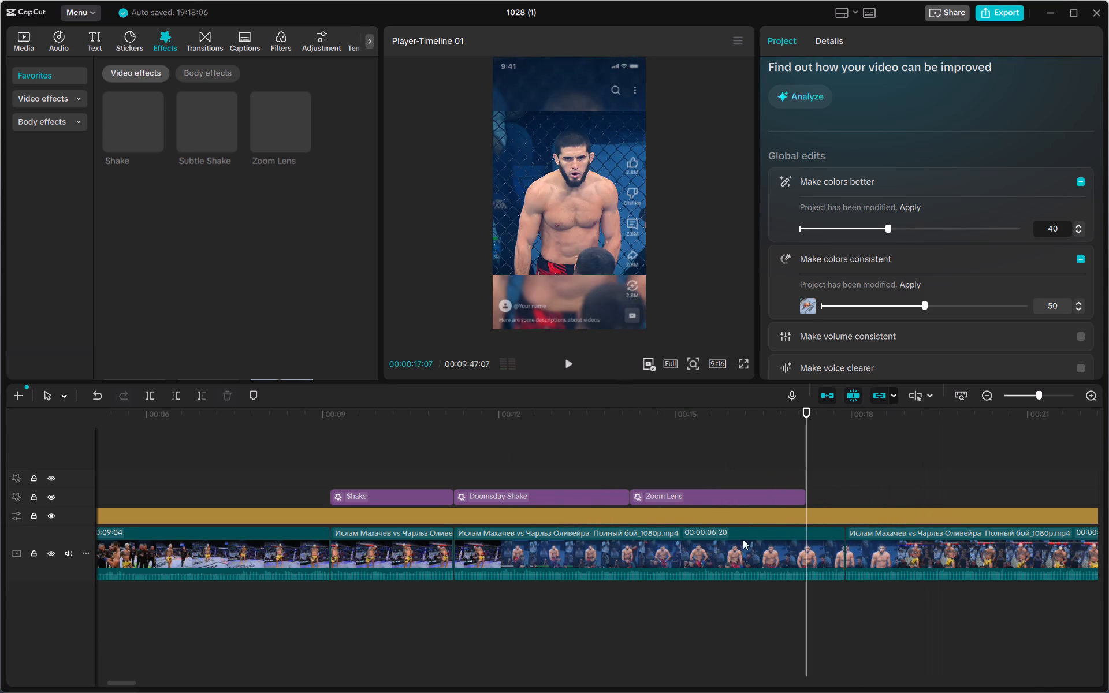
pyautogui.click(736, 549)
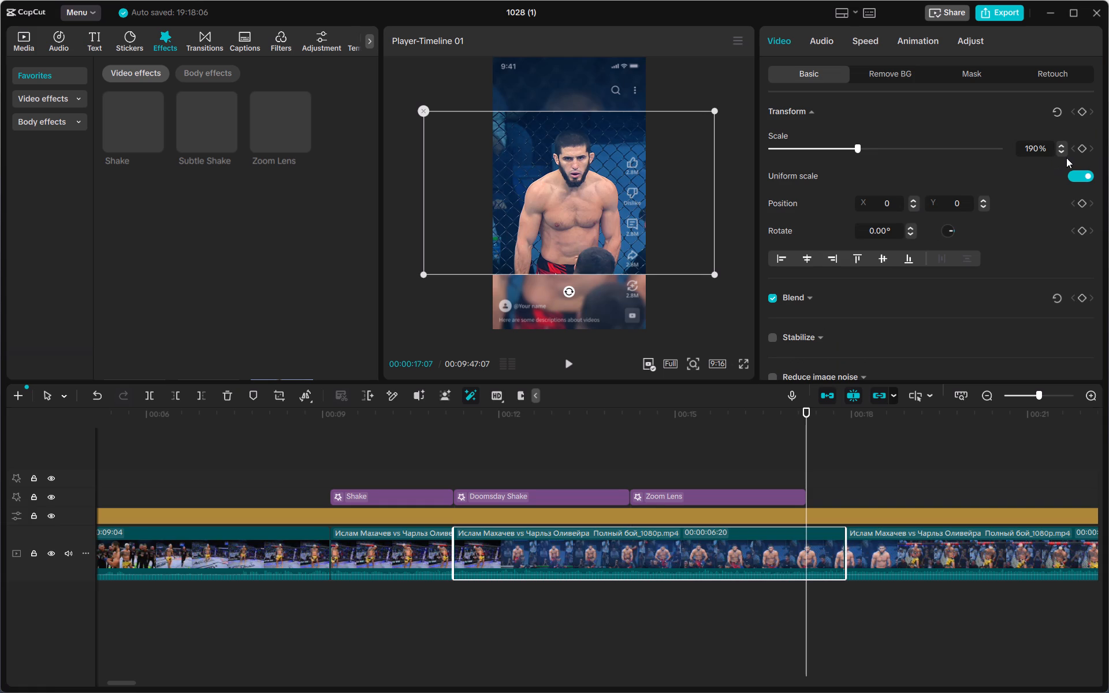
pyautogui.click(862, 41)
pyautogui.click(1087, 129)
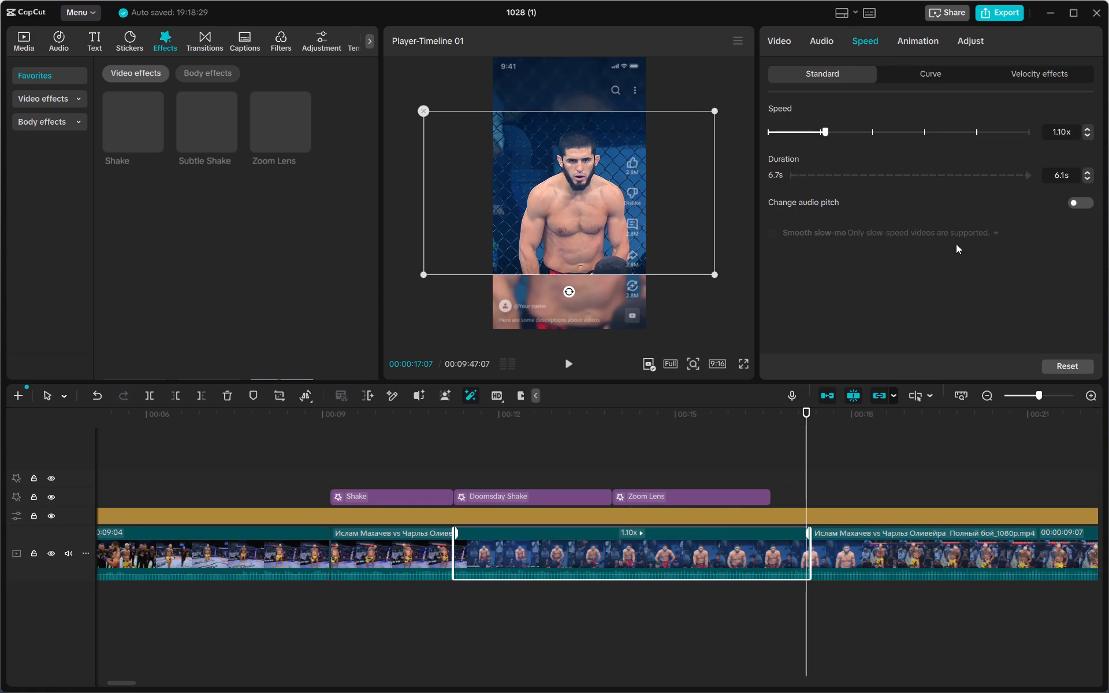
# Shift Zoom Lens to end at the third clip's closing cut and extend Doomsday Shake up to the start of Zoom Lens.
pyautogui.click(645, 501)
pyautogui.moveTo(650, 500); pyautogui.dragTo(704, 500)
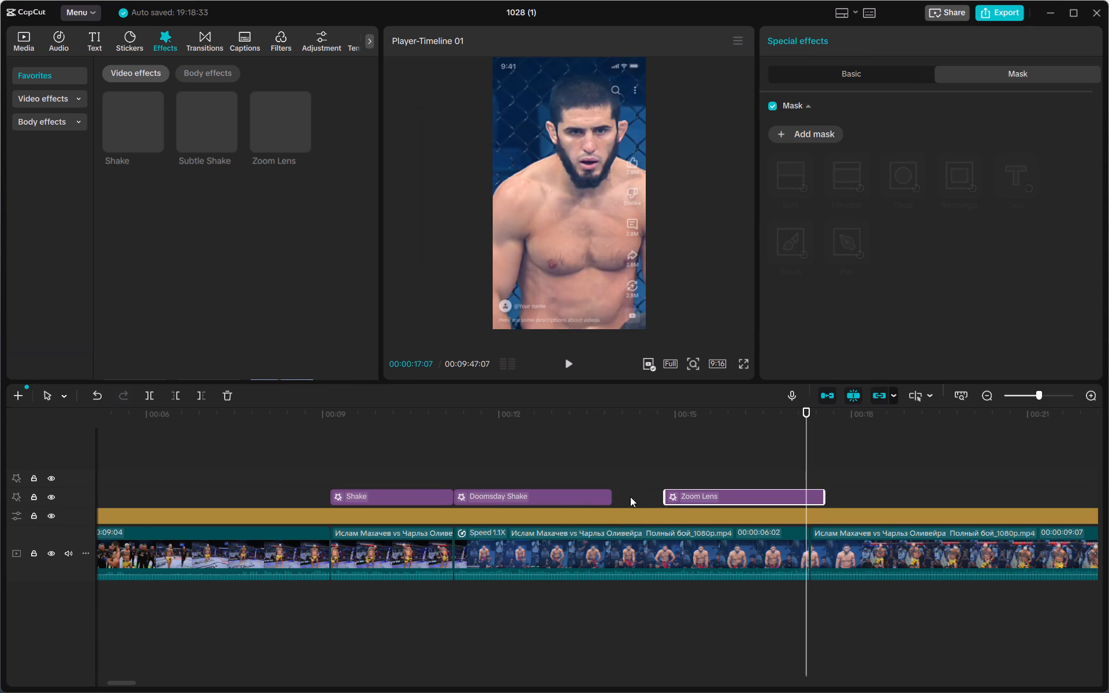
pyautogui.click(563, 489)
pyautogui.moveTo(612, 501); pyautogui.dragTo(632, 501)
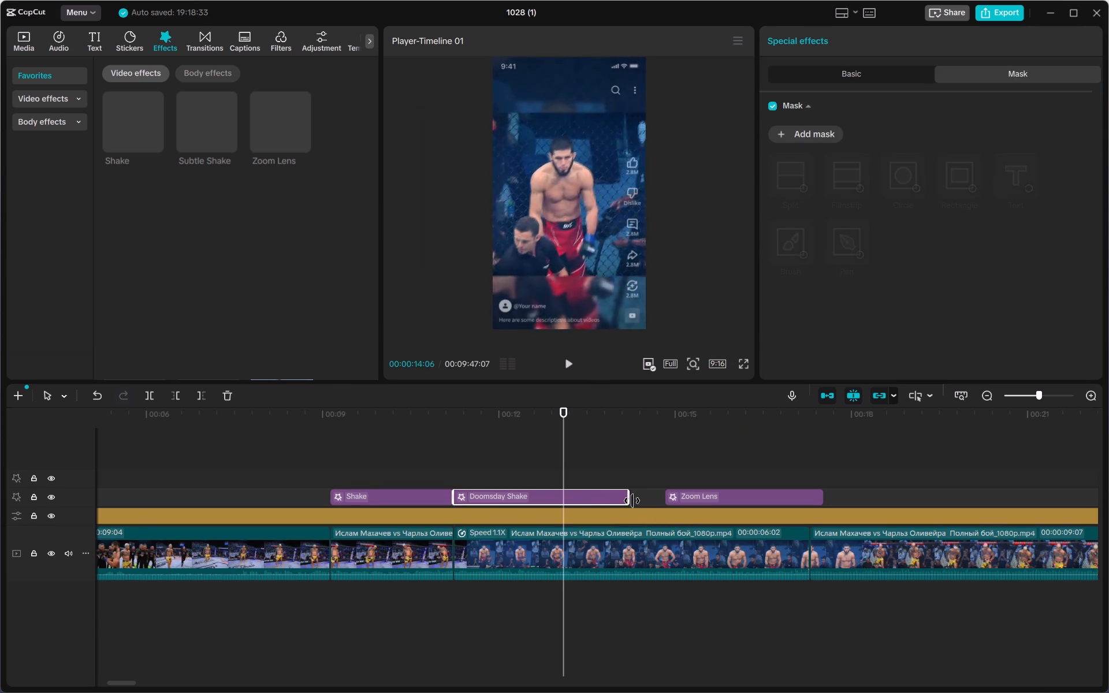
pyautogui.moveTo(632, 501); pyautogui.dragTo(642, 502)
pyautogui.click(720, 490)
pyautogui.moveTo(720, 490); pyautogui.dragTo(712, 490)
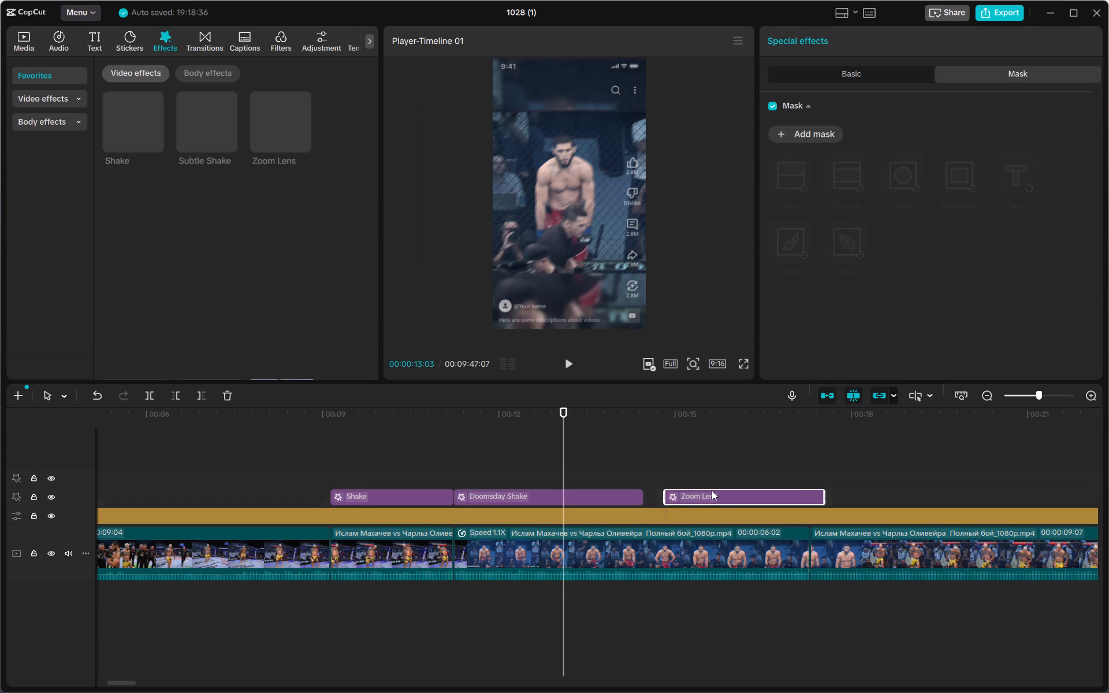
pyautogui.moveTo(712, 490); pyautogui.dragTo(708, 495)
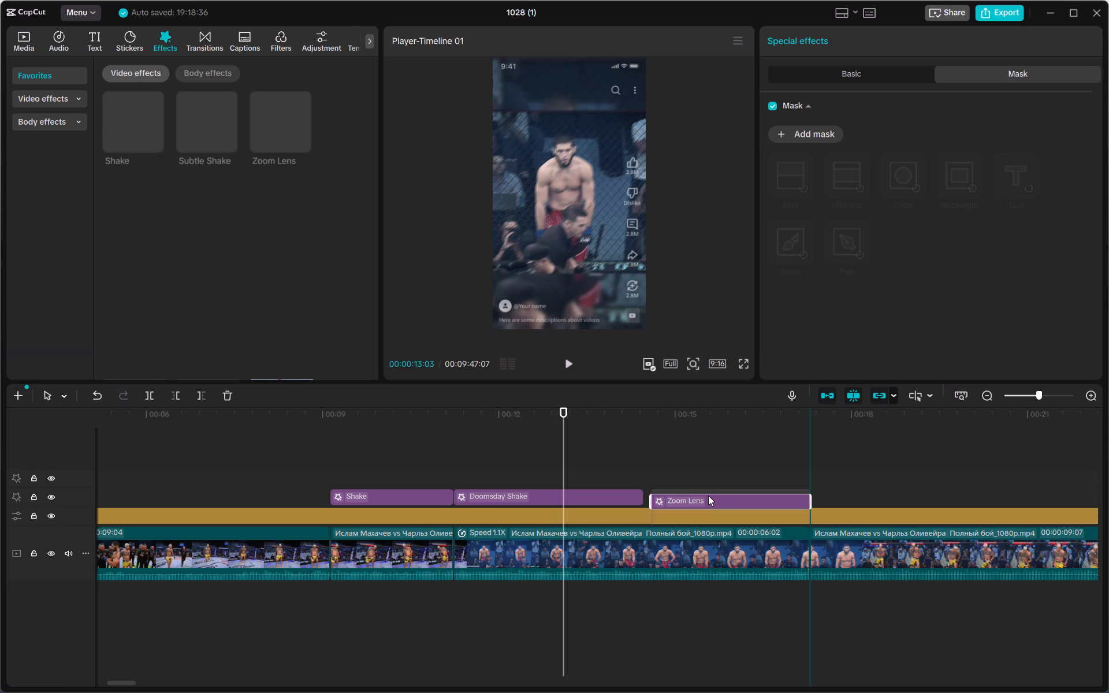
pyautogui.moveTo(708, 495); pyautogui.dragTo(708, 493)
pyautogui.click(540, 454)
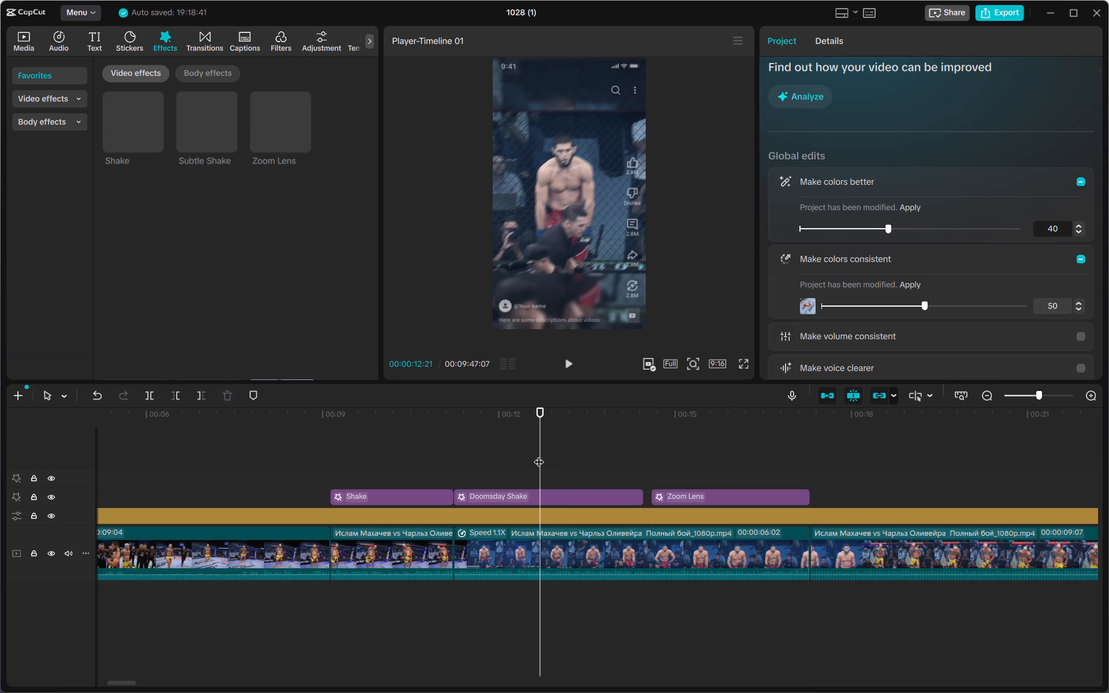
pyautogui.click(642, 494)
pyautogui.moveTo(643, 500); pyautogui.dragTo(646, 500)
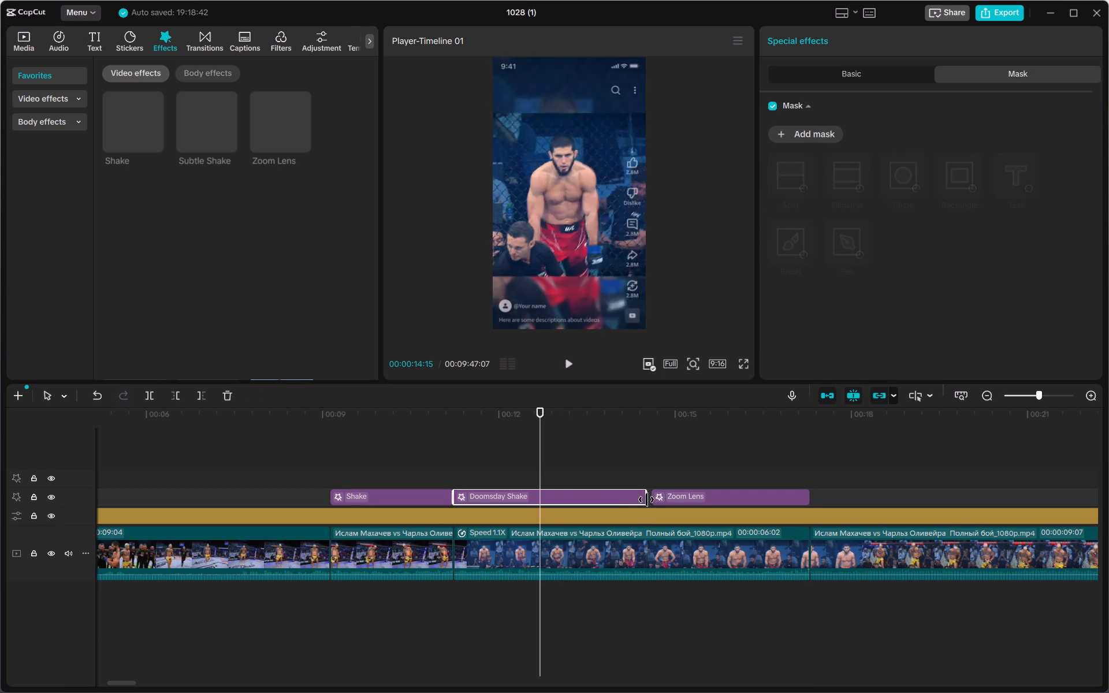
pyautogui.moveTo(646, 500); pyautogui.dragTo(649, 500)
# Replay the timeline from just before the Shake effect and locate the flying kick moment at 00:00:26:12.
pyautogui.click(615, 472)
pyautogui.click(378, 431)
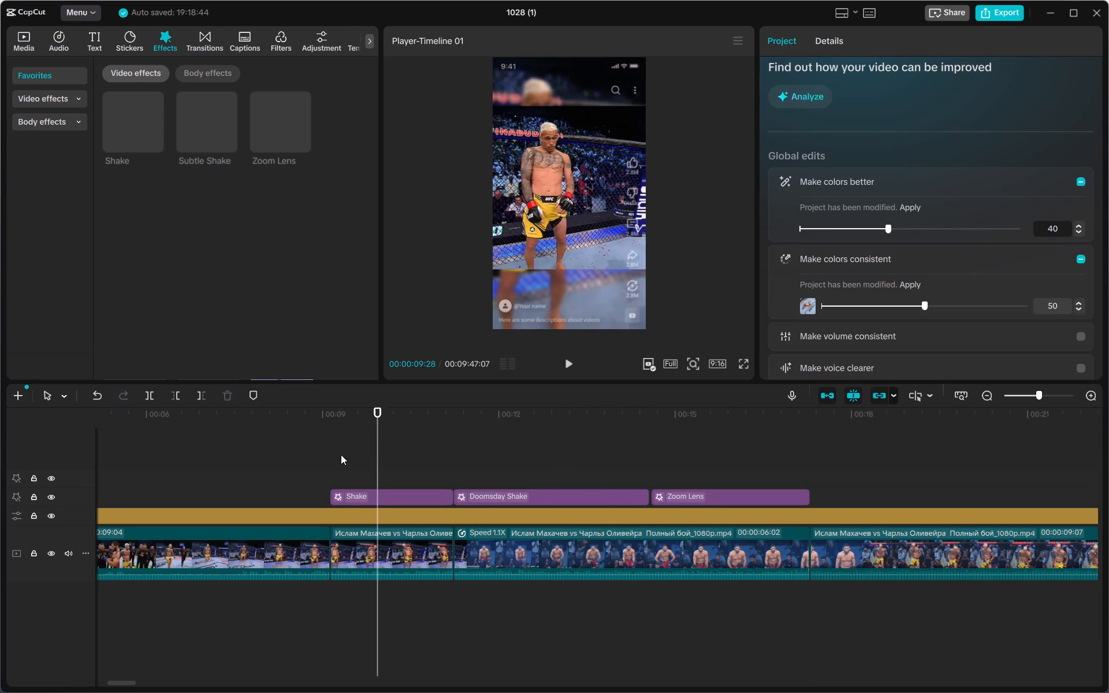
pyautogui.moveTo(341, 454); pyautogui.dragTo(334, 454)
pyautogui.click(290, 452)
pyautogui.click(567, 370)
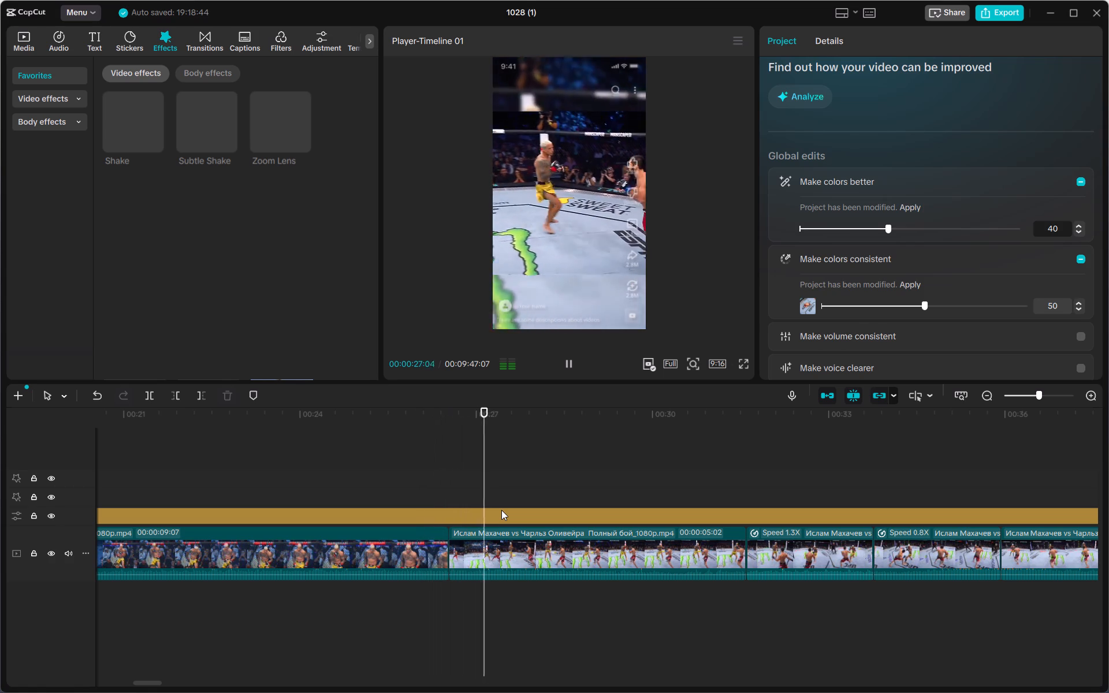
pyautogui.click(391, 488)
pyautogui.click(432, 482)
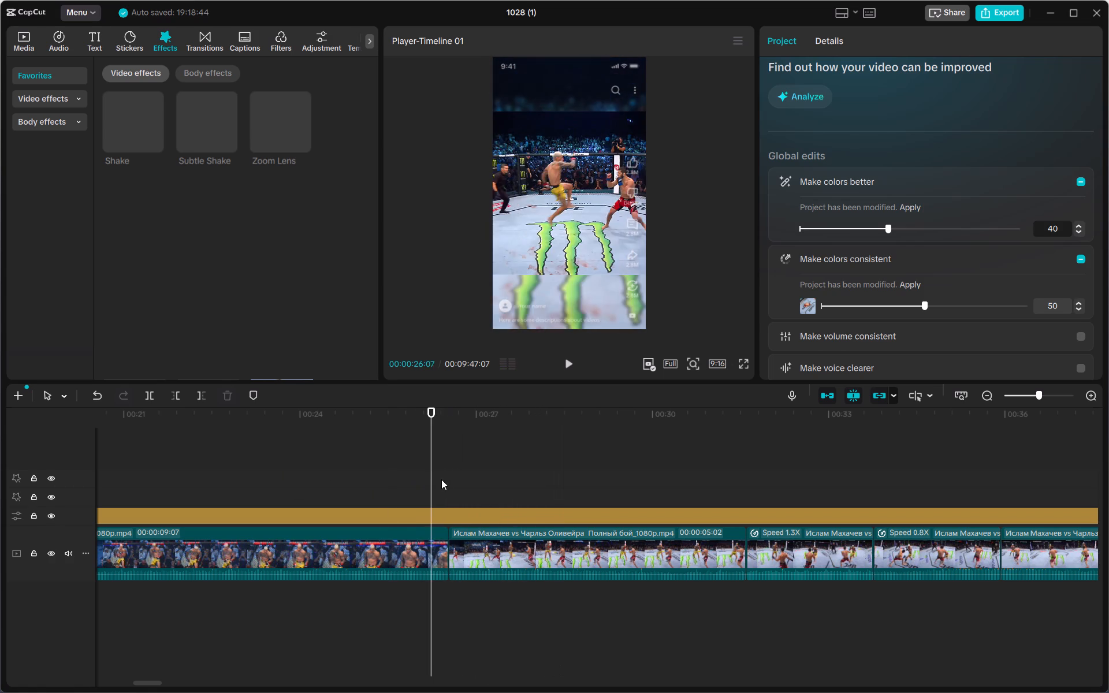
pyautogui.click(441, 479)
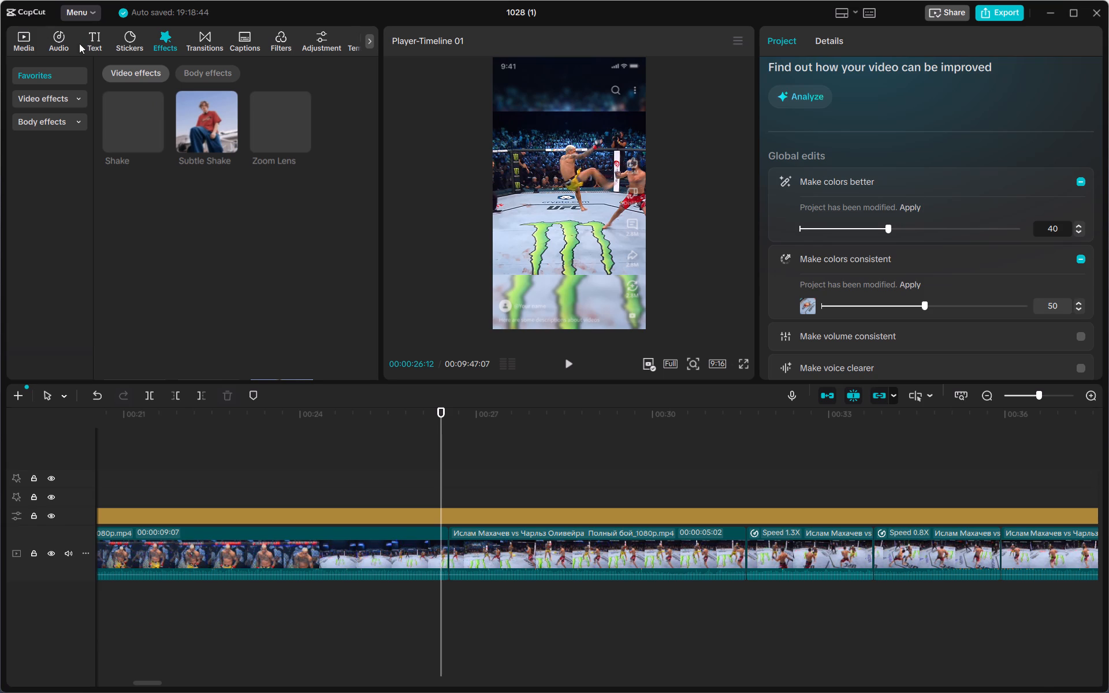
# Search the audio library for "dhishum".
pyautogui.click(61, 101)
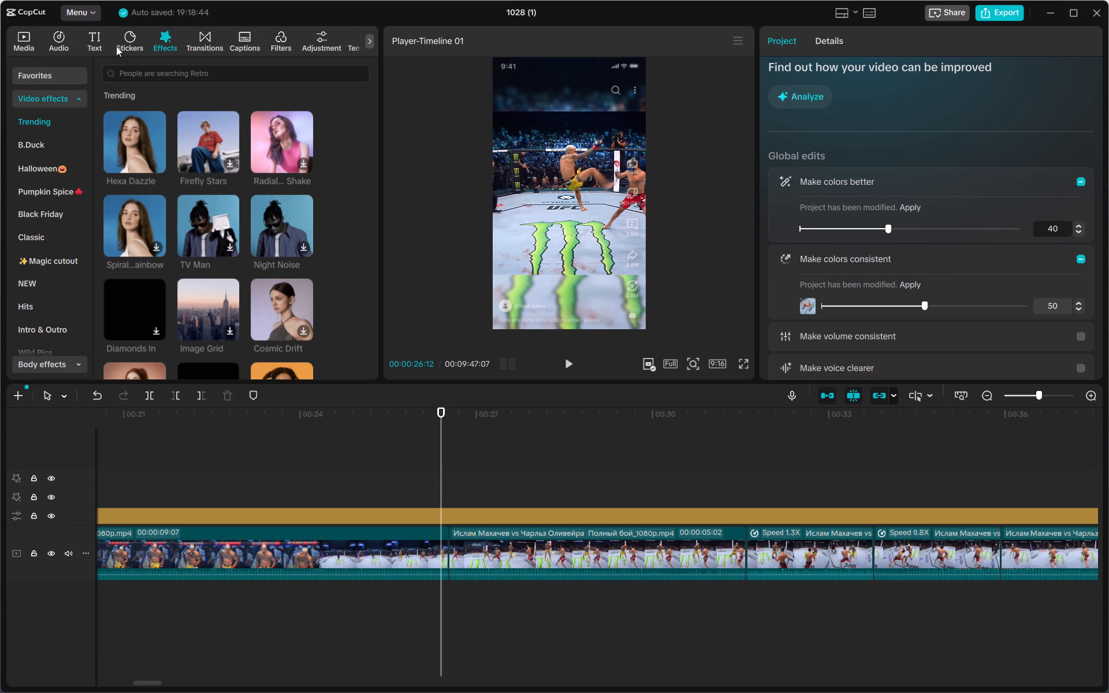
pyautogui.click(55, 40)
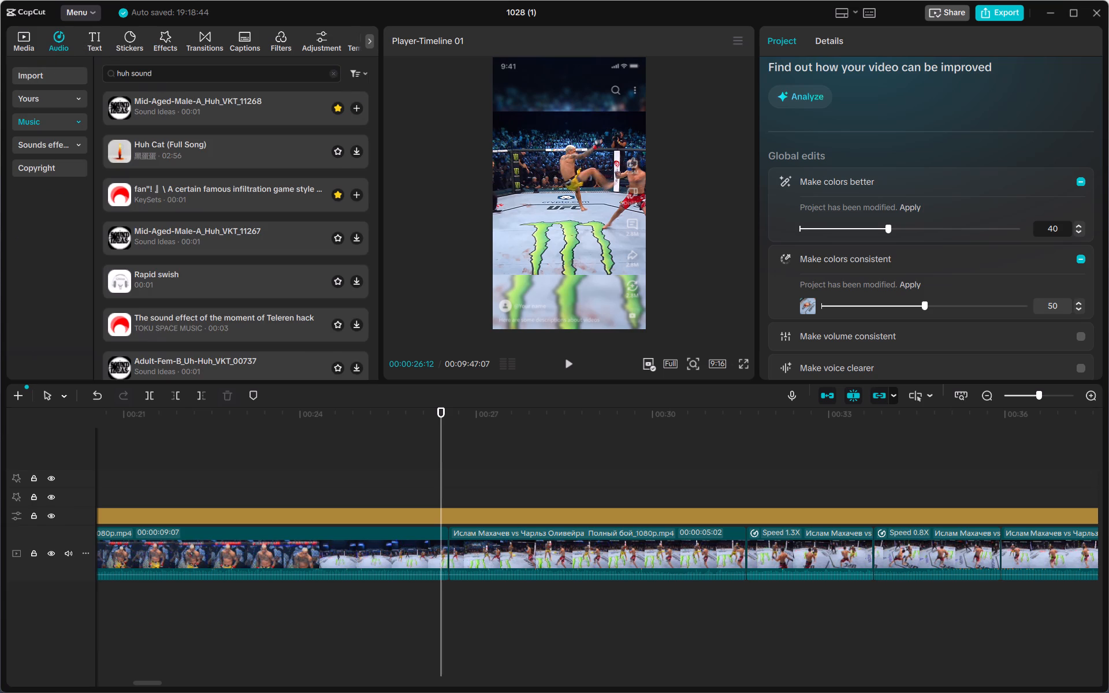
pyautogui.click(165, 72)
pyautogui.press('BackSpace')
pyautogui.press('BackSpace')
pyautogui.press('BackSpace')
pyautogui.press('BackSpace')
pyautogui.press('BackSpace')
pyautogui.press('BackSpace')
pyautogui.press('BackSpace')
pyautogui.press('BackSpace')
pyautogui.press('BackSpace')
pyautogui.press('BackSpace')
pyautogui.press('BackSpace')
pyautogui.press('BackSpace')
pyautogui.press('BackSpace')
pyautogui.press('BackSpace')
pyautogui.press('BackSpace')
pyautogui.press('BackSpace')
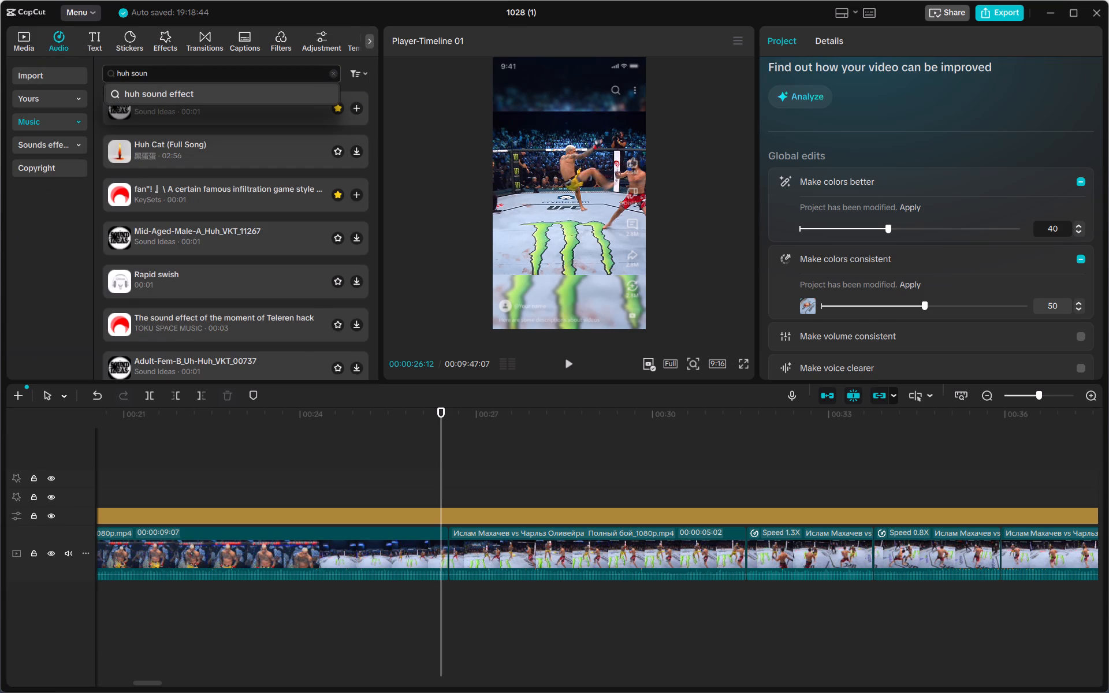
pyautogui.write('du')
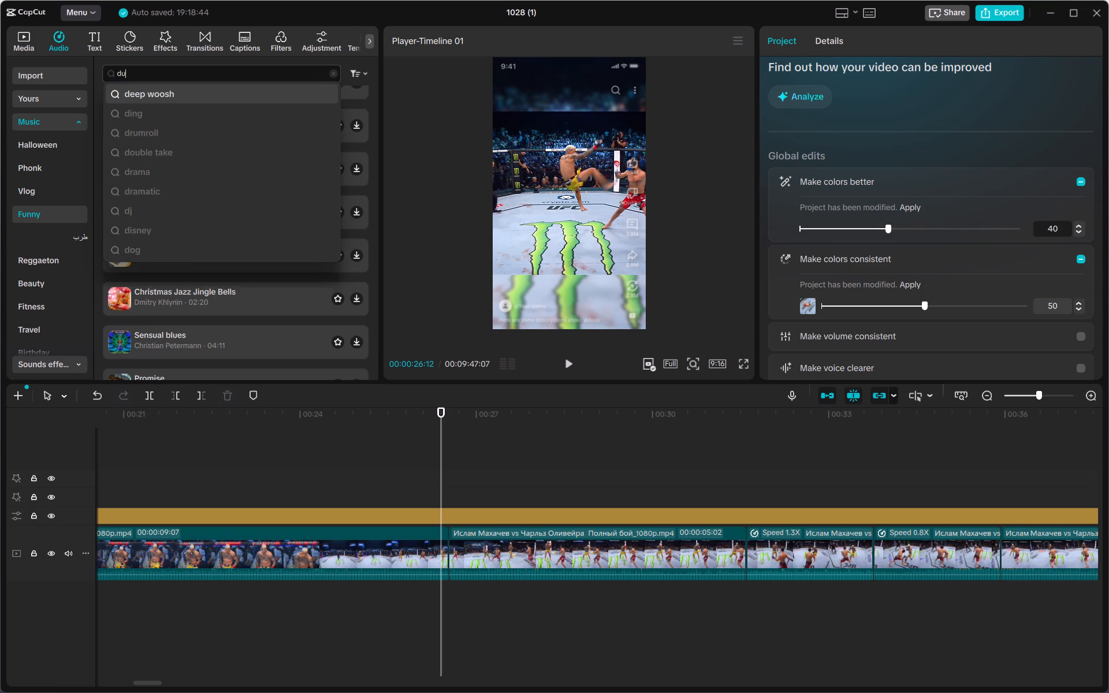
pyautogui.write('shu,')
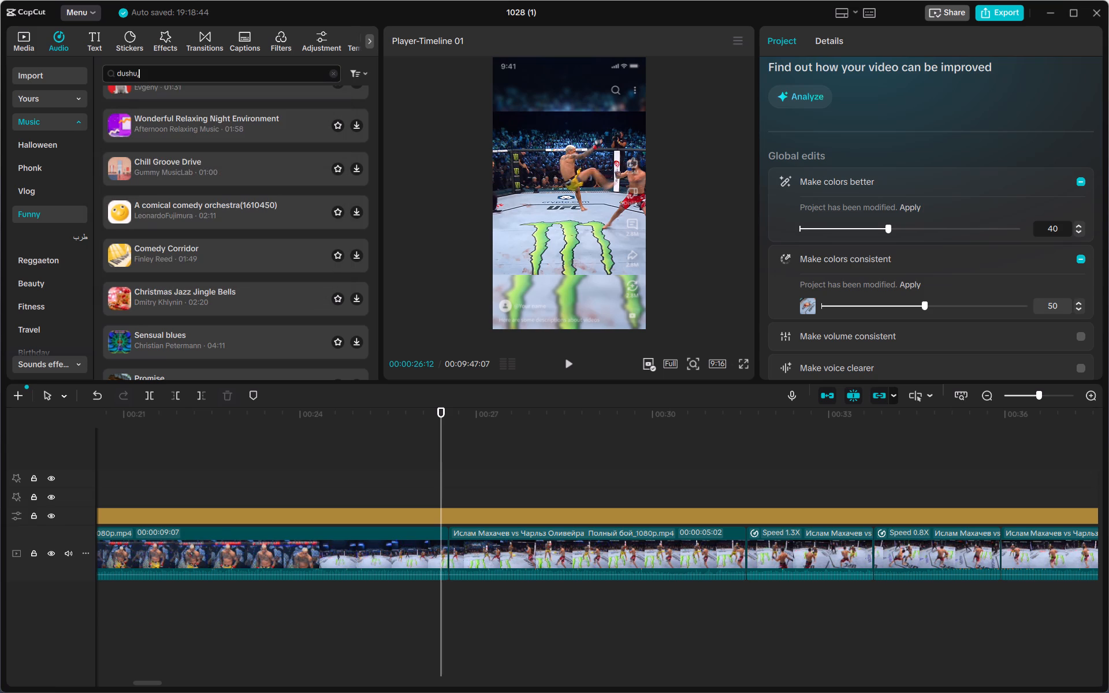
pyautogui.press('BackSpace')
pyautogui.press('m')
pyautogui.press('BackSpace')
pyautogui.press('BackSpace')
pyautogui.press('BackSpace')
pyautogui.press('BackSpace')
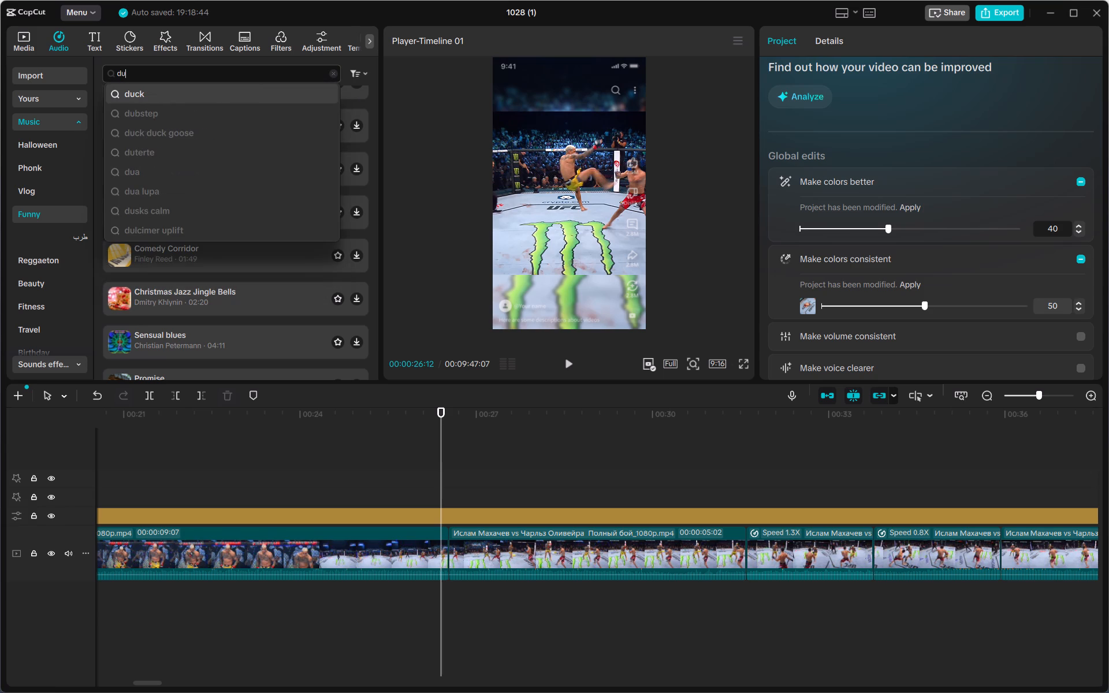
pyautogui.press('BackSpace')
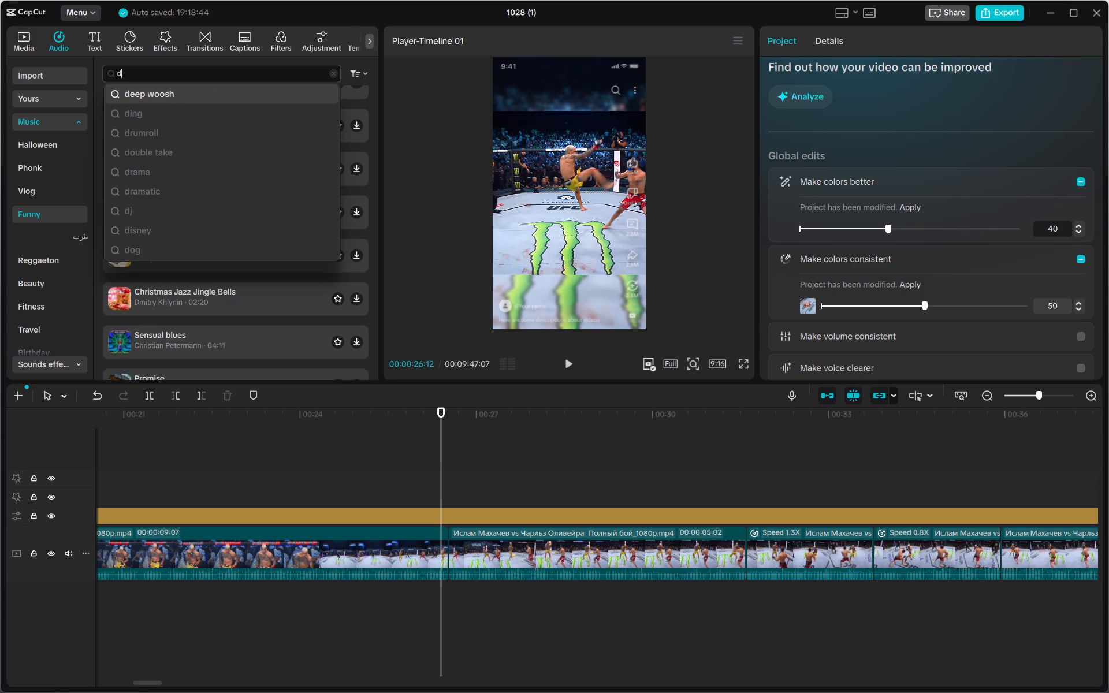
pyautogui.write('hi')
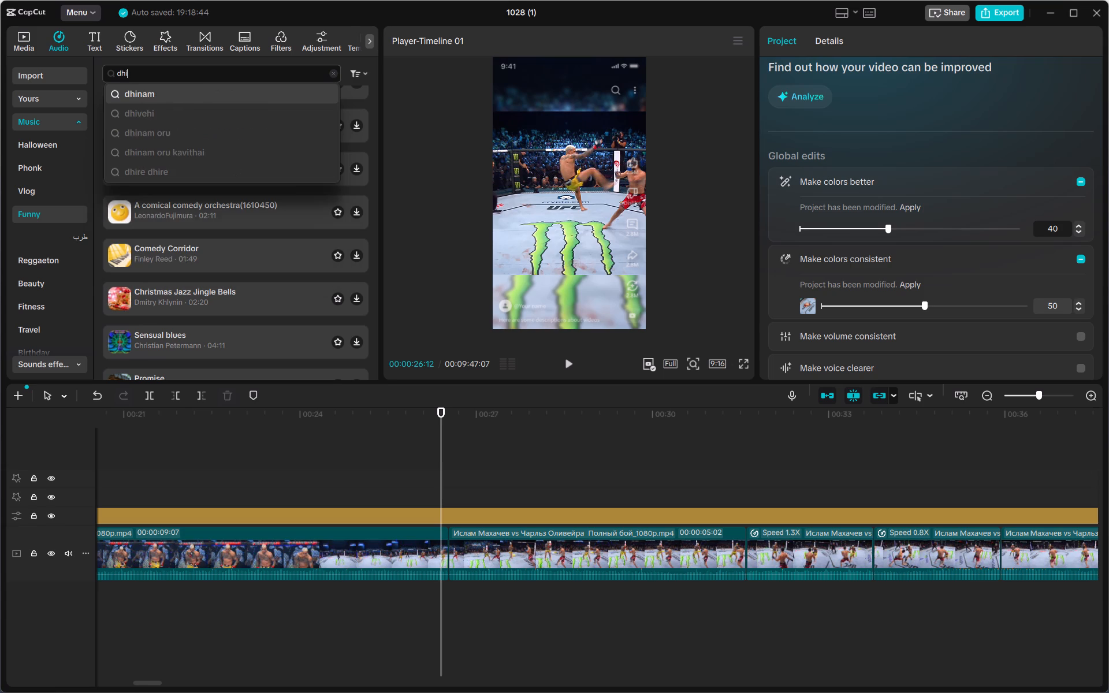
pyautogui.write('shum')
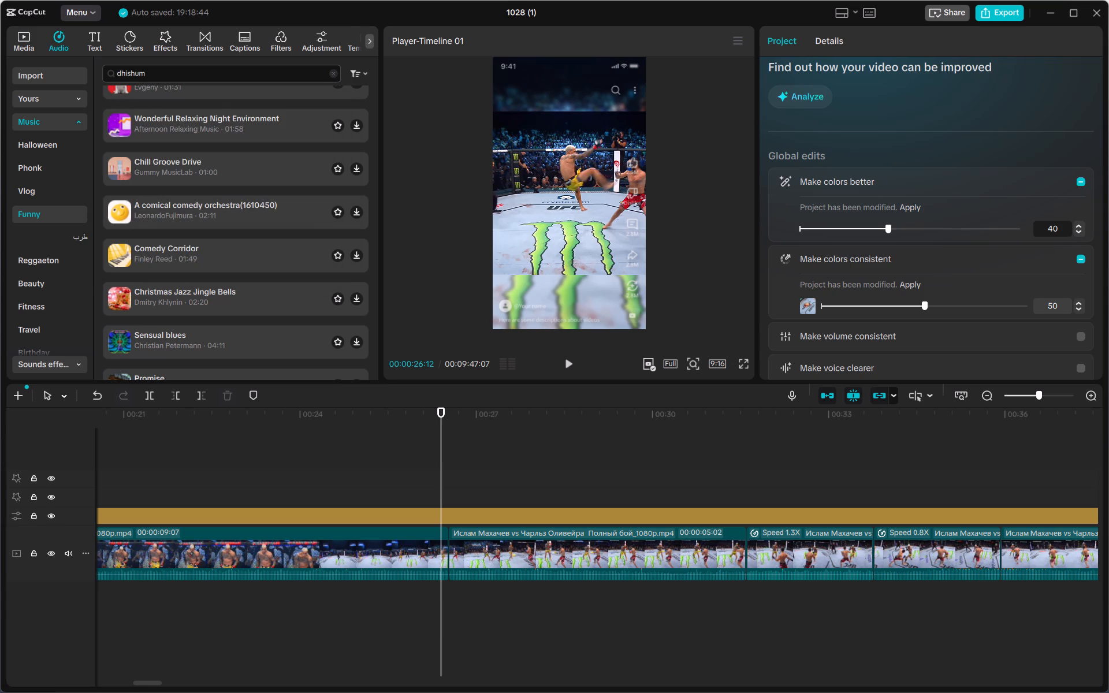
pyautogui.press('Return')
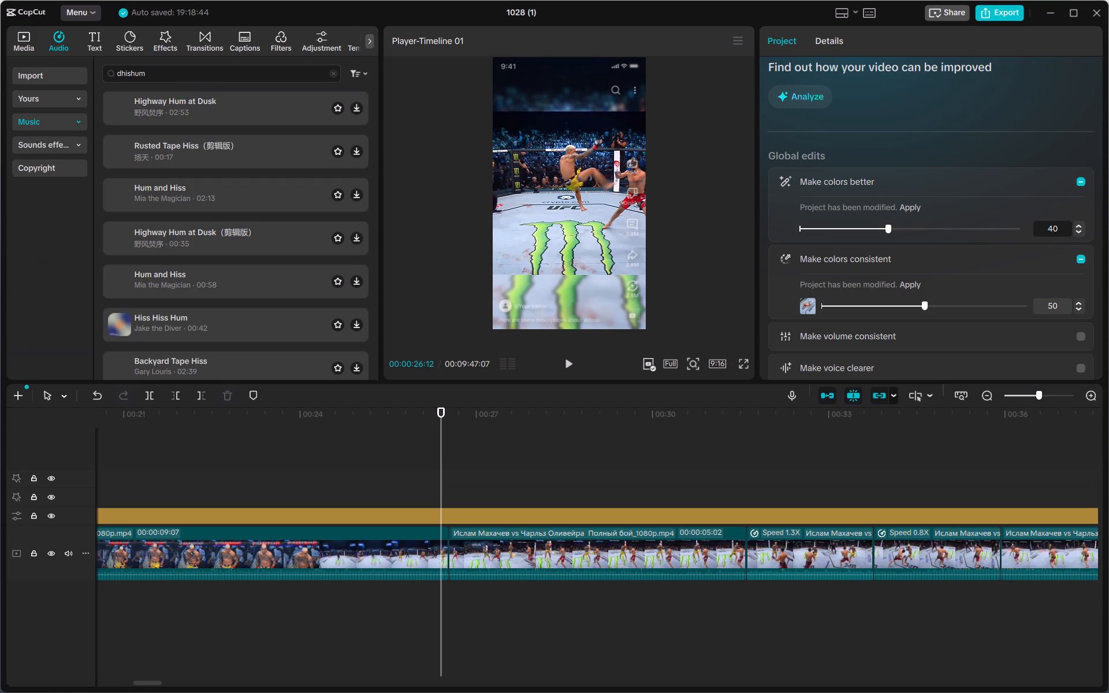
# Replace the audio library search with "punching".
pyautogui.click(197, 79)
pyautogui.press('BackSpace')
pyautogui.press('BackSpace')
pyautogui.press('BackSpace')
pyautogui.press('BackSpace')
pyautogui.press('BackSpace')
pyautogui.press('BackSpace')
pyautogui.press('BackSpace')
pyautogui.press('BackSpace')
pyautogui.press('BackSpace')
pyautogui.press('BackSpace')
pyautogui.press('BackSpace')
pyautogui.press('BackSpace')
pyautogui.press('BackSpace')
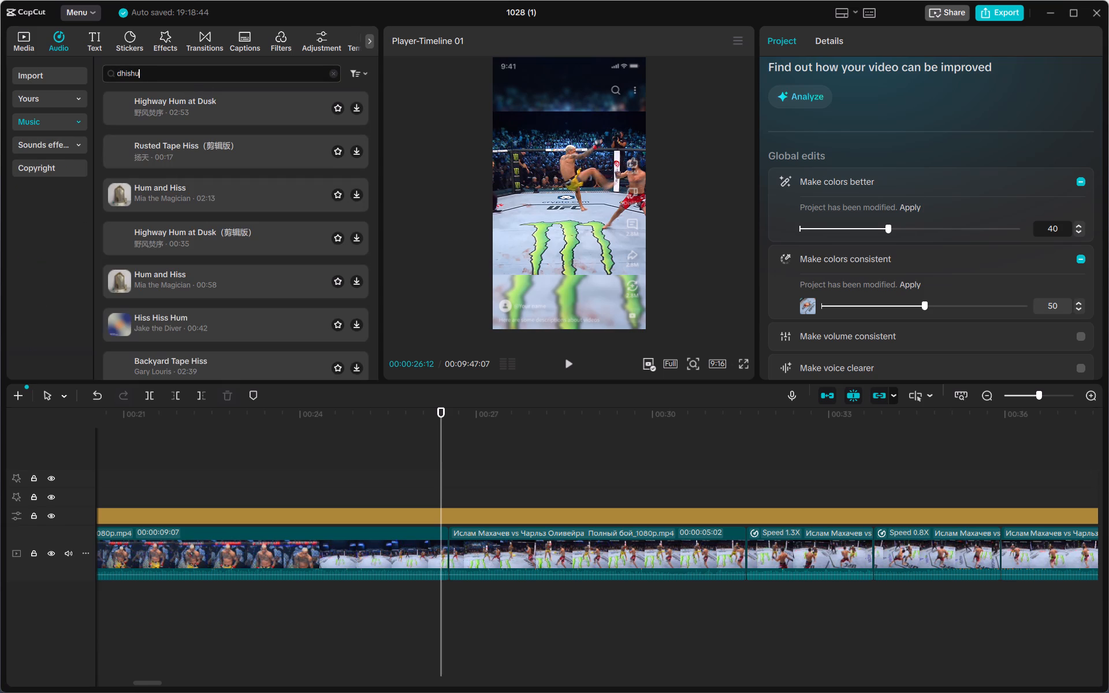
pyautogui.write('pu')
pyautogui.write('nch')
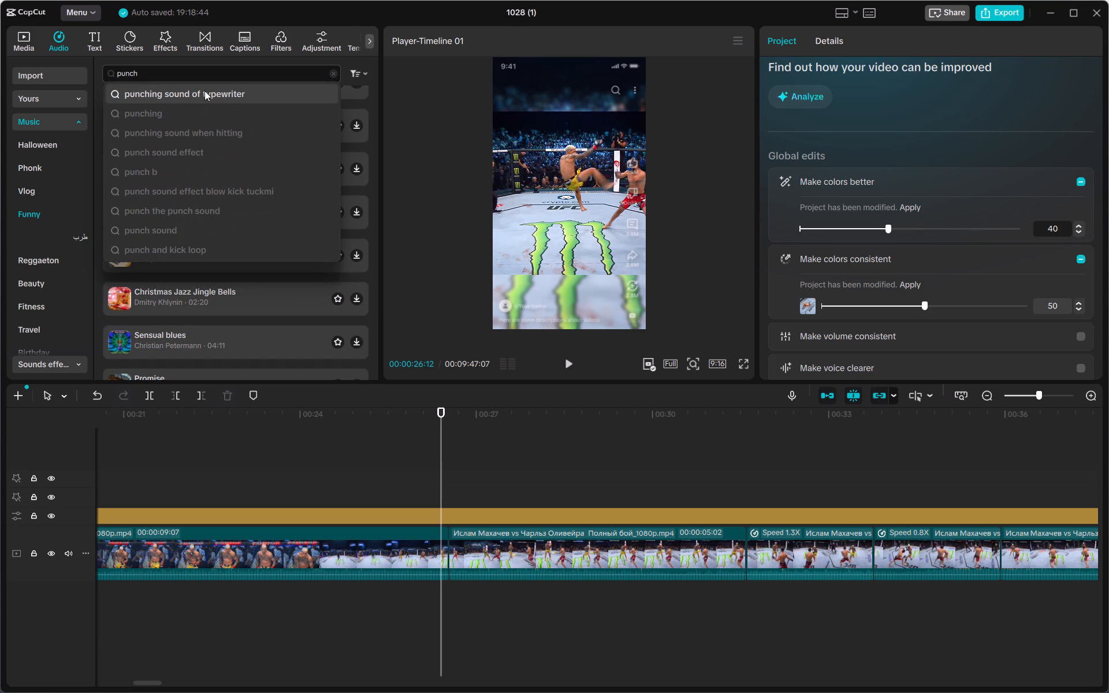
pyautogui.click(202, 106)
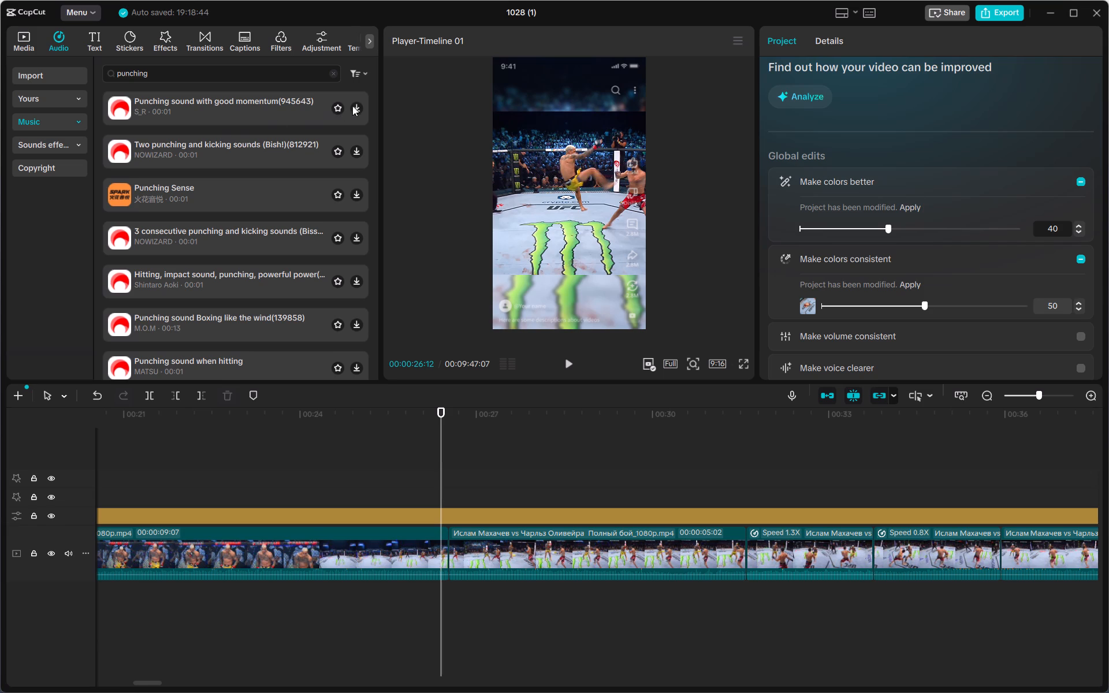
# Download Punching sound with good momentum, Two punching and kicking sounds, Punching Sense, and the Hitting, impact sound by Shintaro Aoki.
pyautogui.click(353, 110)
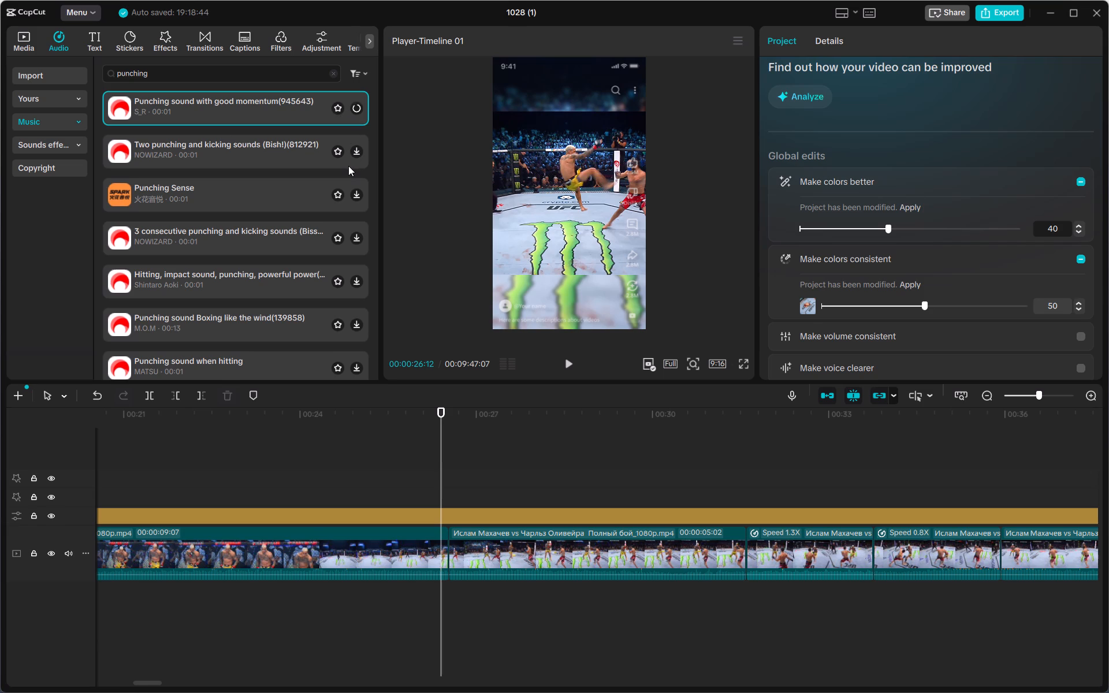
pyautogui.click(356, 150)
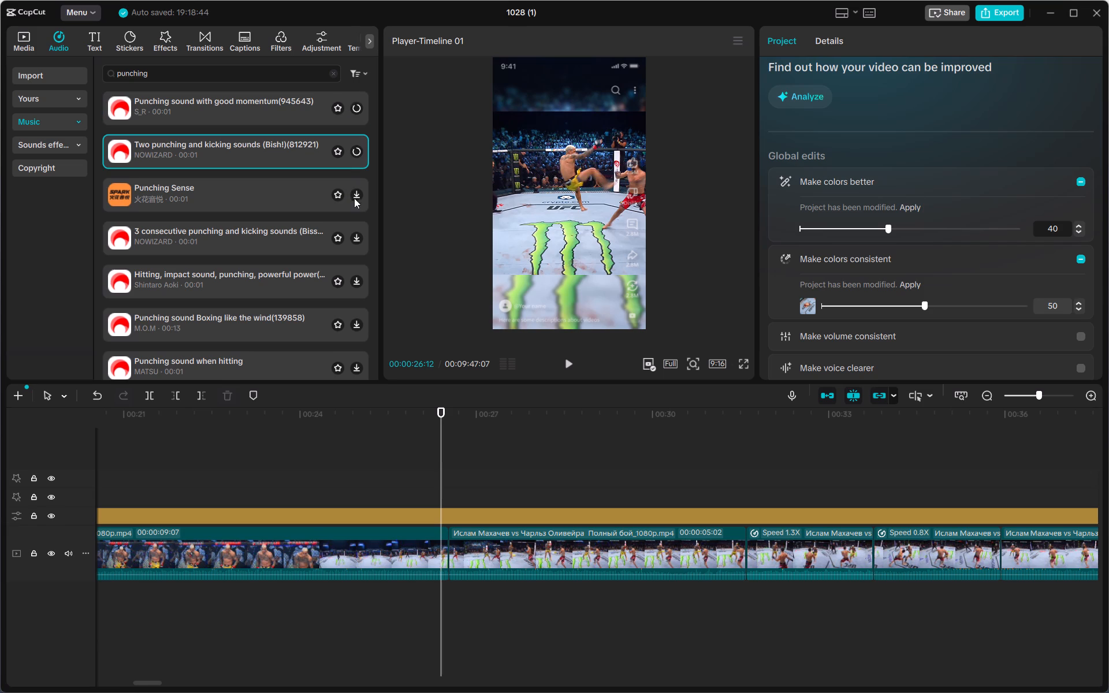
pyautogui.click(360, 193)
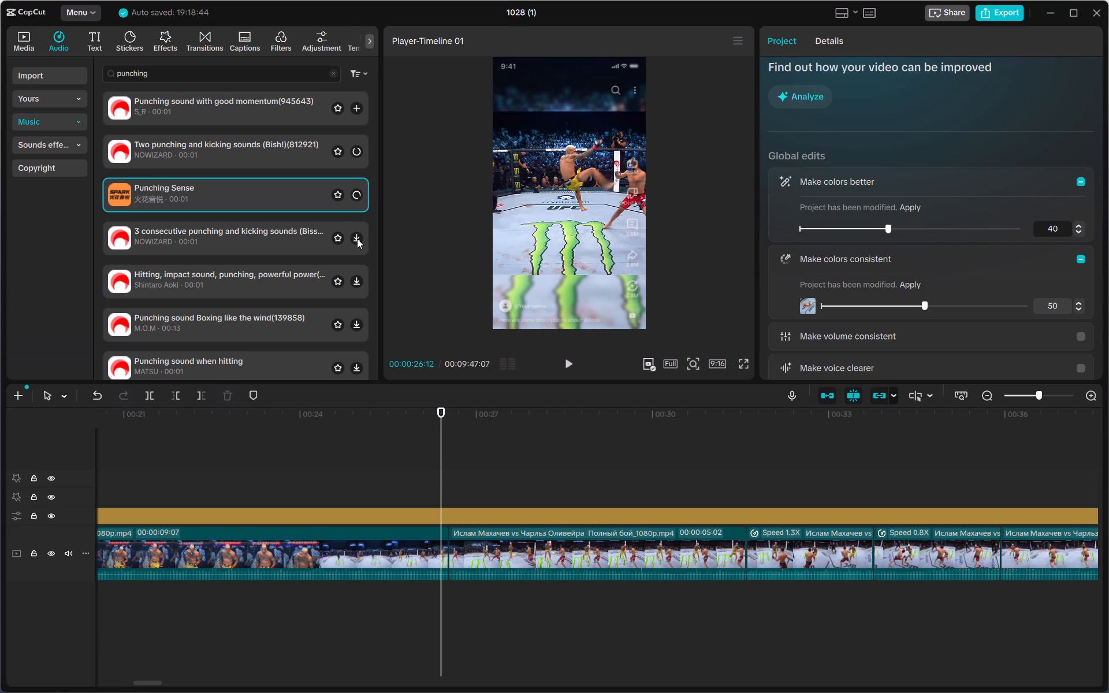
pyautogui.click(356, 280)
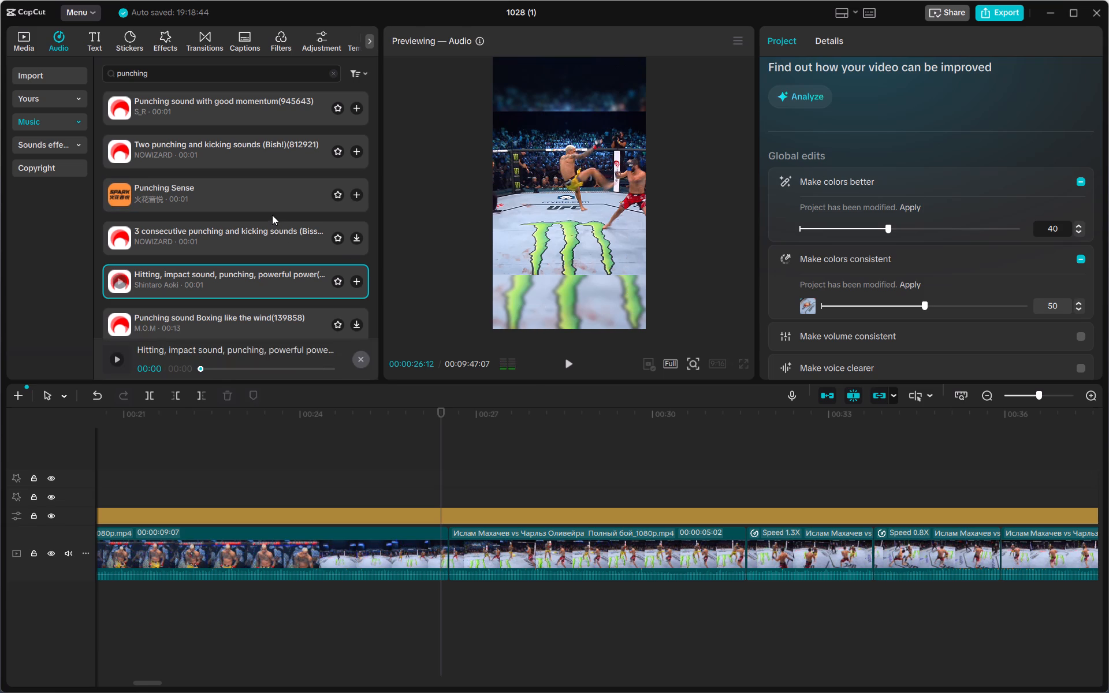
# Preview Punching sound with good momentum(945643) and add it to the favorites.
pyautogui.click(281, 110)
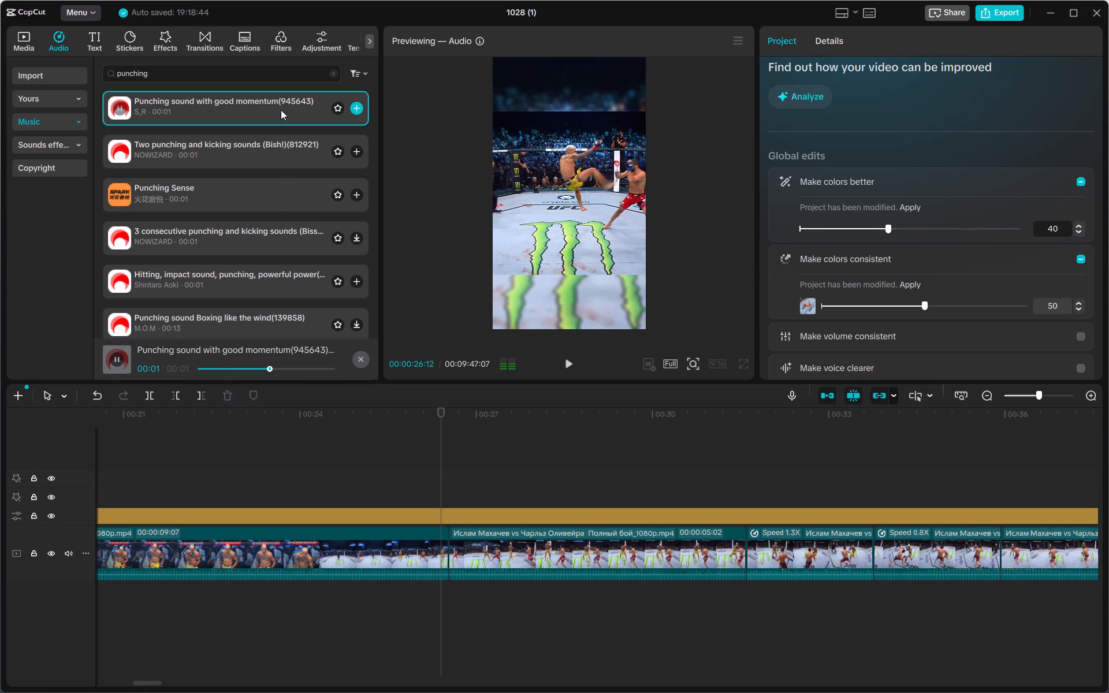
pyautogui.click(340, 109)
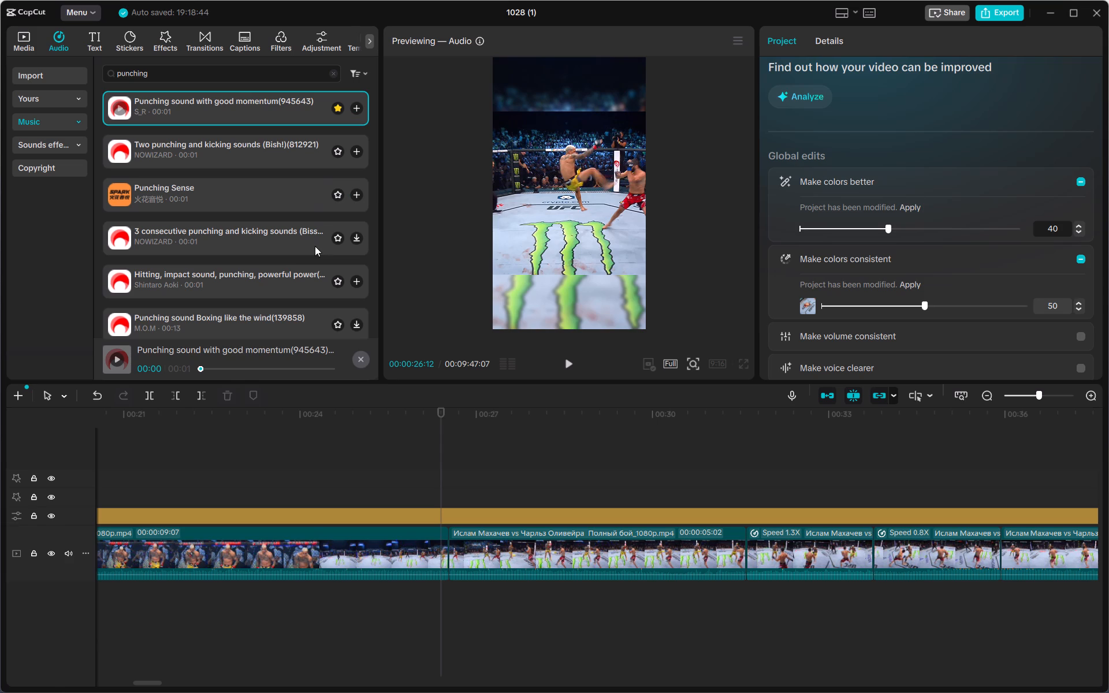
# Preview two more hit sounds, place the Hitting, impact sound at the cut between the fourth and fifth clips, and replay it.
pyautogui.click(291, 245)
pyautogui.click(292, 274)
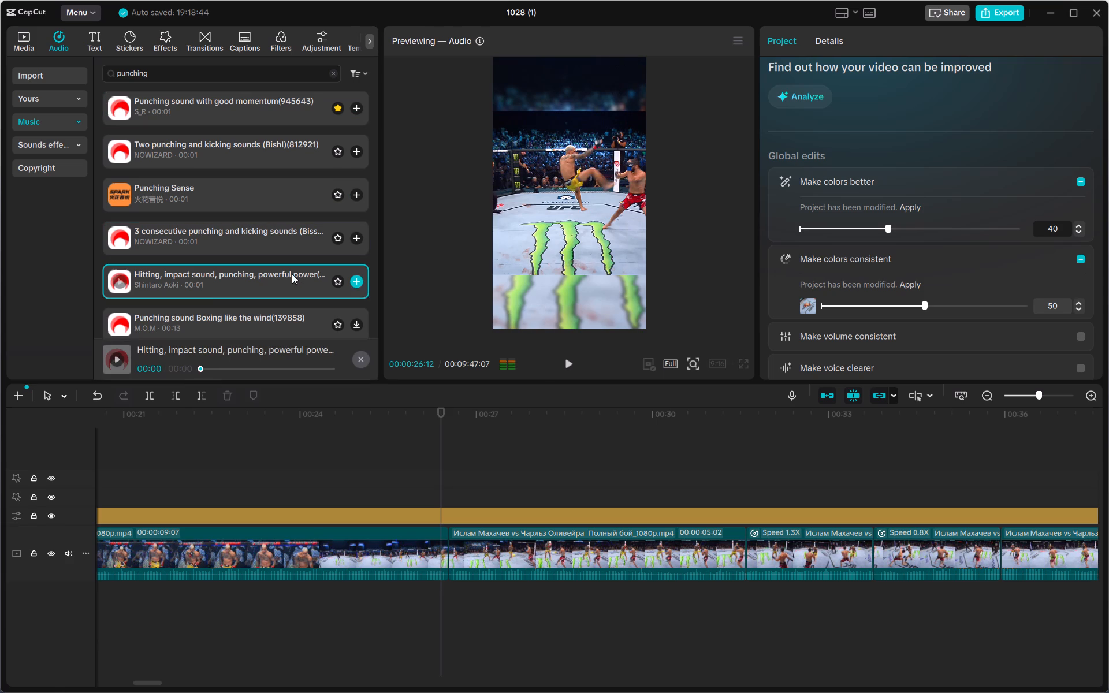
pyautogui.moveTo(274, 279); pyautogui.dragTo(289, 279)
pyautogui.moveTo(289, 279); pyautogui.dragTo(450, 496)
pyautogui.click(376, 468)
pyautogui.click(568, 362)
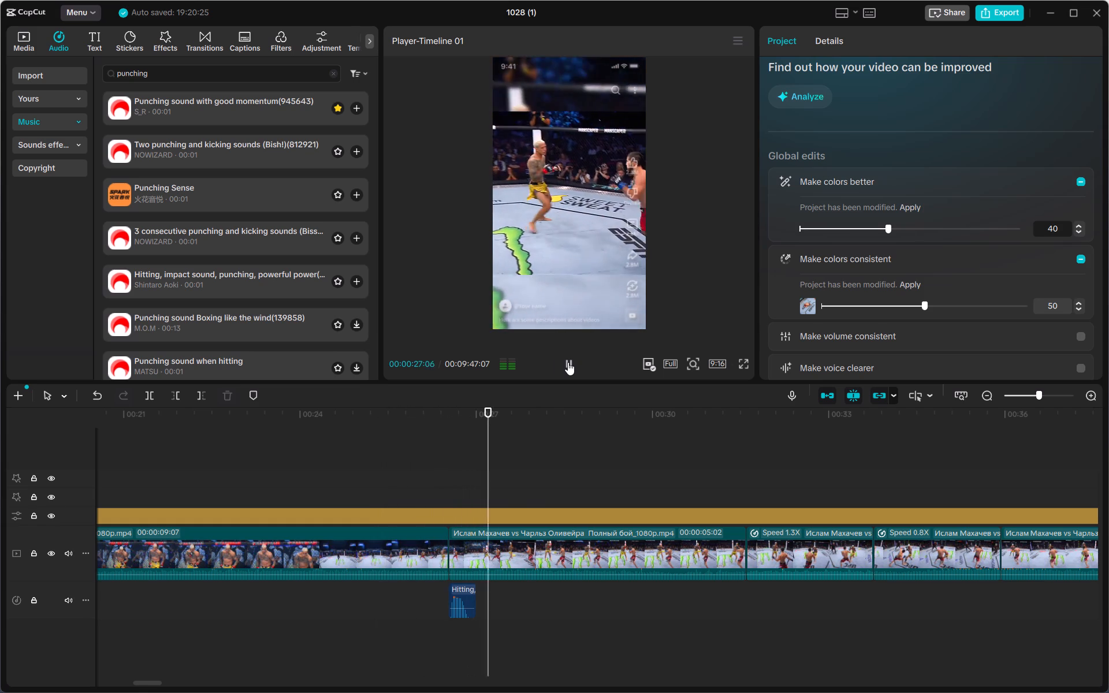
pyautogui.click(400, 467)
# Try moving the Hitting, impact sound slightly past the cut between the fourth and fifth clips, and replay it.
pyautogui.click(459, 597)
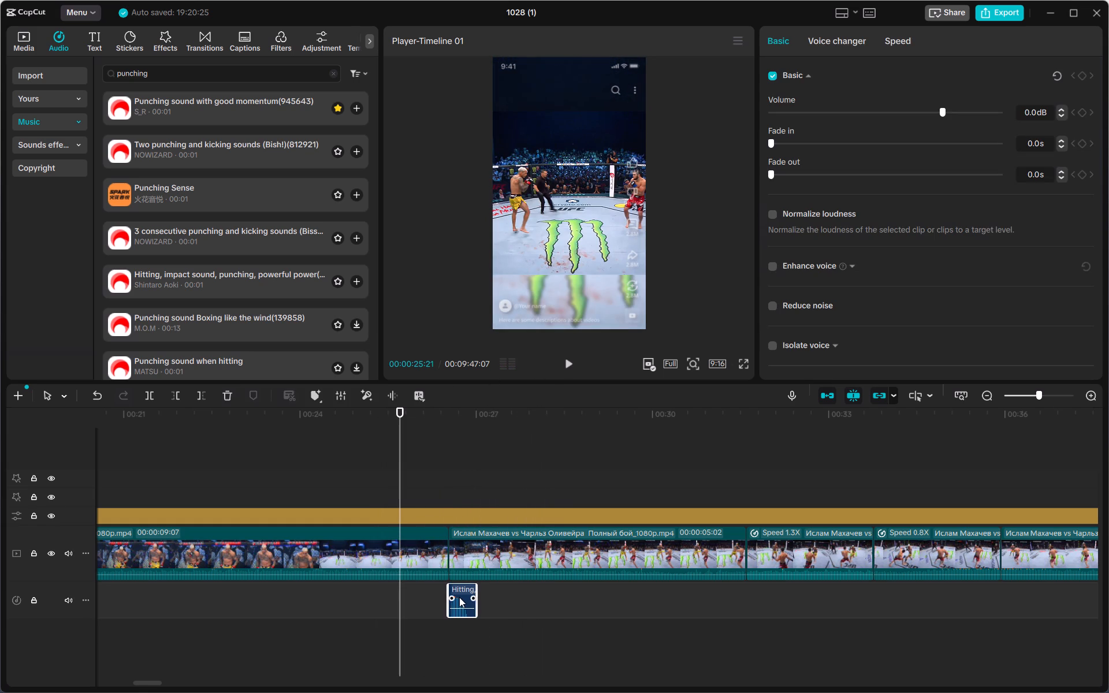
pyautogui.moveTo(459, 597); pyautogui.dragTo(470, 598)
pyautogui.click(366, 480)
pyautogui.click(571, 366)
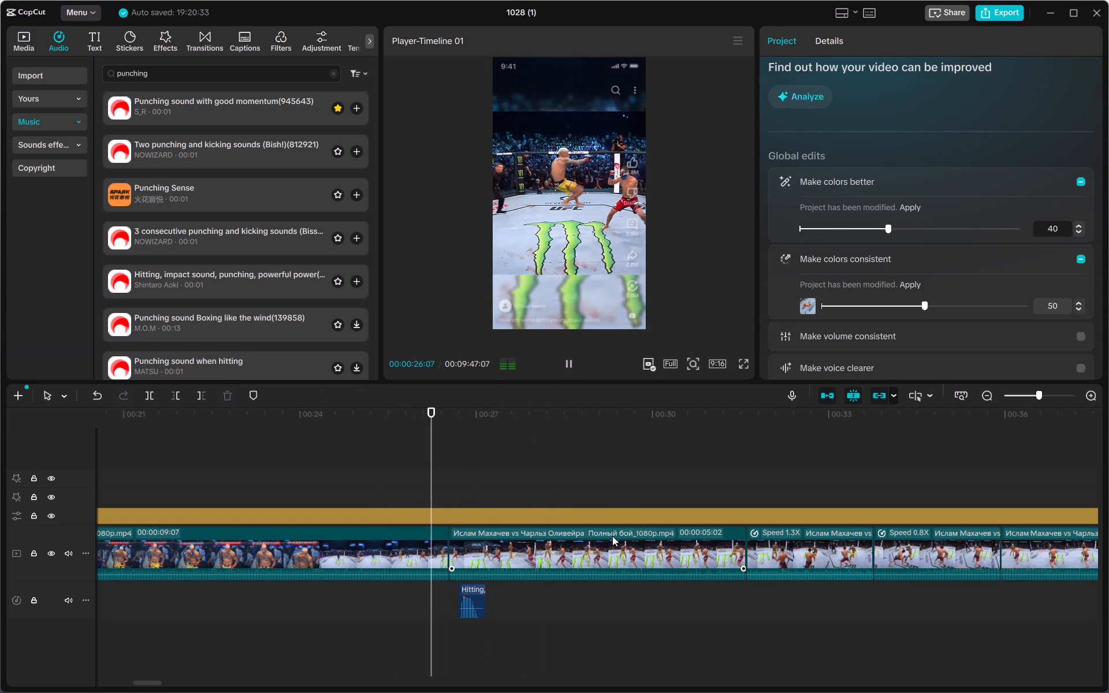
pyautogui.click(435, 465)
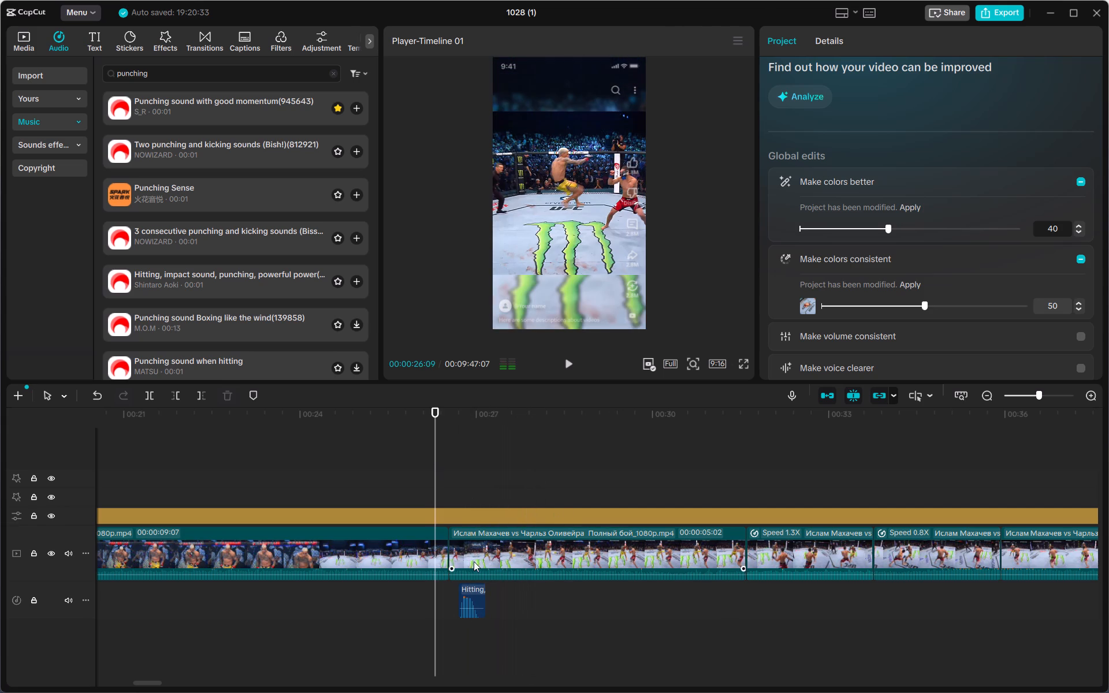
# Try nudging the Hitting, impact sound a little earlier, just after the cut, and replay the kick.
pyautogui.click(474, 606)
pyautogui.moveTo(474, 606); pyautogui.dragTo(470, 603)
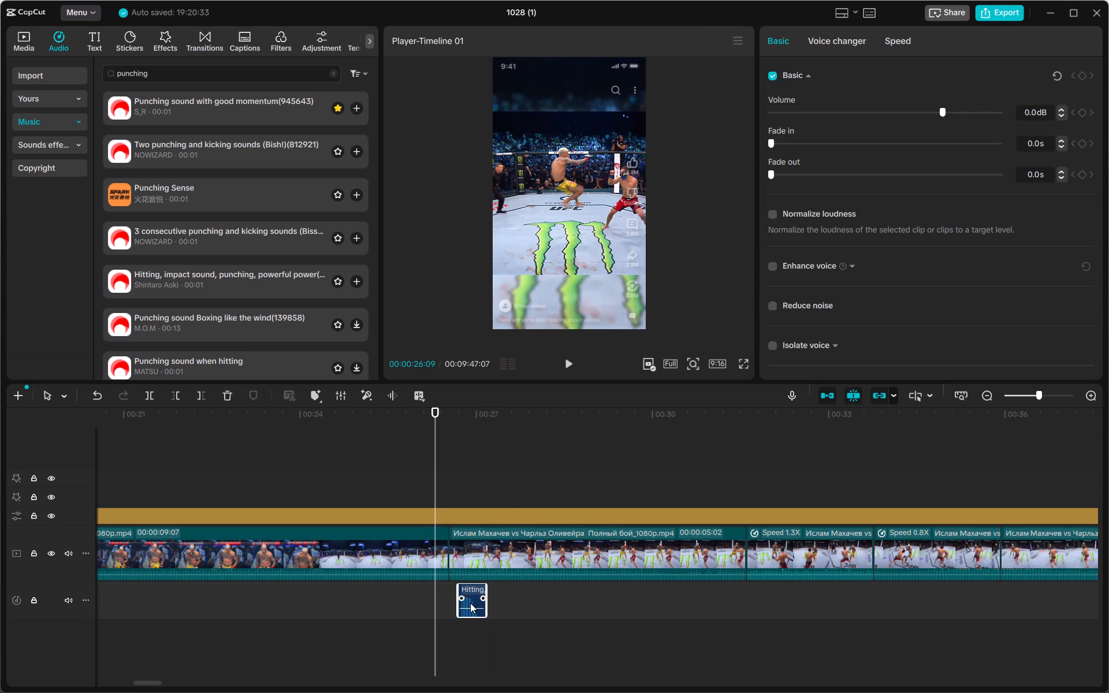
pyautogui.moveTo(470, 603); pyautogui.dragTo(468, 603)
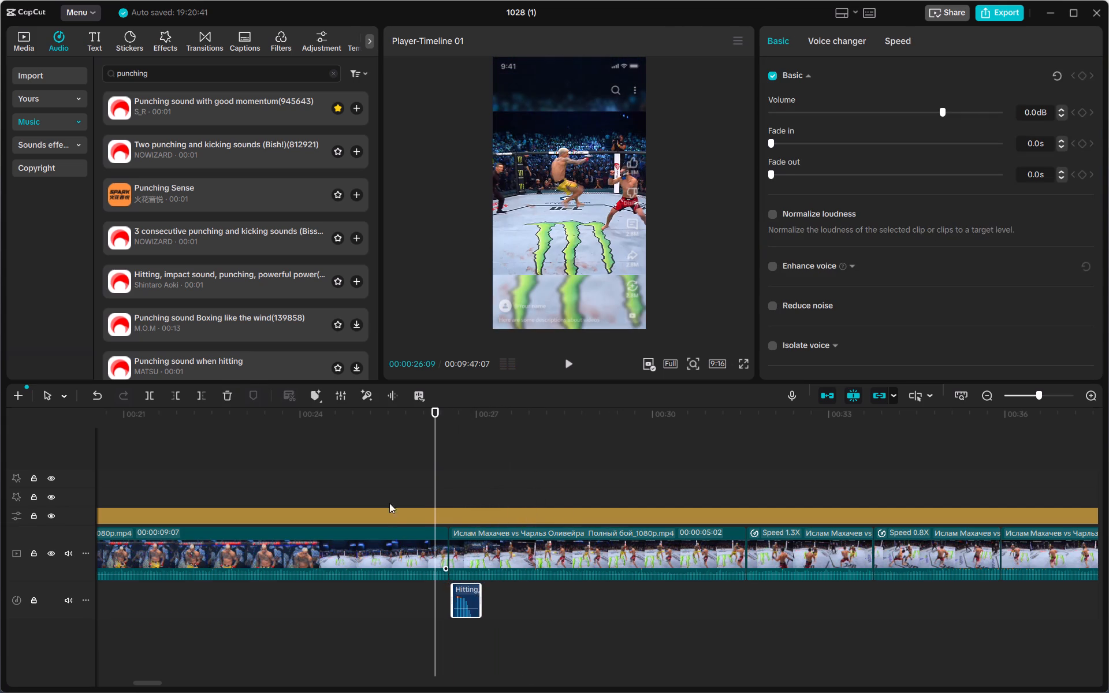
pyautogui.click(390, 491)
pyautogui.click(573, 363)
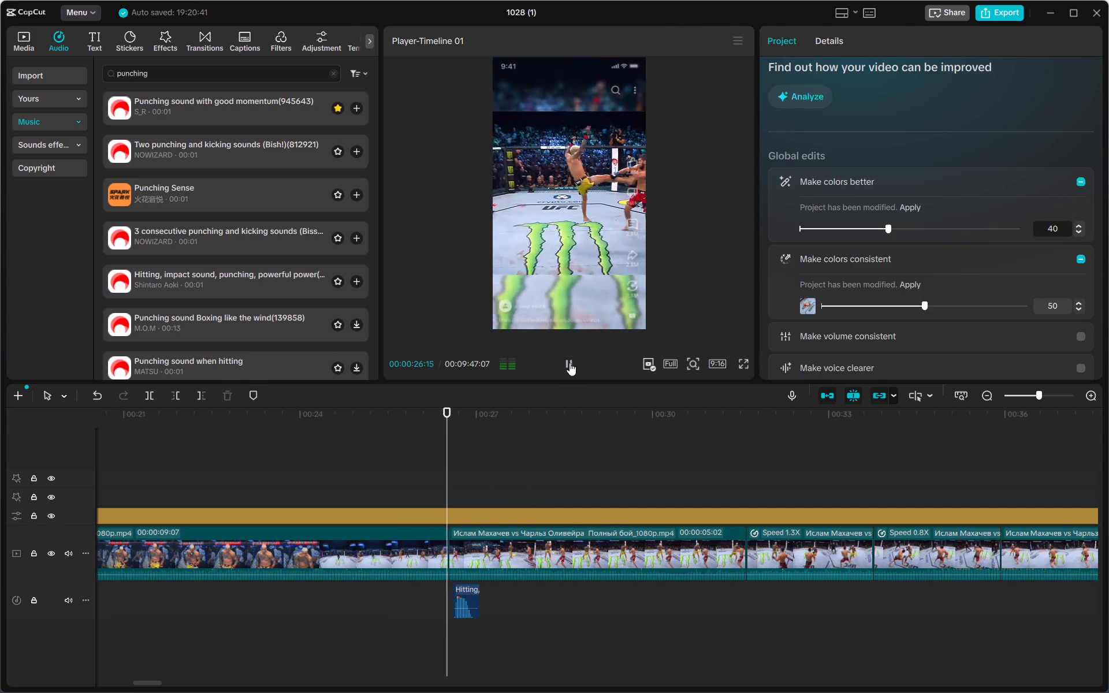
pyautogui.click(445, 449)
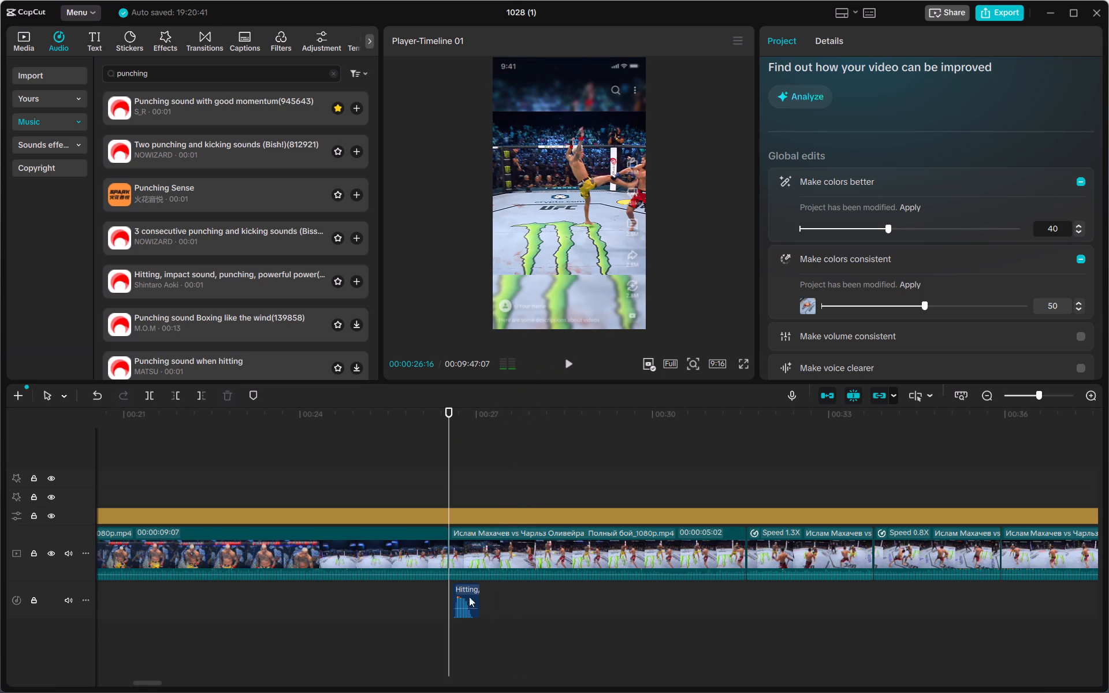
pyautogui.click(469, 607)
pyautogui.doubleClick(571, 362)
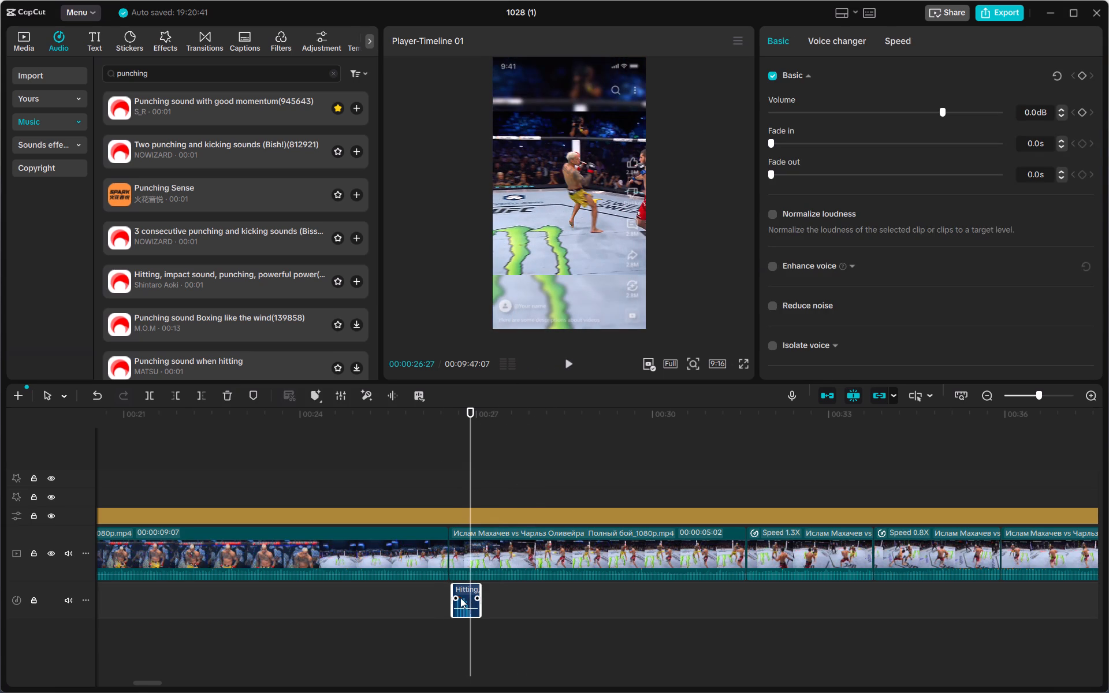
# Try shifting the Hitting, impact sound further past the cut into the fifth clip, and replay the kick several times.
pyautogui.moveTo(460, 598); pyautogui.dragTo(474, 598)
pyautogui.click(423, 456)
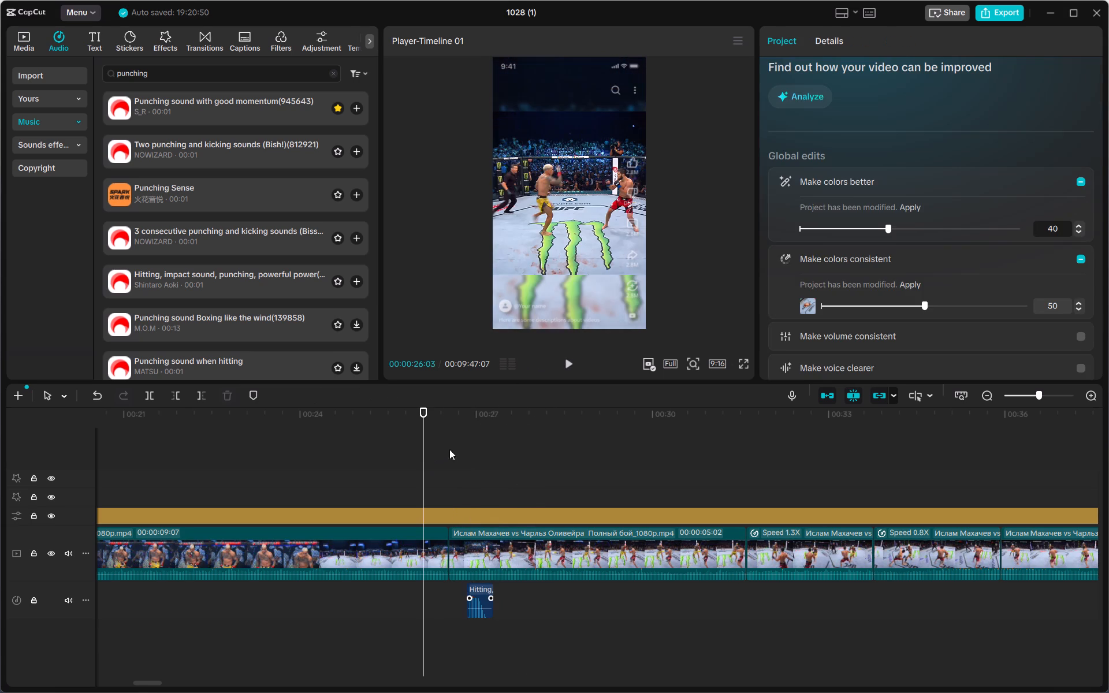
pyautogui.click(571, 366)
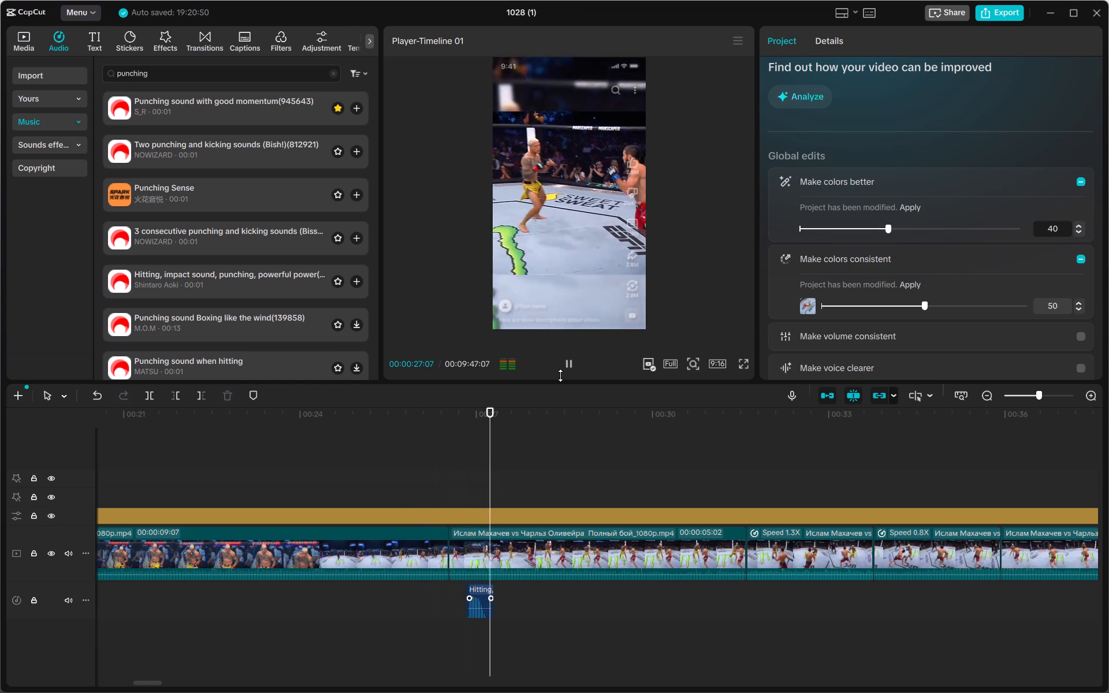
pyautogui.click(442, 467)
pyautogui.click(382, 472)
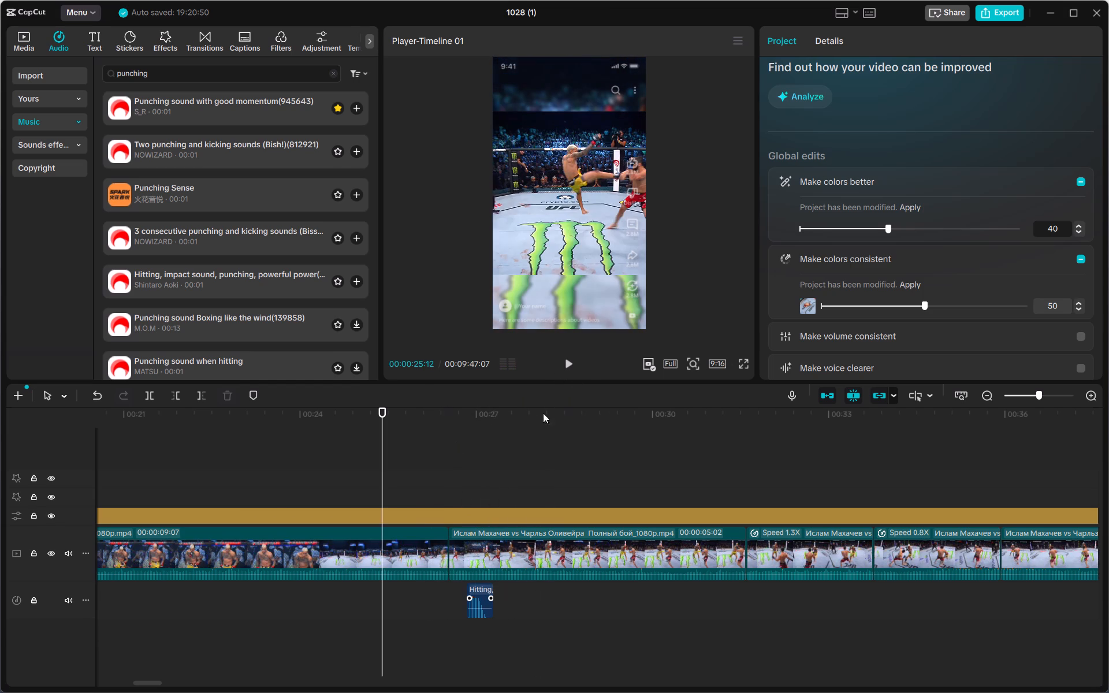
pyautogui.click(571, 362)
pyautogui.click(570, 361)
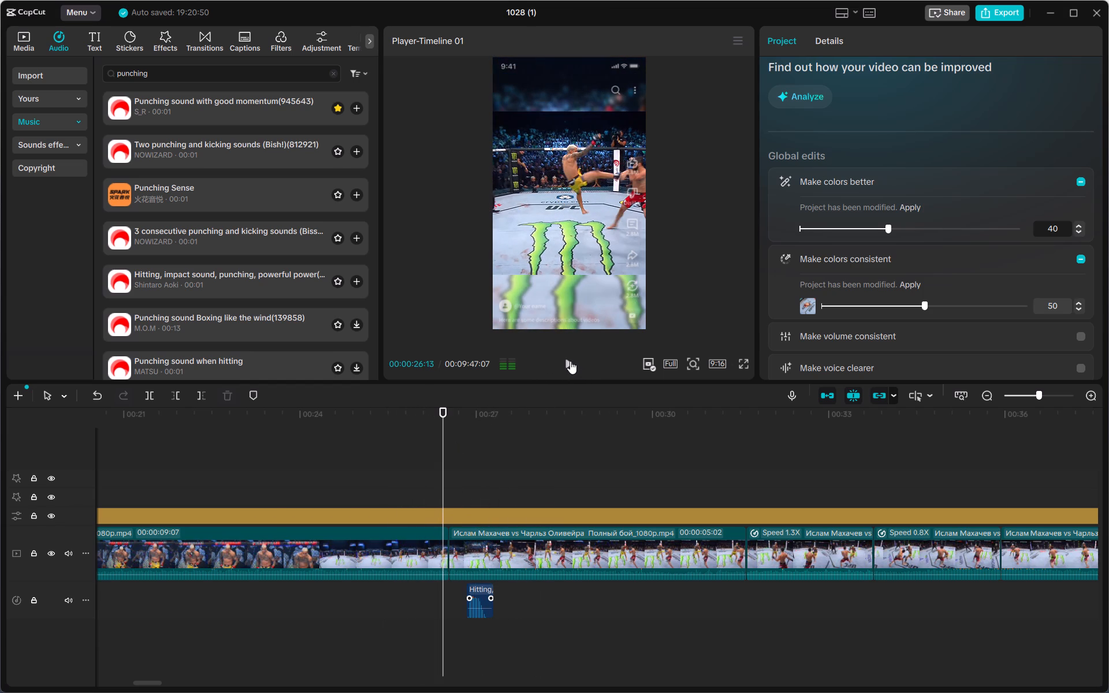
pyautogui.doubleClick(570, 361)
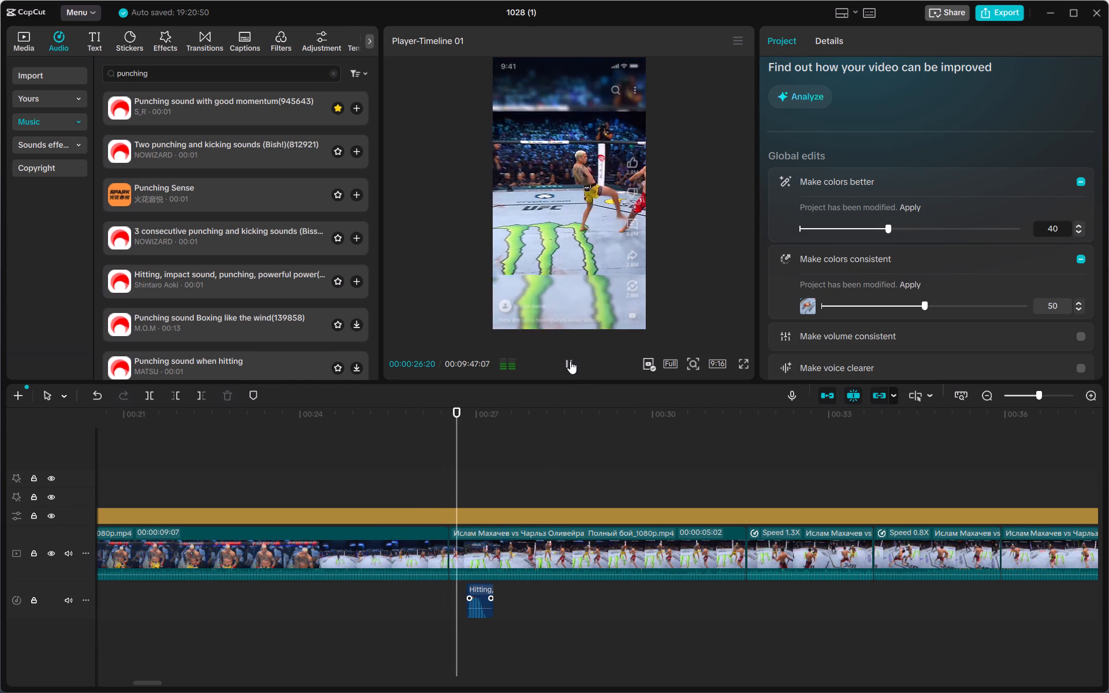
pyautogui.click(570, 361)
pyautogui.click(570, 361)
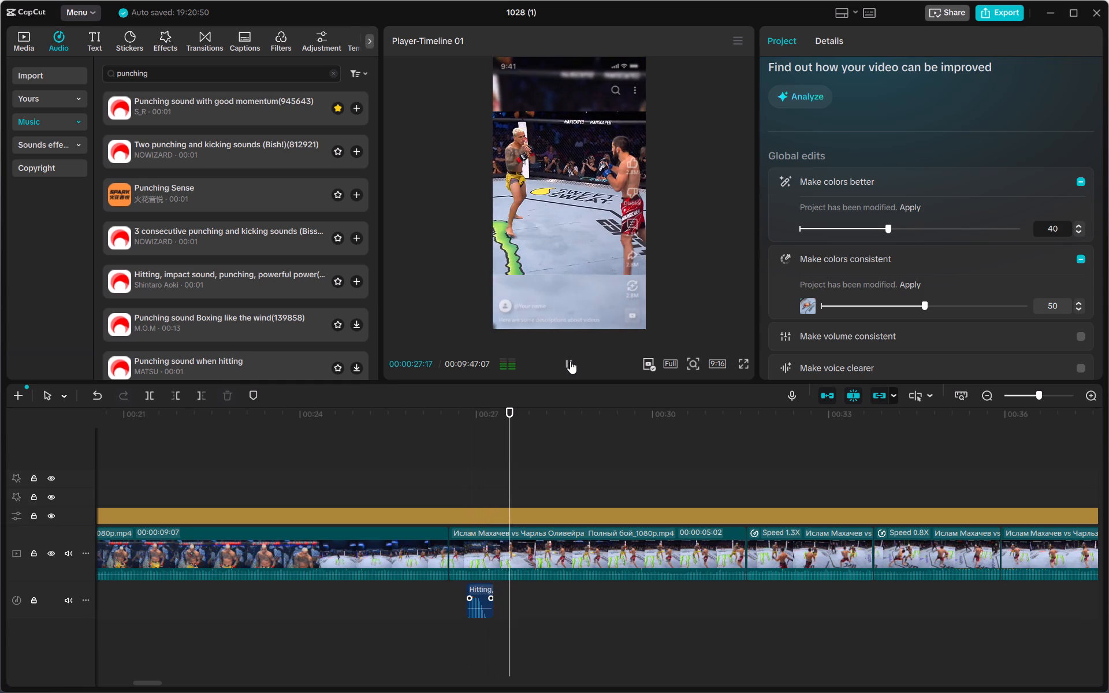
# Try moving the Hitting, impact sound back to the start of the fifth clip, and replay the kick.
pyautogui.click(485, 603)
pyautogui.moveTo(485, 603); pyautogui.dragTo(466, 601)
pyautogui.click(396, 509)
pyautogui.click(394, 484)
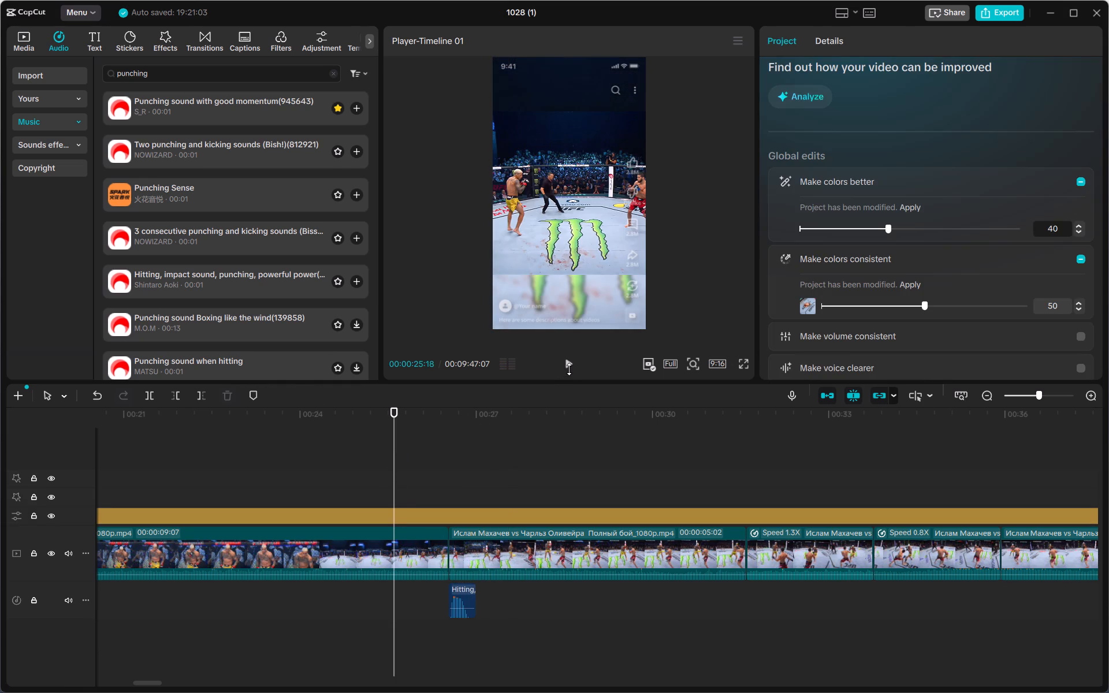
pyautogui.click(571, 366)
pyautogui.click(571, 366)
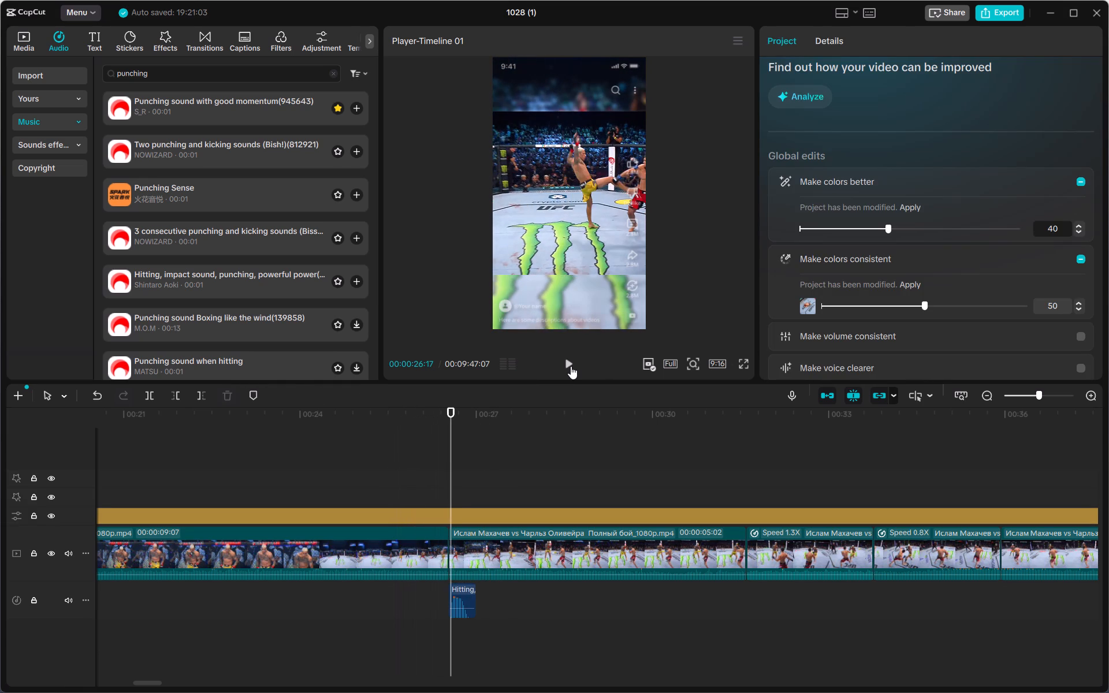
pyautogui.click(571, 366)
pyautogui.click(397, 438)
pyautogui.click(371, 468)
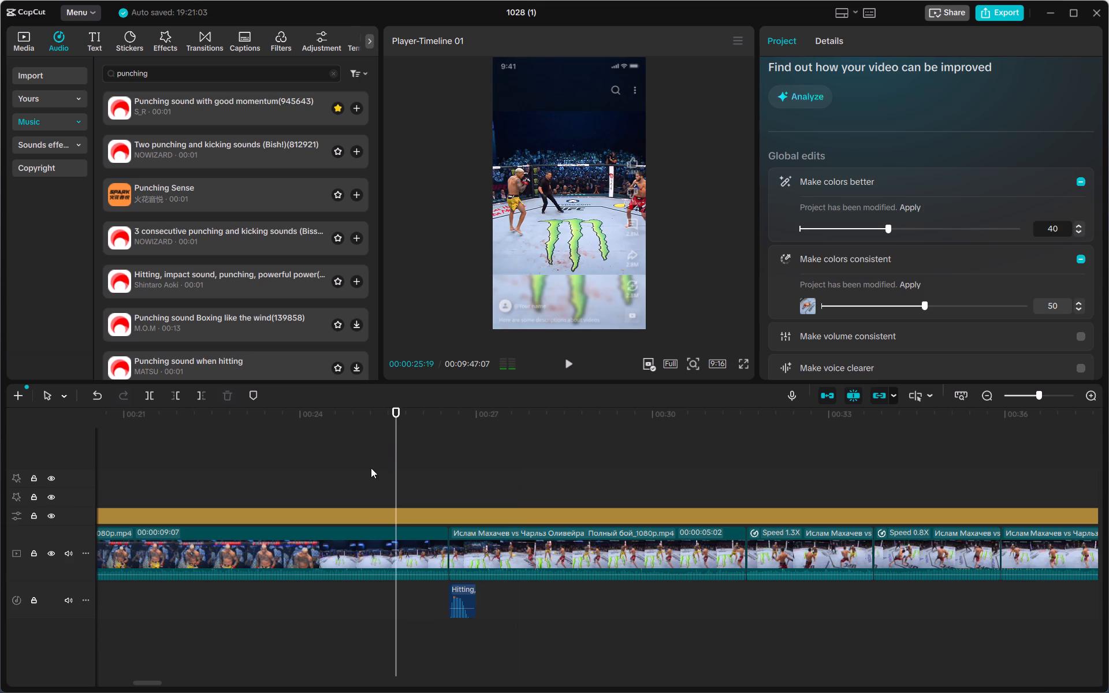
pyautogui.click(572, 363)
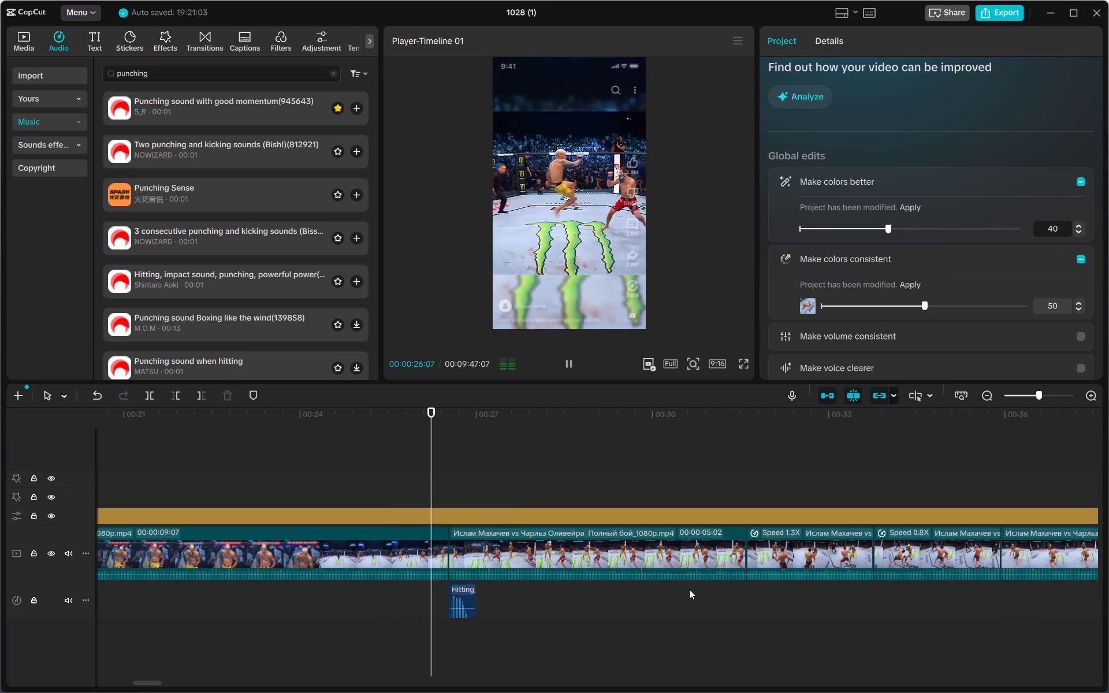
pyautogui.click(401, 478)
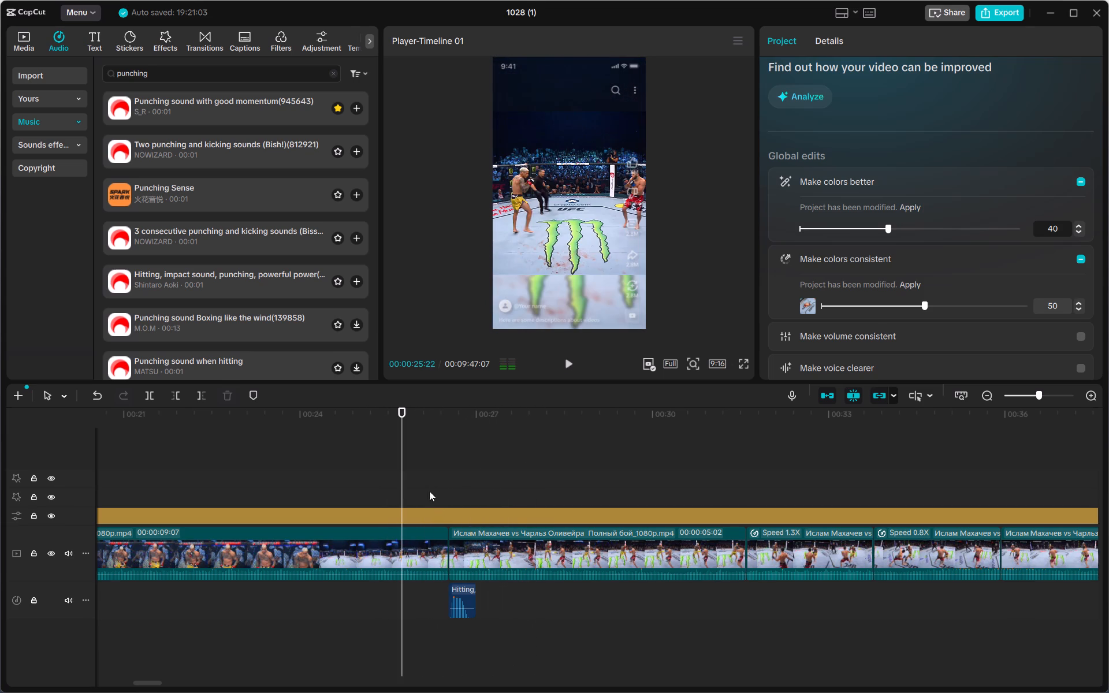
# Move the Hitting, impact sound so it starts slightly before the cut between the fourth and fifth clips, and replay it.
pyautogui.click(462, 605)
pyautogui.moveTo(462, 605); pyautogui.dragTo(459, 604)
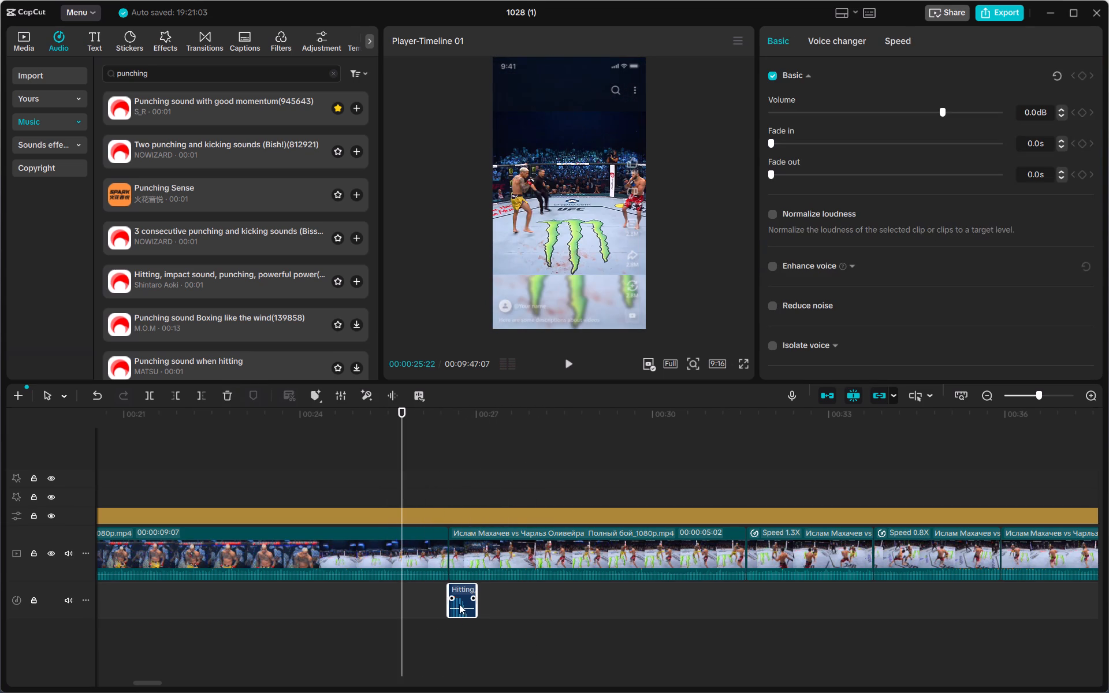
pyautogui.moveTo(459, 604); pyautogui.dragTo(453, 603)
pyautogui.click(359, 449)
pyautogui.click(571, 361)
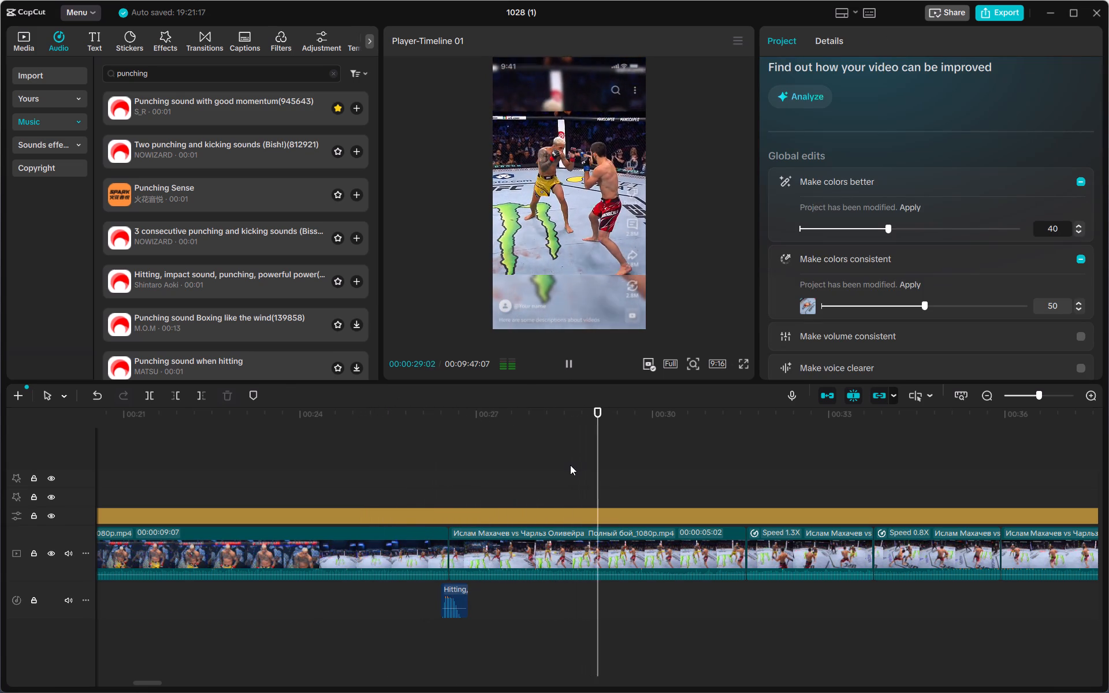
# Split the fifth clip at 00:00:28:16.
pyautogui.click(565, 491)
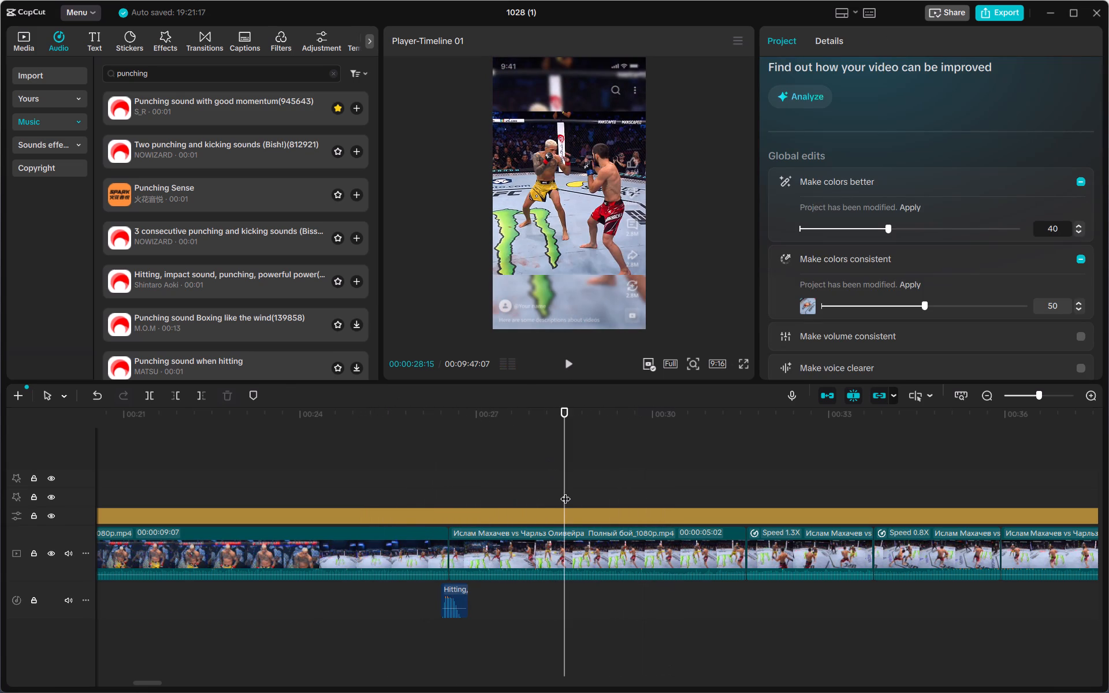
pyautogui.click(565, 491)
pyautogui.moveTo(561, 489); pyautogui.dragTo(546, 489)
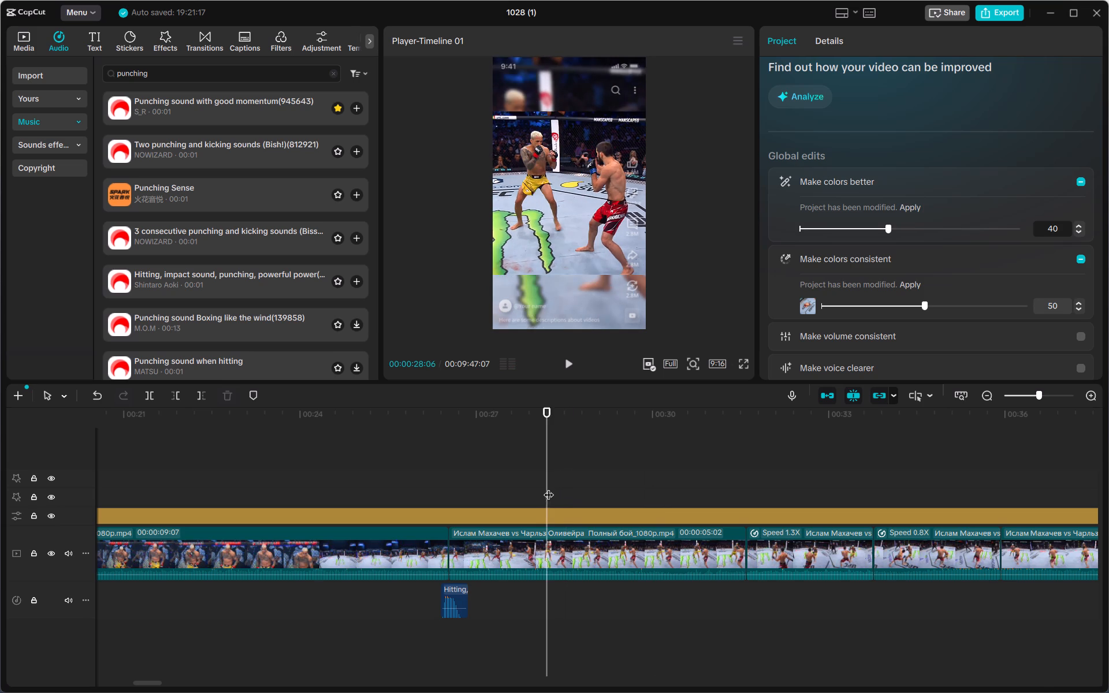
pyautogui.click(548, 487)
pyautogui.moveTo(544, 487); pyautogui.dragTo(554, 483)
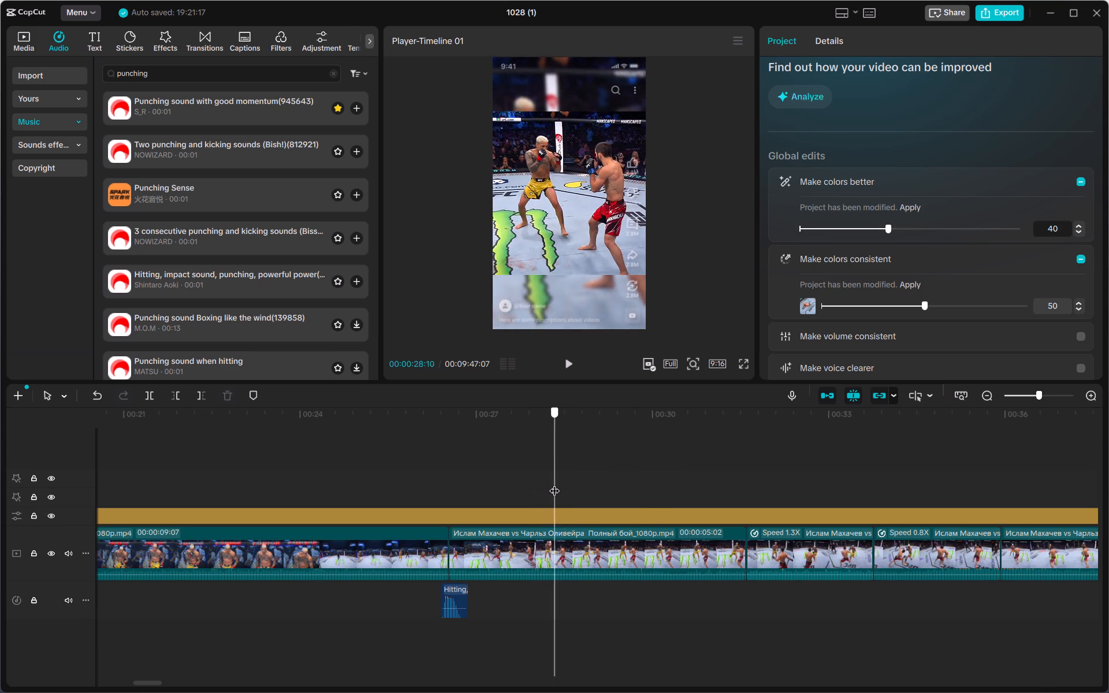
pyautogui.moveTo(554, 483); pyautogui.dragTo(566, 485)
pyautogui.click(149, 393)
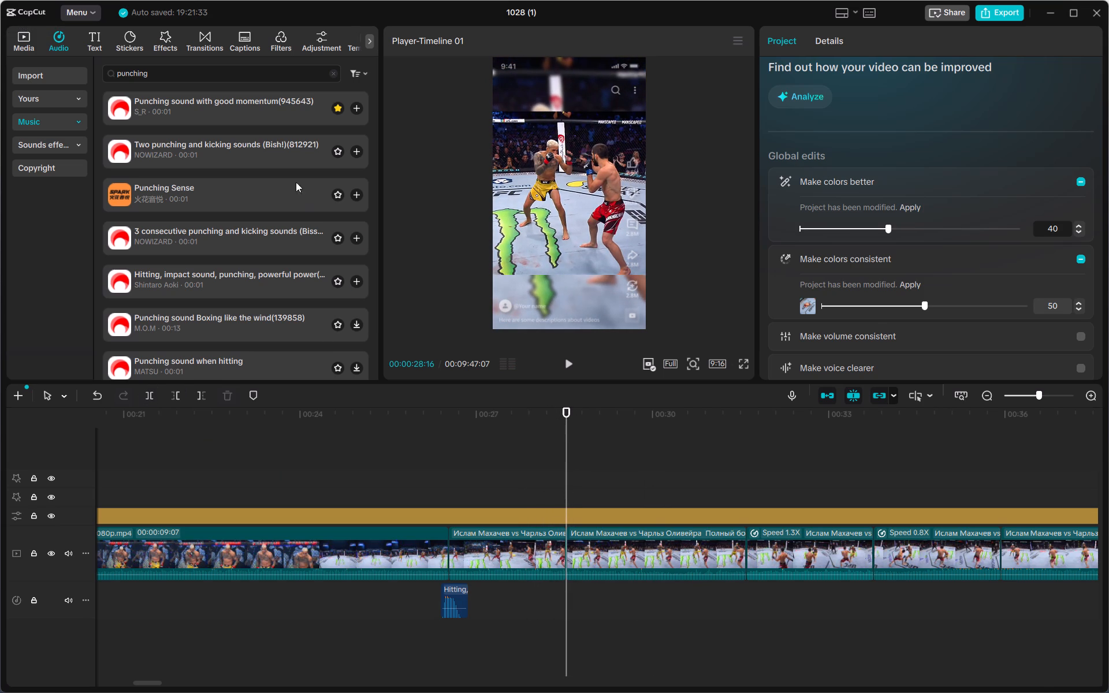
# Replace the audio library search with "funny funchase".
pyautogui.click(236, 75)
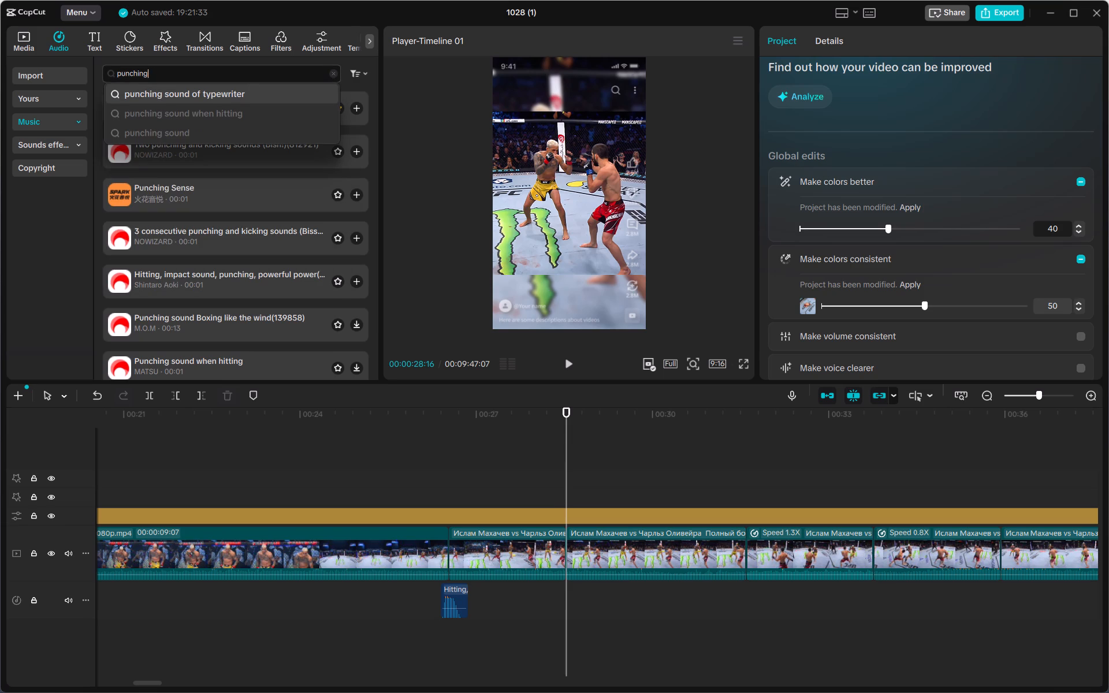
pyautogui.press('BackSpace')
pyautogui.press('BackSpace')
pyautogui.press('BackSpace')
pyautogui.press('BackSpace')
pyautogui.press('BackSpace')
pyautogui.press('BackSpace')
pyautogui.press('BackSpace')
pyautogui.press('BackSpace')
pyautogui.press('BackSpace')
pyautogui.press('BackSpace')
pyautogui.press('BackSpace')
pyautogui.press('BackSpace')
pyautogui.press('BackSpace')
pyautogui.press('BackSpace')
pyautogui.write('funny')
pyautogui.press('space')
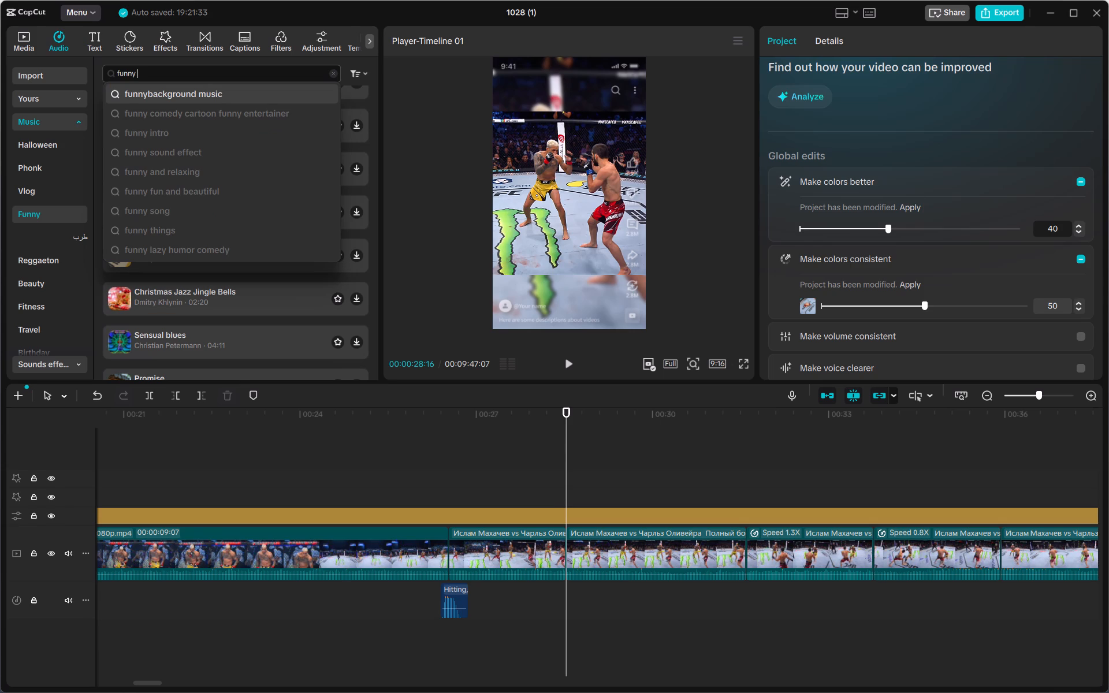
pyautogui.write('fun')
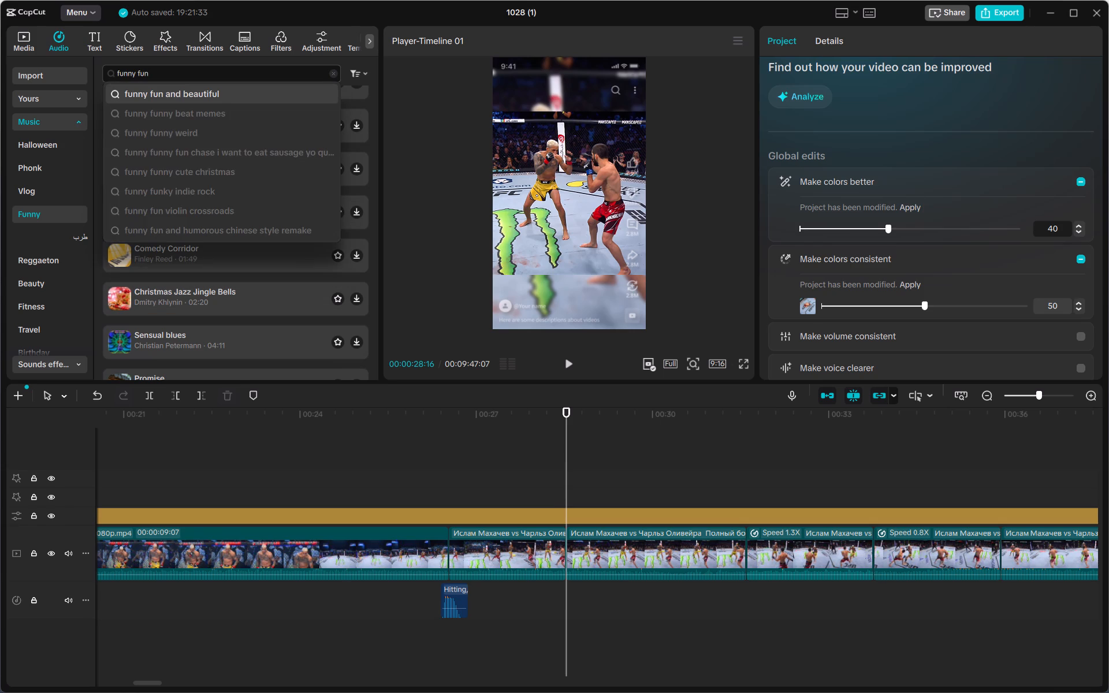
pyautogui.write('cha')
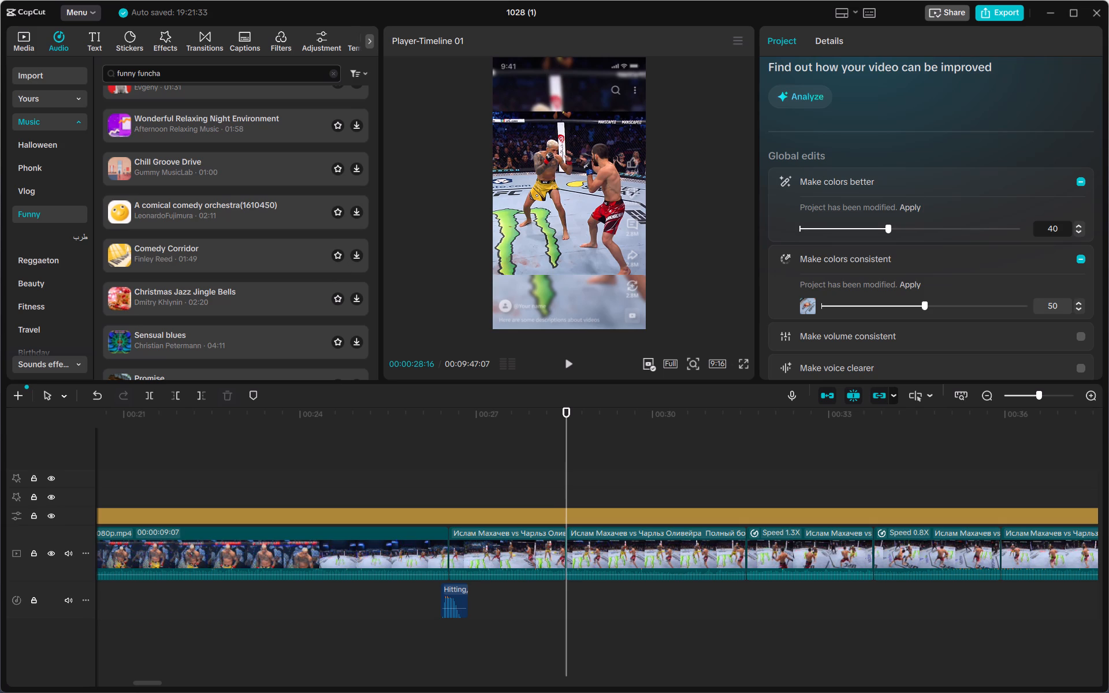
pyautogui.write('se')
pyautogui.press('Return')
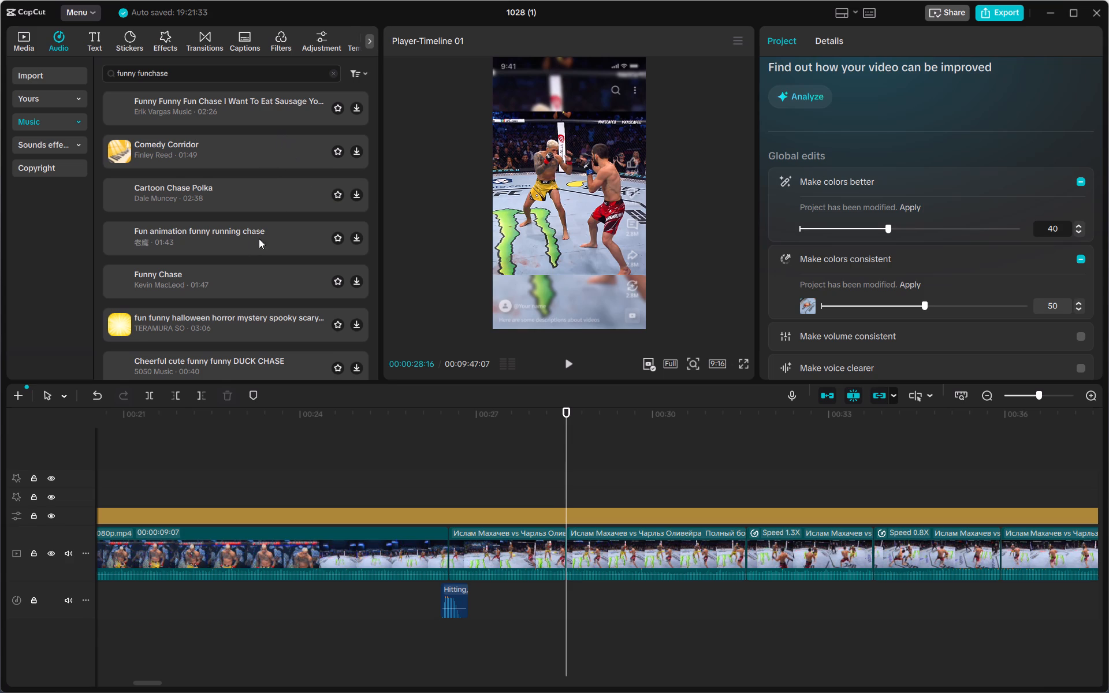
# Download the Funny Chase track from the music search results.
pyautogui.click(359, 282)
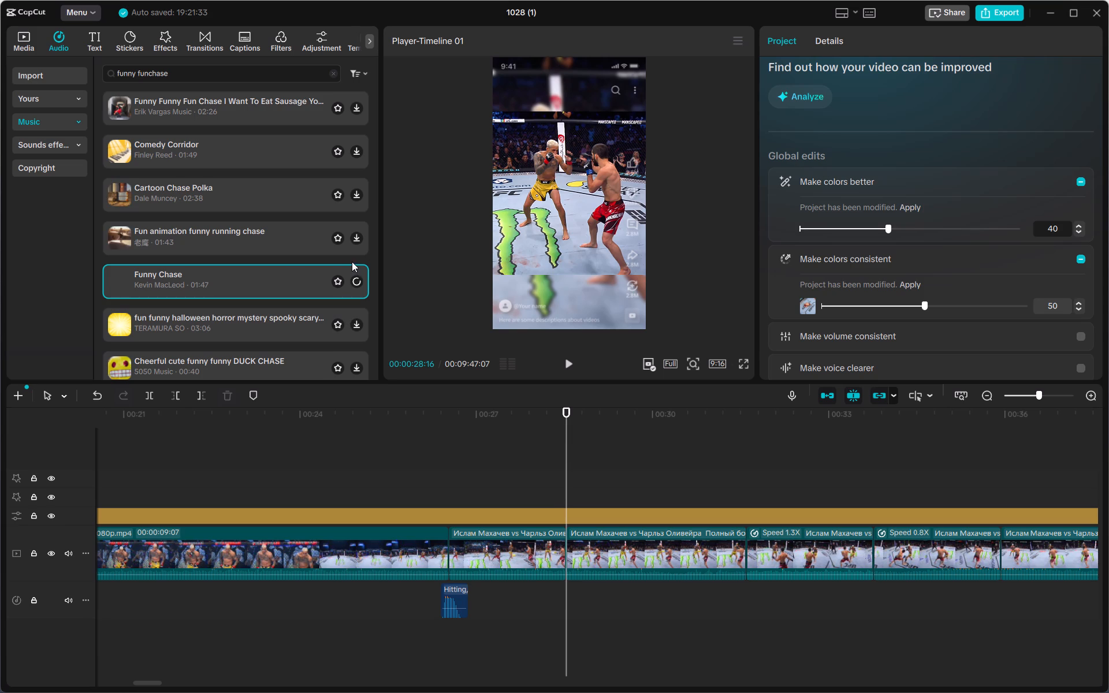
pyautogui.scroll(1, 218, 266)
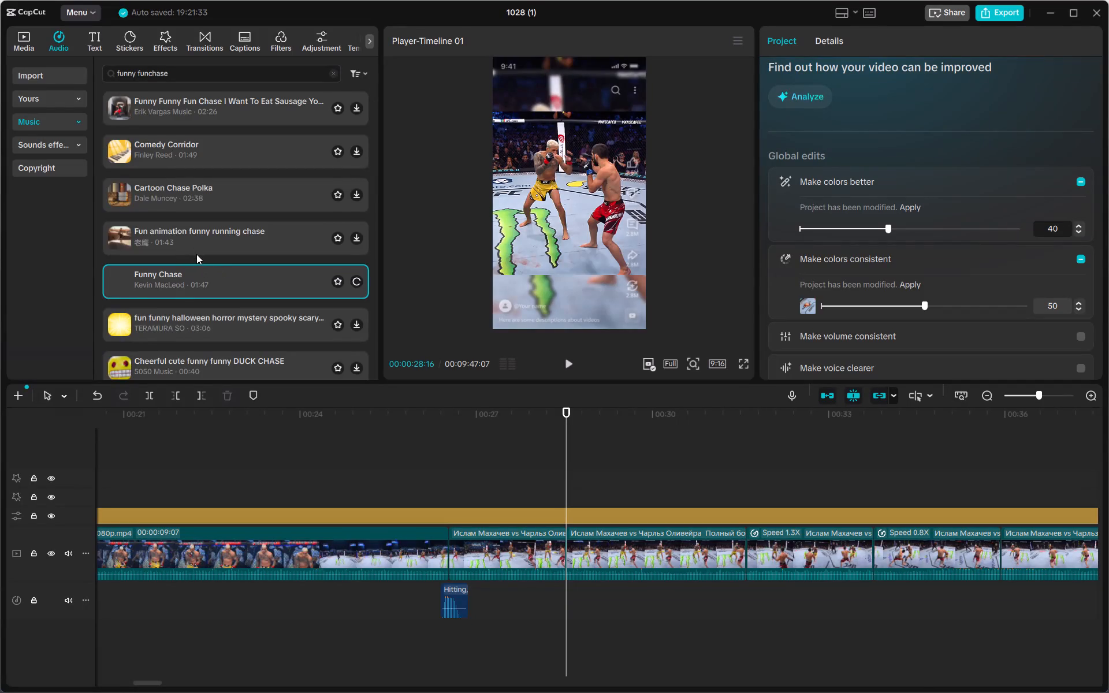
pyautogui.scroll(-1, 196, 258)
pyautogui.scroll(2, 196, 258)
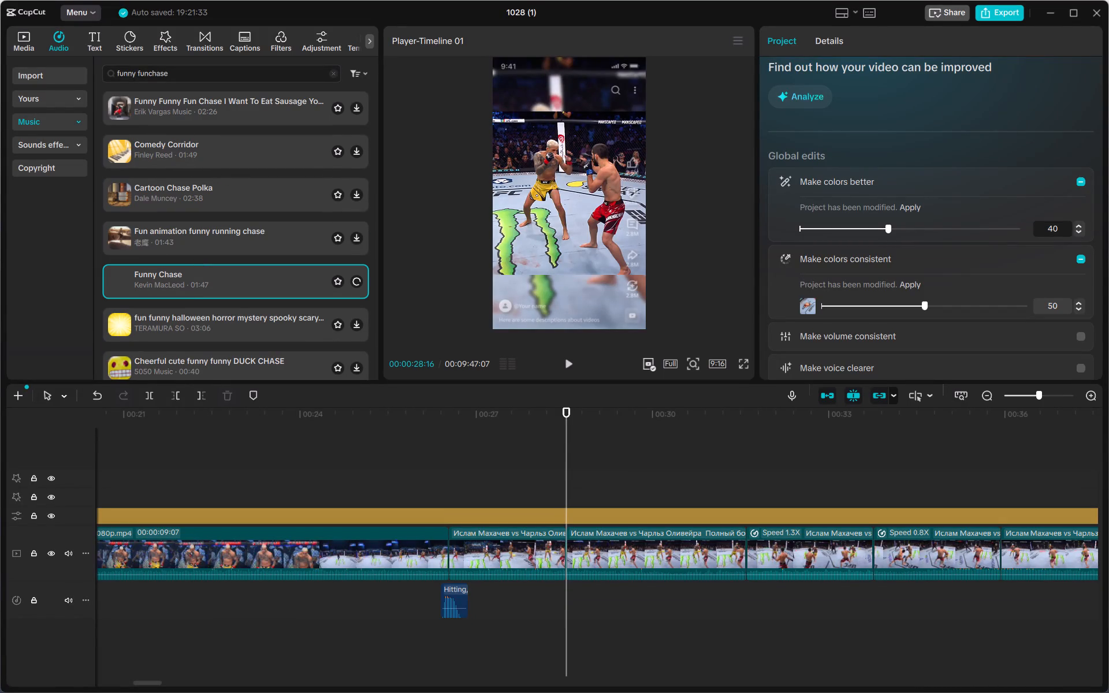
# Replace the audio search with "punch" and choose the suggestion "punching sound of typewriter".
pyautogui.click(187, 75)
pyautogui.press('BackSpace')
pyautogui.press('BackSpace')
pyautogui.press('BackSpace')
pyautogui.press('BackSpace')
pyautogui.press('BackSpace')
pyautogui.press('BackSpace')
pyautogui.press('BackSpace')
pyautogui.press('BackSpace')
pyautogui.press('BackSpace')
pyautogui.press('BackSpace')
pyautogui.press('BackSpace')
pyautogui.press('BackSpace')
pyautogui.press('BackSpace')
pyautogui.press('BackSpace')
pyautogui.press('BackSpace')
pyautogui.press('BackSpace')
pyautogui.press('BackSpace')
pyautogui.press('BackSpace')
pyautogui.press('BackSpace')
pyautogui.press('BackSpace')
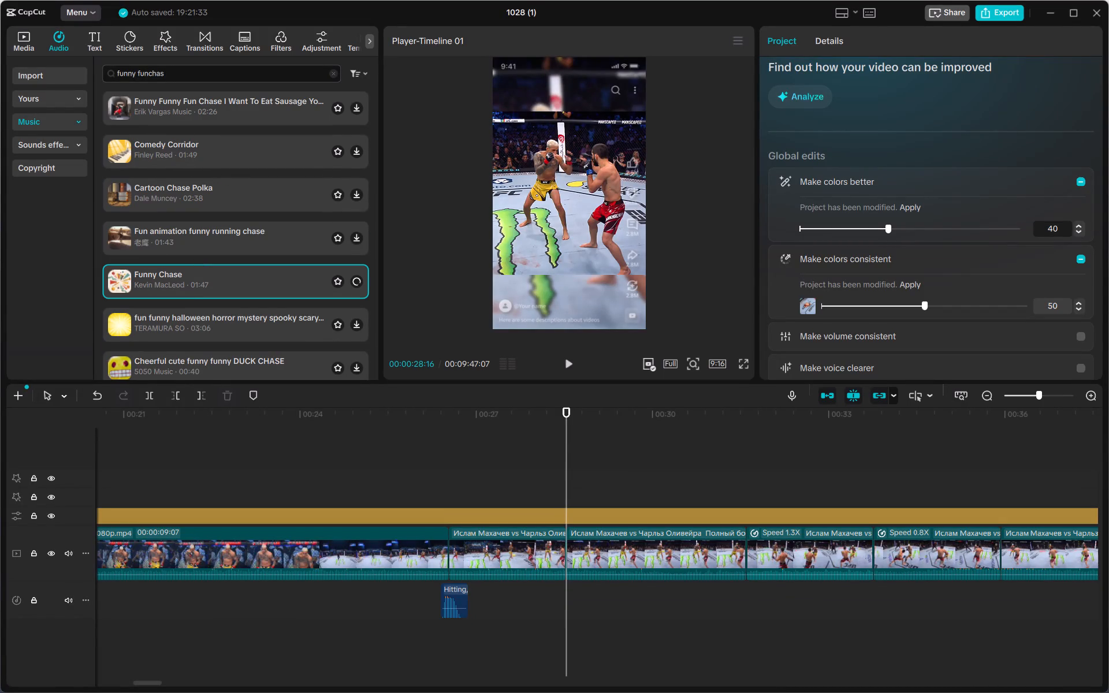
pyautogui.write('pu')
pyautogui.write('nch')
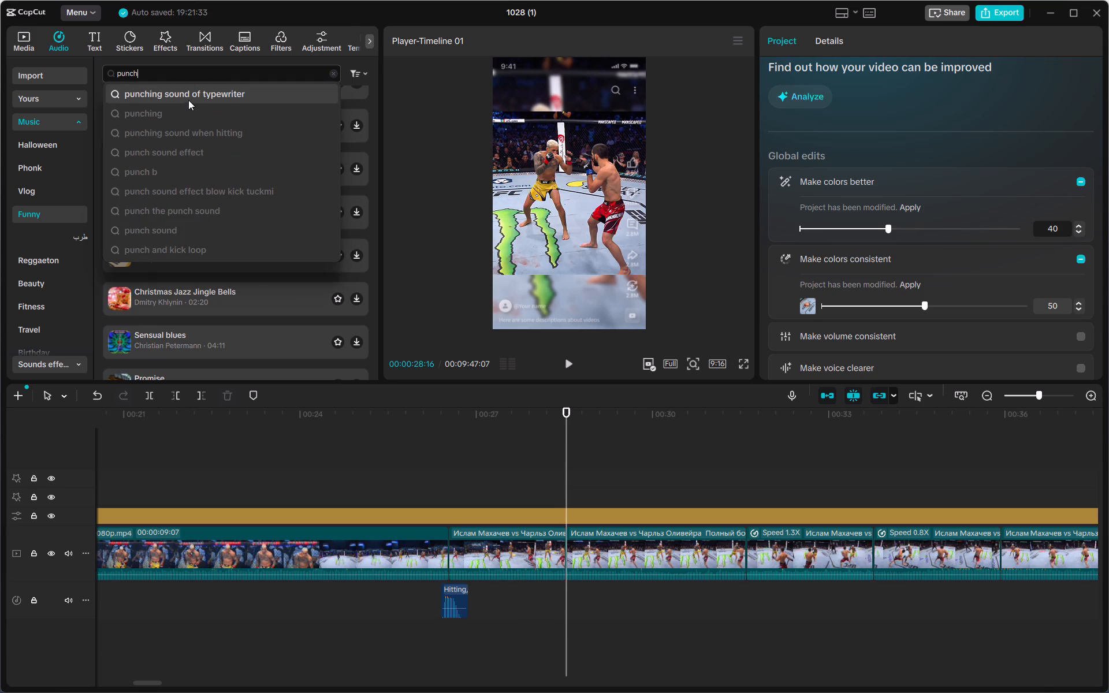
pyautogui.click(196, 90)
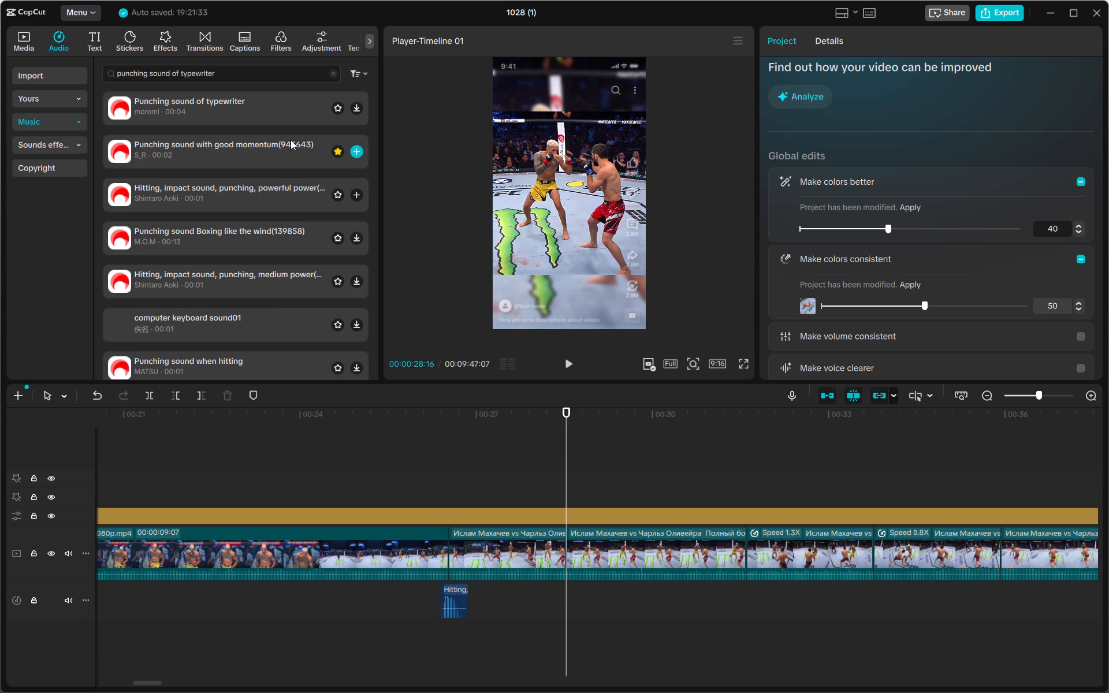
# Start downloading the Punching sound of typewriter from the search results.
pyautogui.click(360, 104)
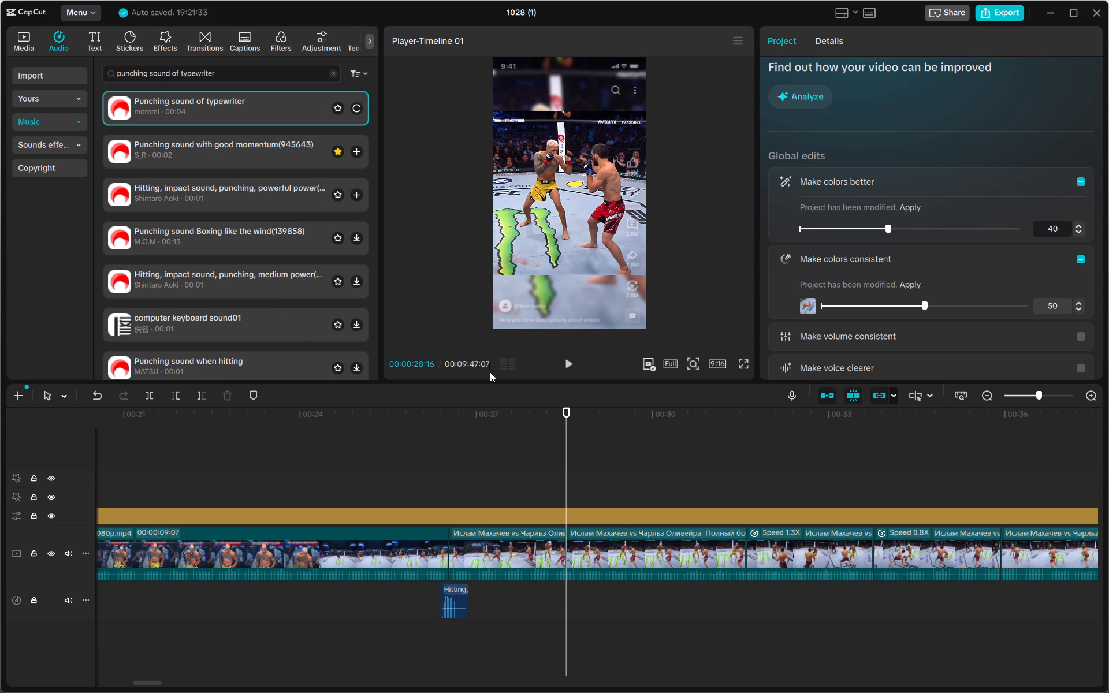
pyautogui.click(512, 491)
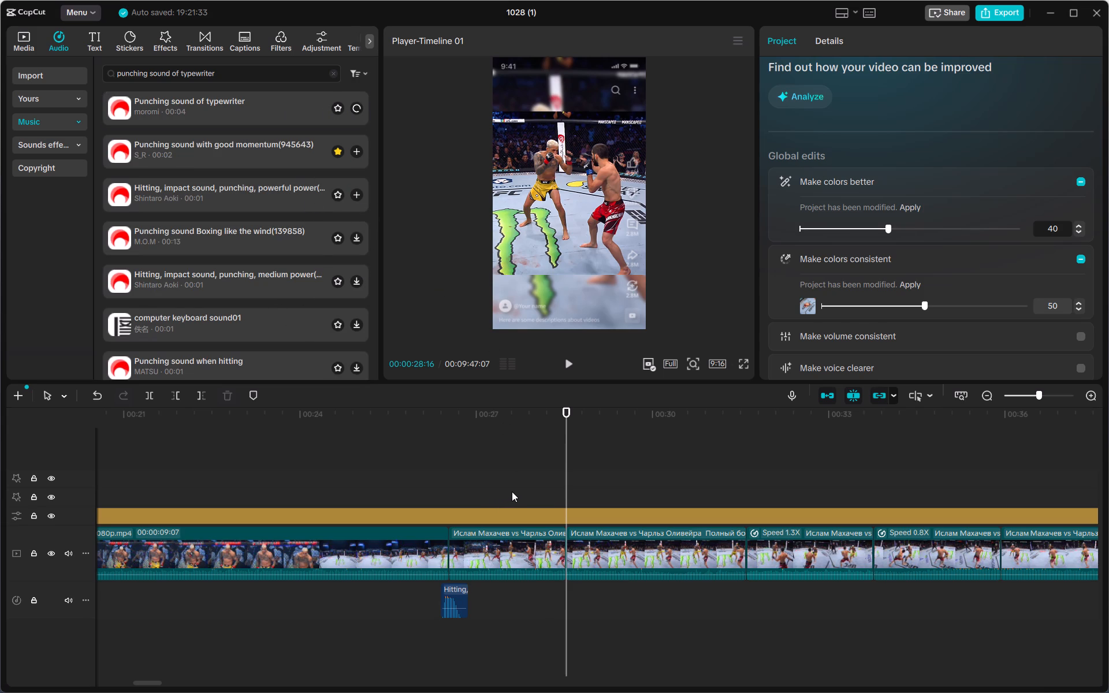
# Replay the kick, shift the Hitting, impact sound slightly earlier before the cut between the fourth and fifth clips, and replay it.
pyautogui.click(397, 479)
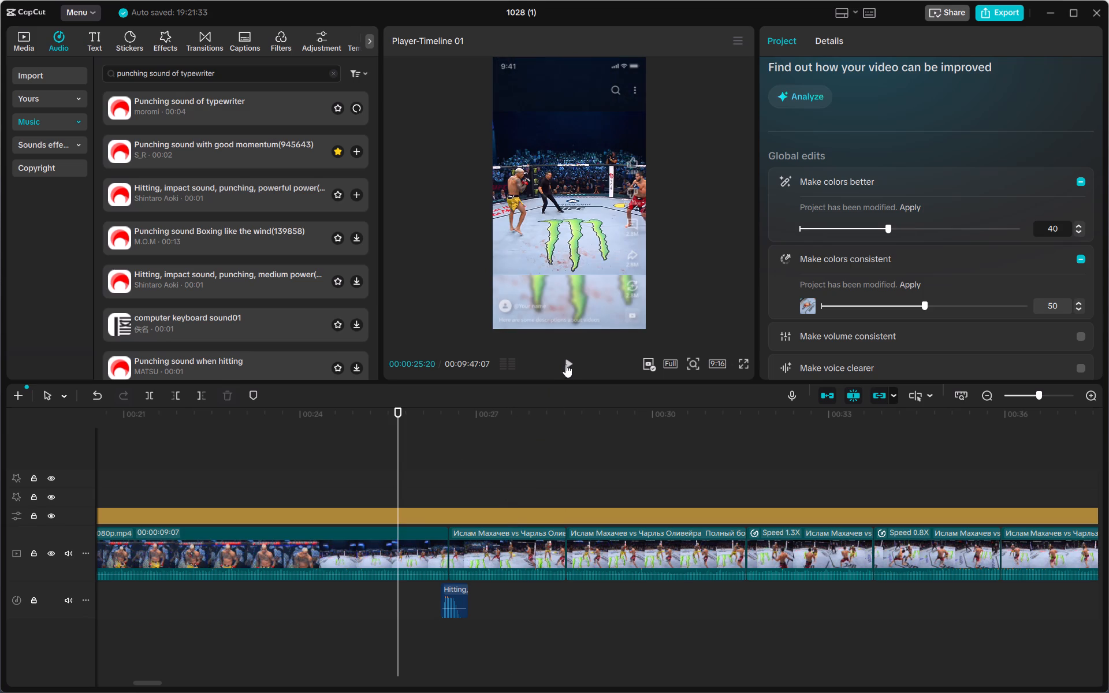
pyautogui.click(569, 362)
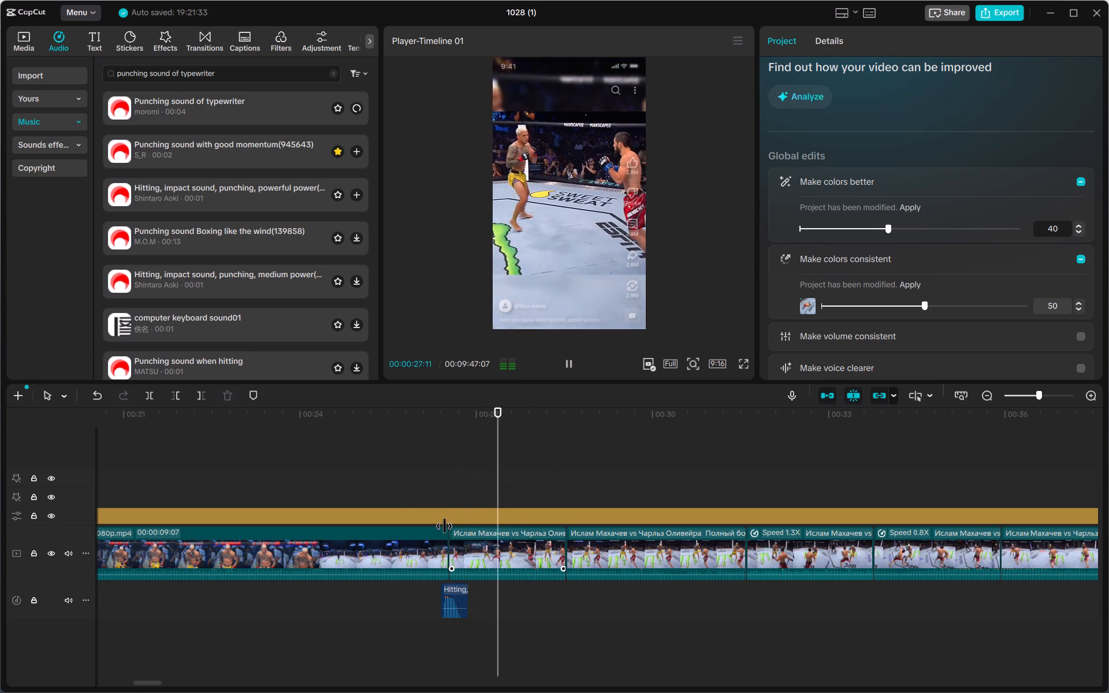
pyautogui.click(334, 468)
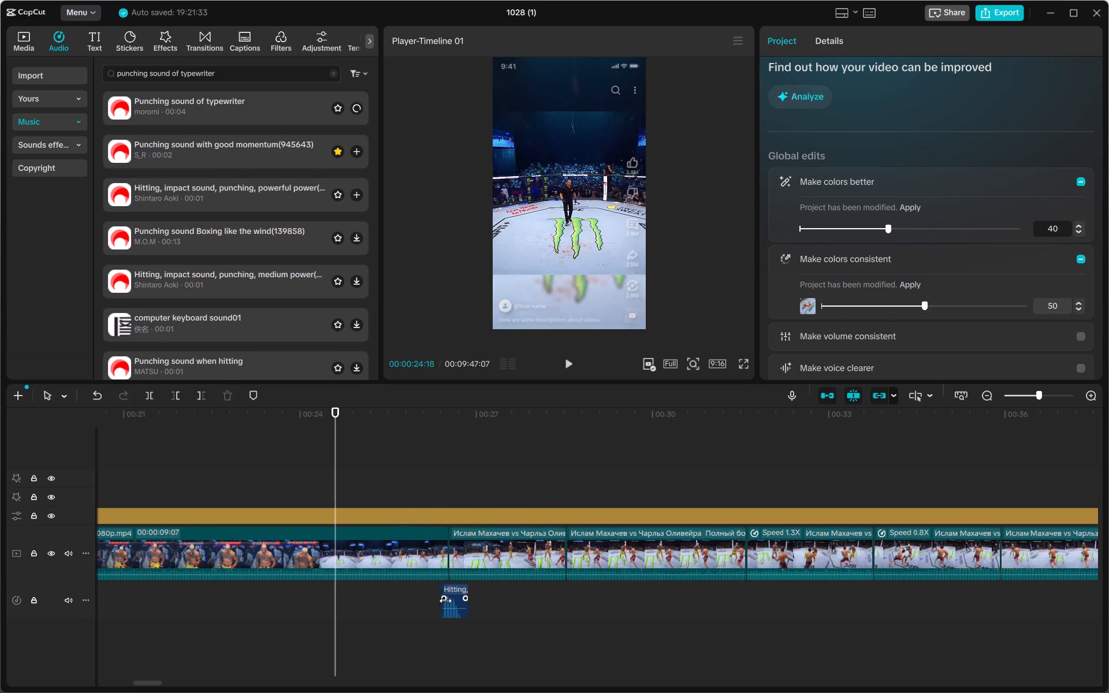
pyautogui.click(446, 601)
pyautogui.moveTo(449, 601); pyautogui.dragTo(444, 601)
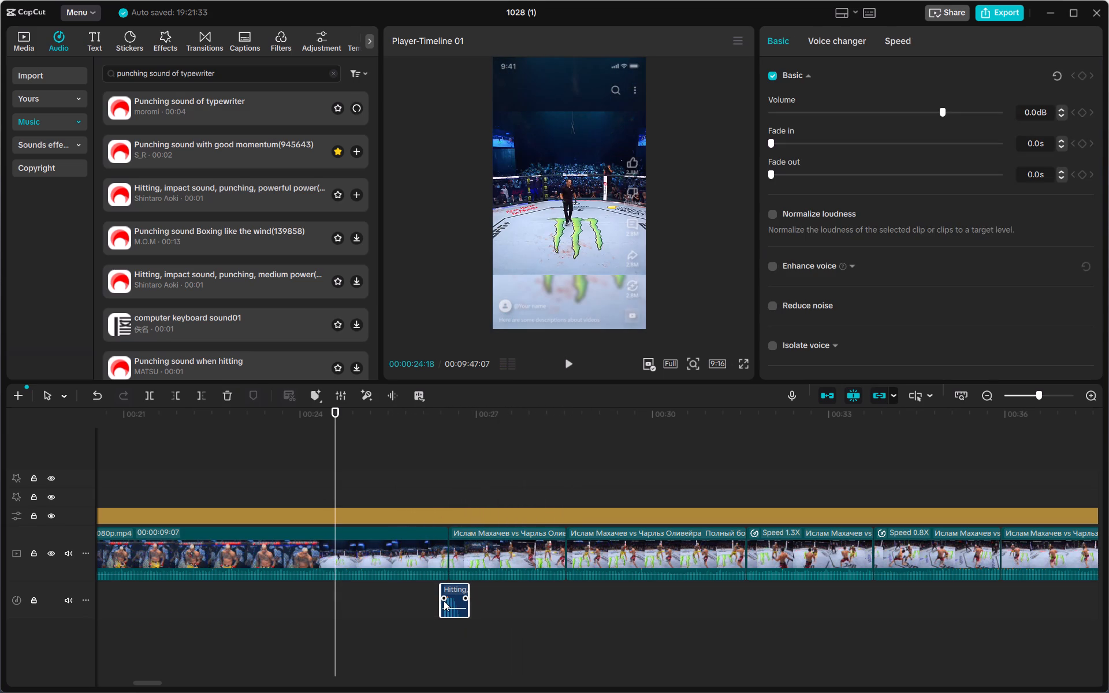
pyautogui.moveTo(444, 601); pyautogui.dragTo(441, 601)
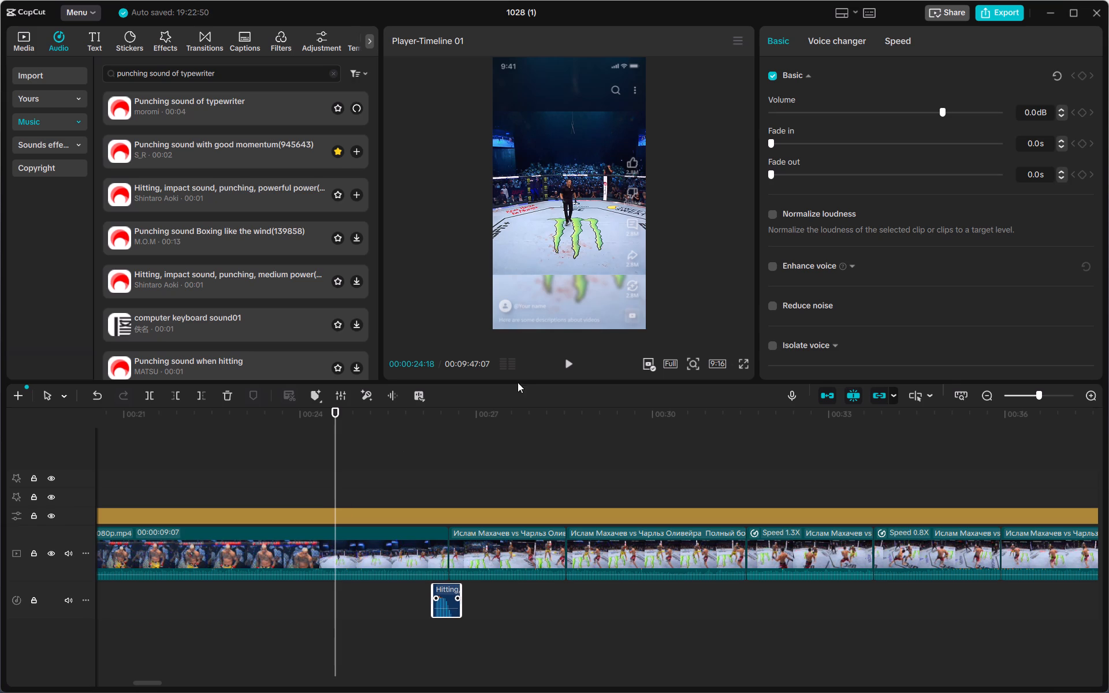
pyautogui.click(566, 368)
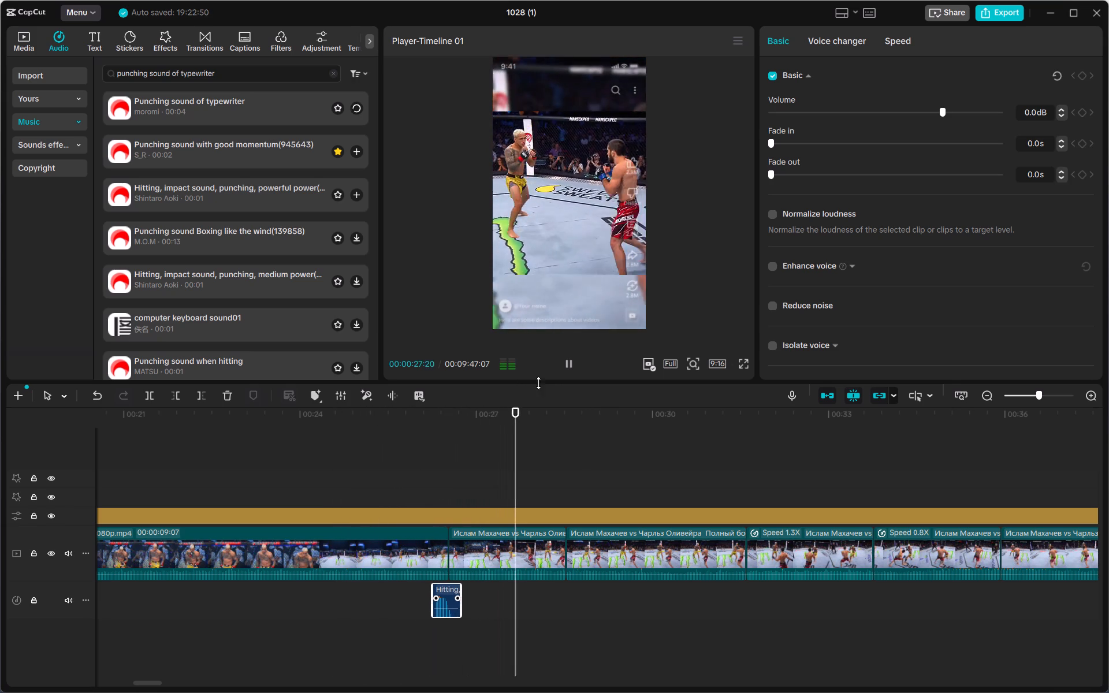
pyautogui.click(467, 477)
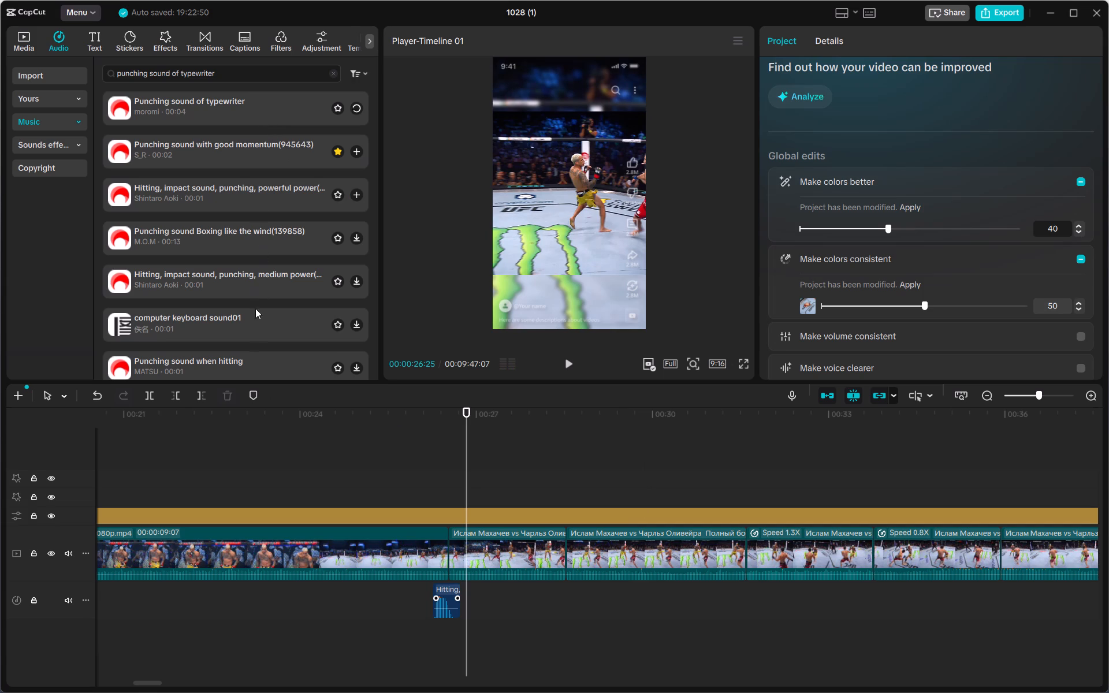
# Browse the punching sounds, and shorten the audio search to "punching sound".
pyautogui.scroll(-1, 248, 267)
pyautogui.scroll(1, 248, 267)
pyautogui.scroll(-3, 248, 267)
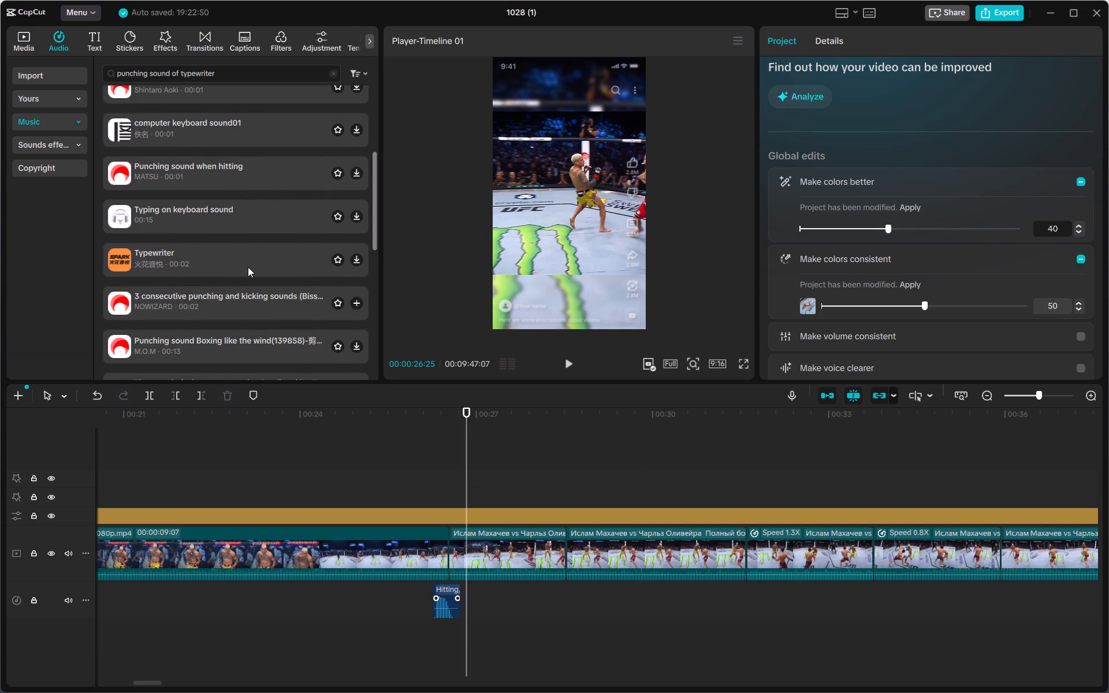
pyautogui.scroll(6, 248, 267)
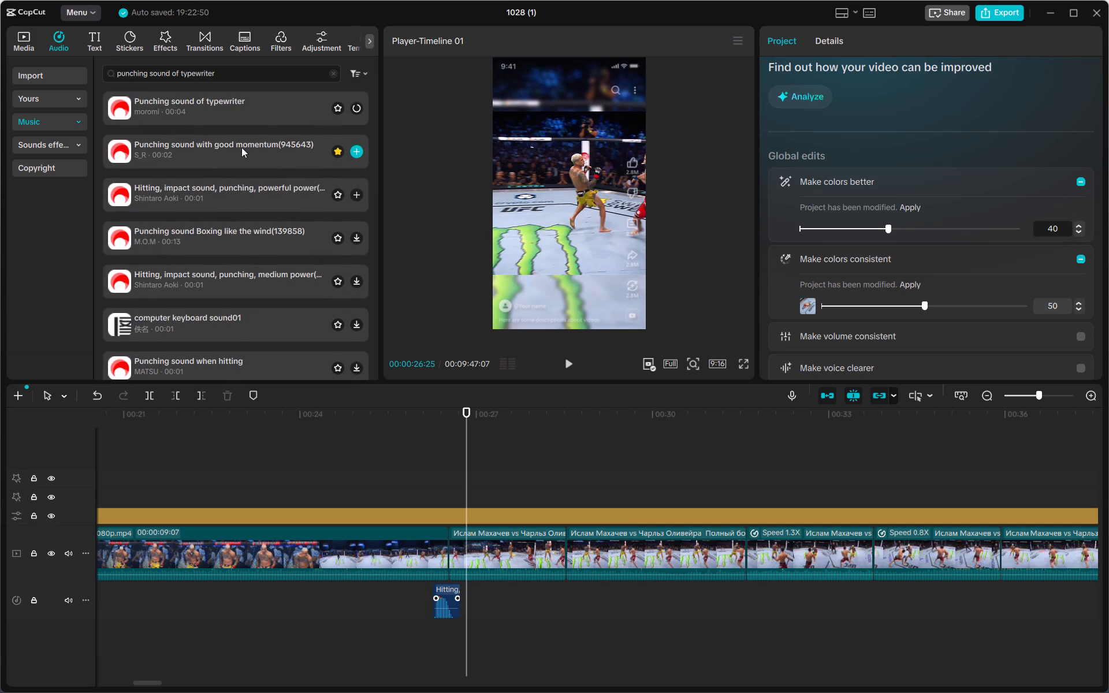
pyautogui.click(239, 74)
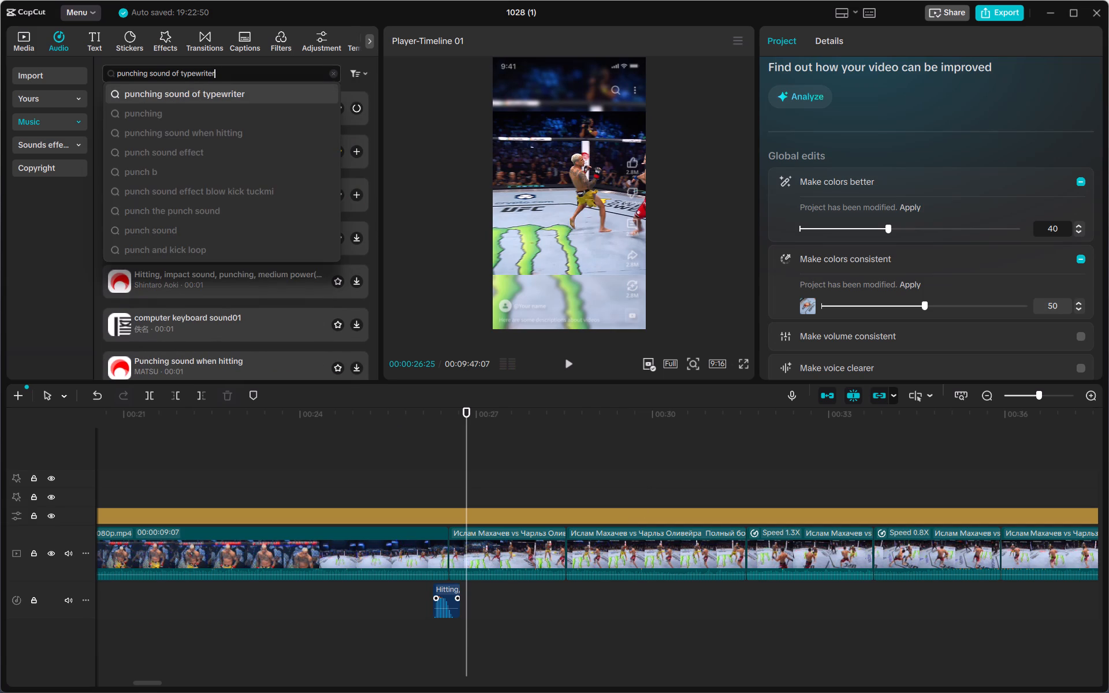
pyautogui.press('BackSpace')
pyautogui.press('BackSpace')
pyautogui.press('BackSpace')
pyautogui.press('BackSpace')
pyautogui.press('BackSpace')
pyautogui.press('BackSpace')
pyautogui.press('BackSpace')
pyautogui.press('BackSpace')
pyautogui.press('BackSpace')
pyautogui.press('BackSpace')
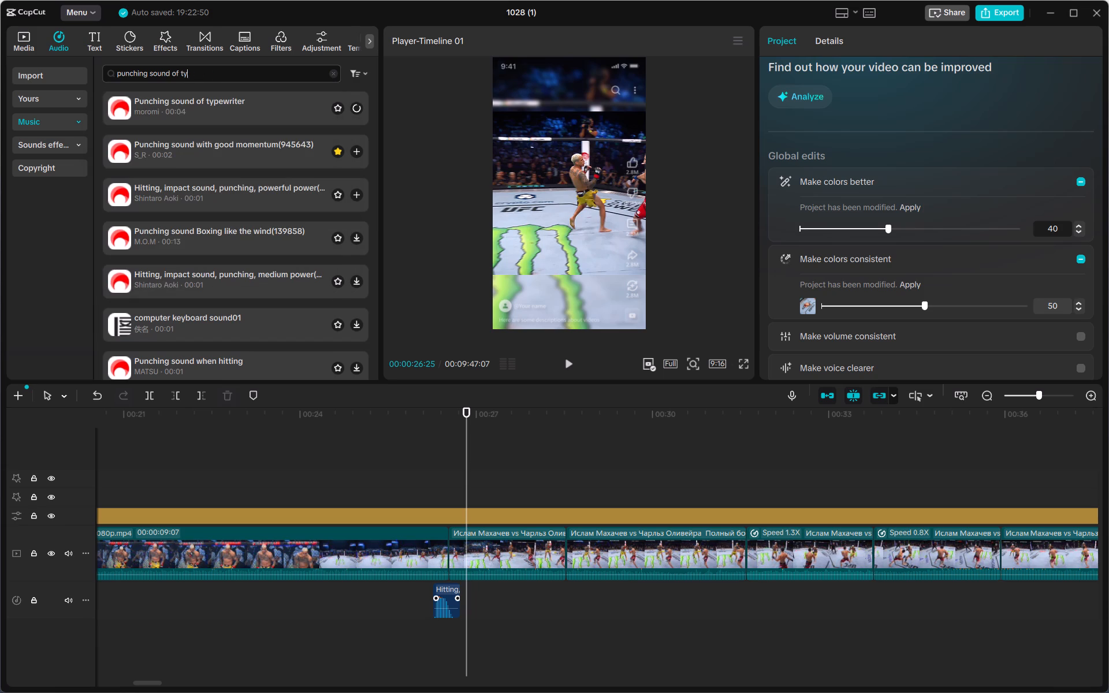
pyautogui.press('BackSpace')
pyautogui.press('BackSpace')
pyautogui.press('BackSpace')
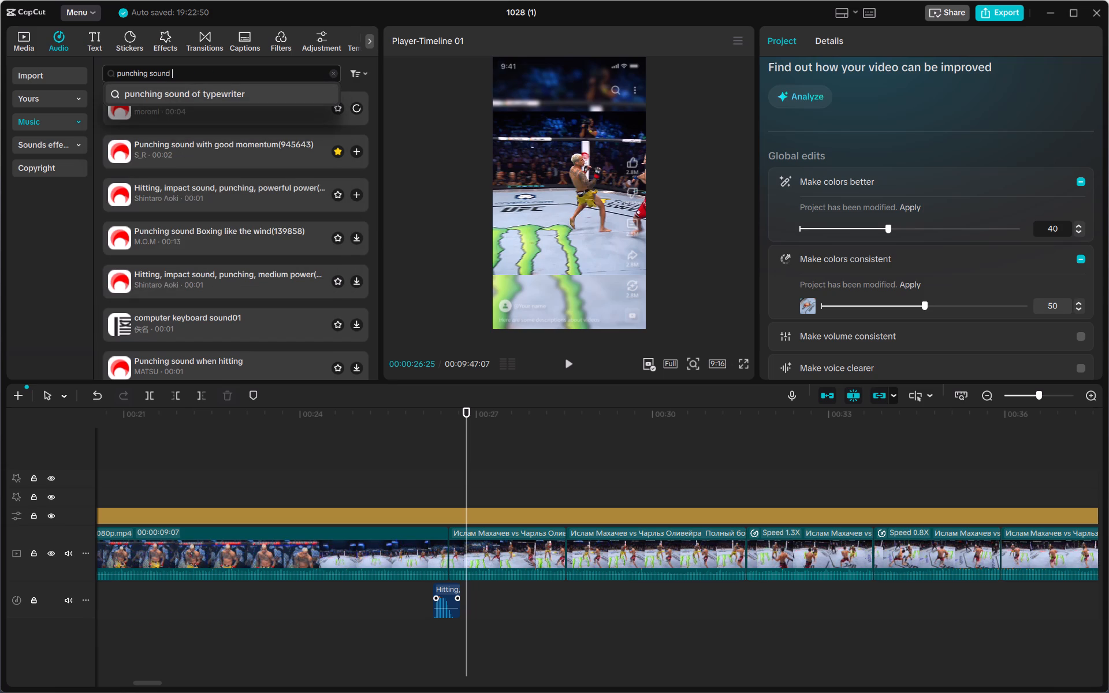
pyautogui.press('Return')
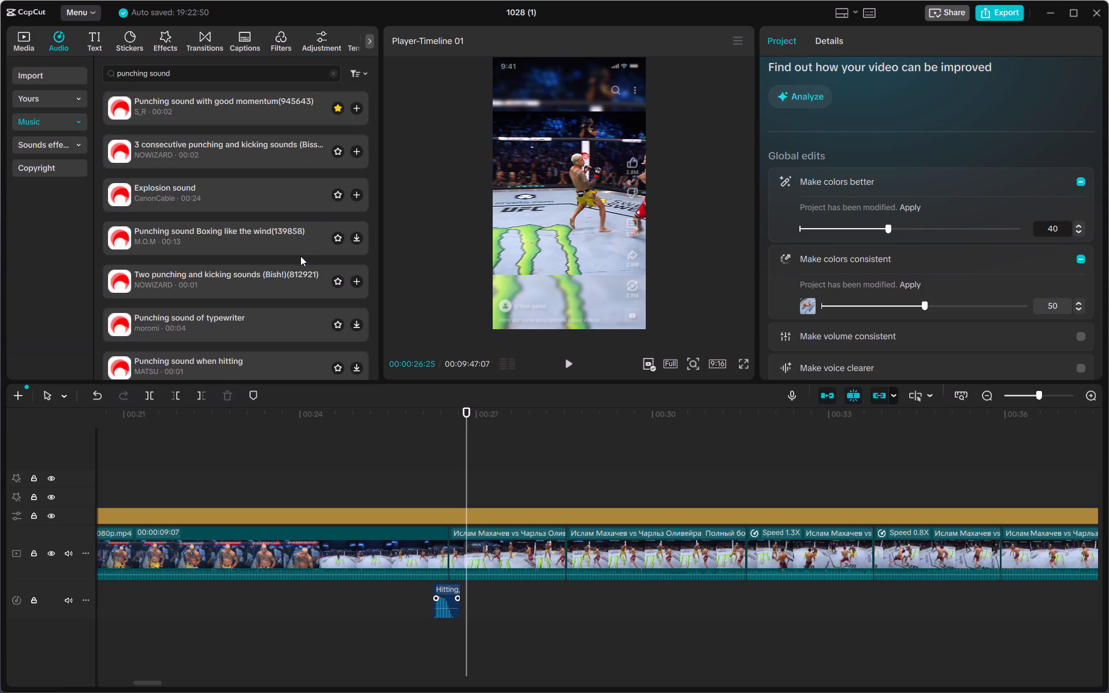
# Preview Two punching and kicking sounds (Bish!)(812921) and place it on the audio track at the 00:00:28:16 cut.
pyautogui.click(284, 282)
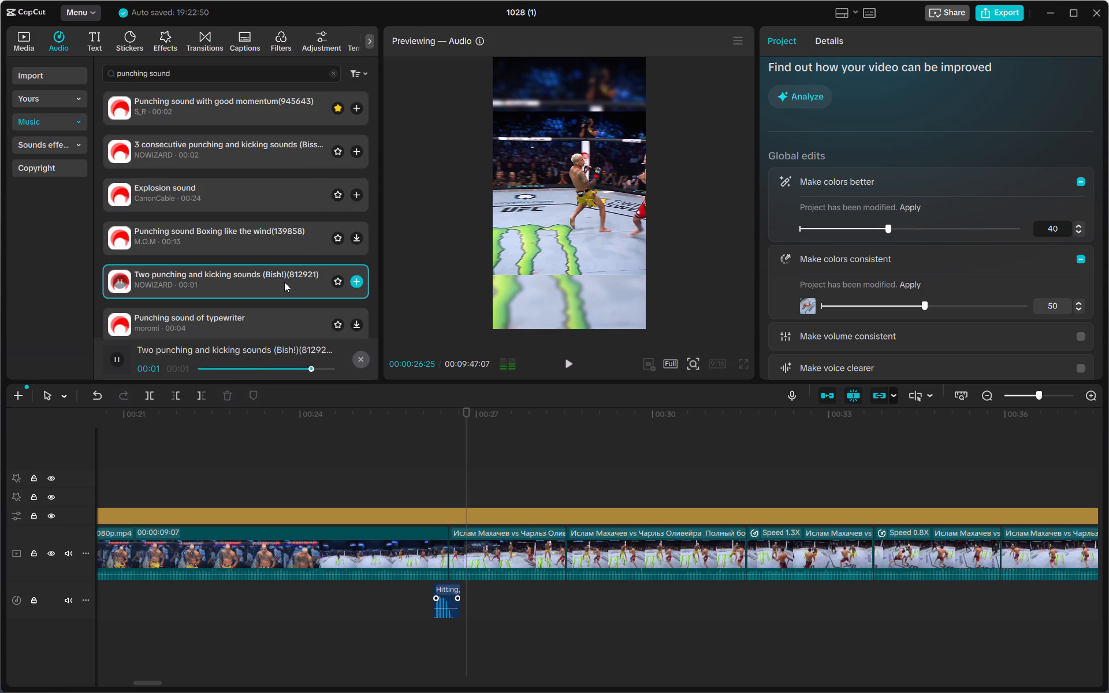
pyautogui.click(517, 476)
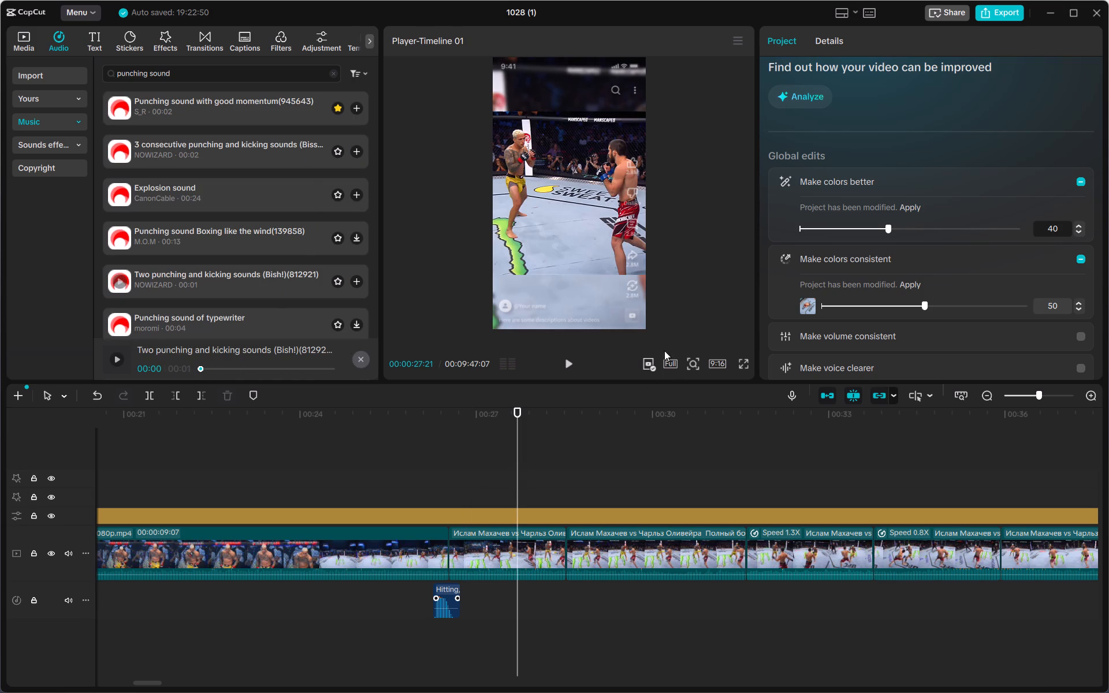
pyautogui.click(563, 366)
pyautogui.click(563, 366)
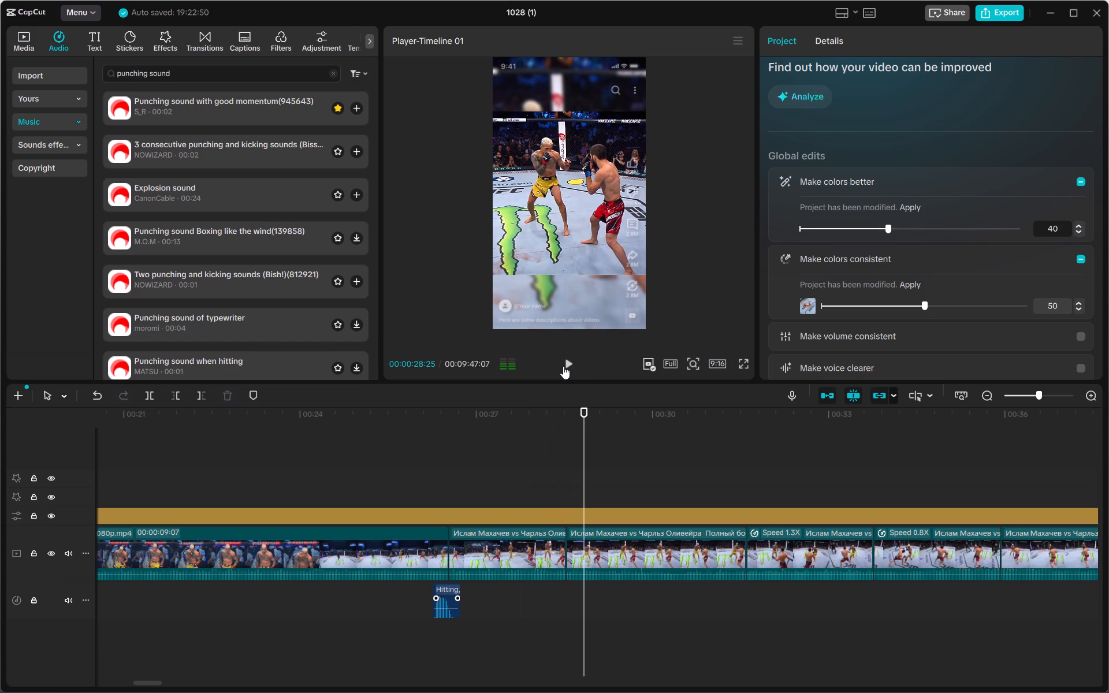
pyautogui.moveTo(256, 293); pyautogui.dragTo(639, 624)
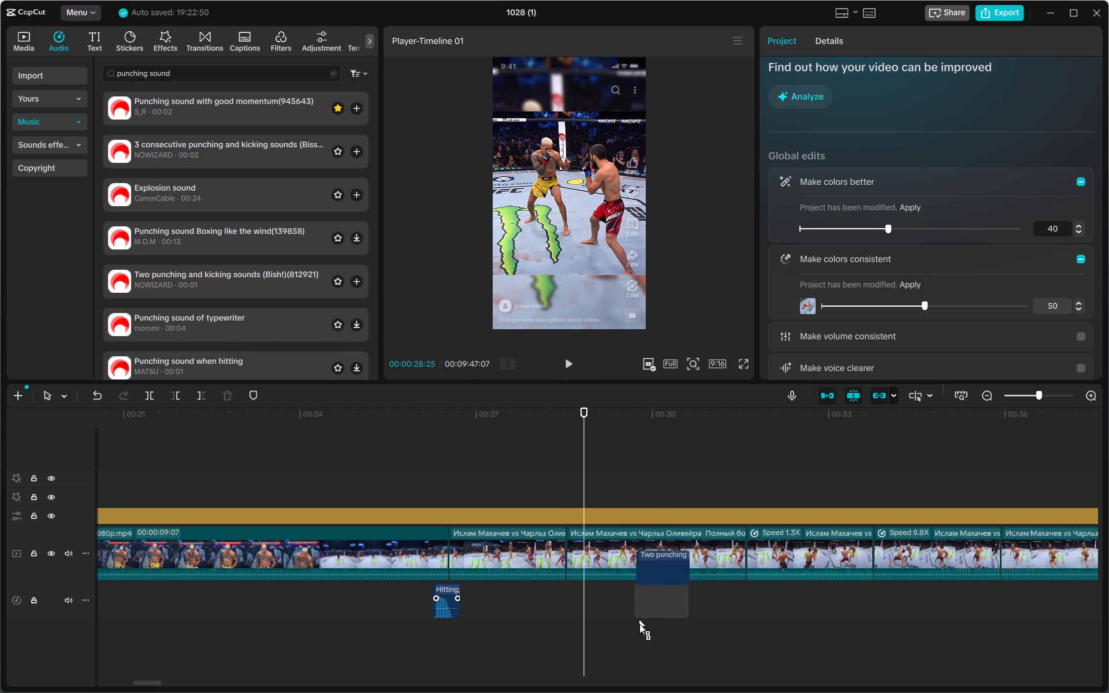
pyautogui.moveTo(639, 624); pyautogui.dragTo(563, 597)
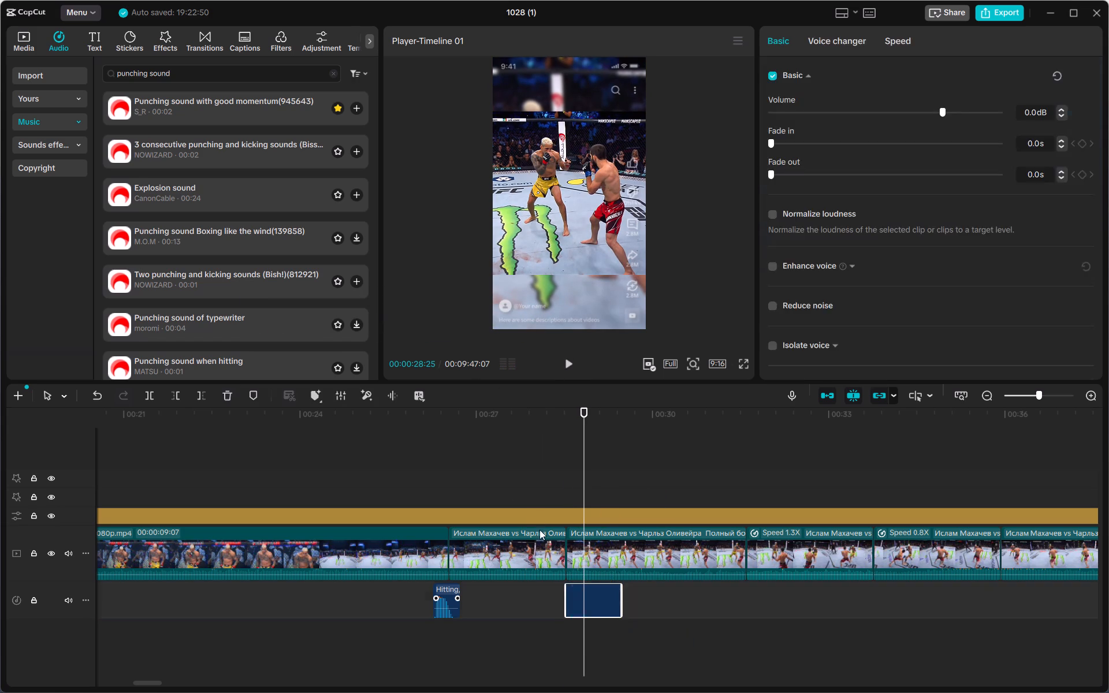
# Play the fight from before the 00:00:28:16 cut to check the Two punching and kicking sounds against the strikes.
pyautogui.click(492, 462)
pyautogui.click(563, 359)
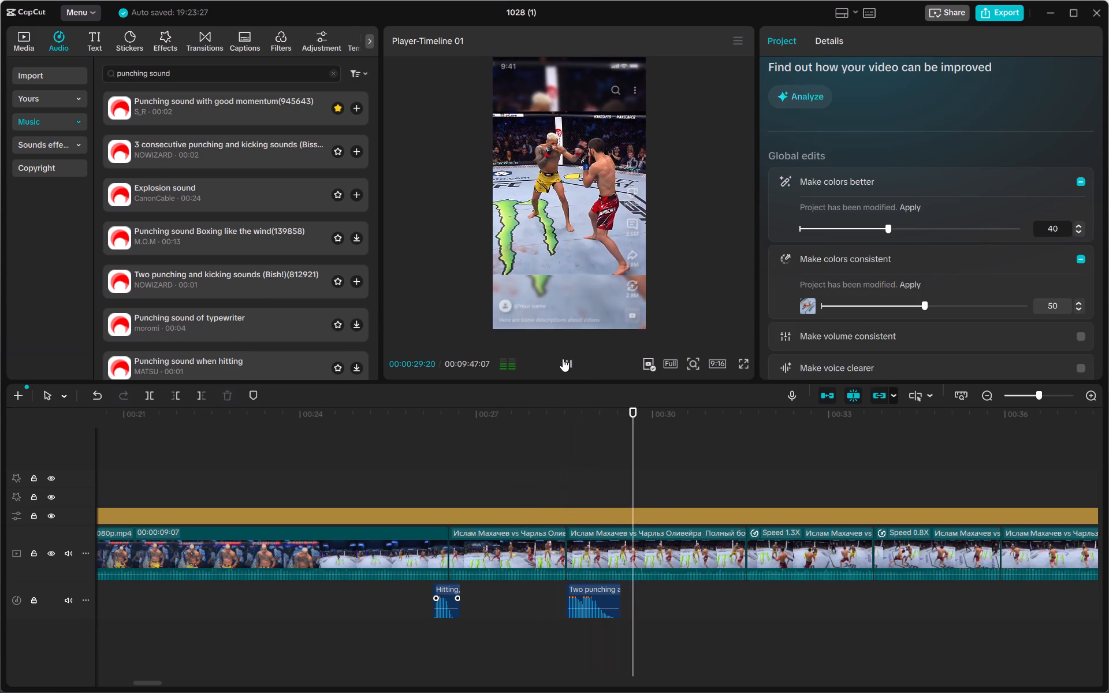
pyautogui.click(597, 602)
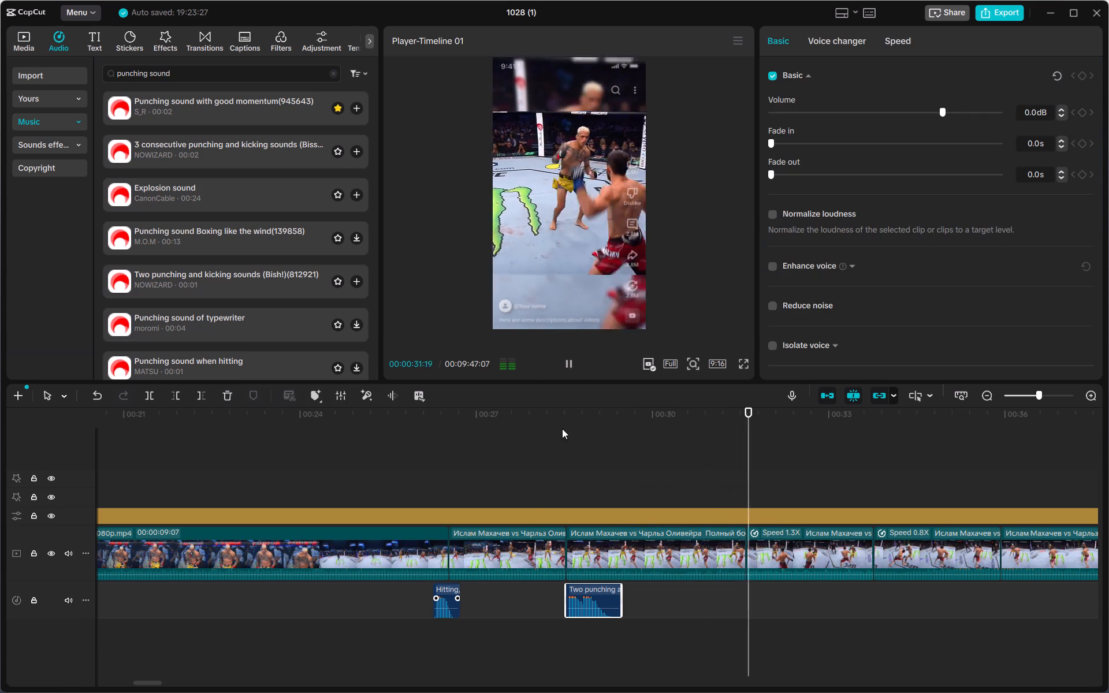
pyautogui.click(593, 605)
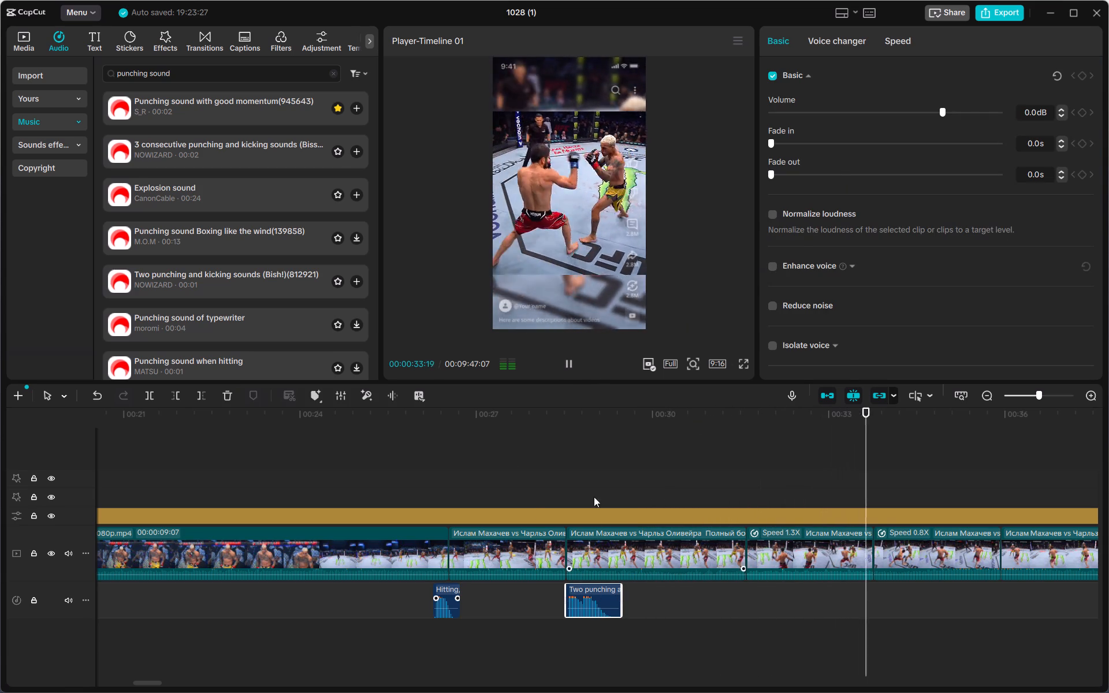
pyautogui.click(591, 464)
pyautogui.moveTo(579, 468); pyautogui.dragTo(509, 475)
pyautogui.click(522, 472)
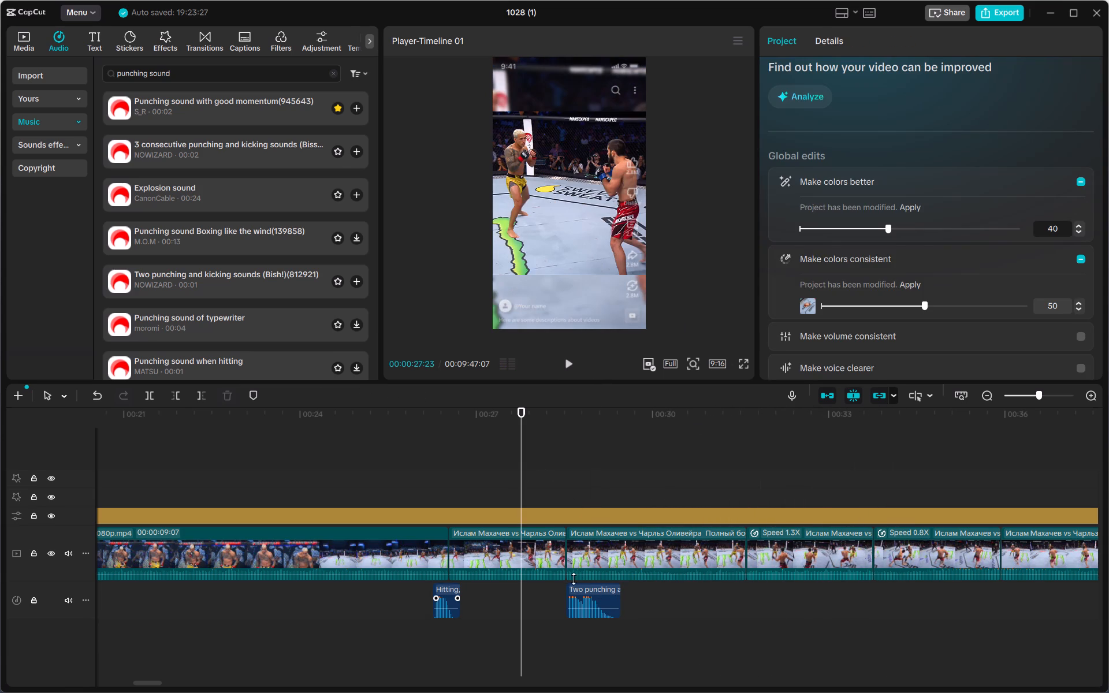
pyautogui.click(579, 594)
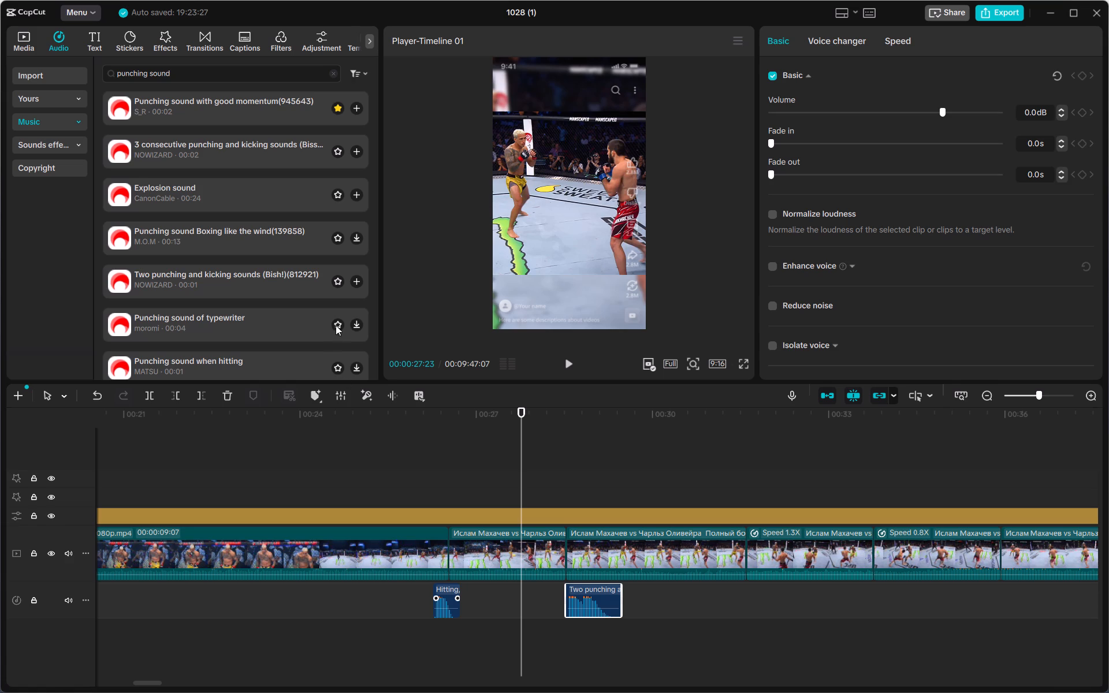
# Download Punching sound of typewriter and Punching sound Boxing like the wind(139858) from the search results.
pyautogui.click(359, 323)
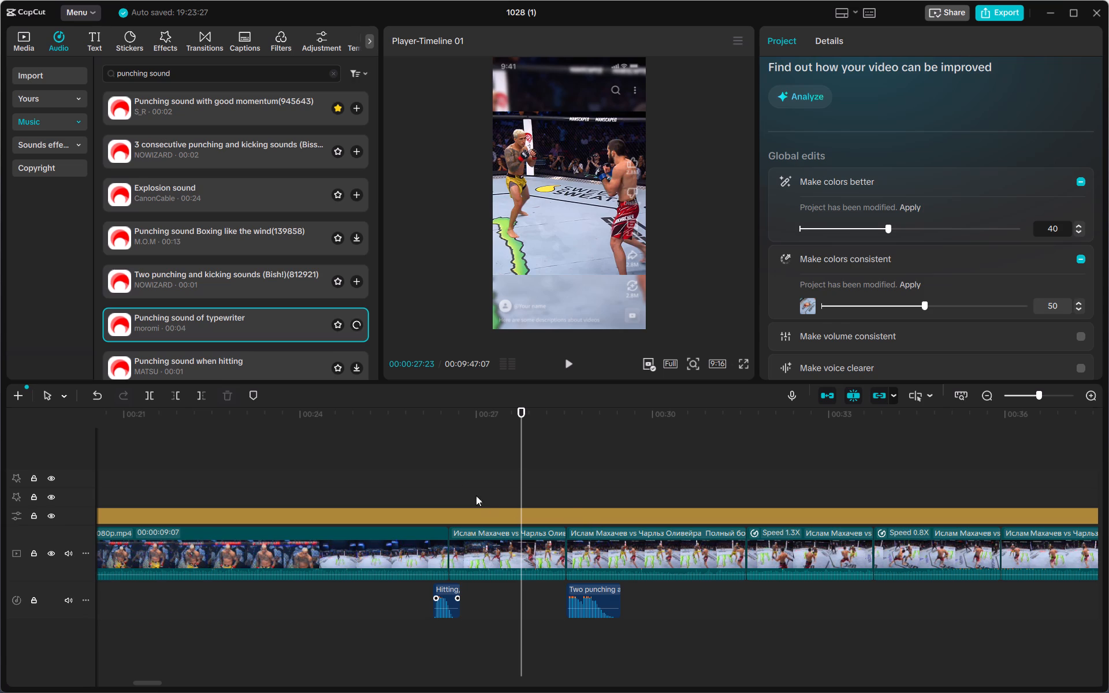
pyautogui.click(356, 243)
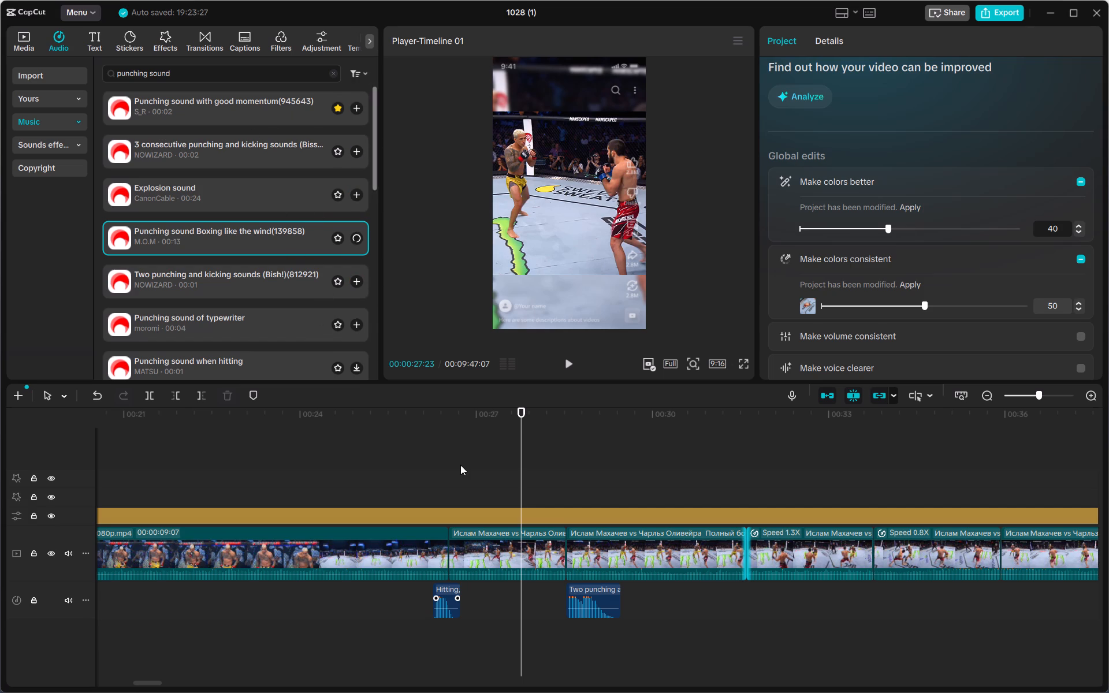
# Replay the fight around the 00:00:28:16 cut and delete the Two punching and kicking sounds clip from the audio track.
pyautogui.click(599, 600)
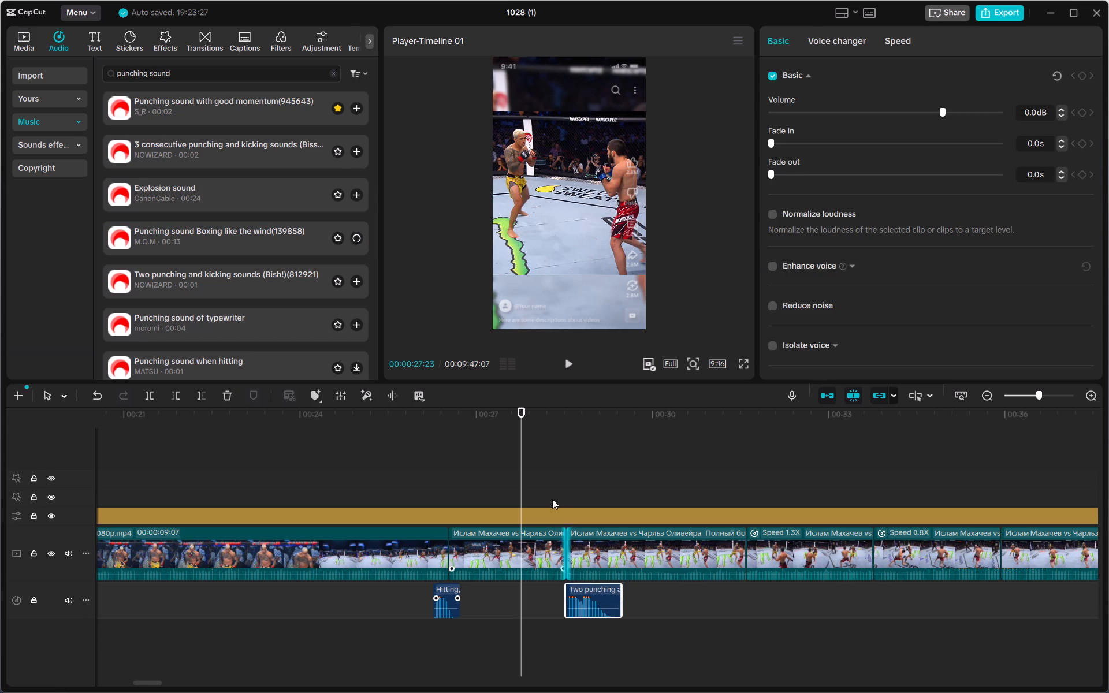
pyautogui.click(551, 497)
pyautogui.click(548, 491)
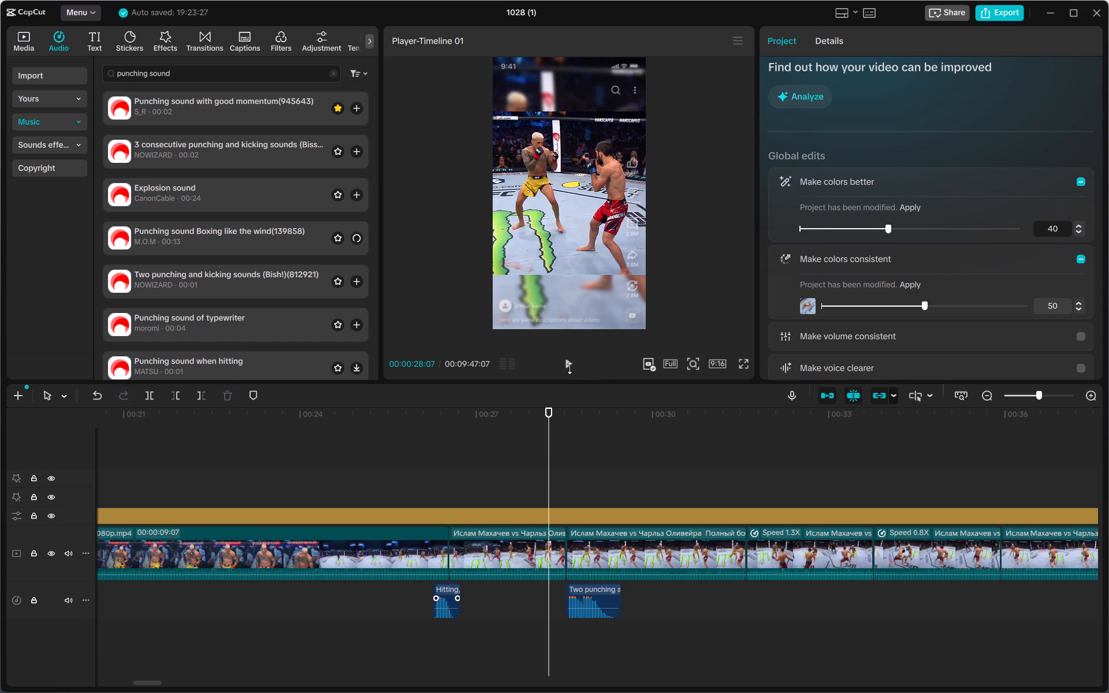
pyautogui.click(569, 368)
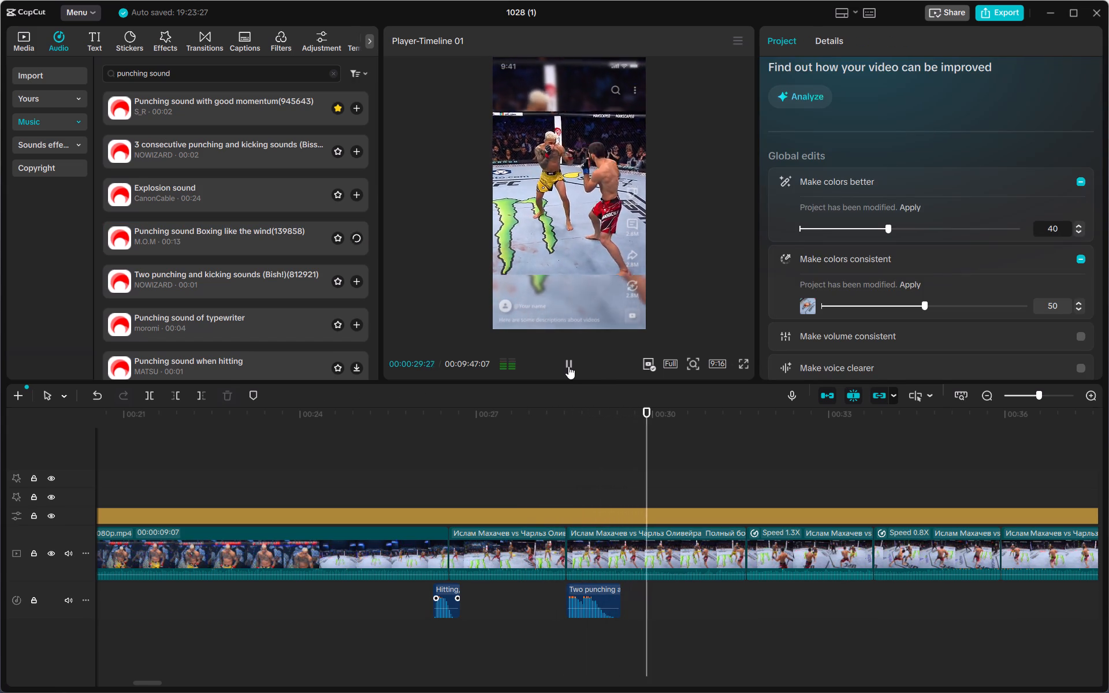
pyautogui.click(568, 366)
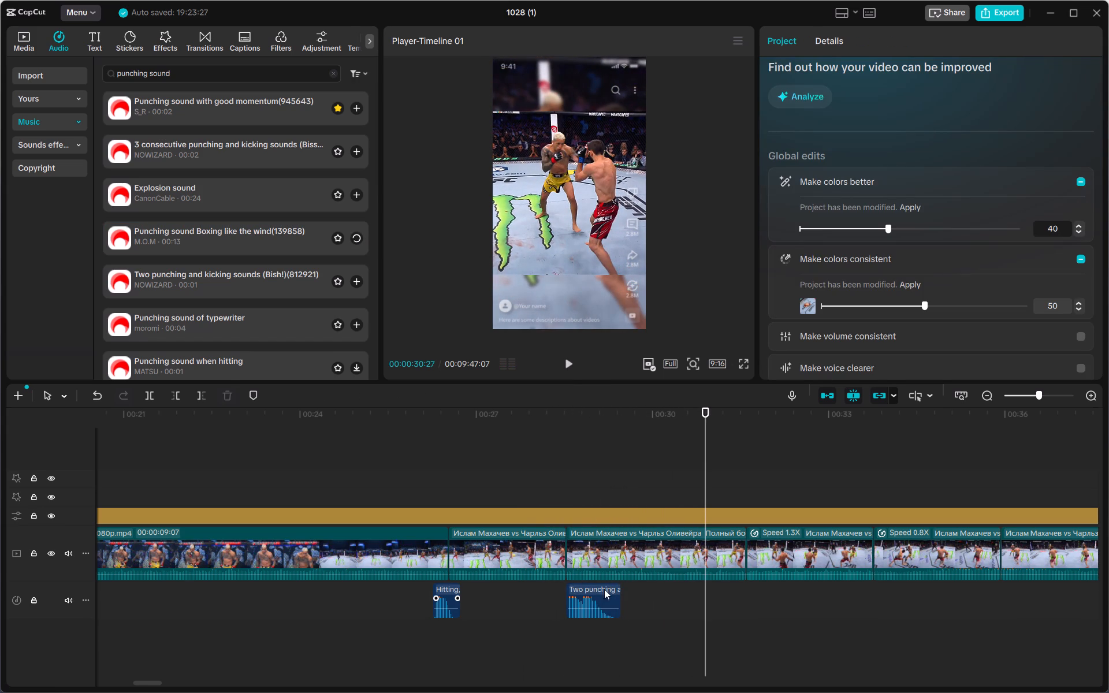
pyautogui.click(603, 593)
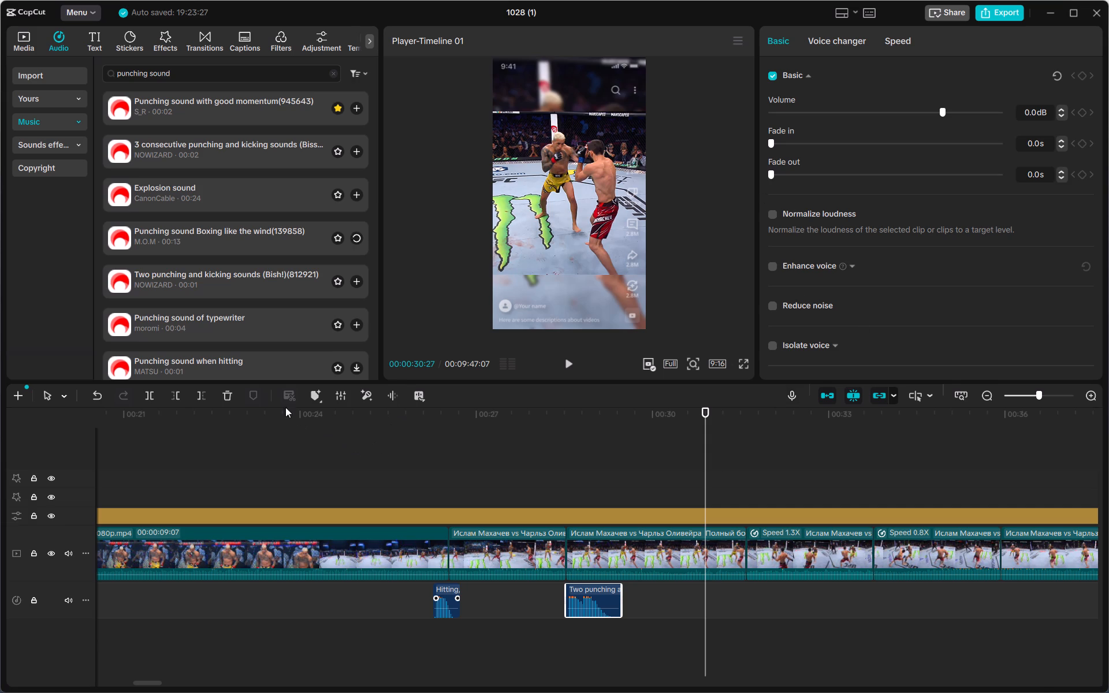
pyautogui.click(231, 398)
# Play the edit from the very beginning to review the opening clips and effects.
pyautogui.click(258, 454)
pyautogui.moveTo(258, 454); pyautogui.dragTo(74, 462)
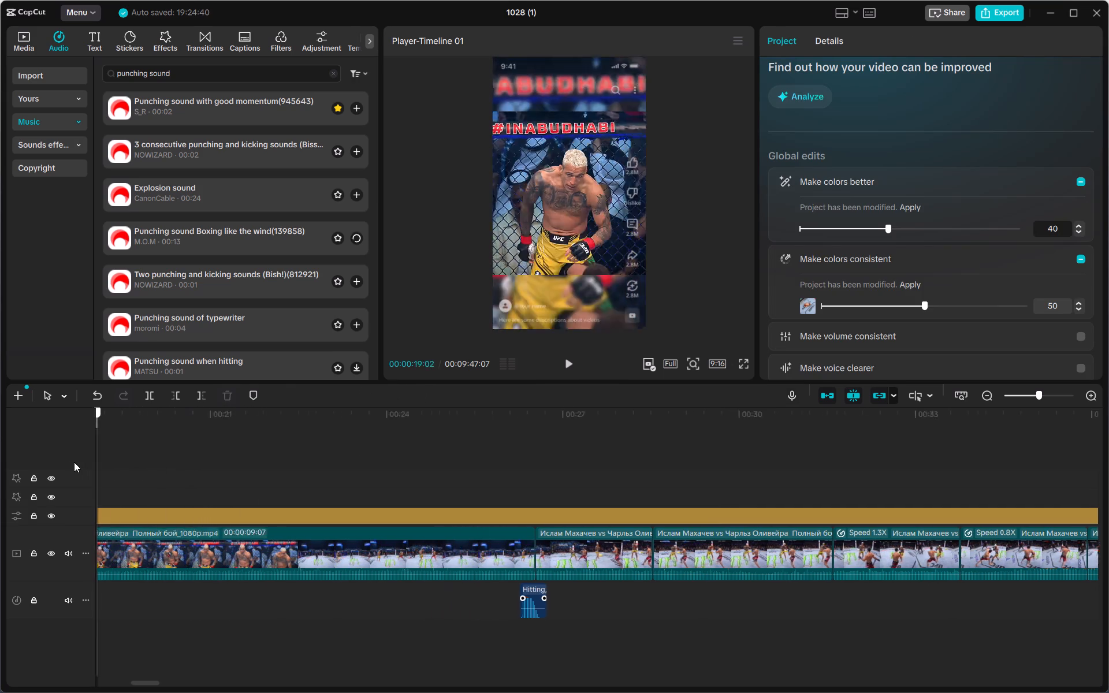
pyautogui.moveTo(74, 462); pyautogui.dragTo(106, 457)
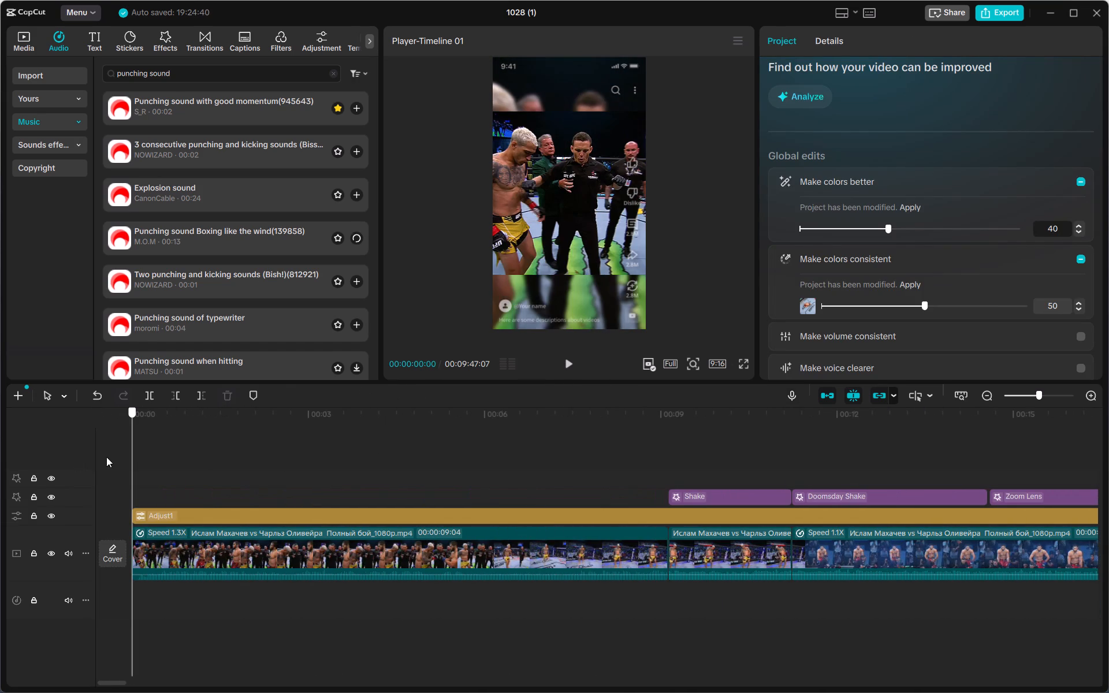
pyautogui.moveTo(106, 457); pyautogui.dragTo(131, 457)
pyautogui.click(560, 361)
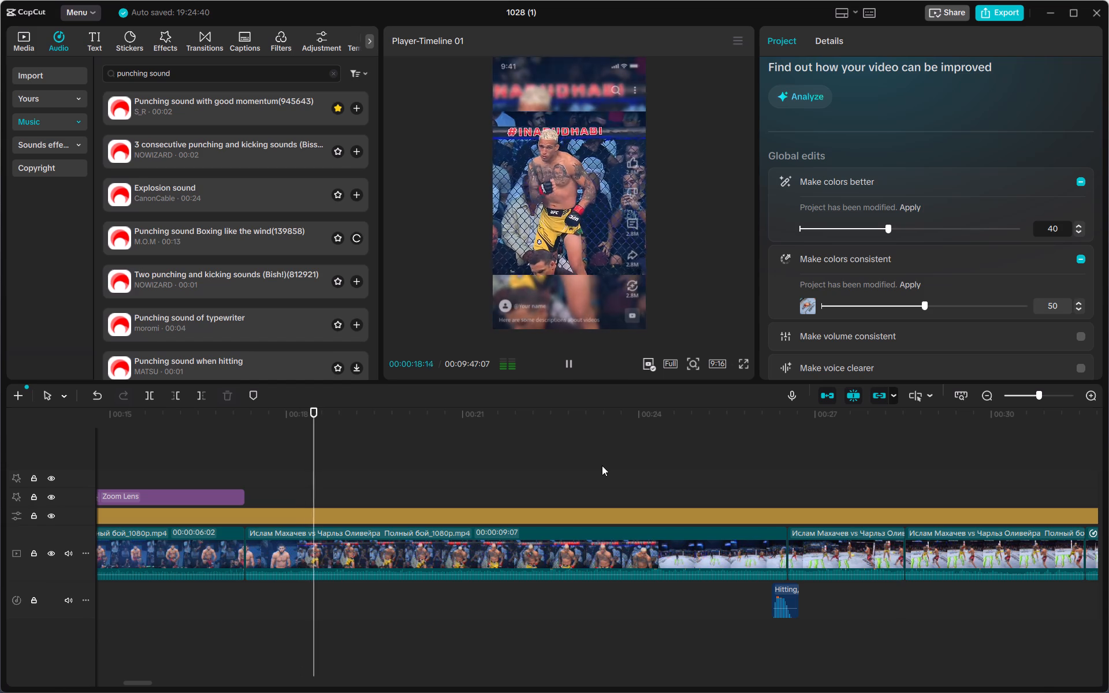
# Replay the stretch from 00:00:16:28 repeatedly to examine the cut at the end of the Zoom Lens effect.
pyautogui.click(273, 479)
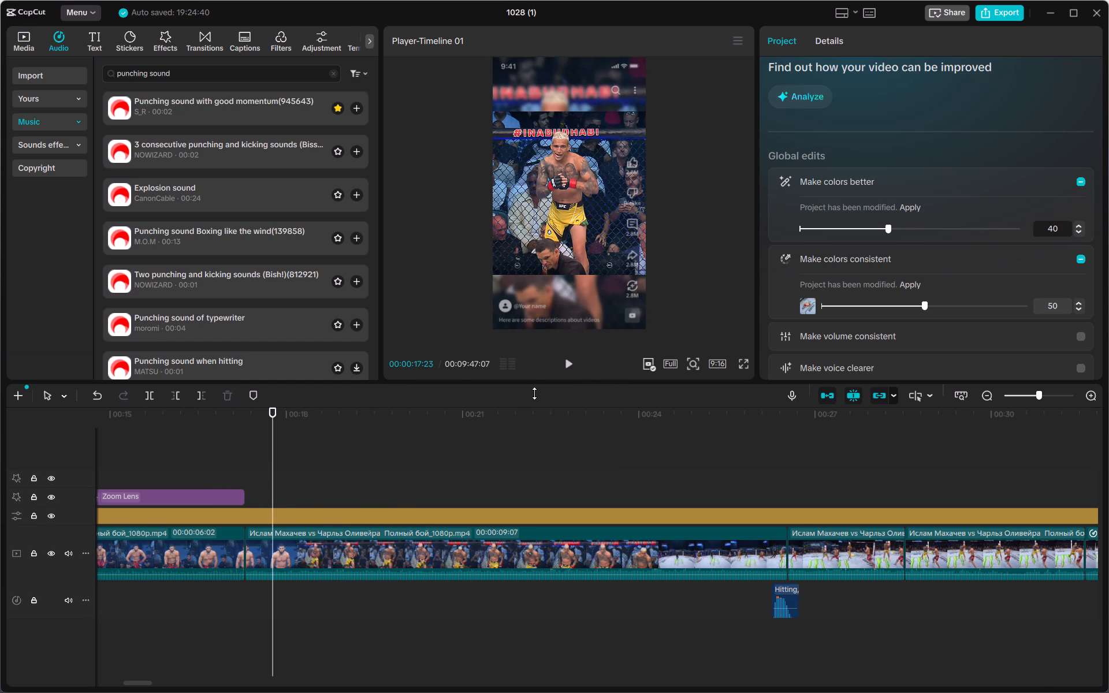
pyautogui.click(223, 460)
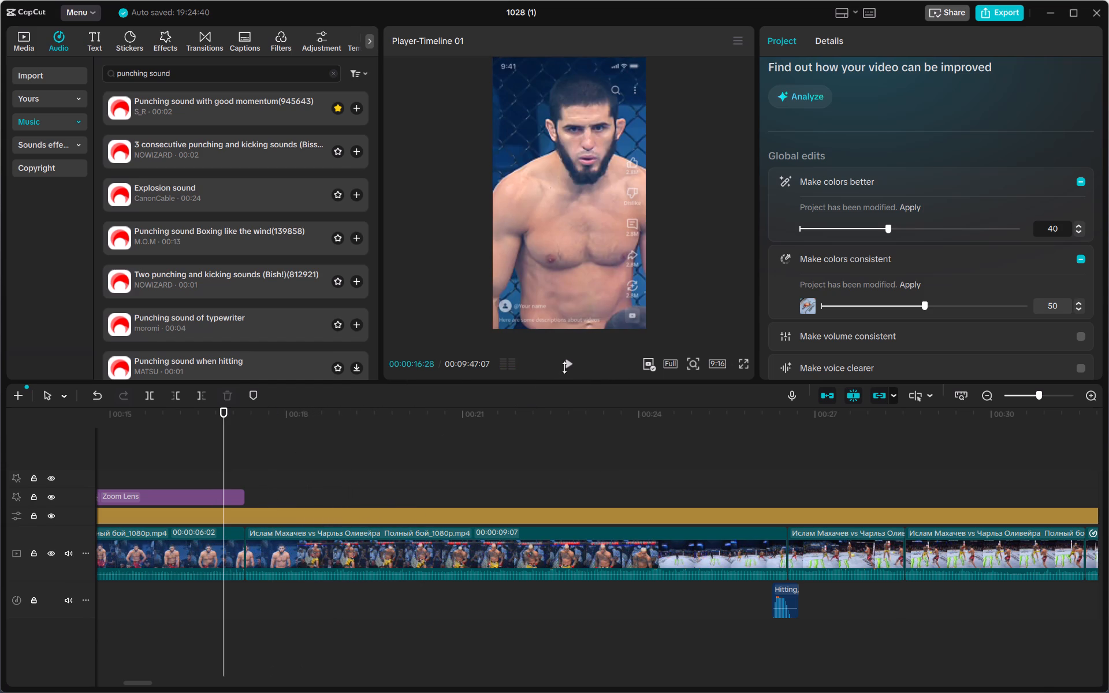
pyautogui.click(567, 367)
pyautogui.click(567, 367)
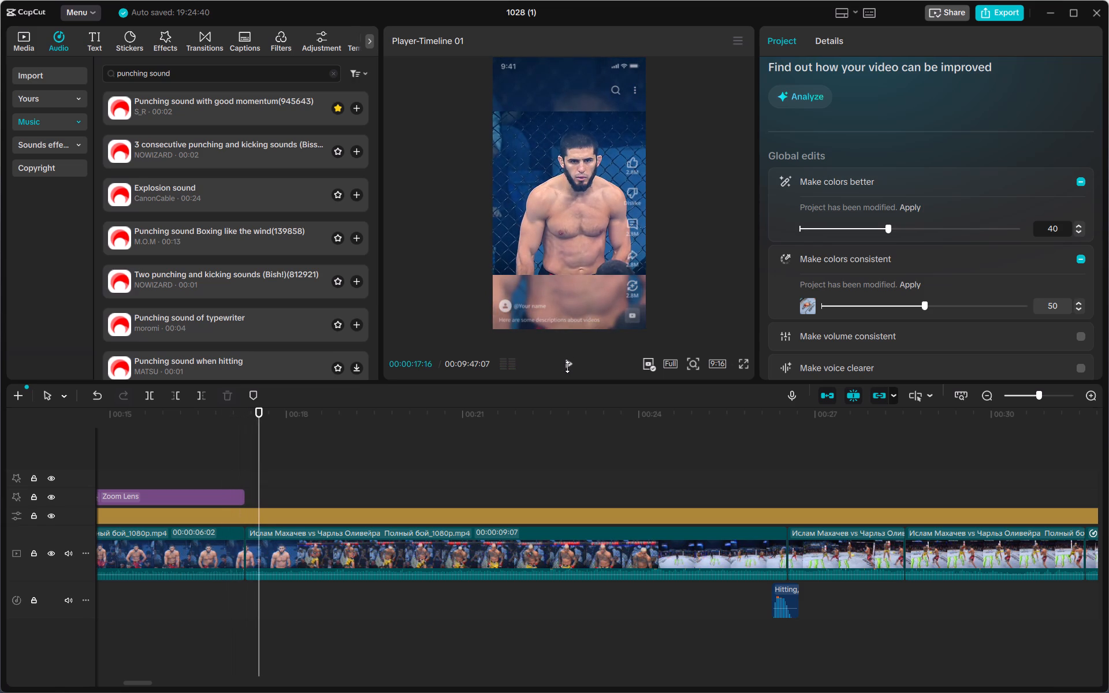
pyautogui.click(567, 367)
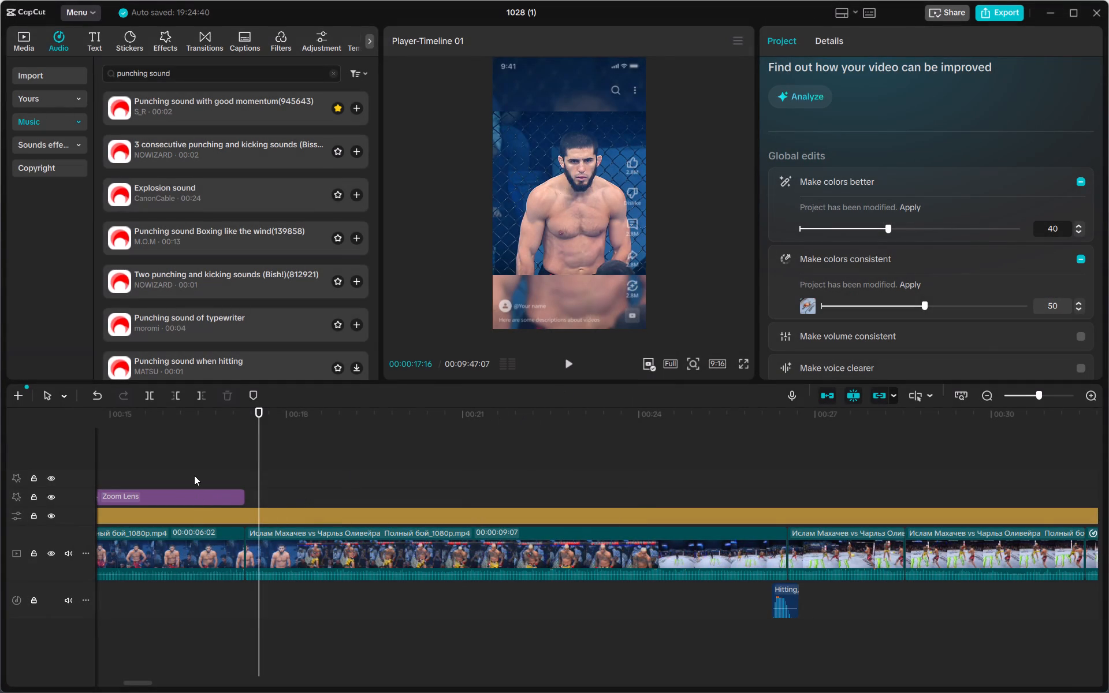
pyautogui.click(194, 475)
pyautogui.click(563, 365)
pyautogui.click(563, 365)
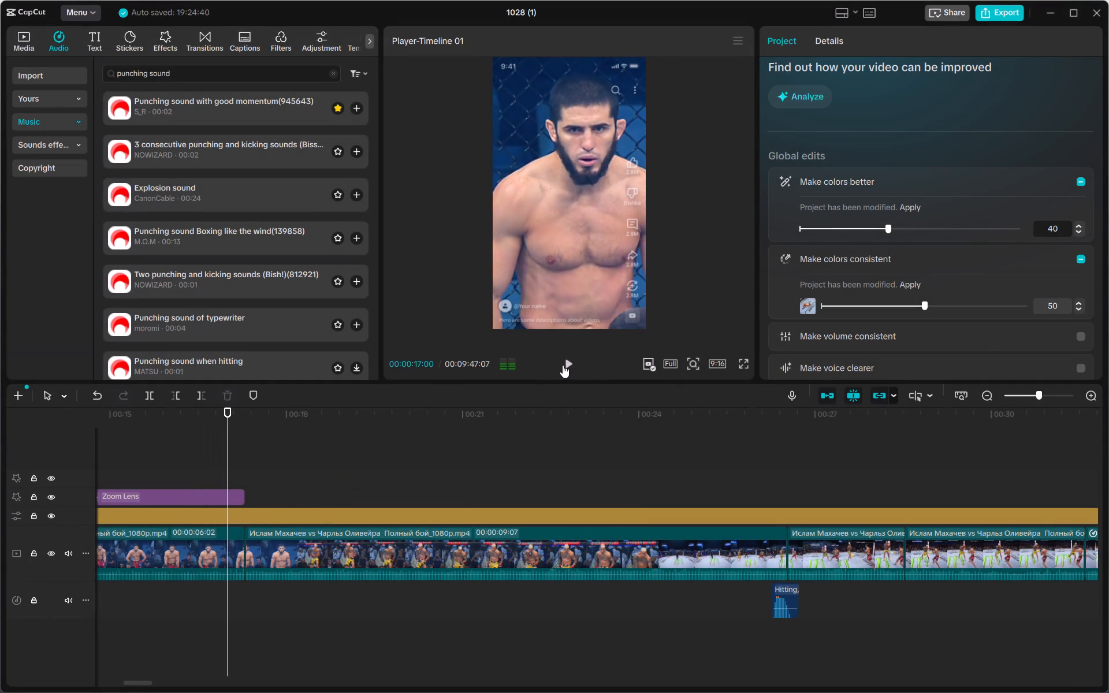
pyautogui.doubleClick(563, 365)
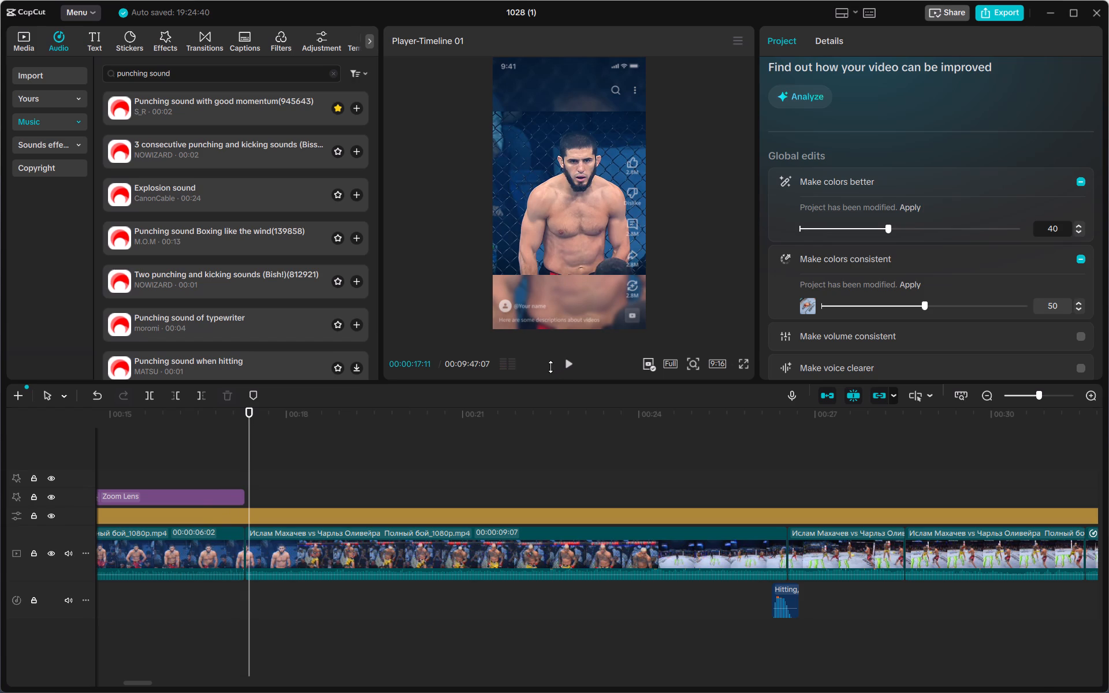
pyautogui.click(570, 363)
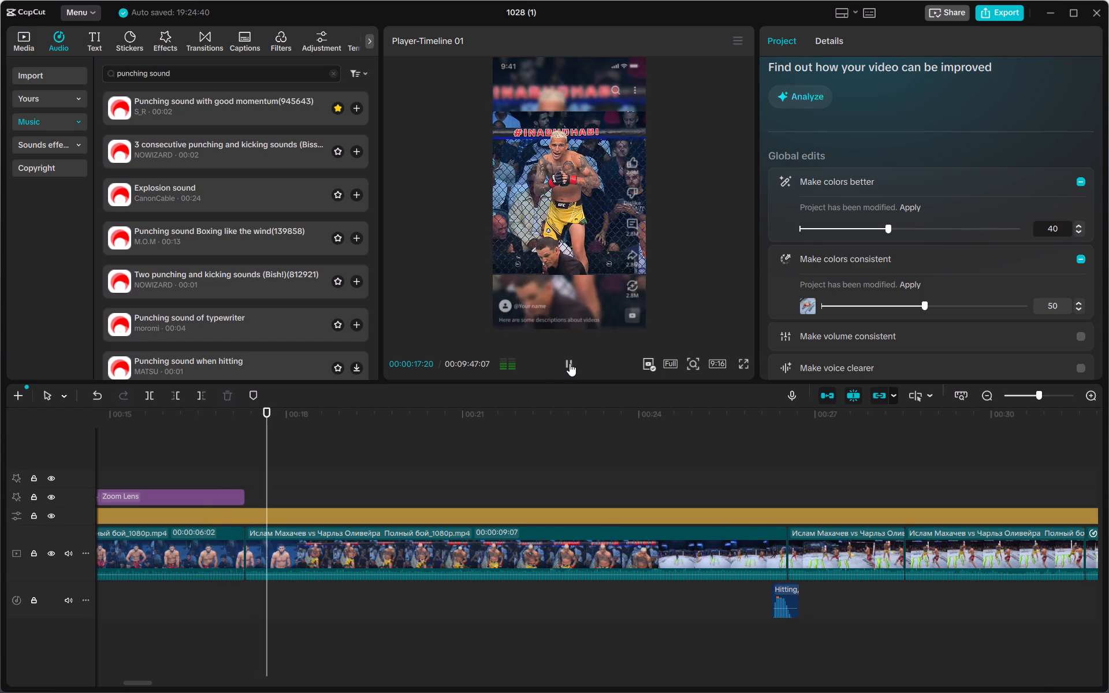
pyautogui.click(570, 363)
# Split the main video at 00:00:17:18 and delete the short piece between the Zoom Lens cut and the split.
pyautogui.click(259, 484)
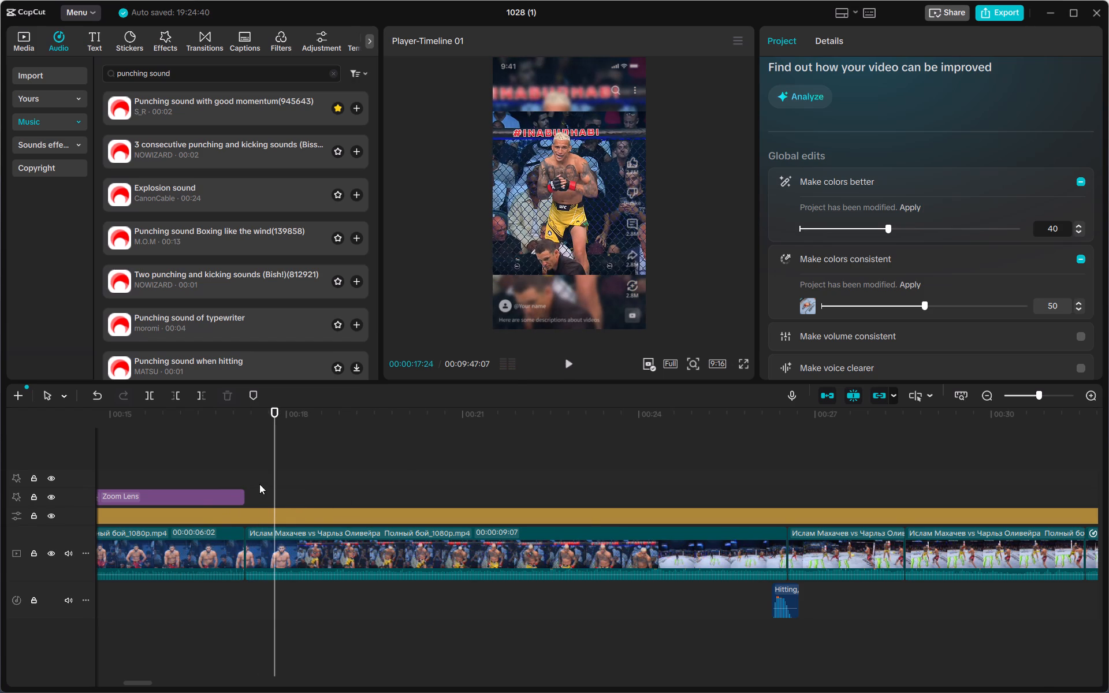
pyautogui.click(262, 484)
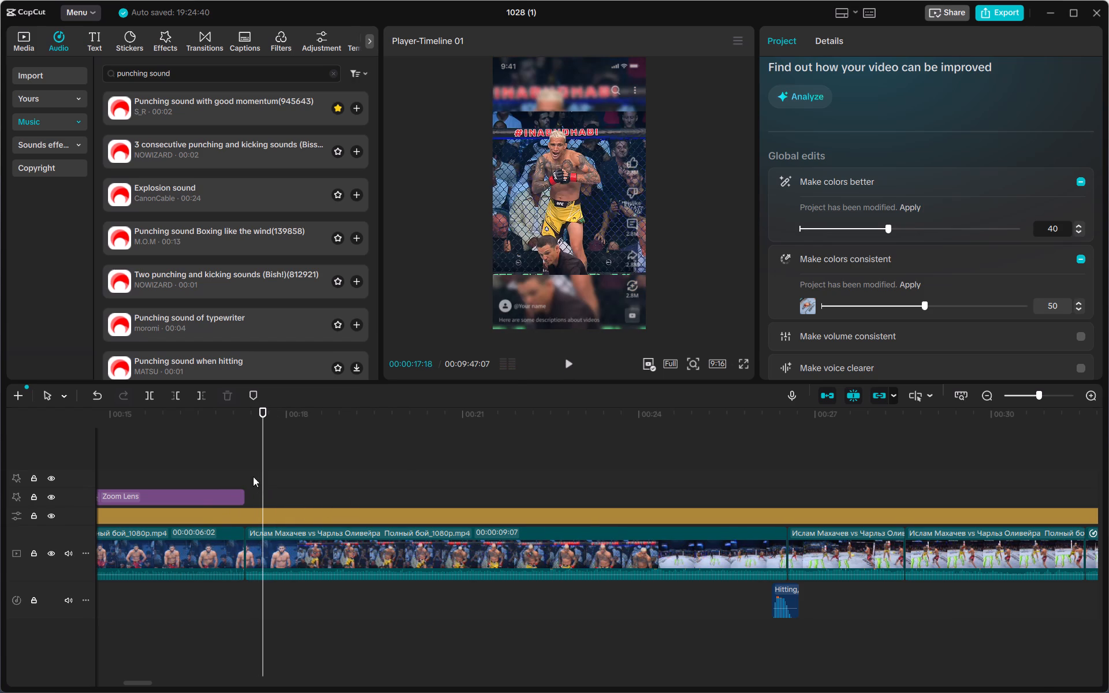
pyautogui.click(148, 393)
pyautogui.click(257, 550)
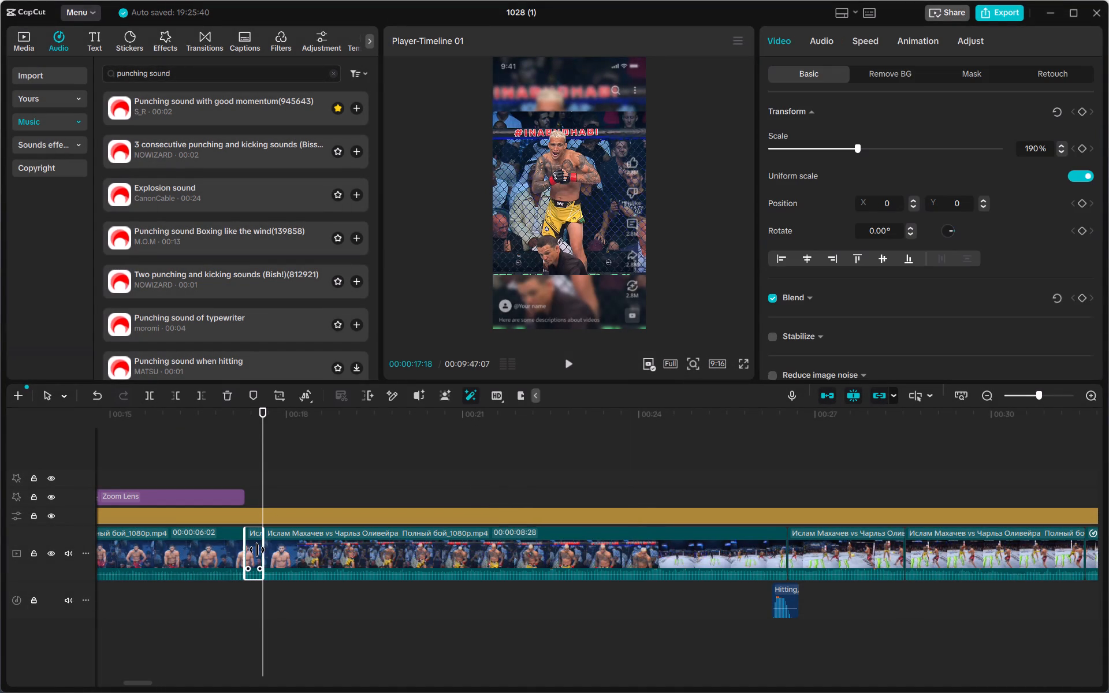
pyautogui.click(223, 394)
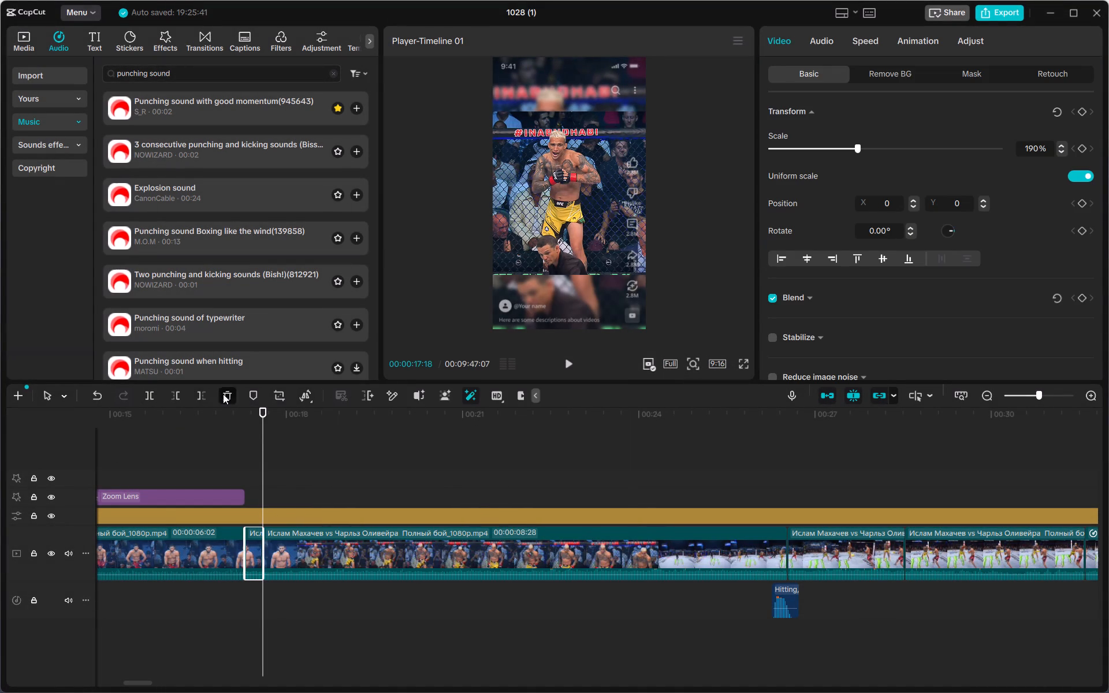
# Replay the shortened cut, split the clip before it at 00:00:16:25, and delete that clip's short tail.
pyautogui.click(188, 469)
pyautogui.click(565, 367)
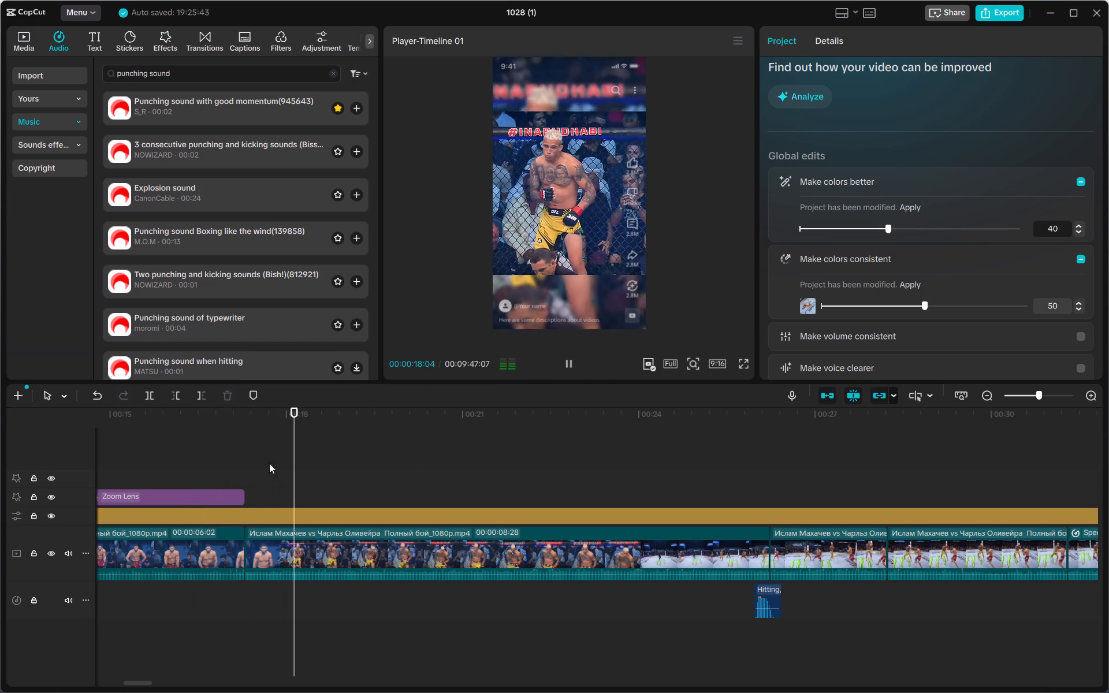
pyautogui.click(218, 463)
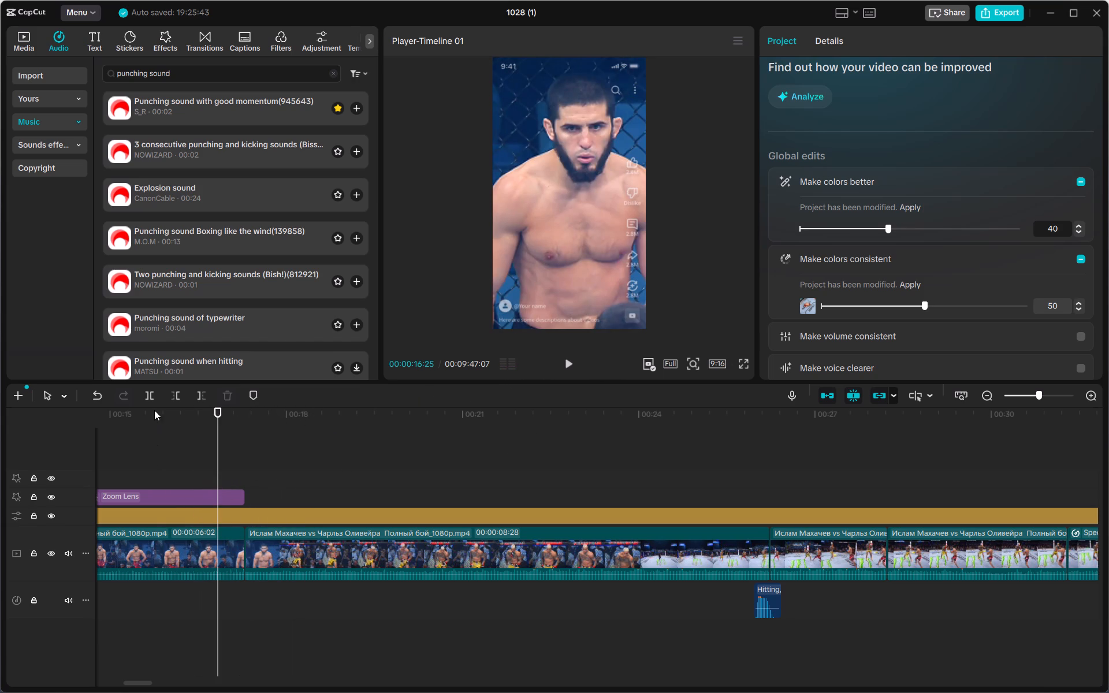
pyautogui.click(154, 394)
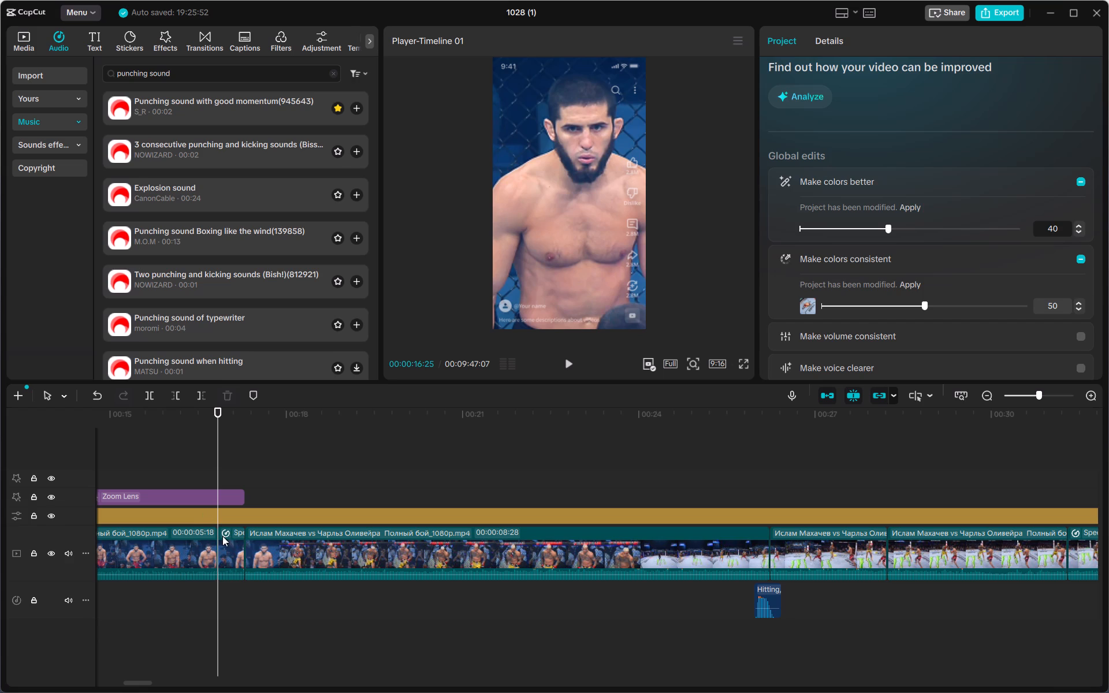
pyautogui.click(225, 552)
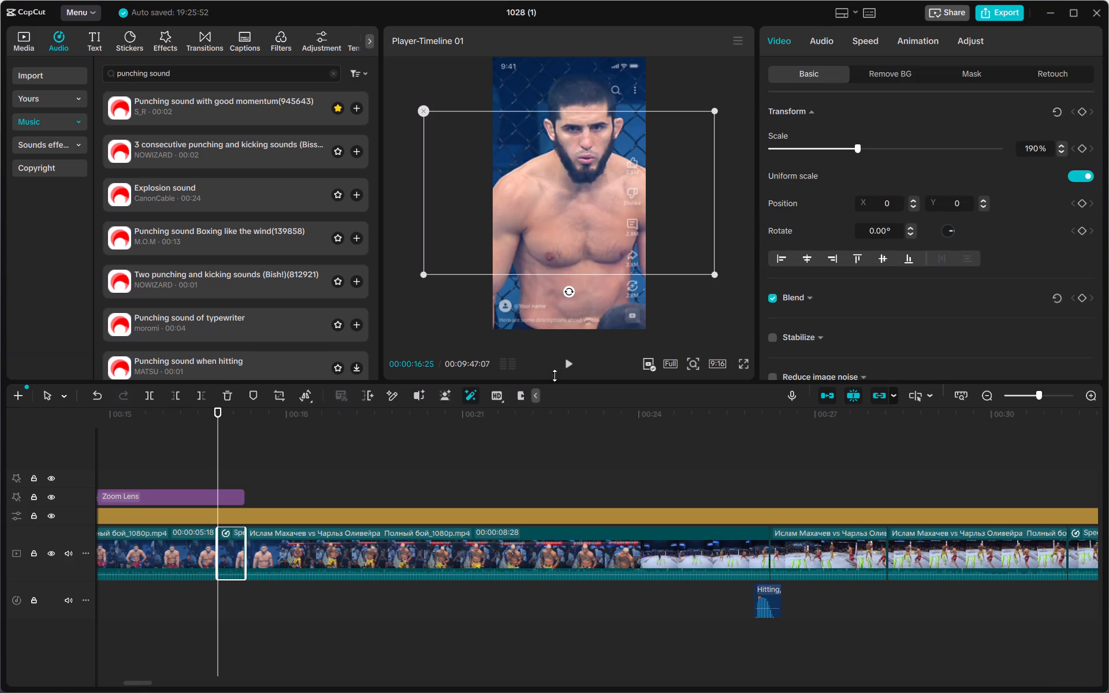
pyautogui.click(222, 393)
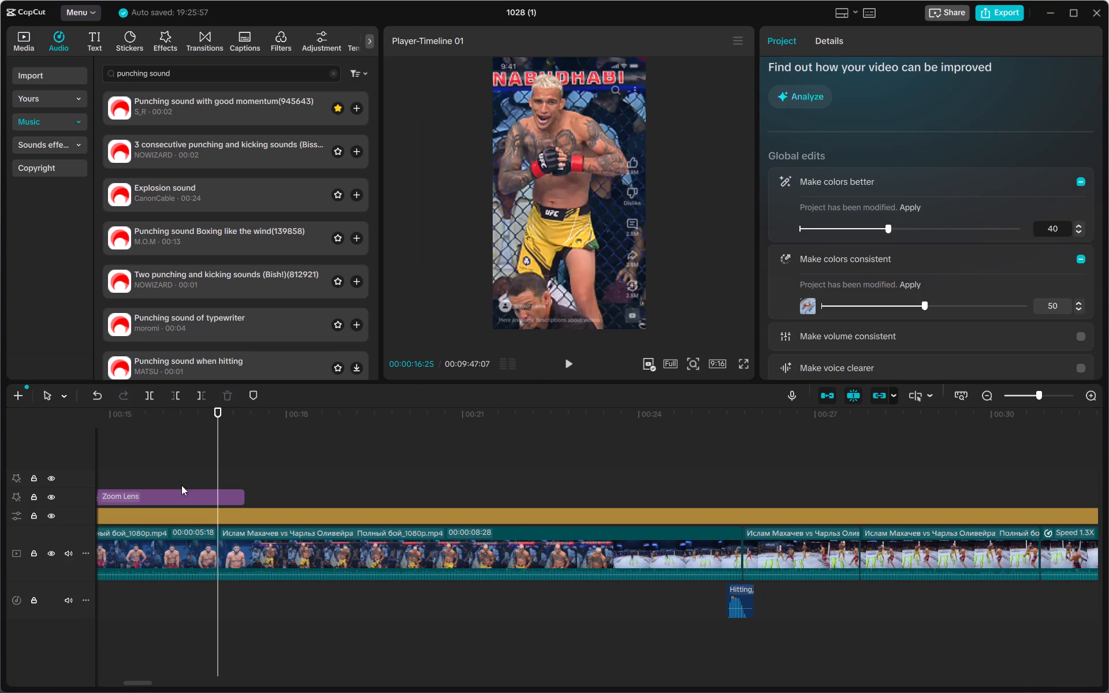
# Split the Zoom Lens effect at 00:00:16:25 and delete the leftover part past the cut.
pyautogui.click(218, 497)
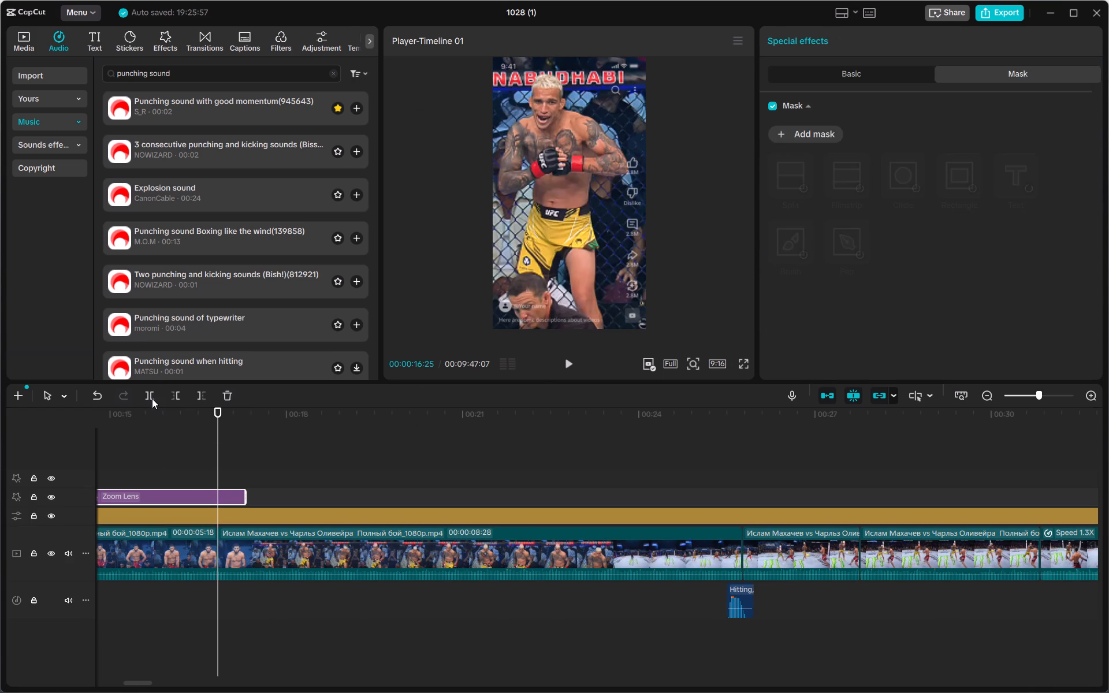
pyautogui.click(152, 396)
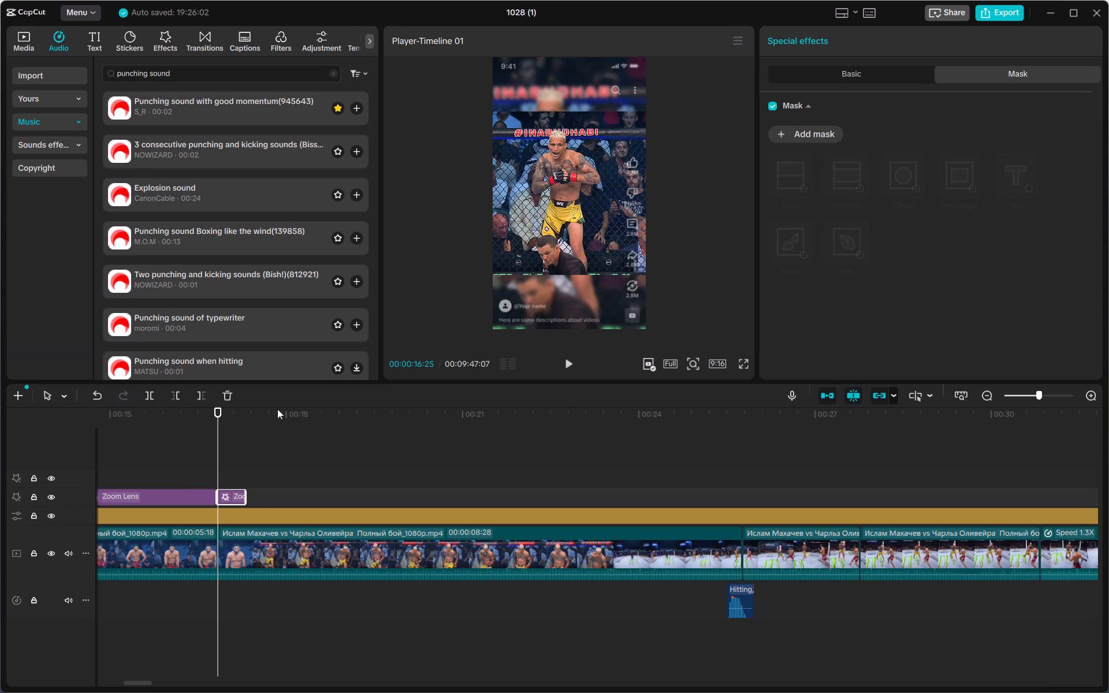
pyautogui.click(232, 491)
pyautogui.click(226, 392)
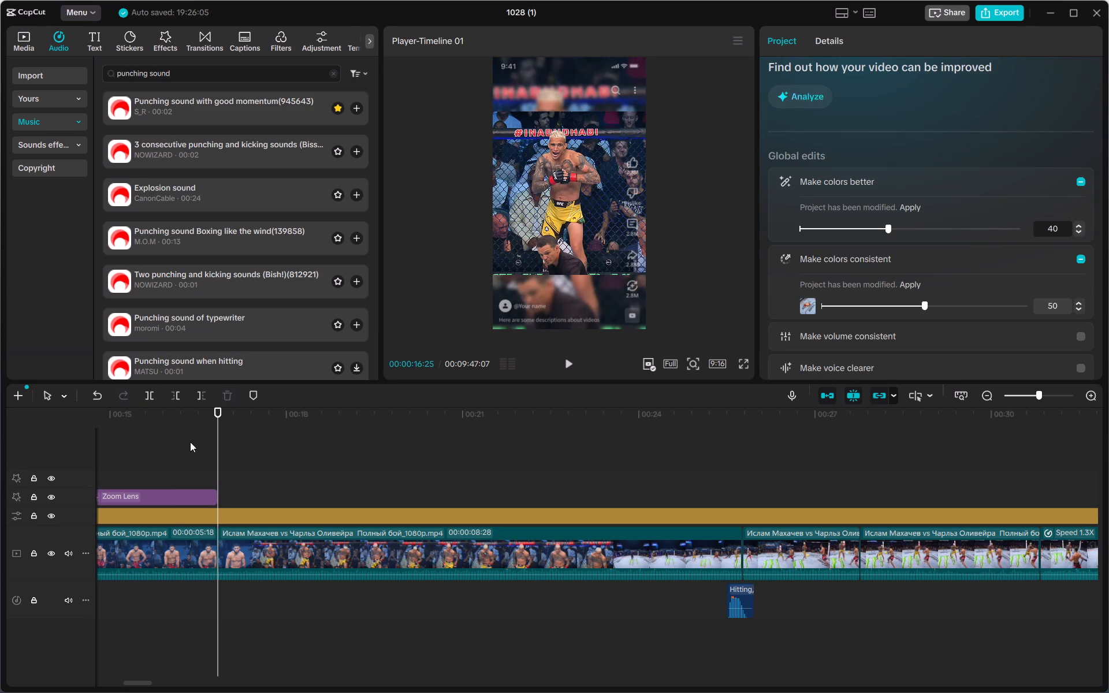
# Play the edit across the tightened cut at 00:00:16:25 to check the transition.
pyautogui.click(174, 461)
pyautogui.click(563, 364)
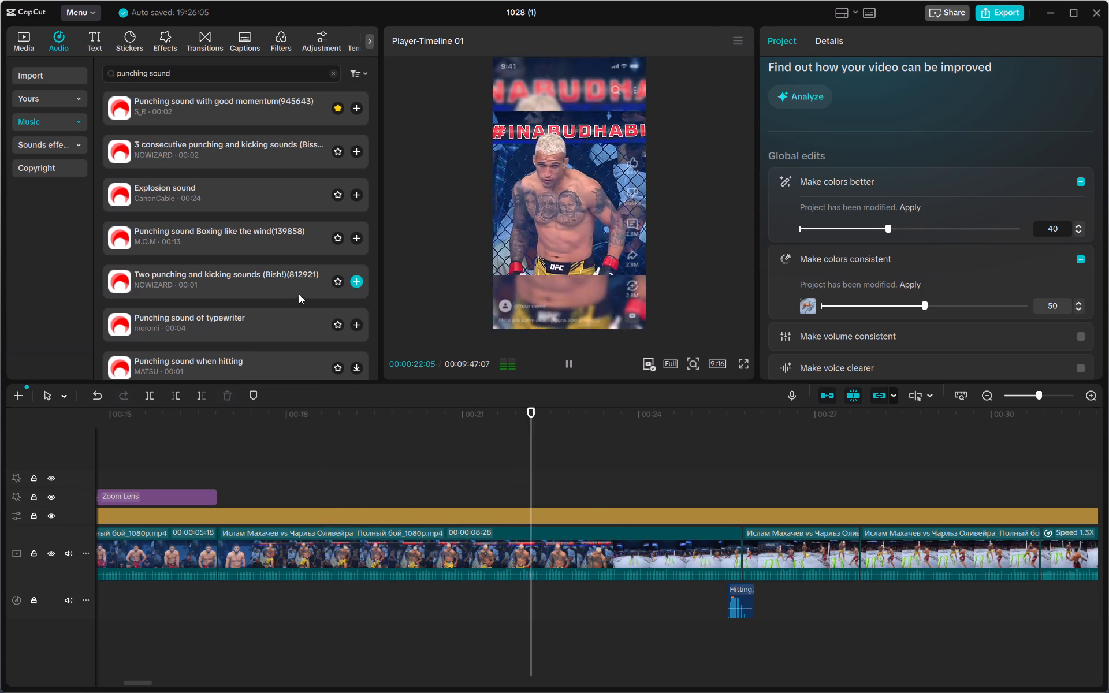
# Replay the fight from 00:00:25:15 and place Punching sound of typewriter on the audio track at the start of the clip preceding the Speed 1.3X clip.
pyautogui.click(292, 326)
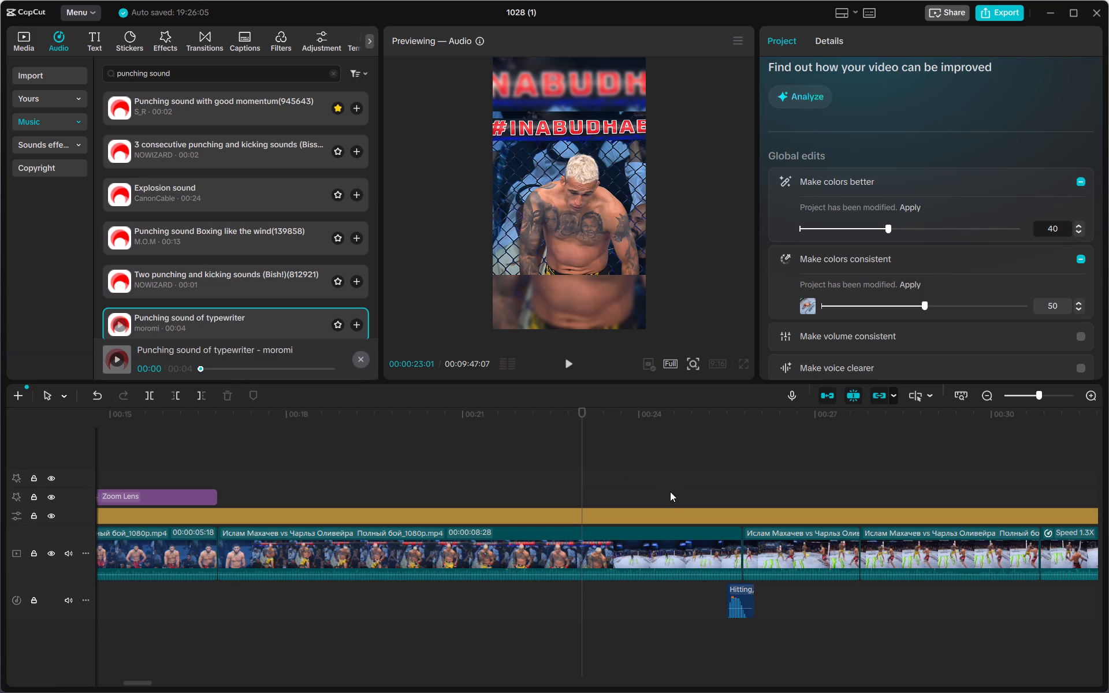
pyautogui.click(647, 479)
pyautogui.click(713, 469)
pyautogui.click(725, 466)
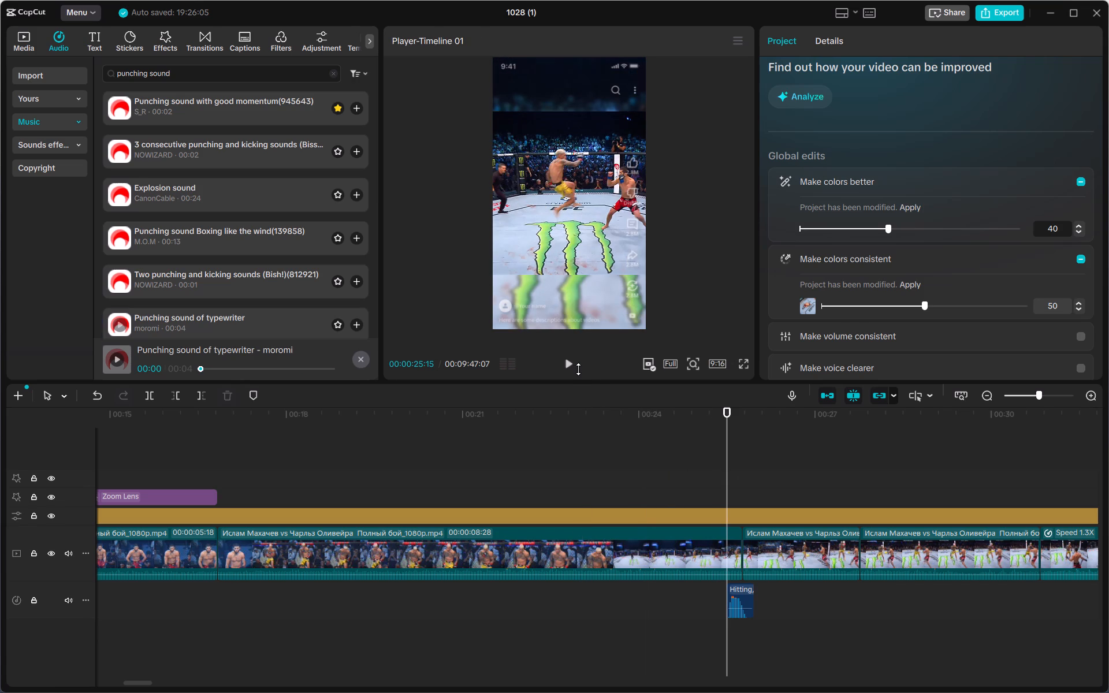
pyautogui.click(576, 367)
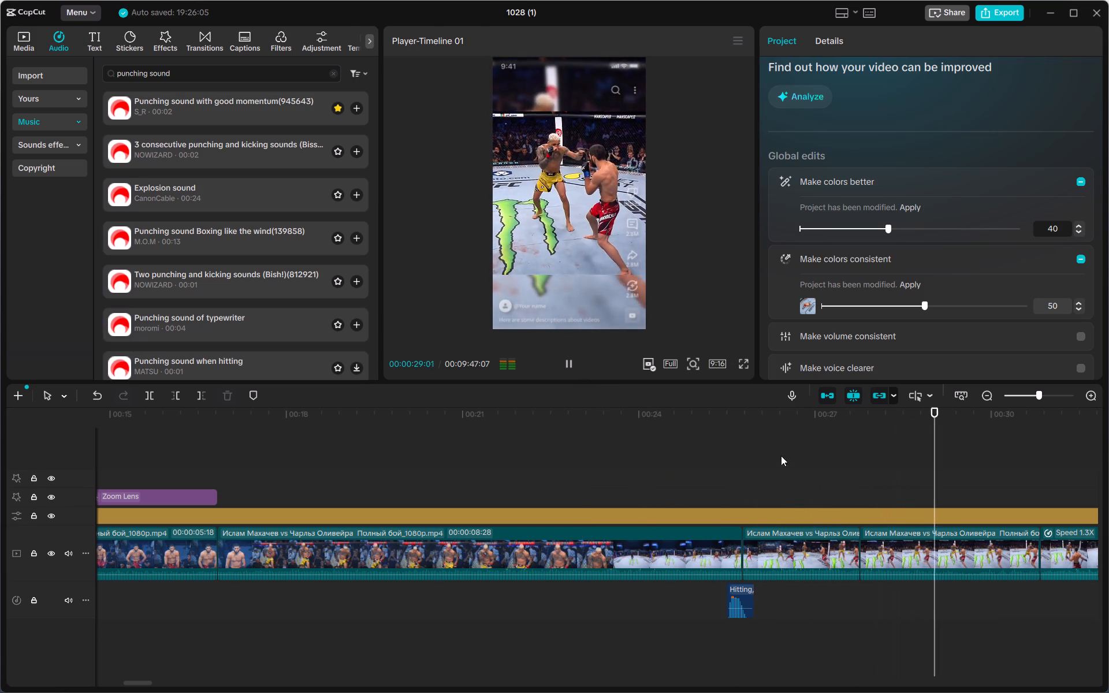
pyautogui.click(799, 478)
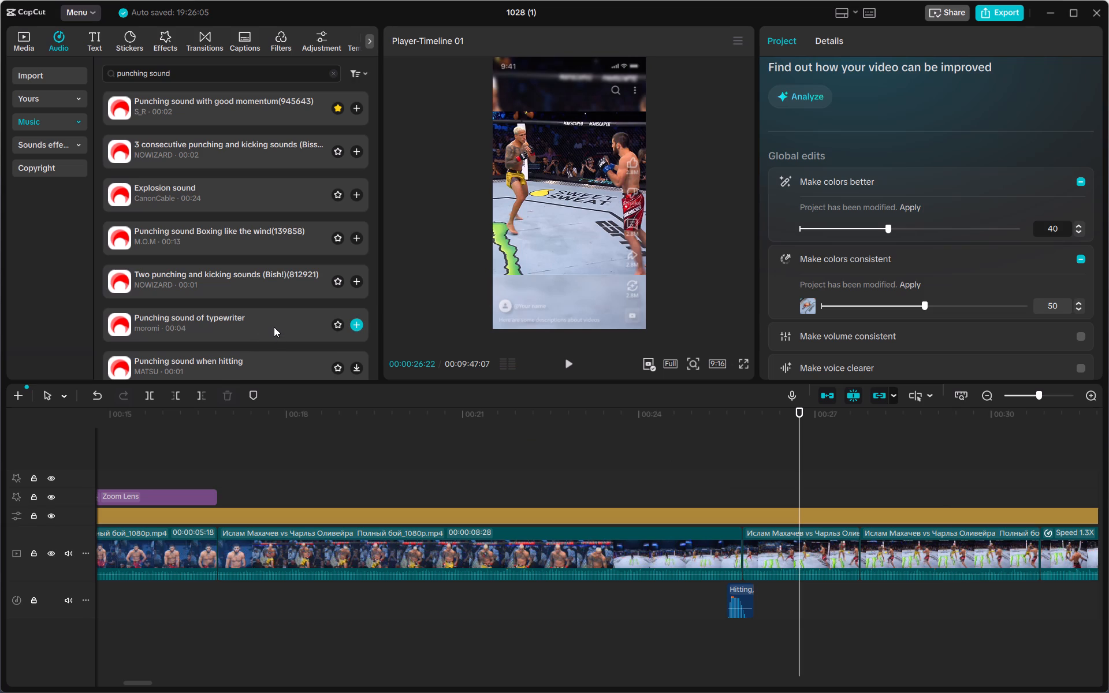
pyautogui.moveTo(274, 327); pyautogui.dragTo(861, 594)
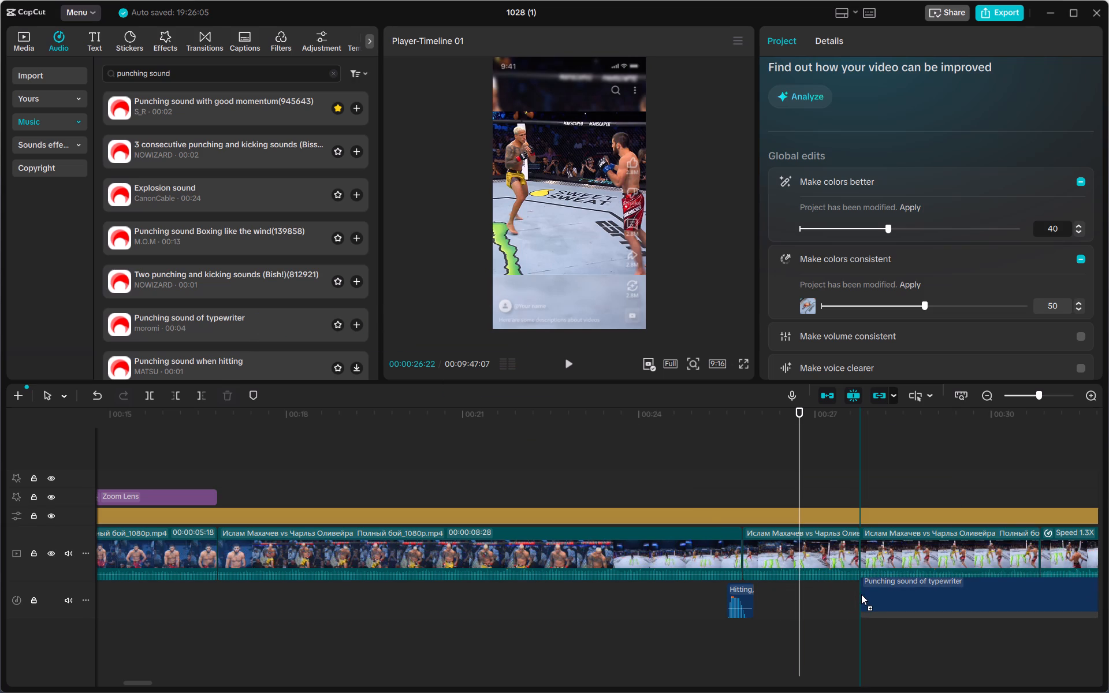
pyautogui.moveTo(861, 594); pyautogui.dragTo(862, 596)
# Play the fight from 00:00:27:02 with the typewriter punching sound and locate the kick at 00:00:30:18.
pyautogui.click(760, 483)
pyautogui.click(820, 461)
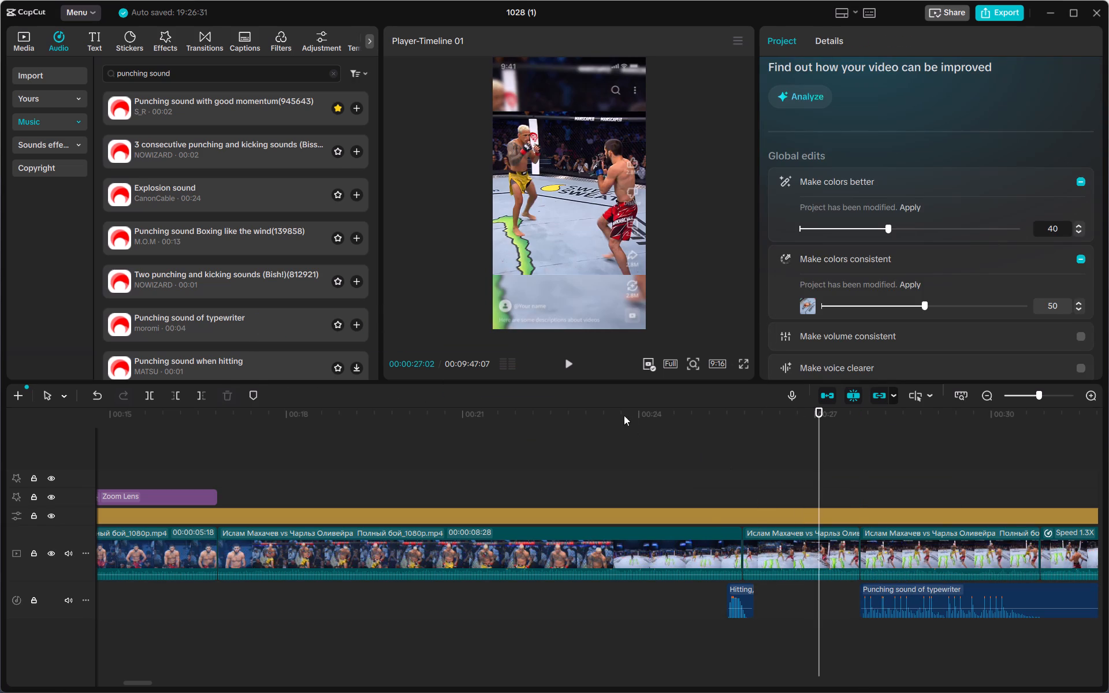
pyautogui.click(572, 368)
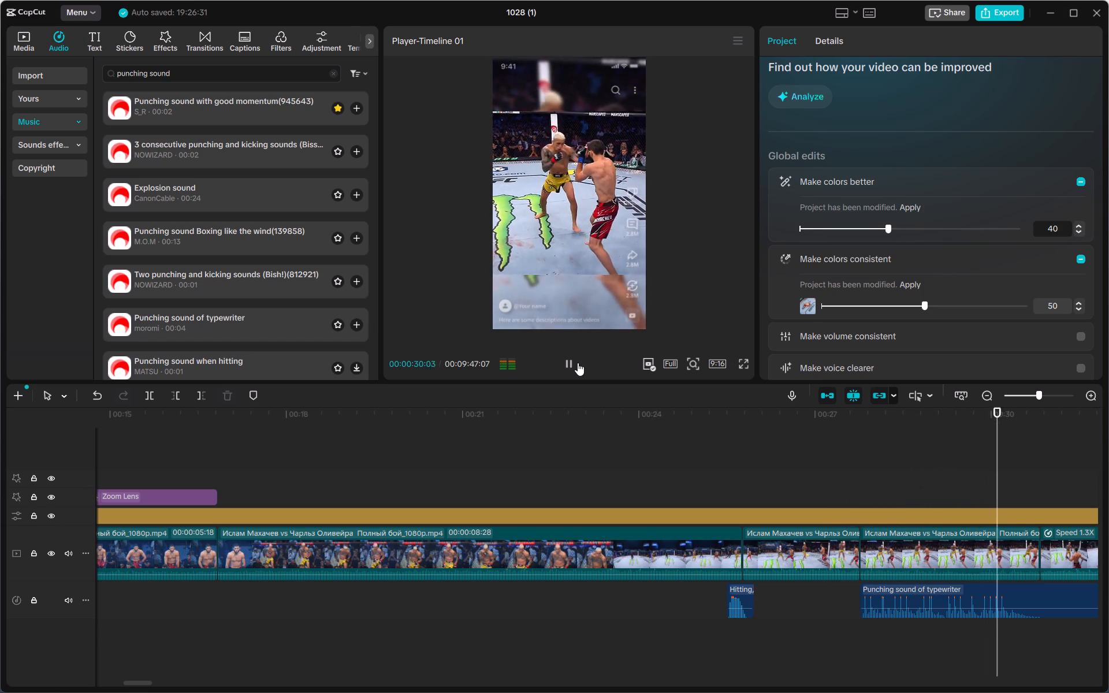
pyautogui.click(578, 363)
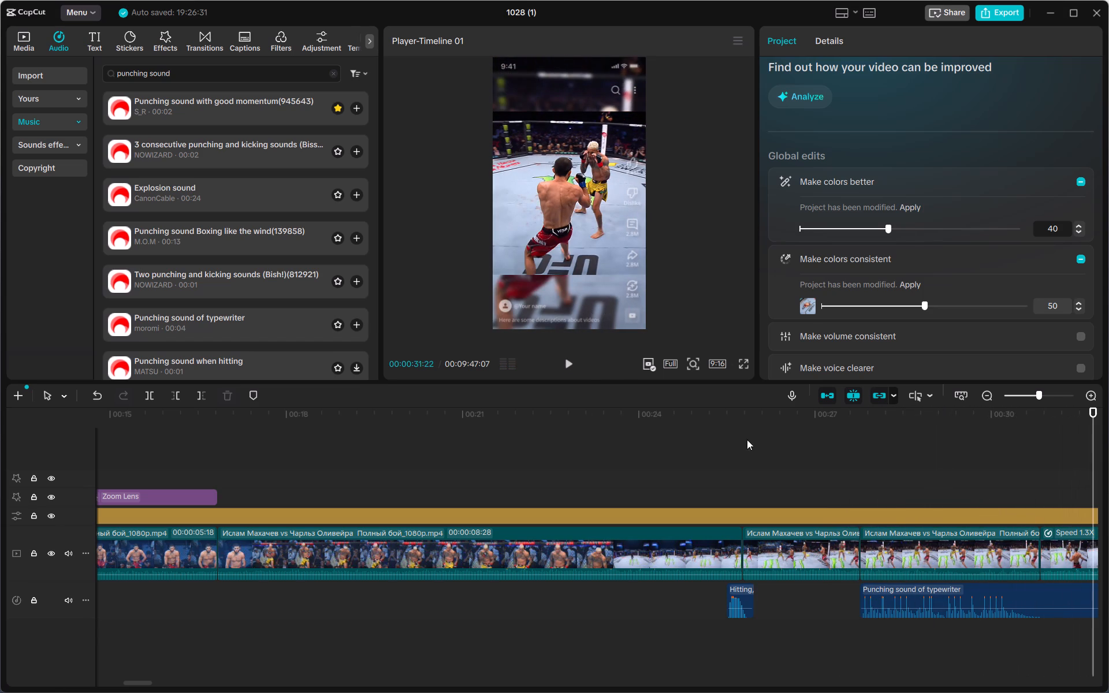
pyautogui.click(842, 472)
pyautogui.click(869, 471)
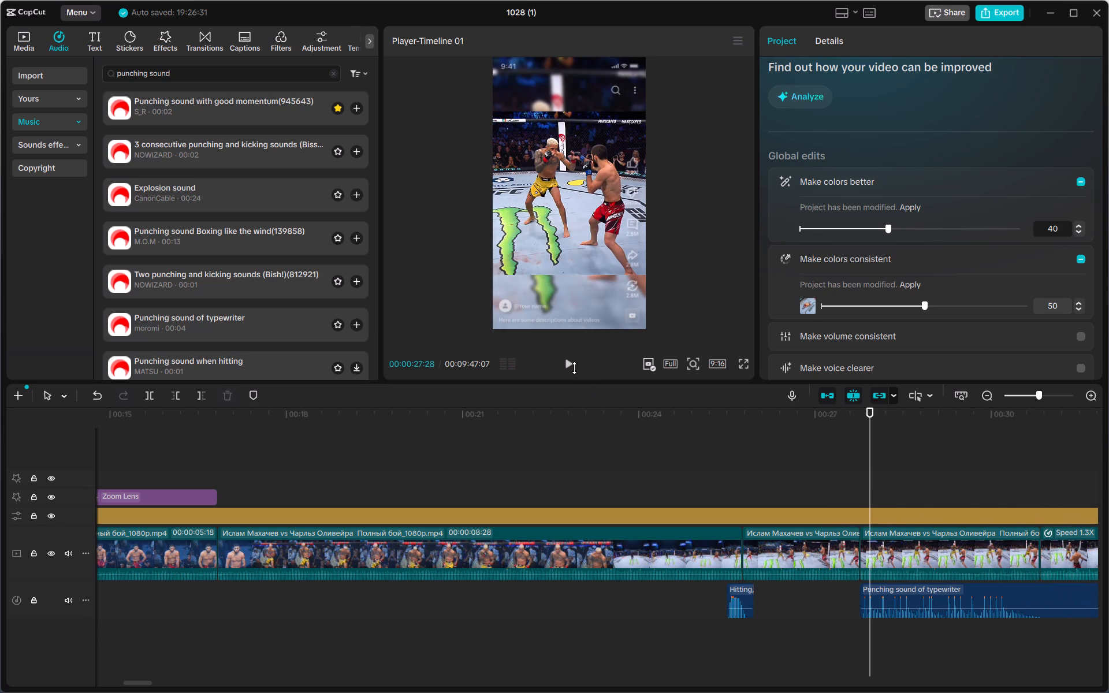
pyautogui.click(574, 368)
pyautogui.click(574, 368)
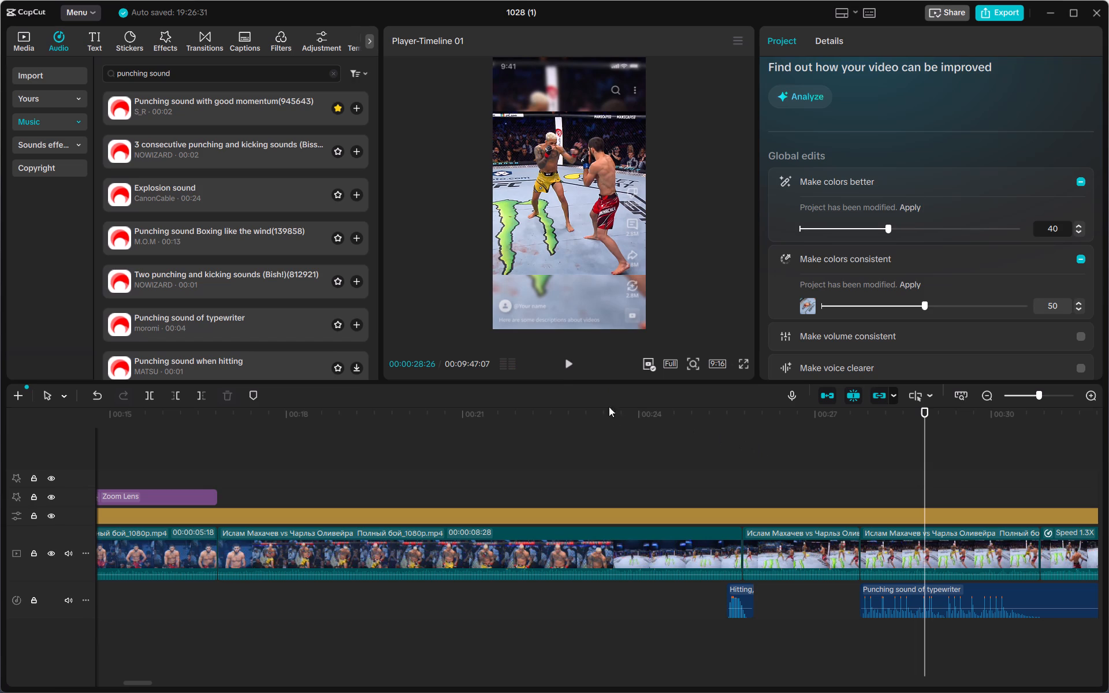
pyautogui.click(571, 367)
pyautogui.click(571, 367)
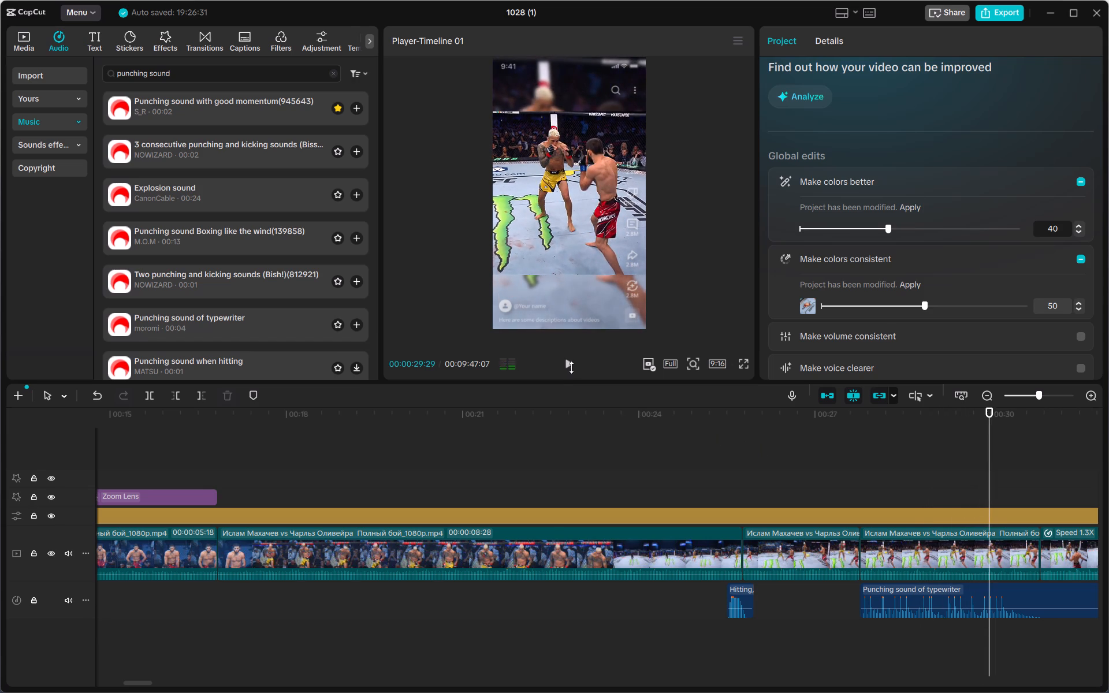
pyautogui.click(571, 367)
pyautogui.click(571, 367)
pyautogui.doubleClick(571, 367)
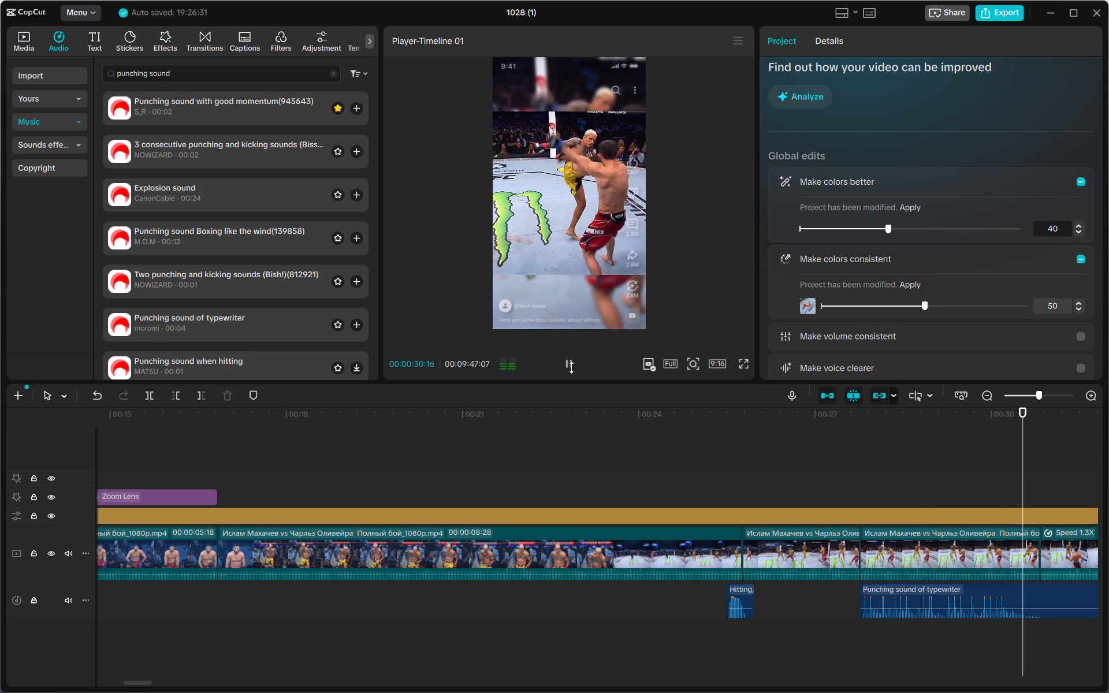
pyautogui.click(1015, 488)
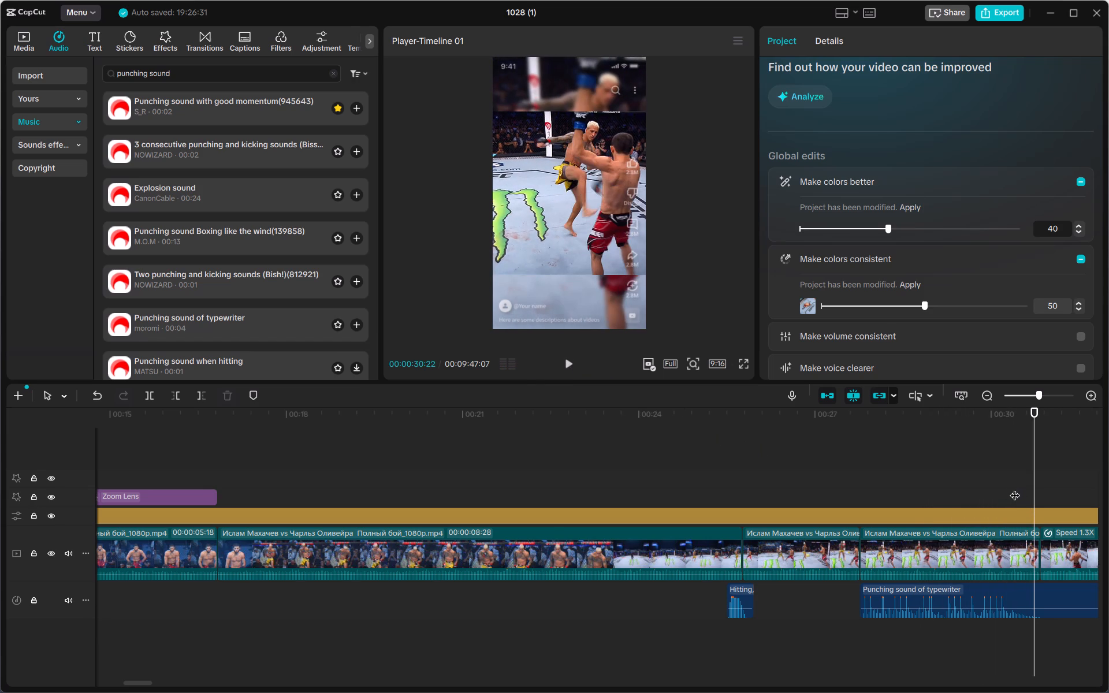
pyautogui.doubleClick(568, 368)
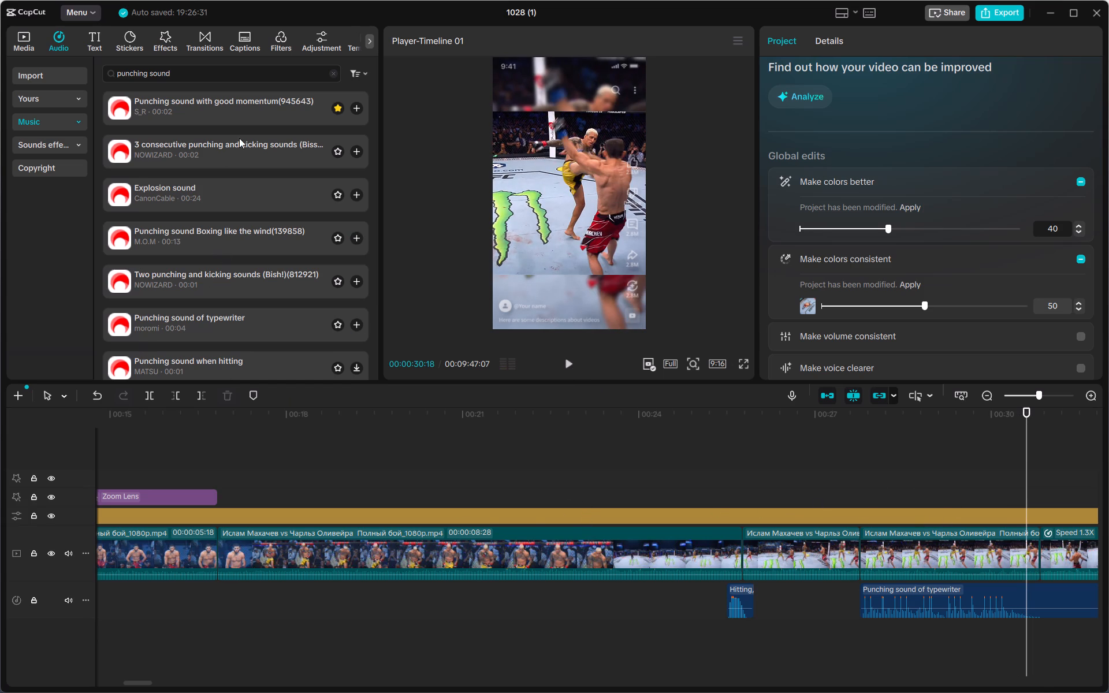
# Audition the punching, kicking, explosion and typewriter sounds in the search results for one to match the kick.
pyautogui.click(229, 114)
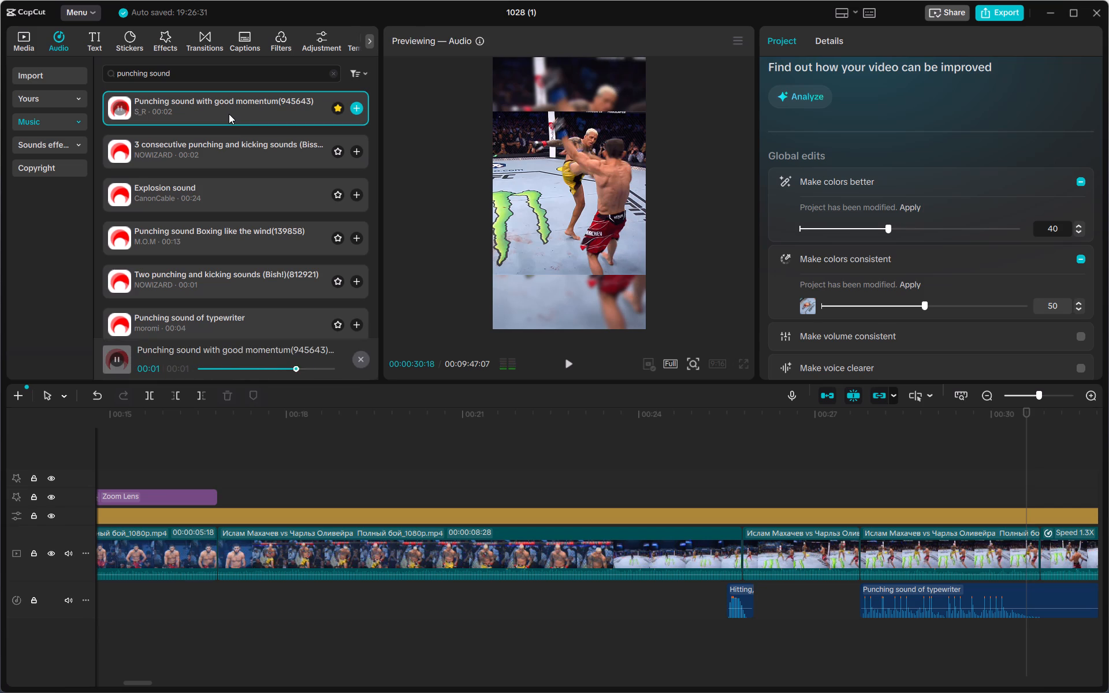
pyautogui.click(244, 202)
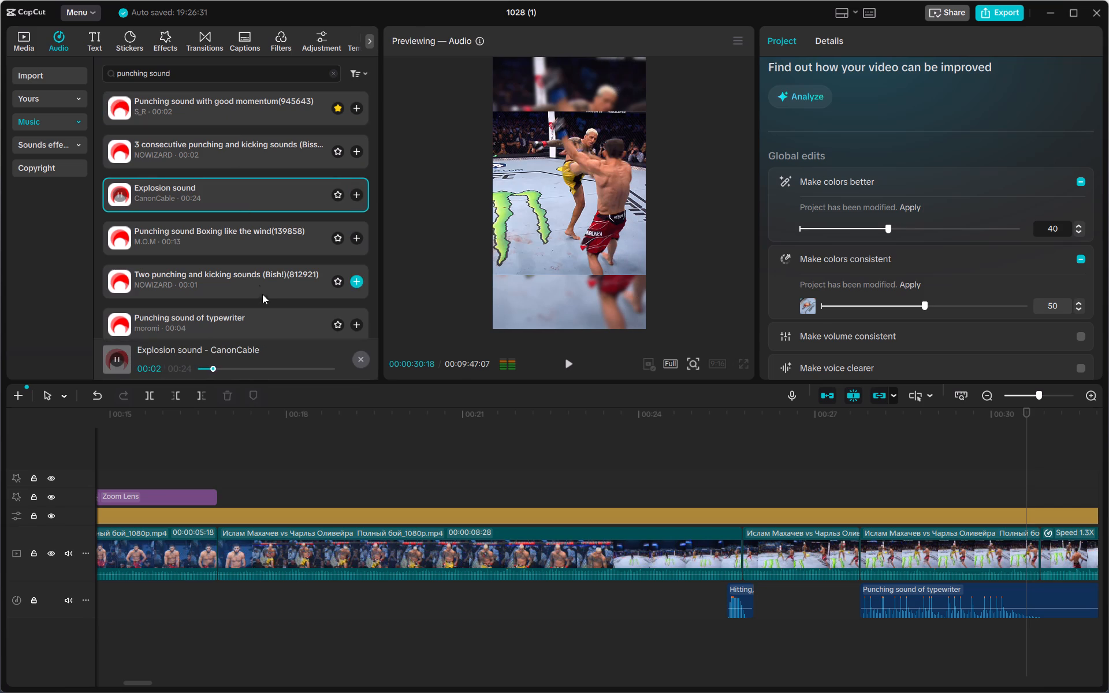
pyautogui.click(252, 241)
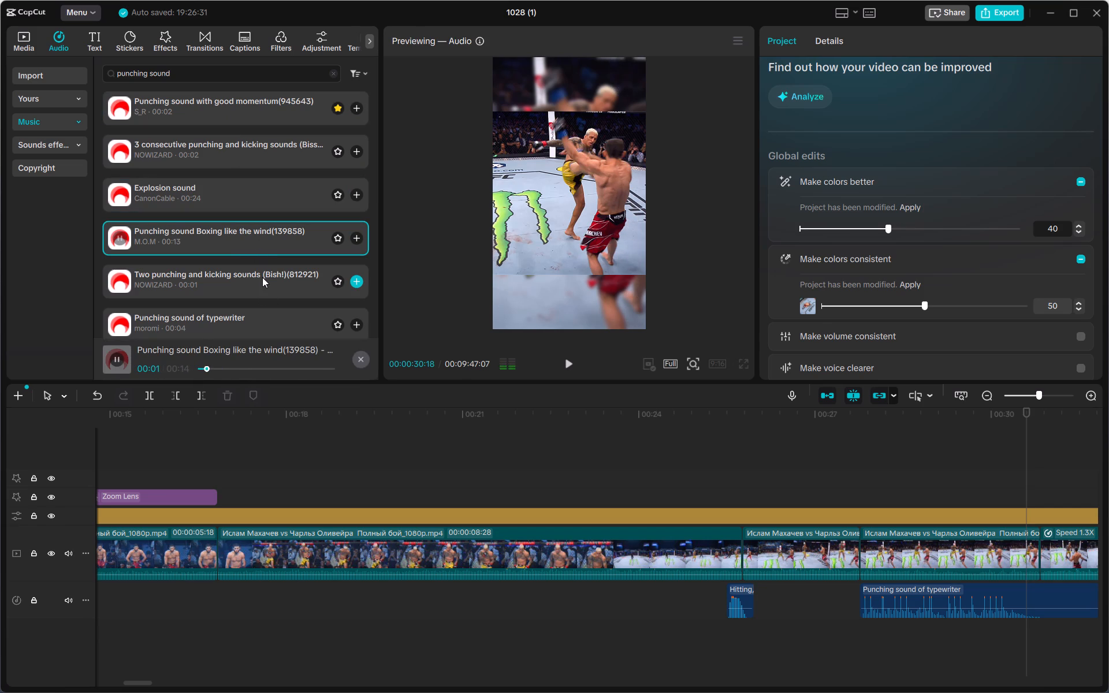
pyautogui.click(261, 286)
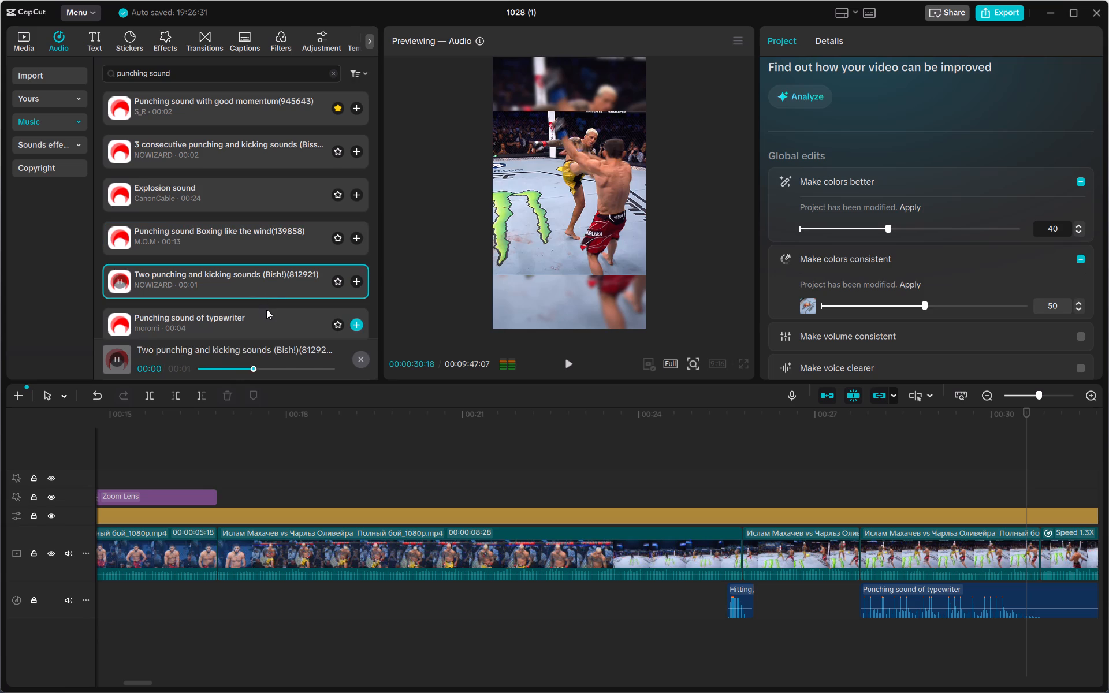
pyautogui.click(262, 324)
pyautogui.scroll(-1, 249, 280)
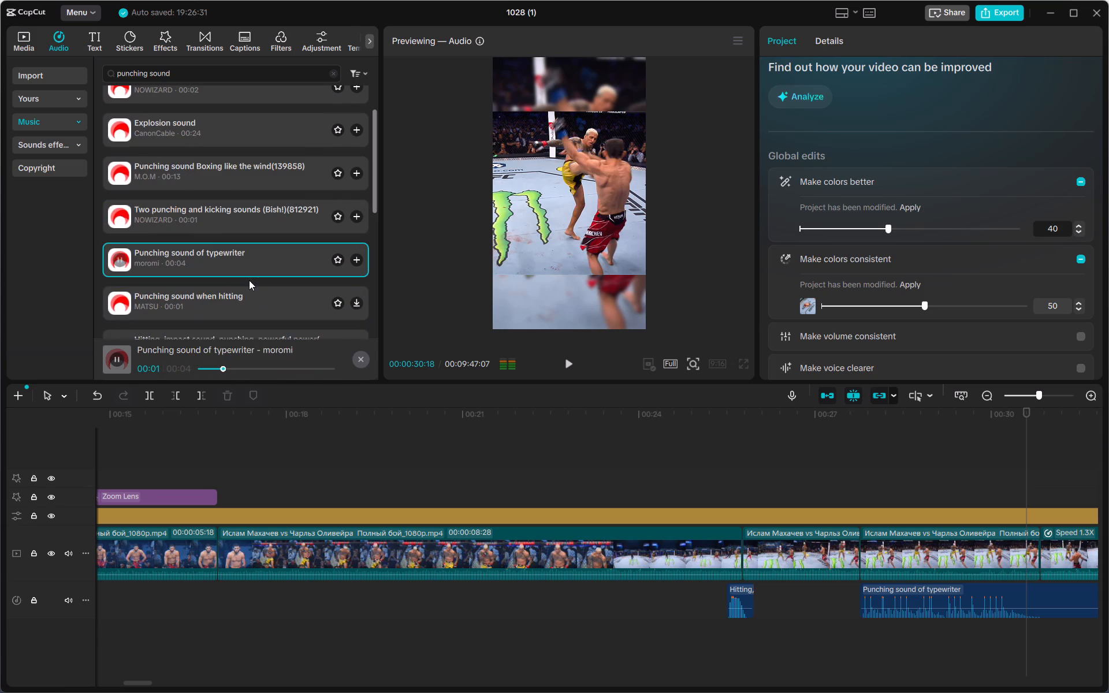
pyautogui.scroll(4, 262, 302)
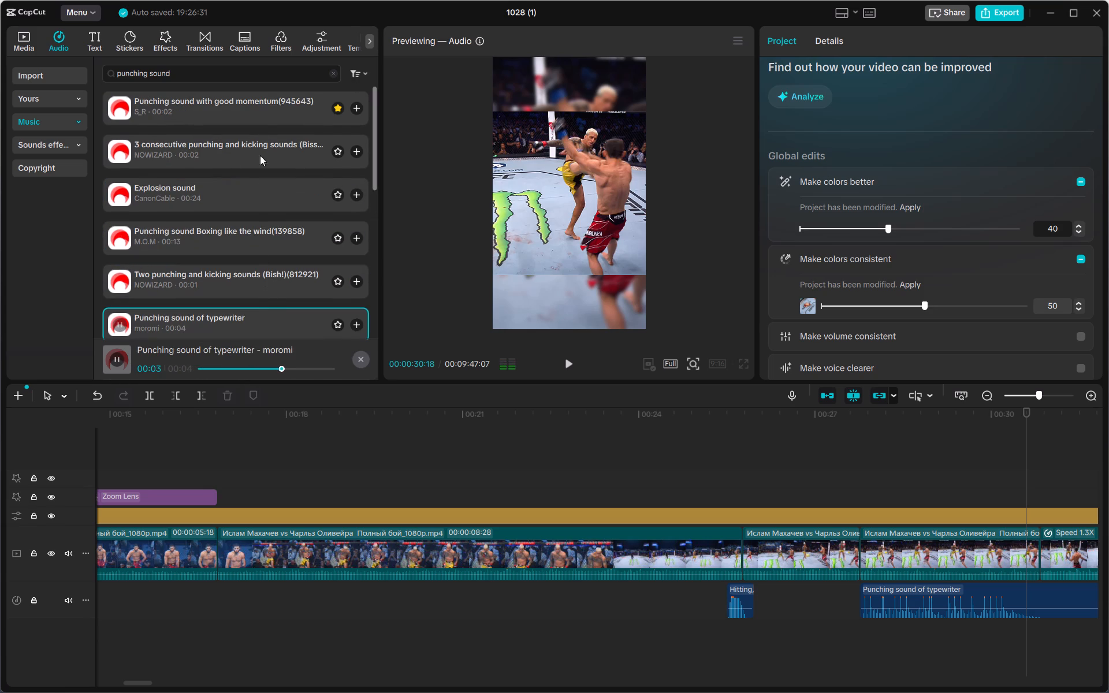
pyautogui.click(255, 114)
pyautogui.click(264, 154)
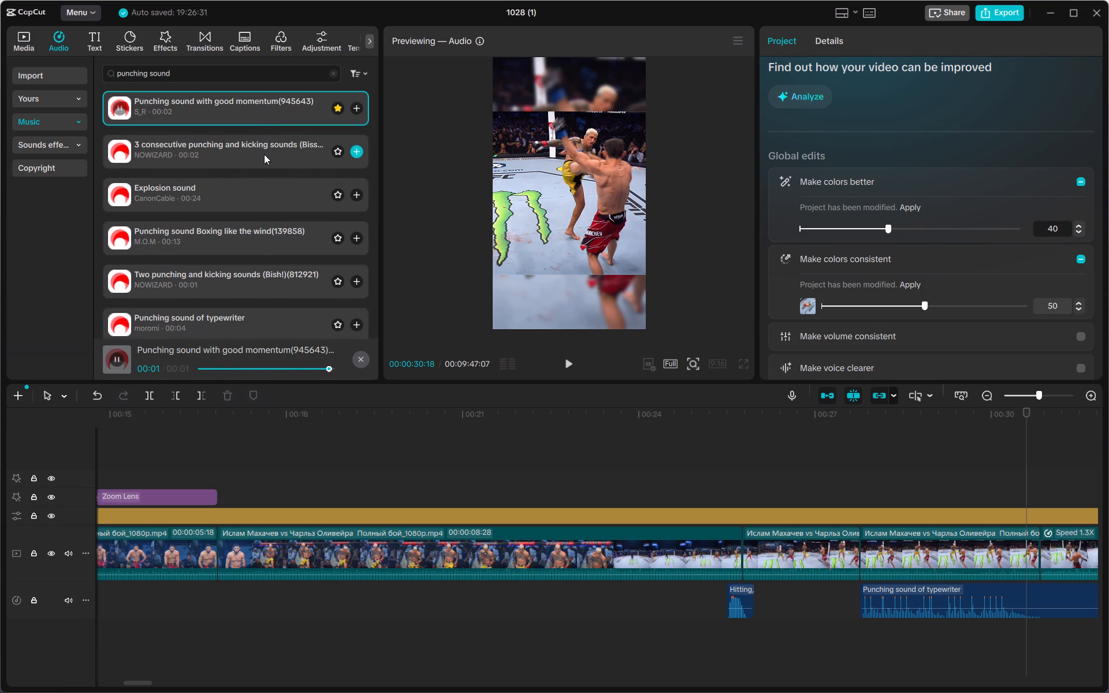
pyautogui.click(254, 207)
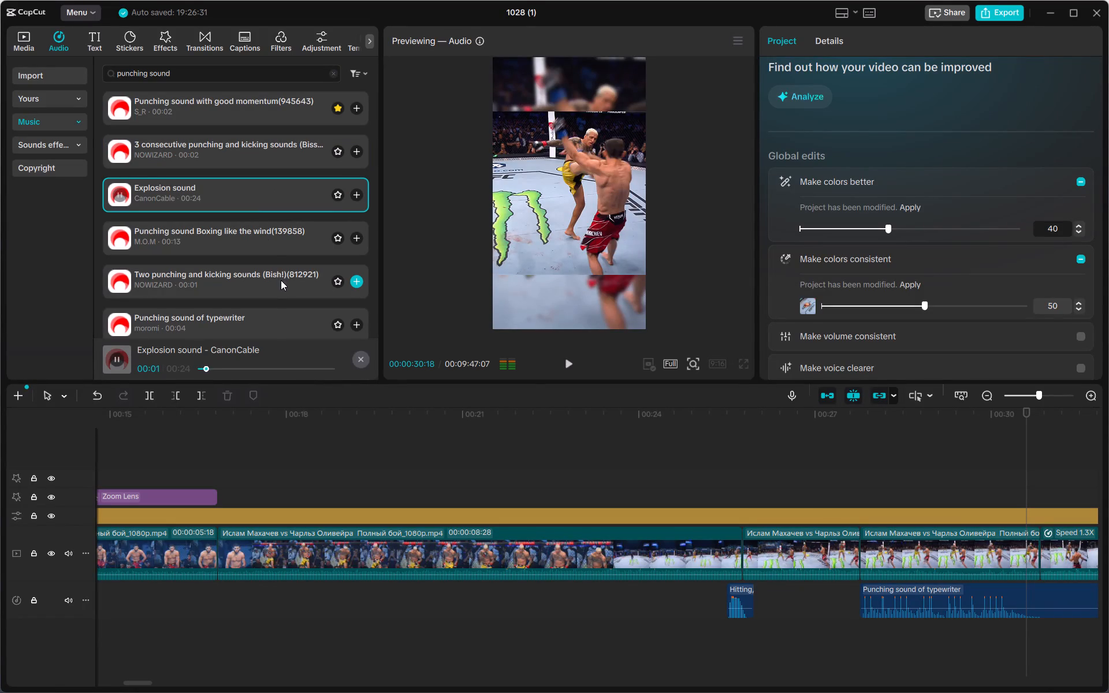
# Place the Hitting, impact sound, punching sound on a second audio track below the typewriter sound, ending at 00:00:30:18.
pyautogui.scroll(-1, 255, 266)
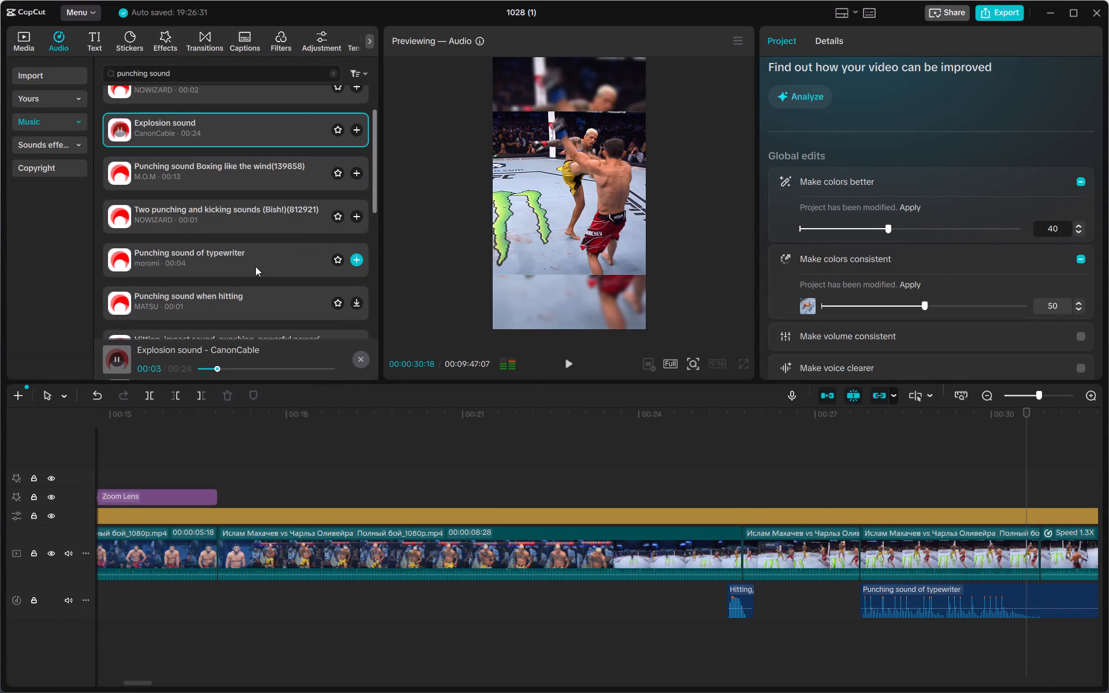
pyautogui.scroll(-1, 255, 266)
pyautogui.click(258, 283)
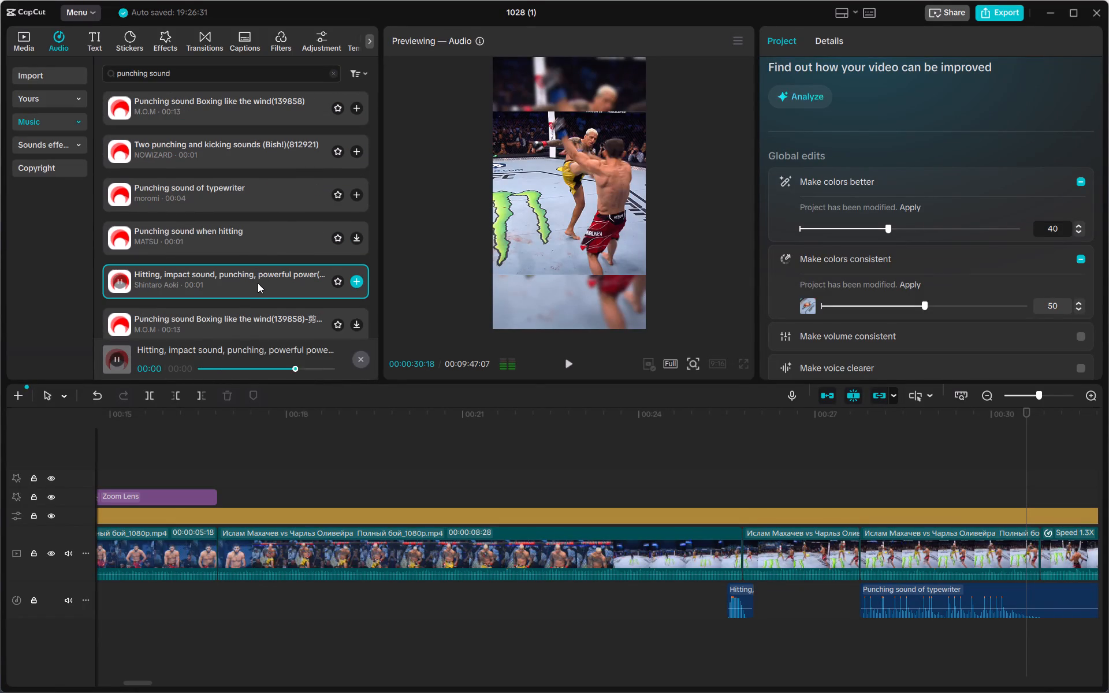
pyautogui.moveTo(257, 279); pyautogui.dragTo(967, 651)
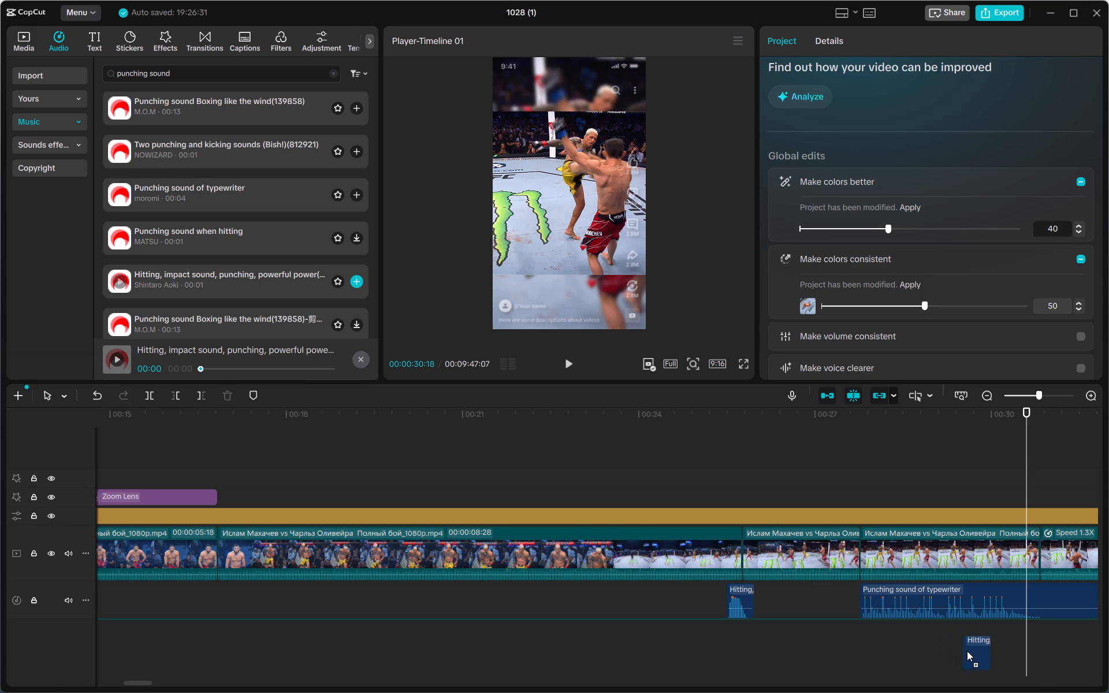
pyautogui.moveTo(967, 651); pyautogui.dragTo(1001, 635)
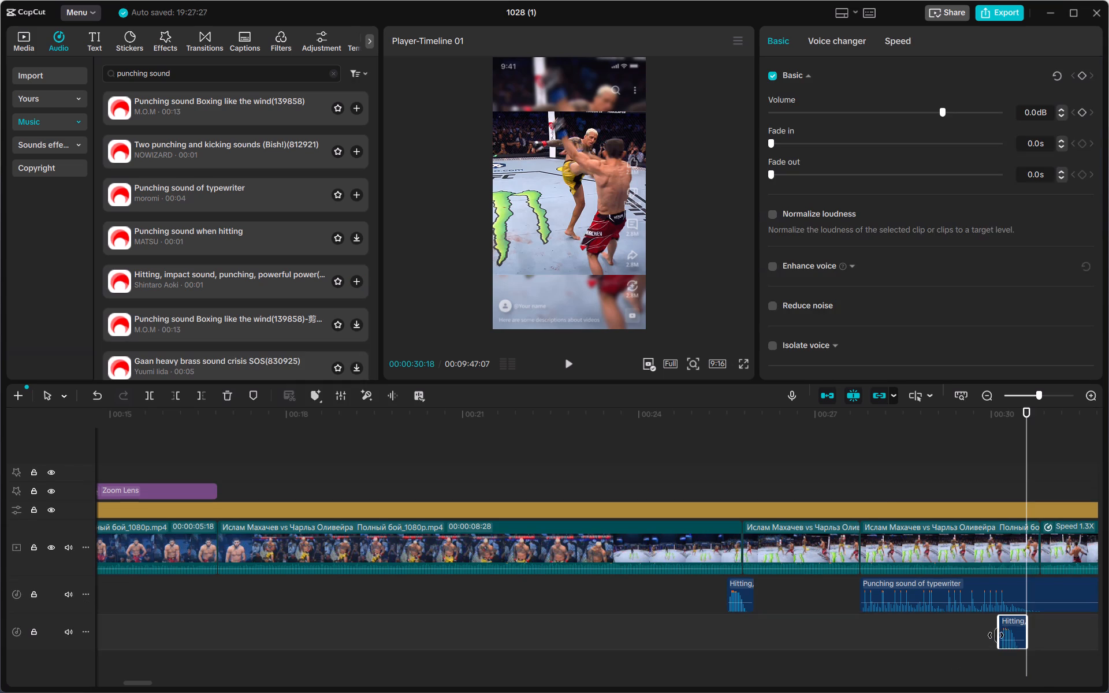
# Play the edit from 00:00:28:05 to check the added hit sound against the kick.
pyautogui.click(883, 467)
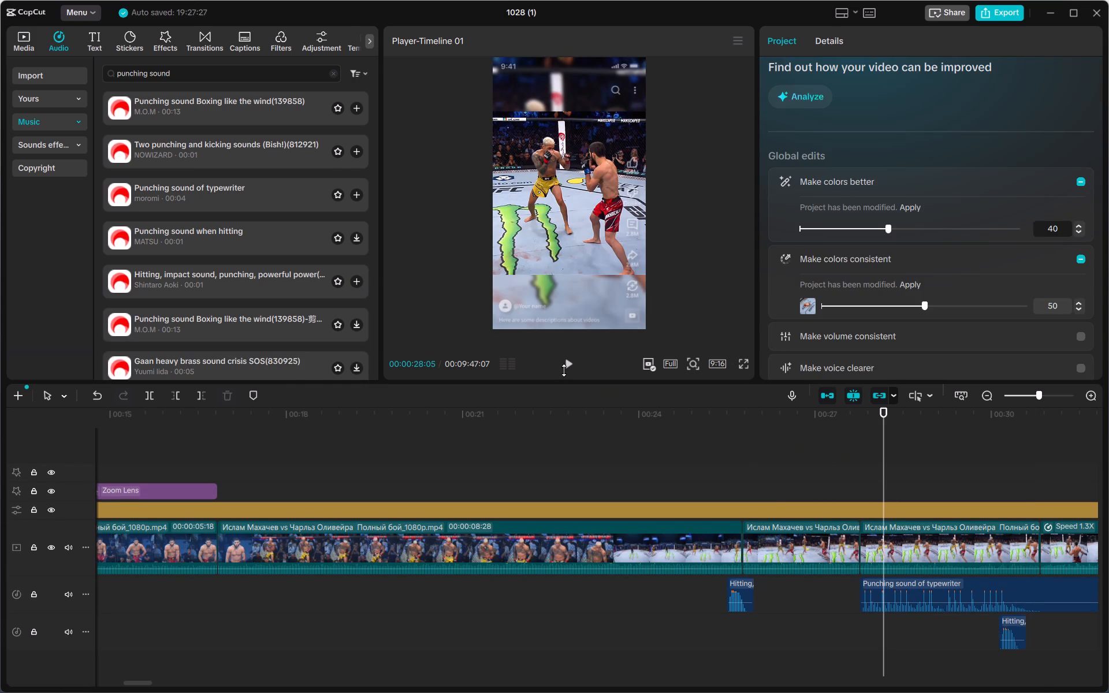
pyautogui.click(567, 367)
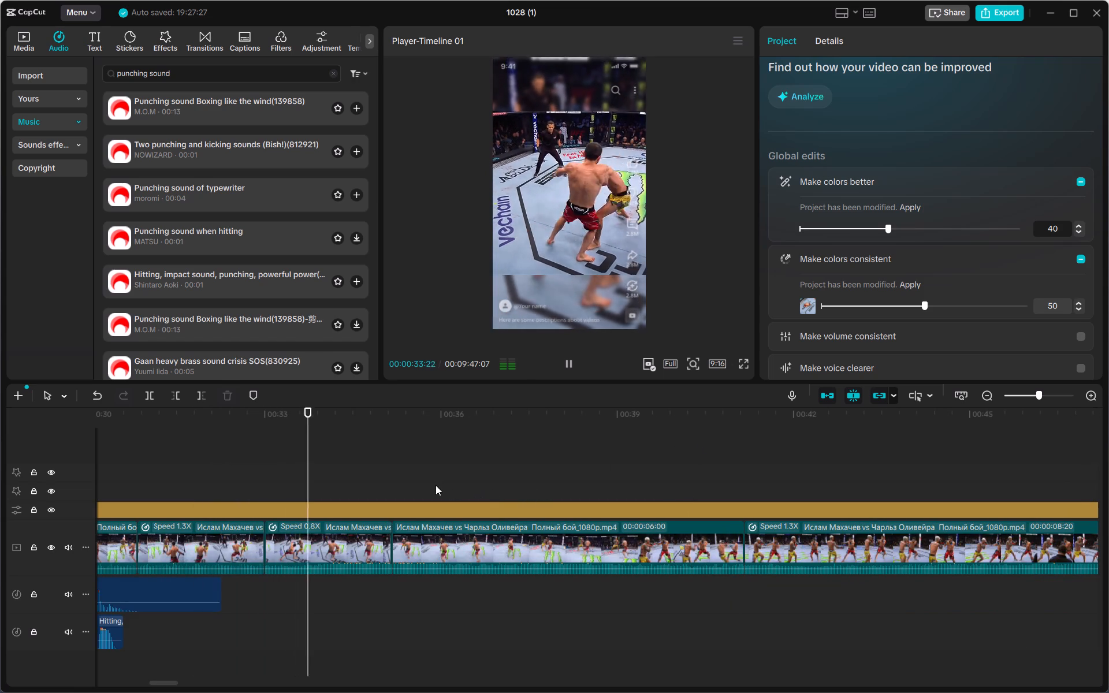
# Replay the exchange around 00:00:33 and place Punching sound Boxing like the wind(139858) on the first audio track at the start of the Speed 0.8X clip.
pyautogui.click(366, 476)
pyautogui.moveTo(366, 476); pyautogui.dragTo(322, 474)
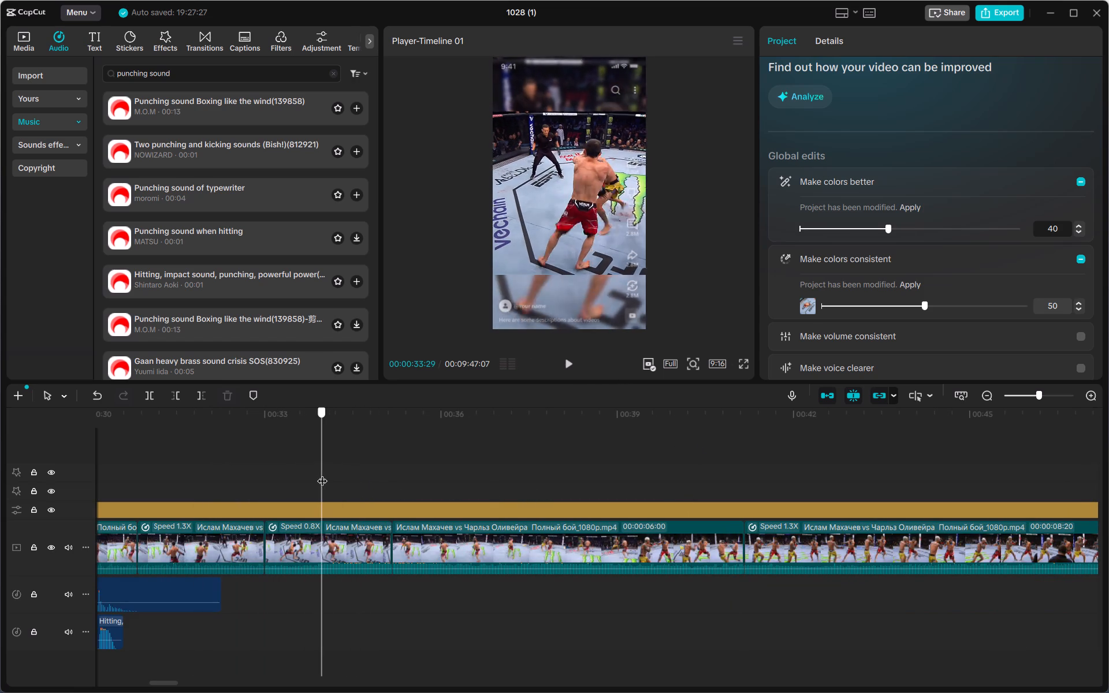
pyautogui.moveTo(322, 474); pyautogui.dragTo(321, 474)
pyautogui.doubleClick(564, 359)
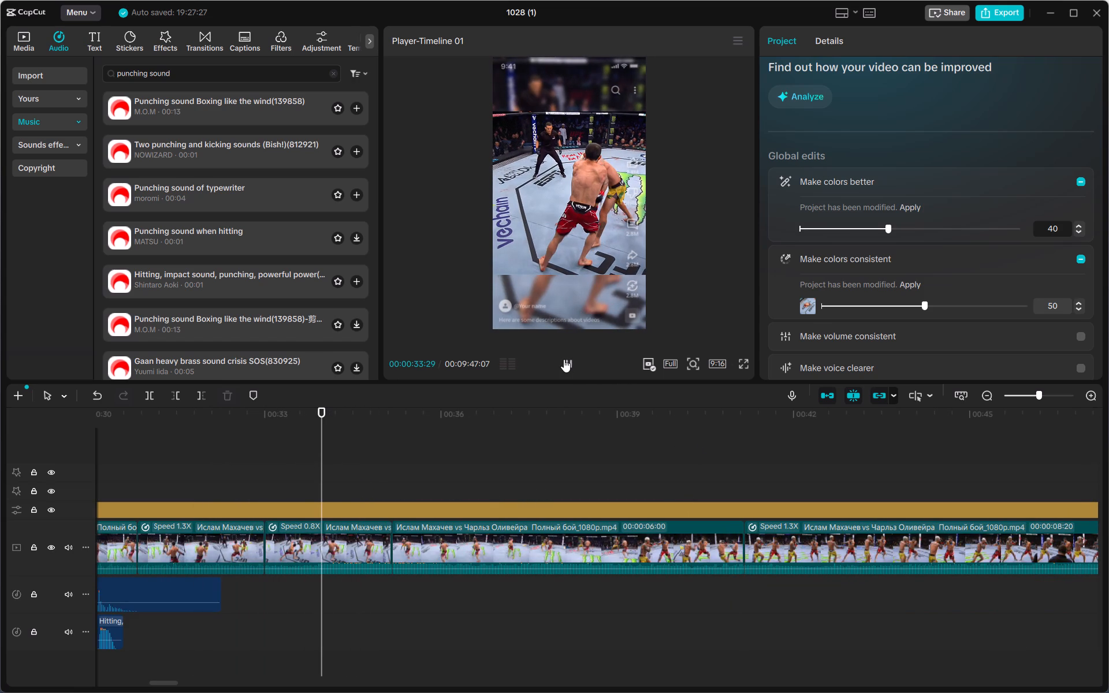
pyautogui.click(166, 471)
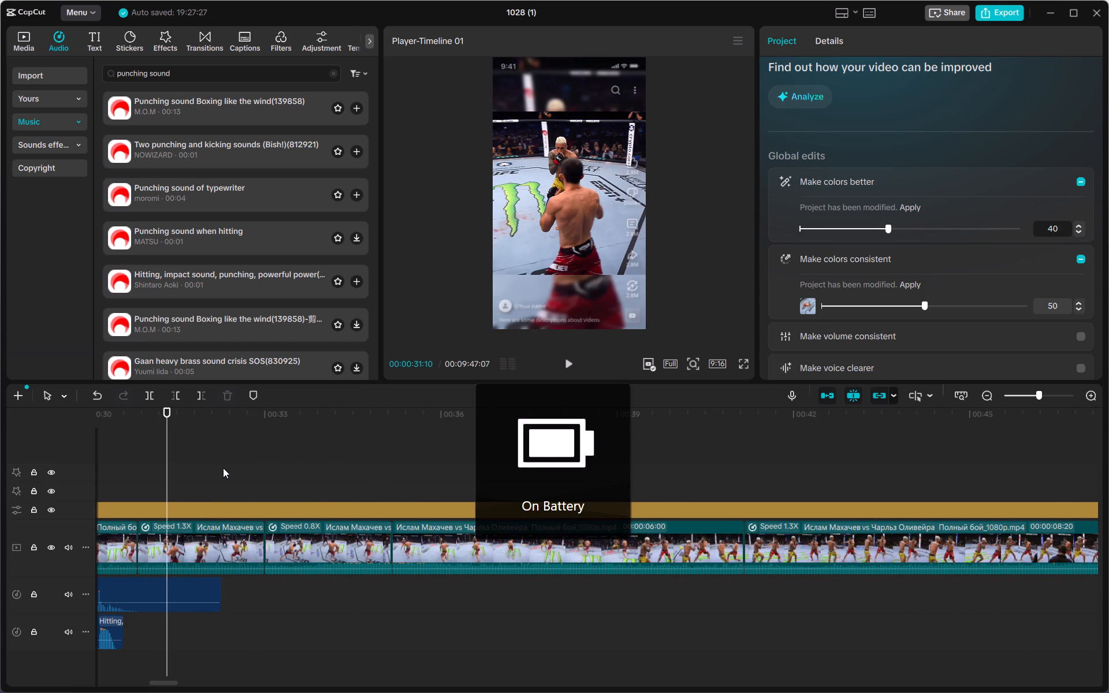
pyautogui.click(232, 468)
pyautogui.click(254, 467)
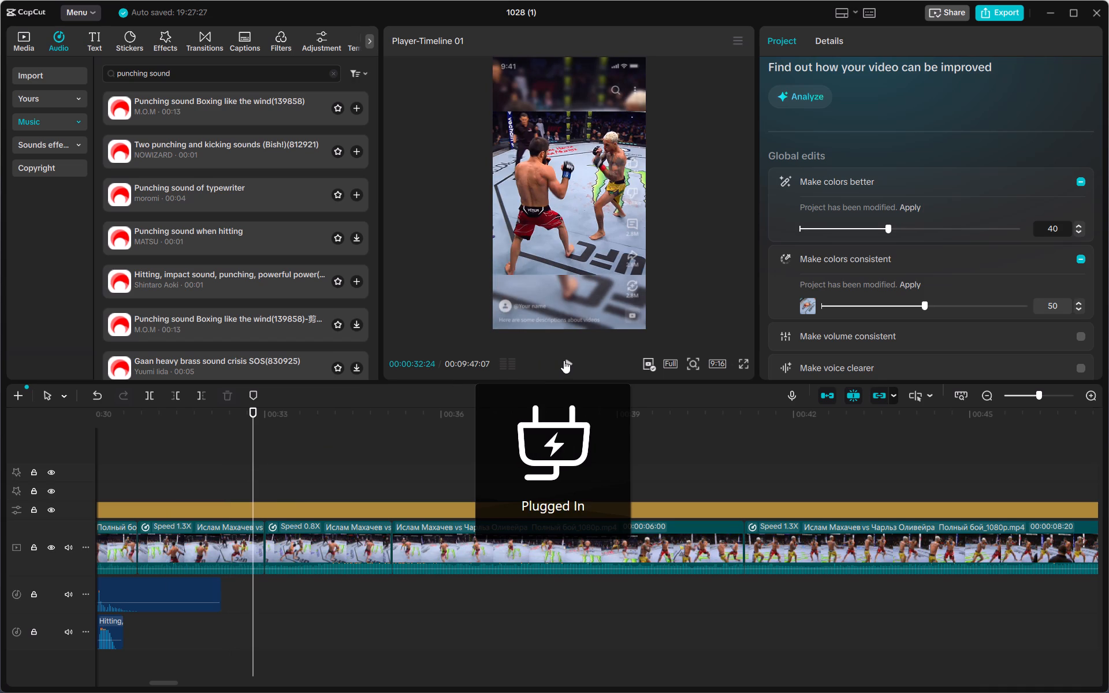
pyautogui.click(564, 360)
pyautogui.click(564, 360)
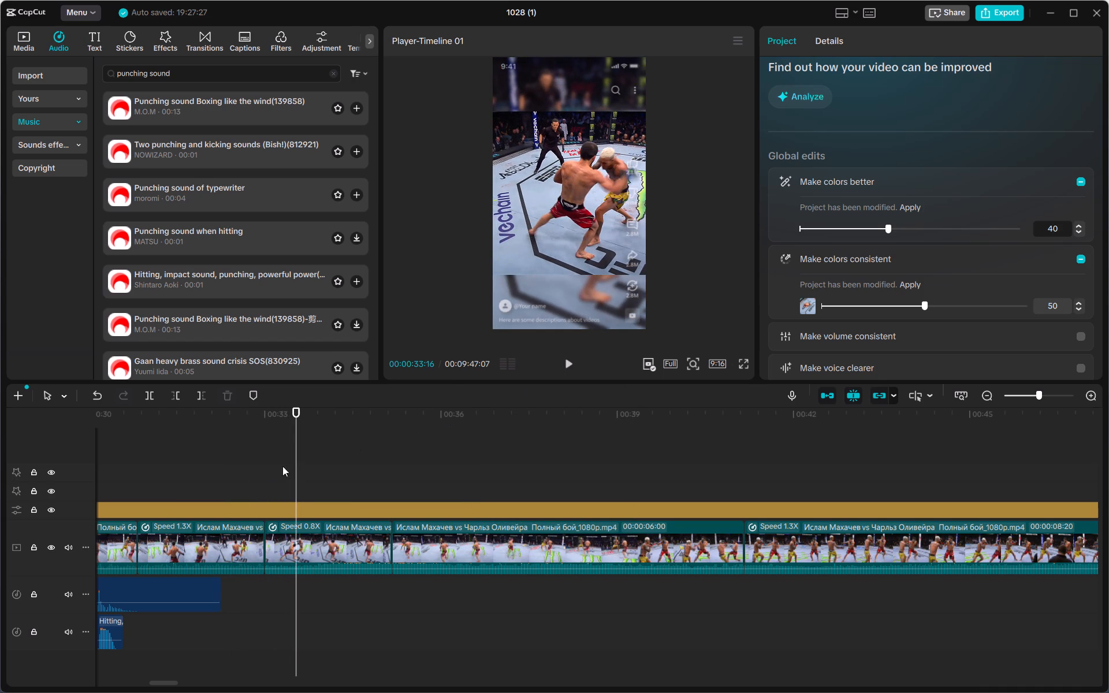
pyautogui.click(267, 472)
pyautogui.click(567, 364)
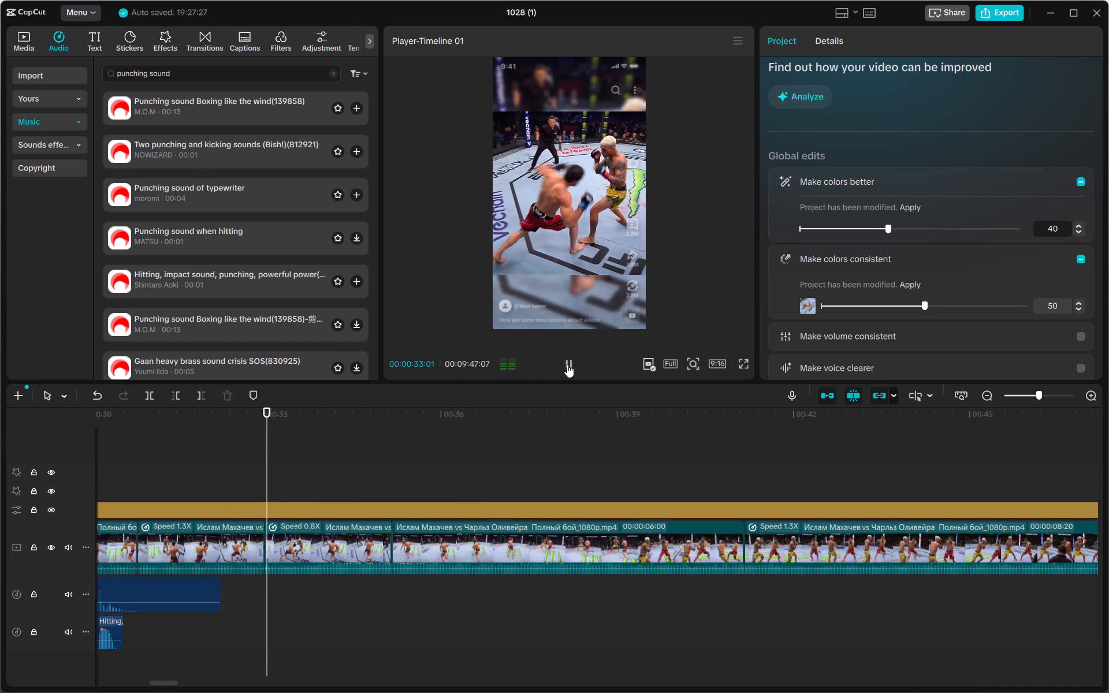
pyautogui.click(567, 364)
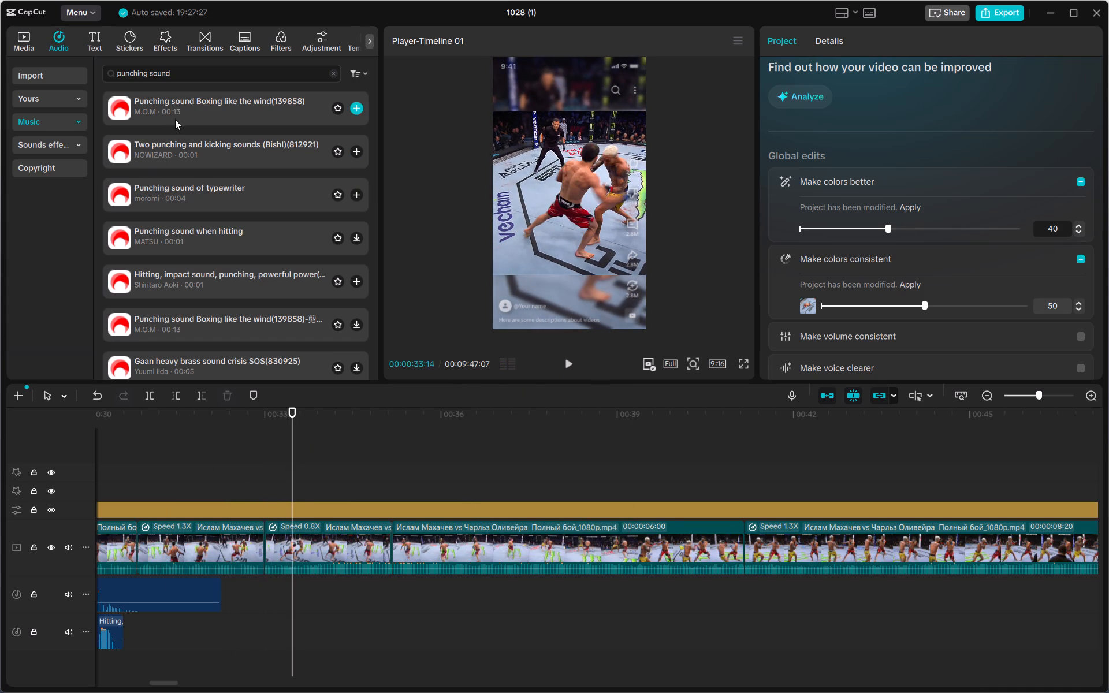
pyautogui.moveTo(175, 118); pyautogui.dragTo(266, 593)
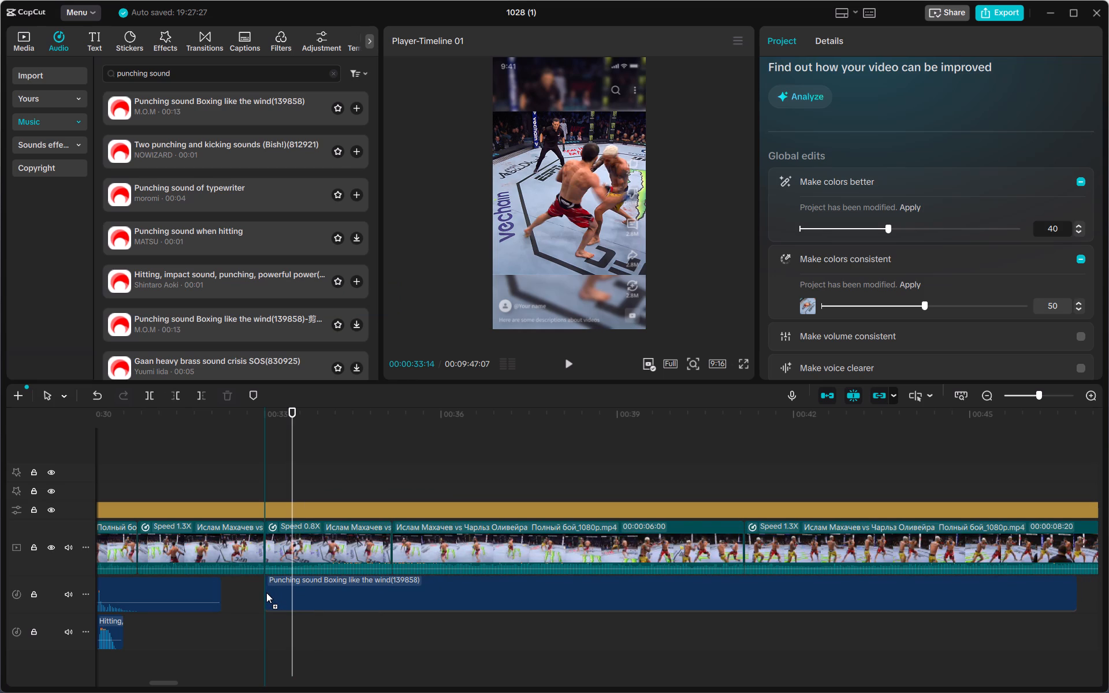
pyautogui.moveTo(266, 593); pyautogui.dragTo(266, 593)
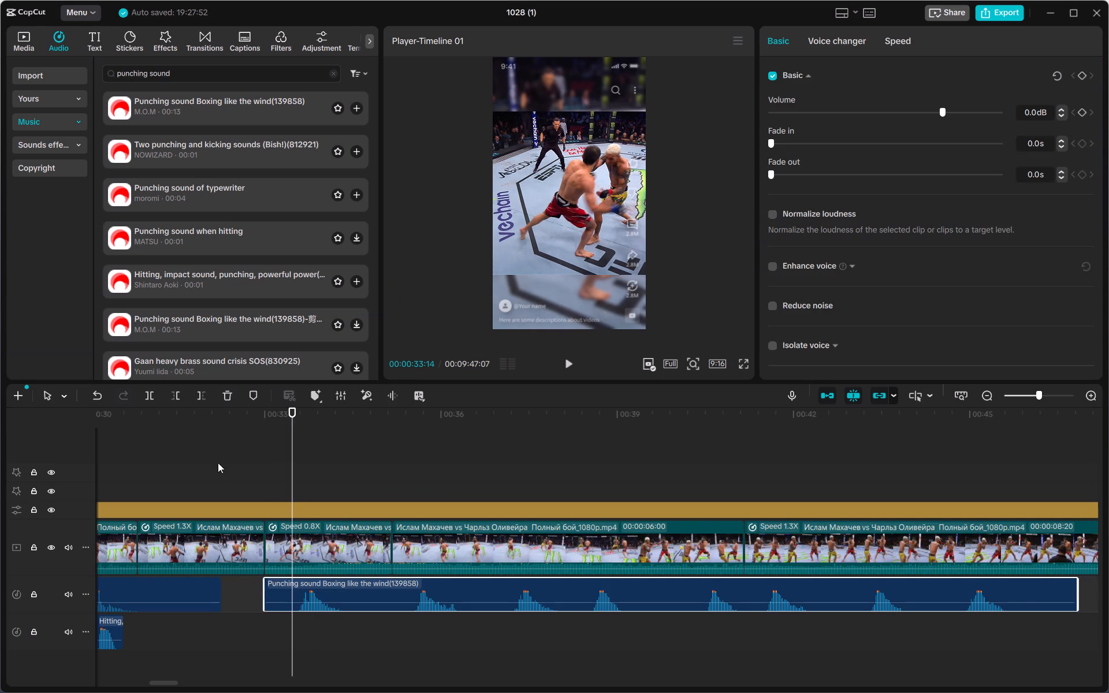
# Play the edit around 00:00:32–00:00:38 to check the boxing sound's timing against the exchange.
pyautogui.click(213, 459)
pyautogui.click(570, 368)
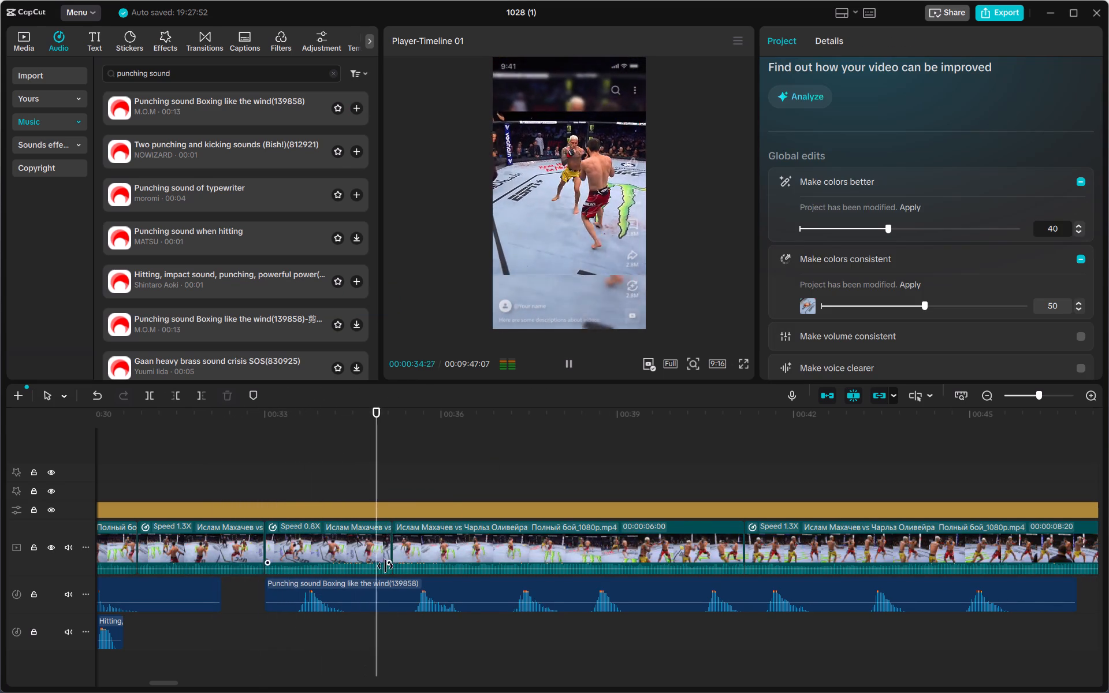
pyautogui.click(404, 597)
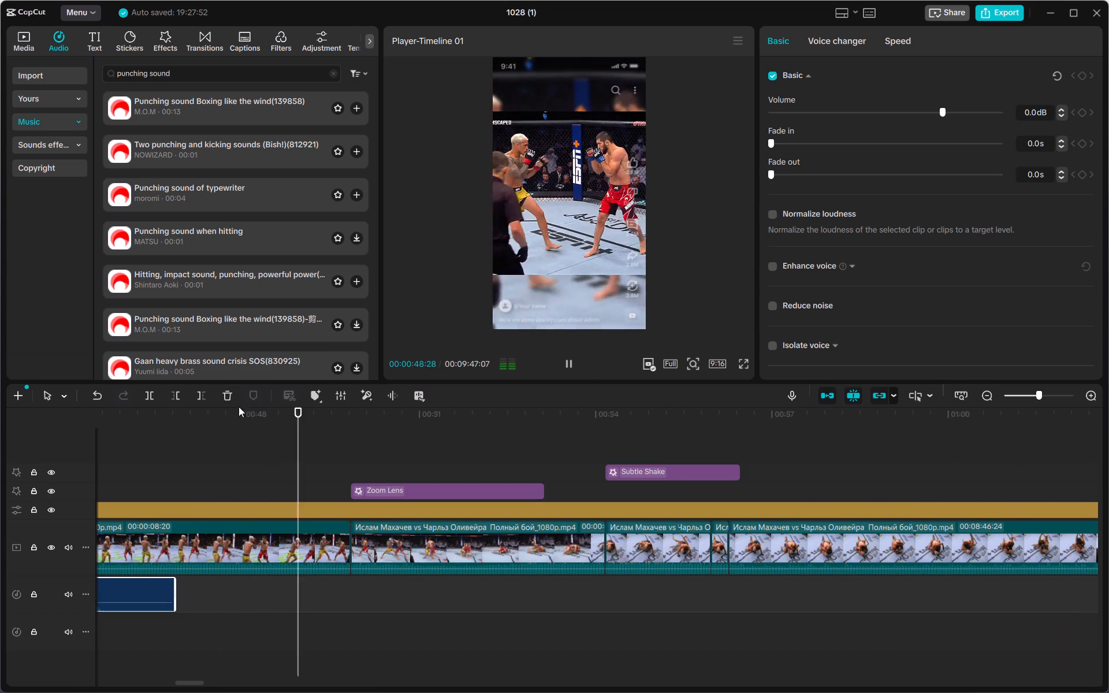
pyautogui.click(259, 458)
pyautogui.moveTo(259, 458); pyautogui.dragTo(101, 467)
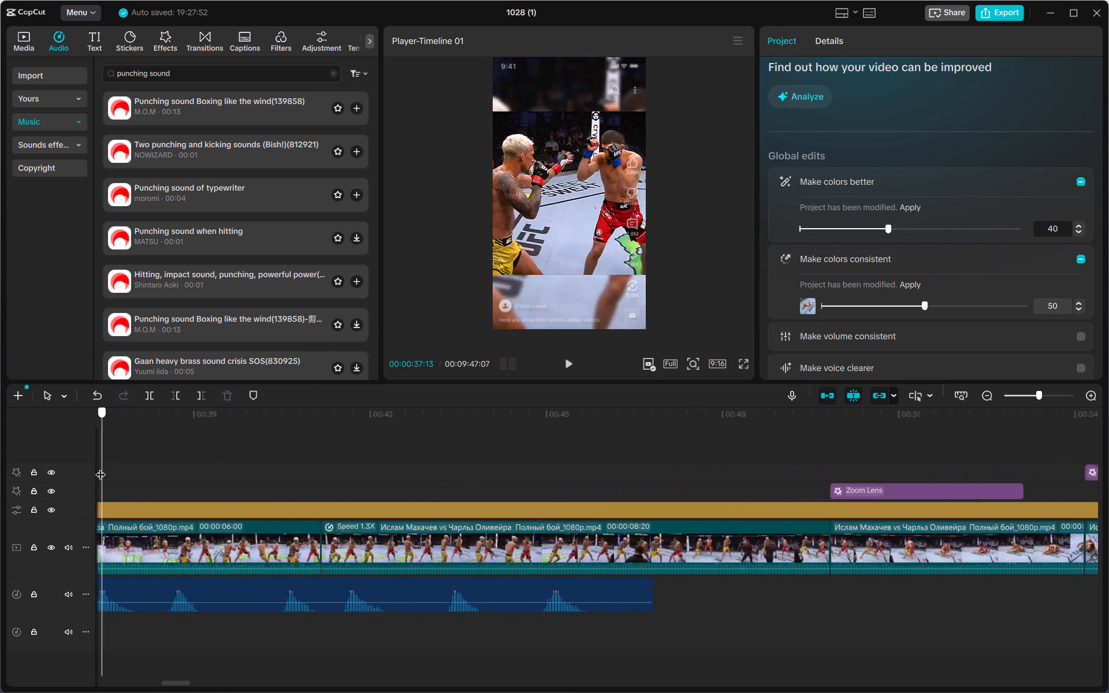
pyautogui.moveTo(101, 467); pyautogui.dragTo(373, 453)
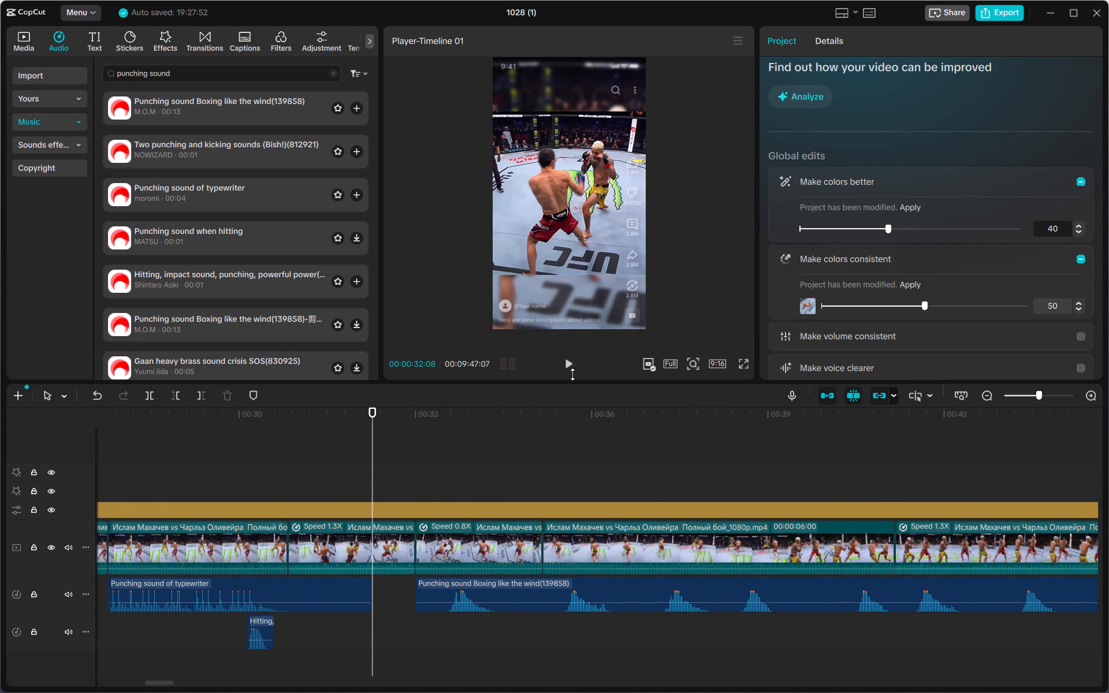
pyautogui.click(571, 367)
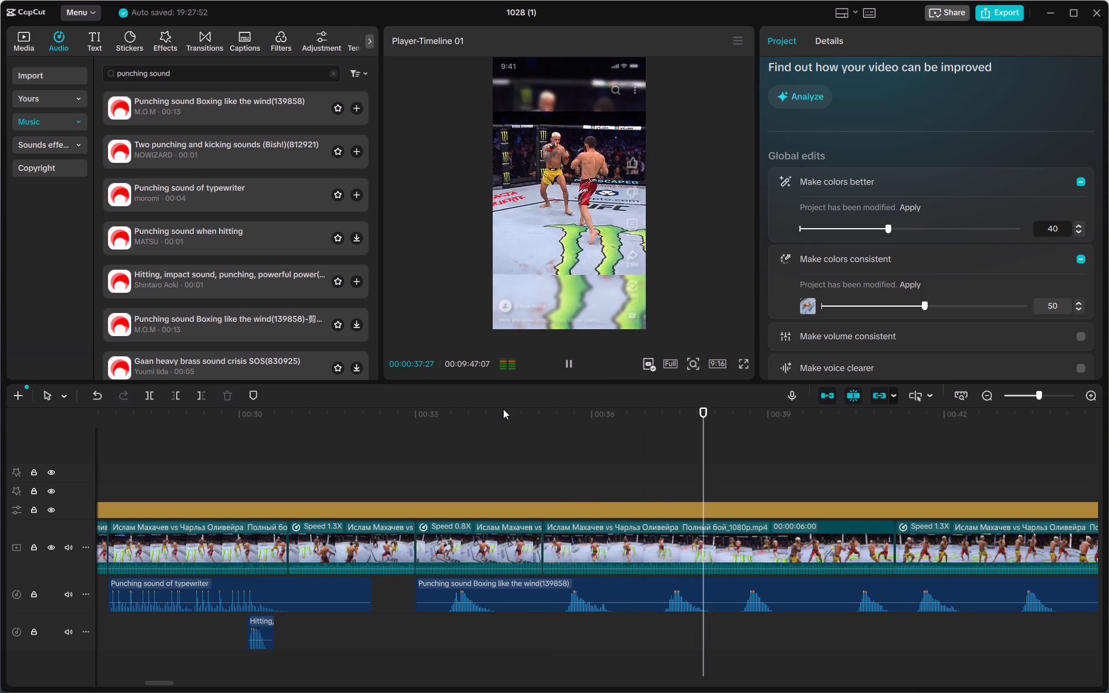
# Delete the Punching sound Boxing like the wind(139858) clip from the first audio track.
pyautogui.click(560, 595)
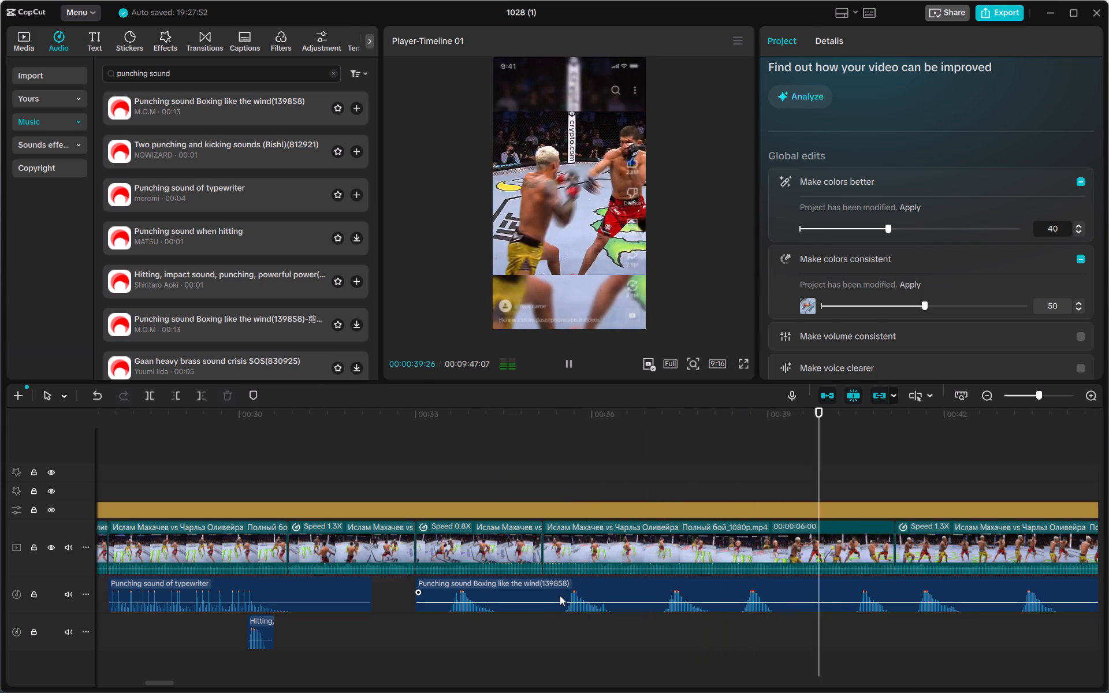
pyautogui.click(232, 394)
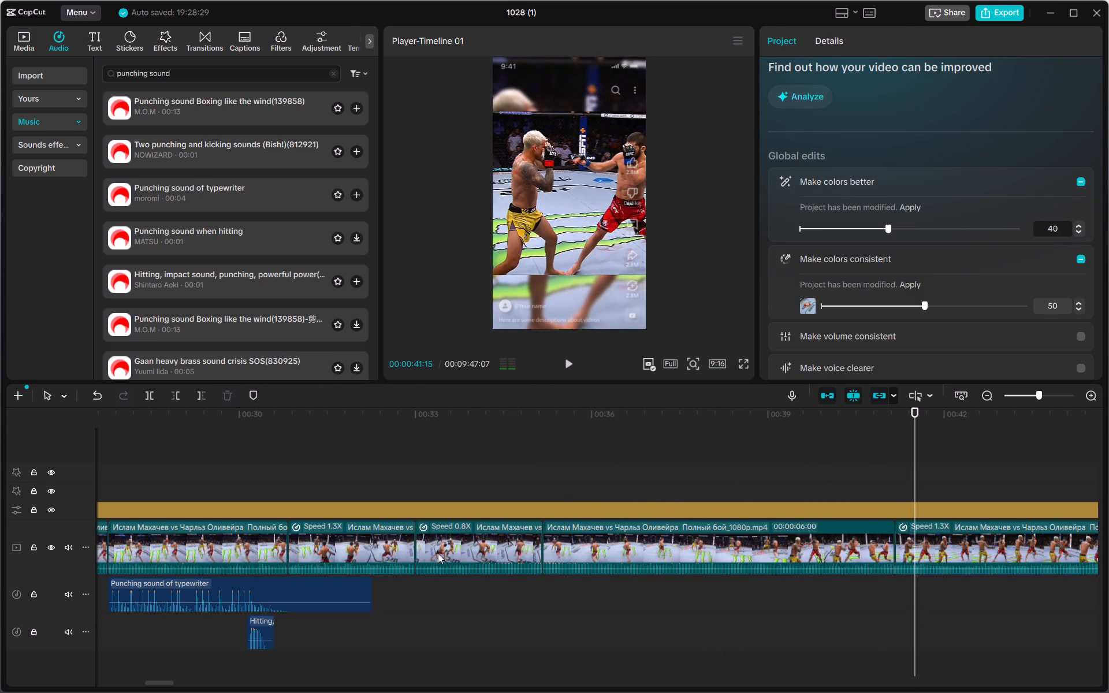
# Replay the lead-in from 00:00:32:19 and place the medium-power Hitting, impact sound, punching at the start of the Speed 0.8X clip.
pyautogui.click(395, 475)
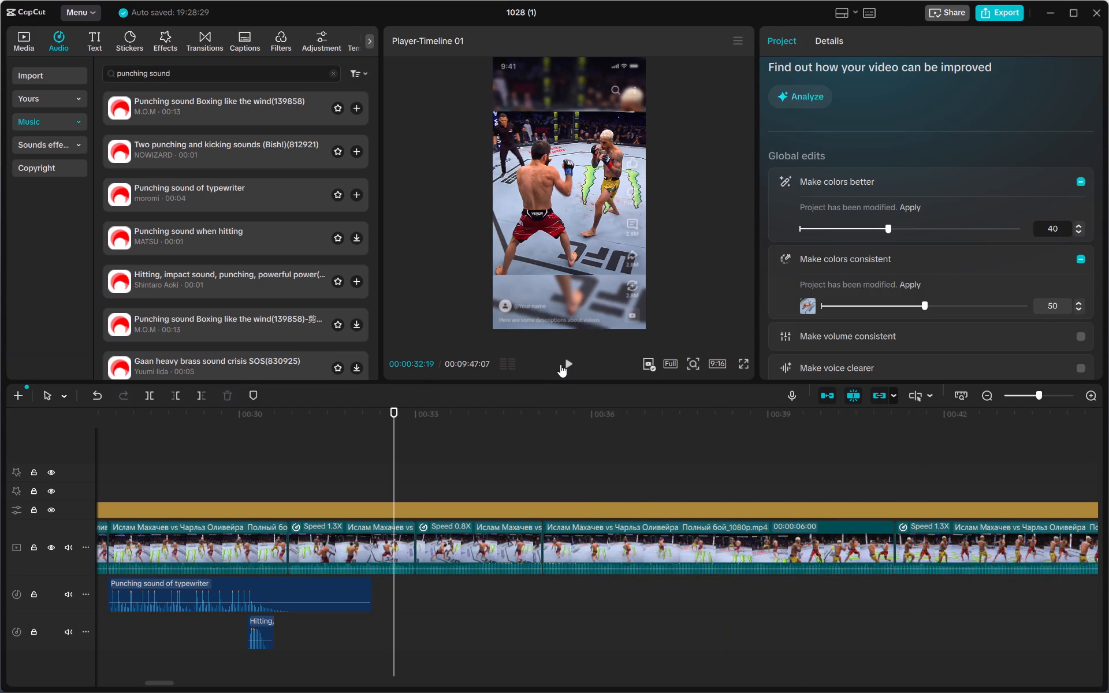
pyautogui.click(562, 365)
pyautogui.click(564, 364)
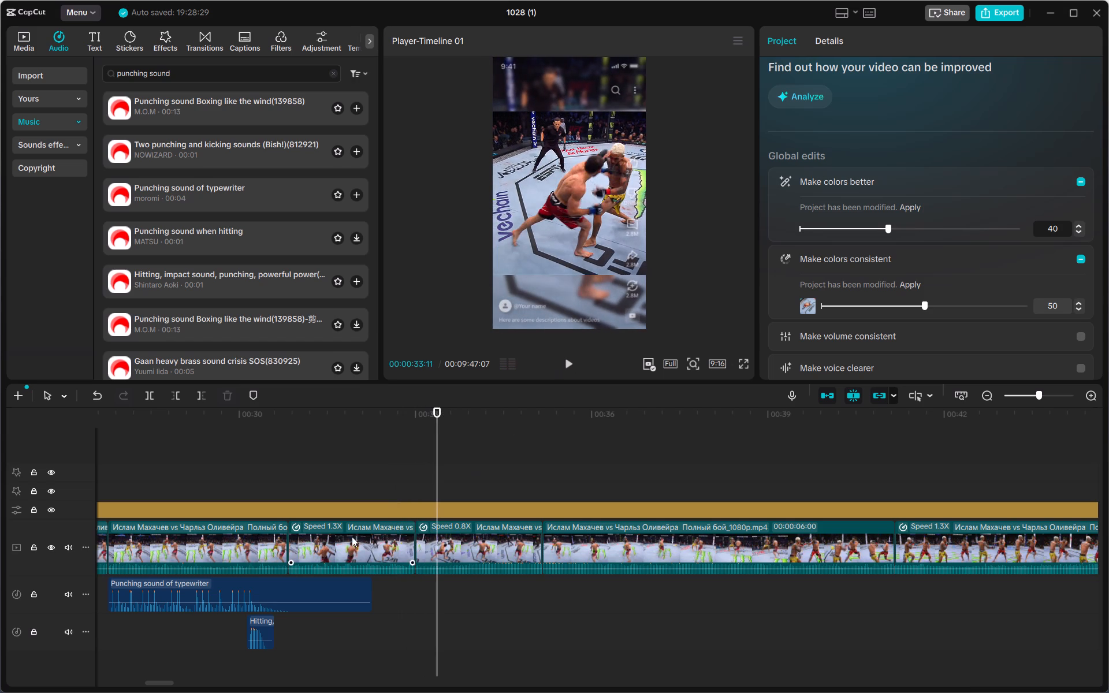
pyautogui.scroll(-1, 244, 328)
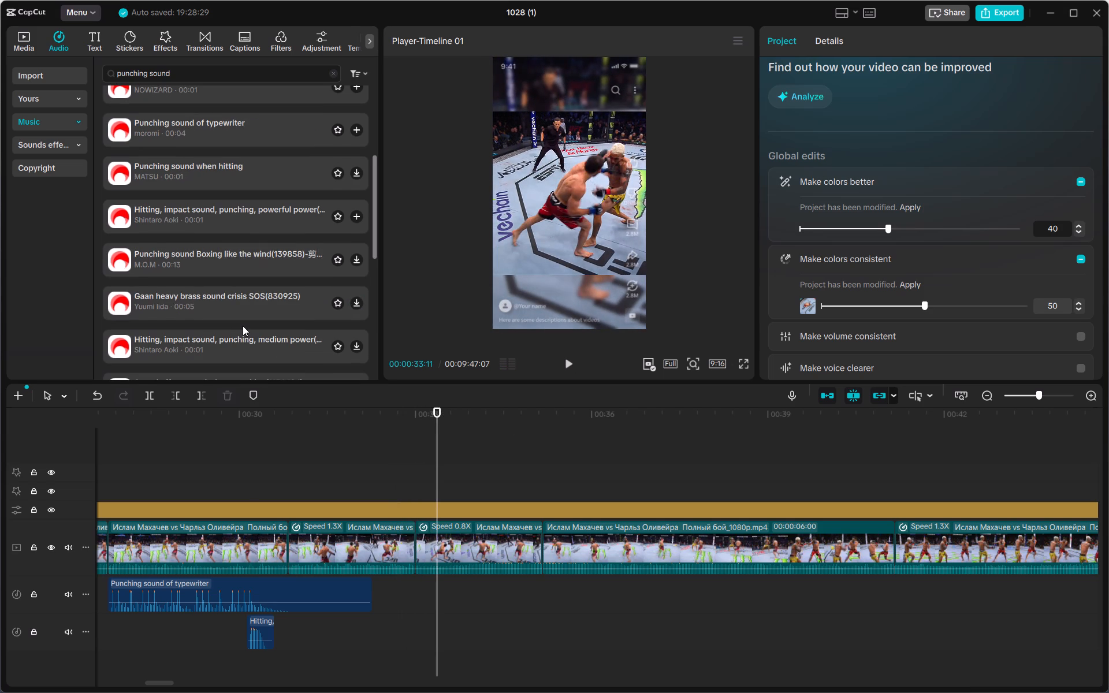
pyautogui.moveTo(245, 344); pyautogui.dragTo(425, 588)
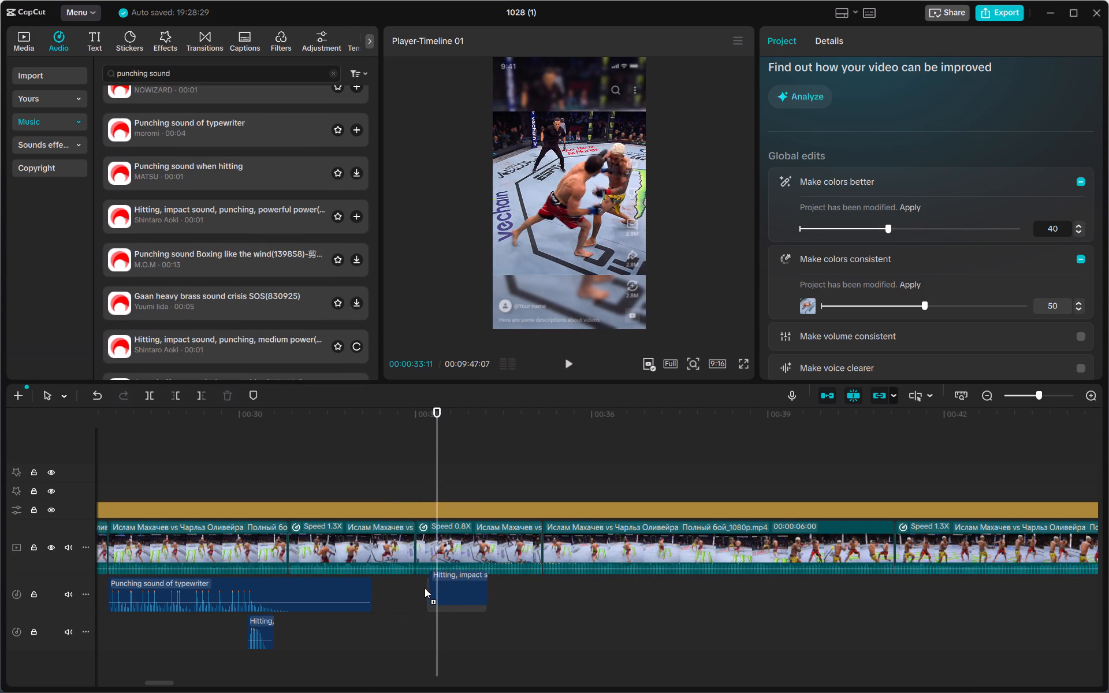
pyautogui.moveTo(425, 588); pyautogui.dragTo(416, 591)
# Replay the exchange from about 00:00:32 to check the medium-power hit, and play on through to the Subtle Shake section.
pyautogui.click(362, 457)
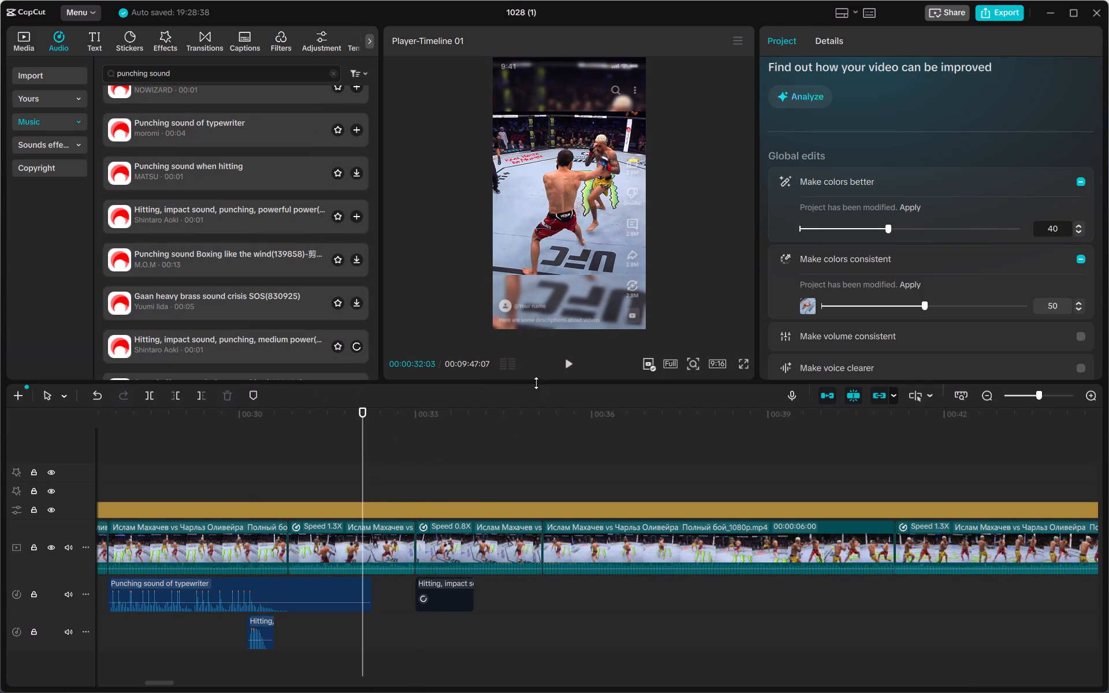
pyautogui.click(568, 367)
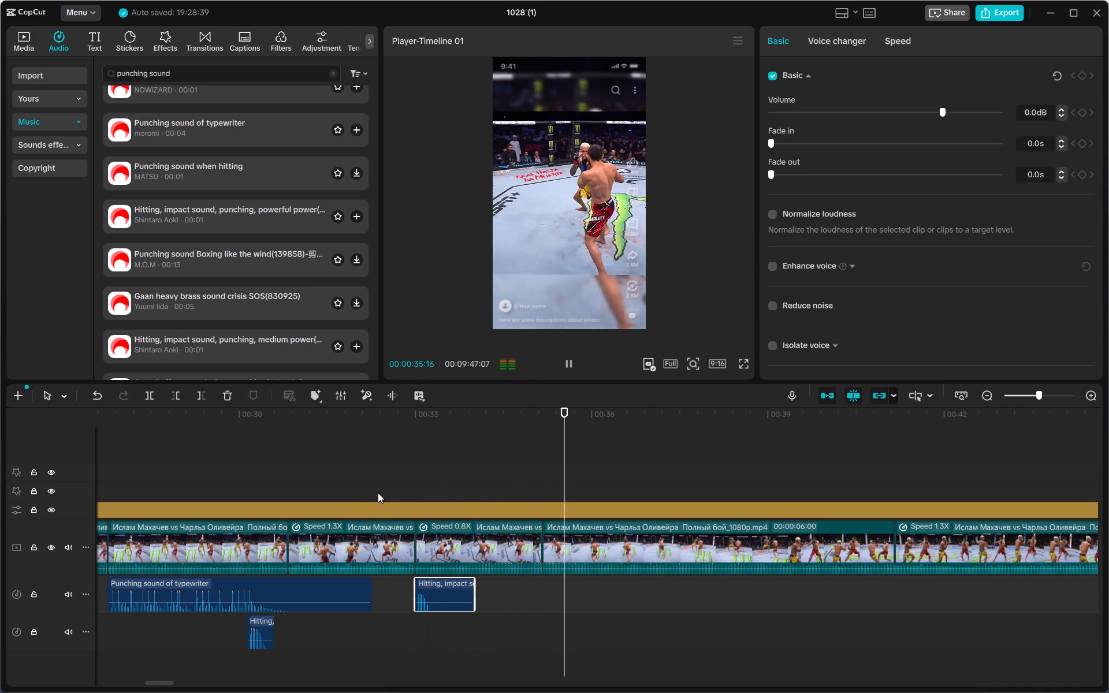
pyautogui.click(378, 493)
pyautogui.doubleClick(560, 371)
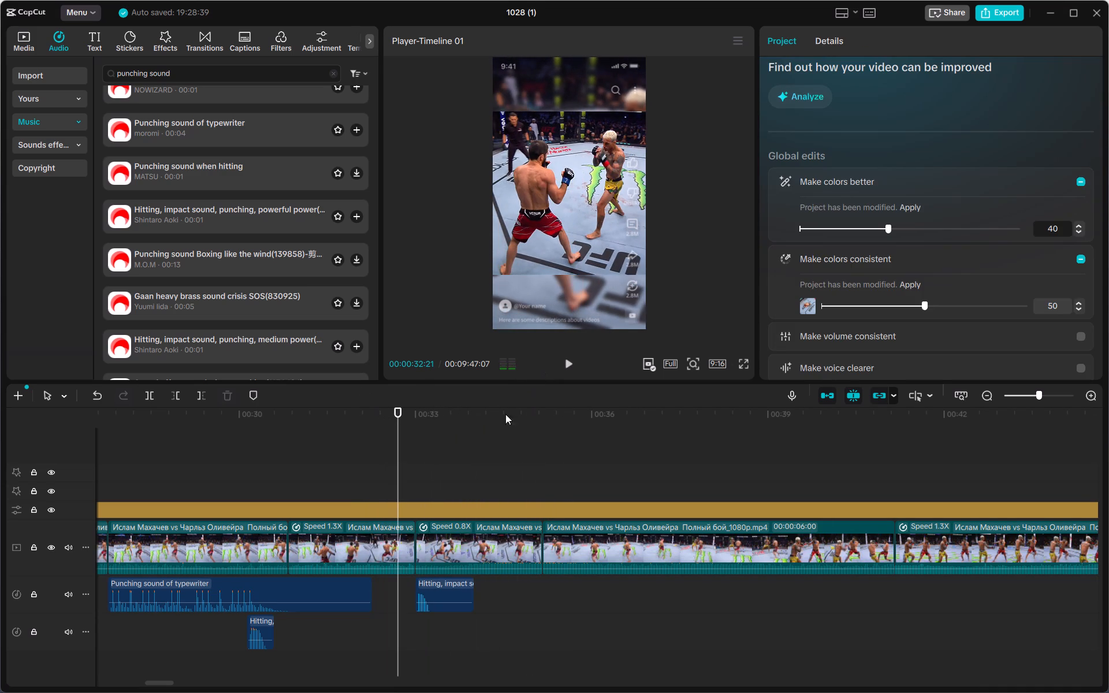
pyautogui.doubleClick(568, 359)
pyautogui.click(568, 359)
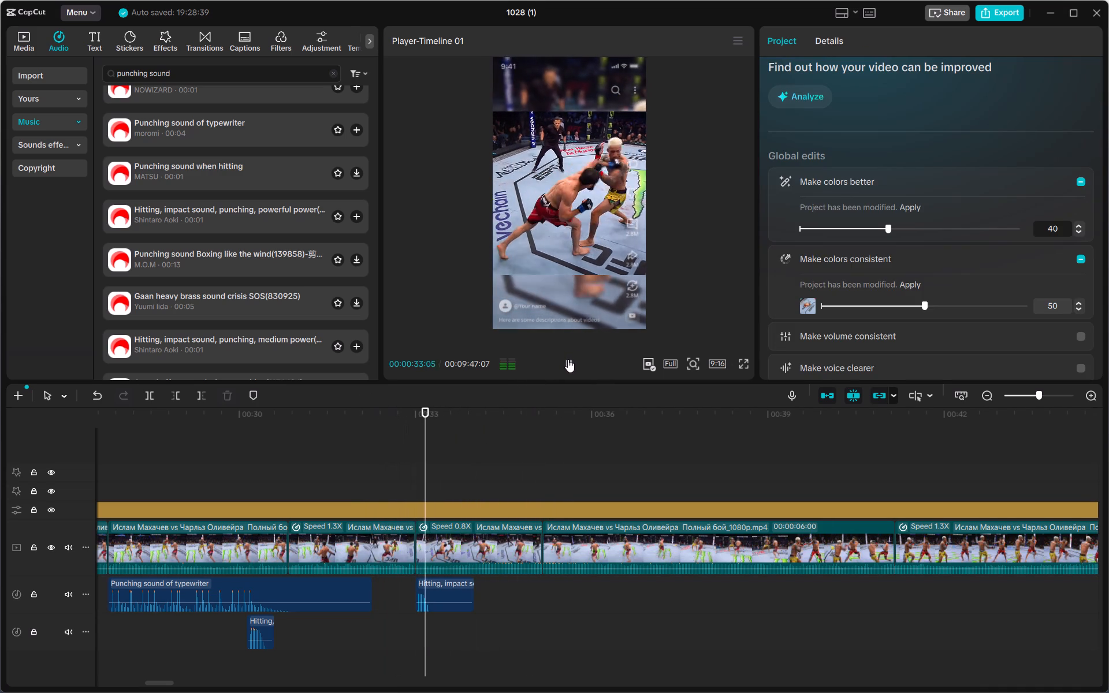
pyautogui.click(568, 359)
pyautogui.click(375, 460)
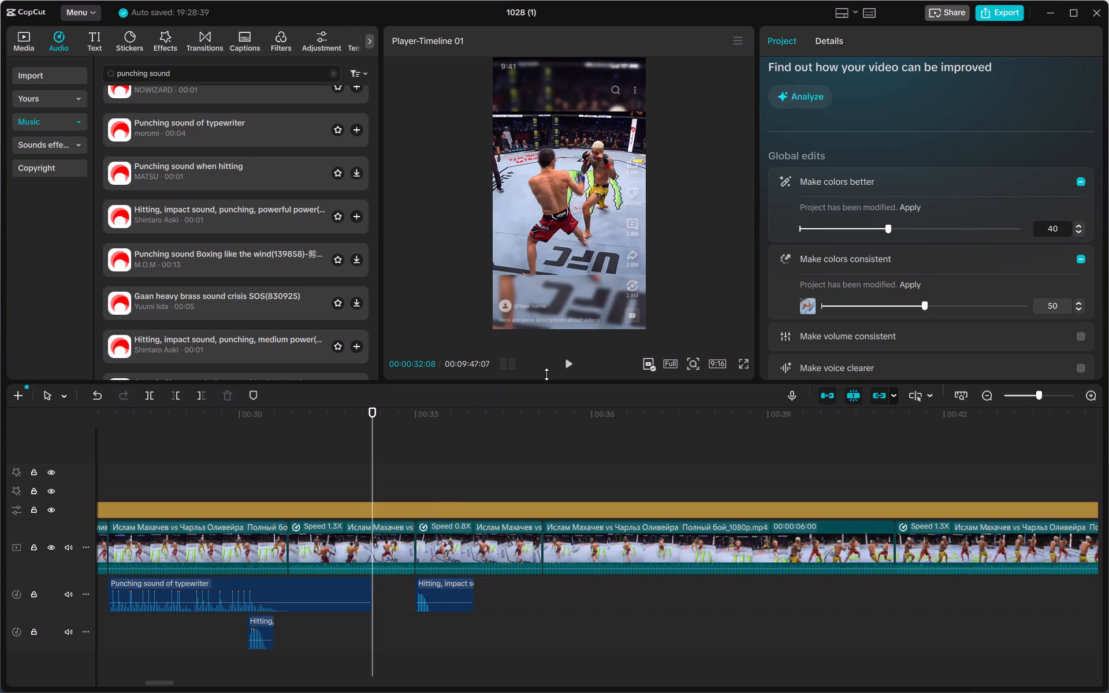
pyautogui.click(570, 368)
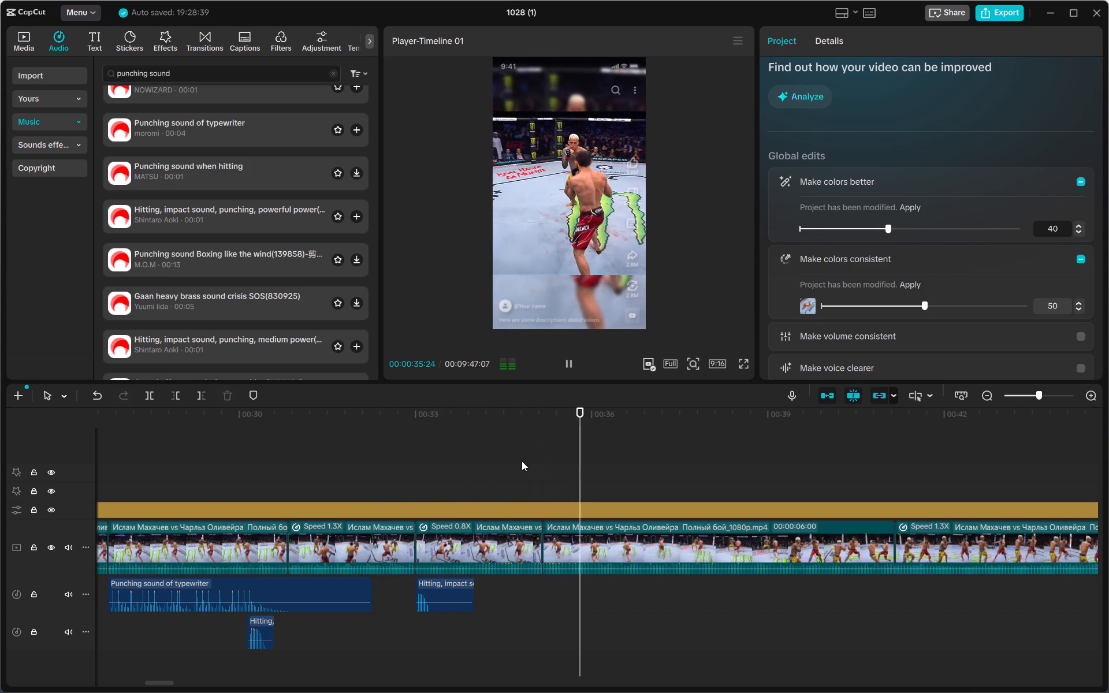
pyautogui.click(542, 488)
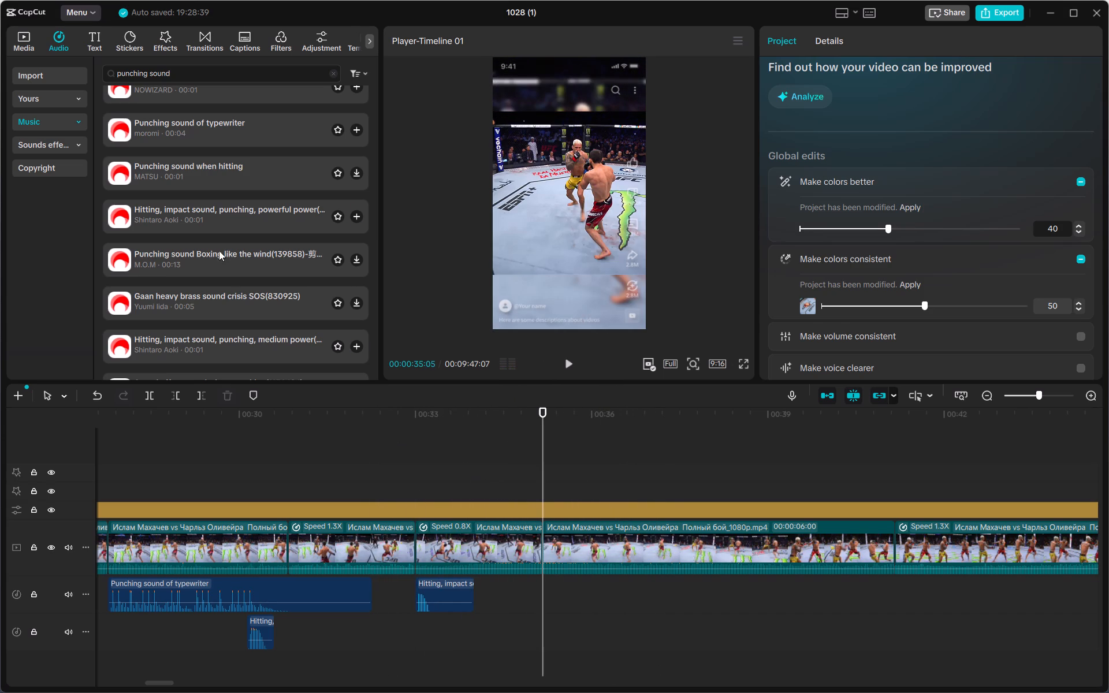
pyautogui.click(489, 459)
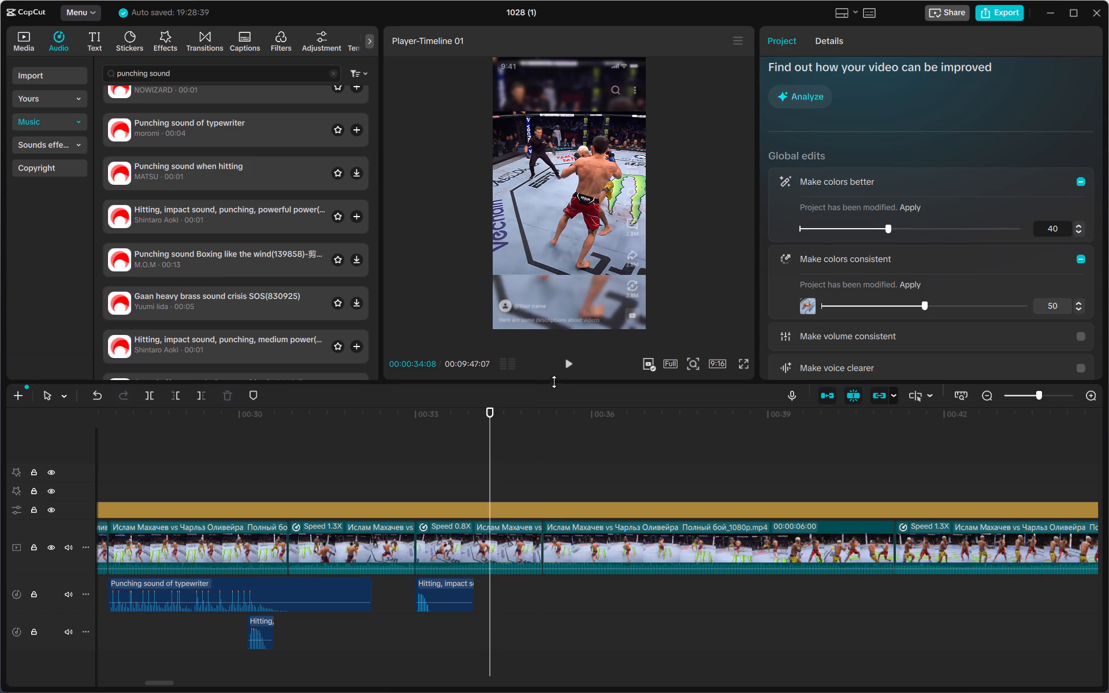
pyautogui.click(568, 368)
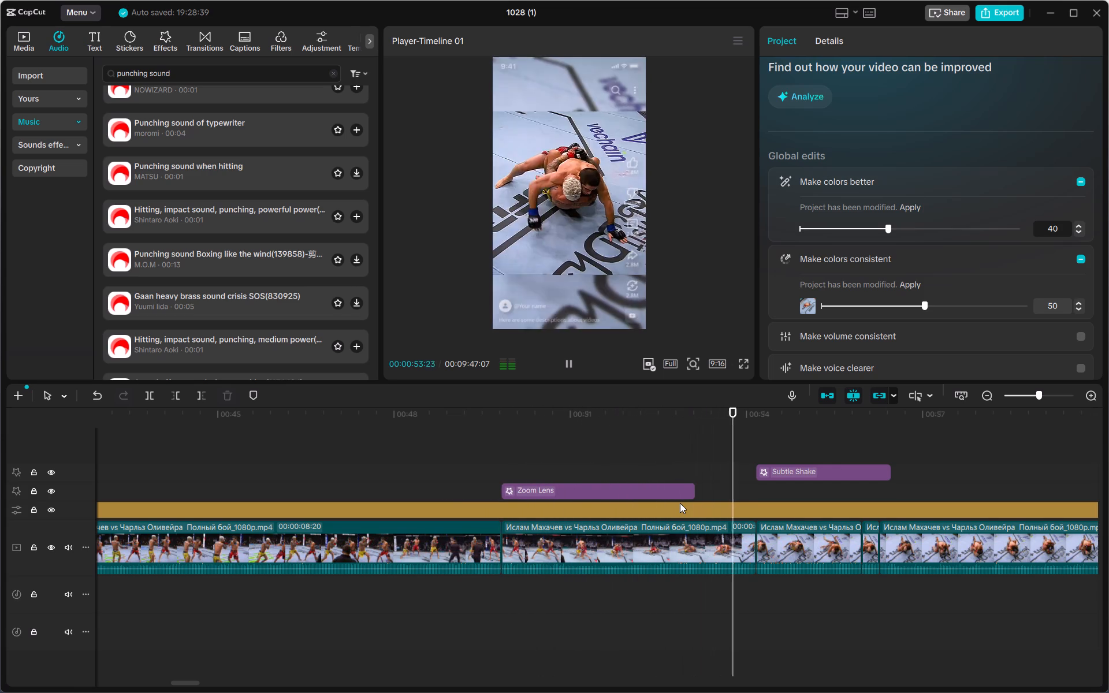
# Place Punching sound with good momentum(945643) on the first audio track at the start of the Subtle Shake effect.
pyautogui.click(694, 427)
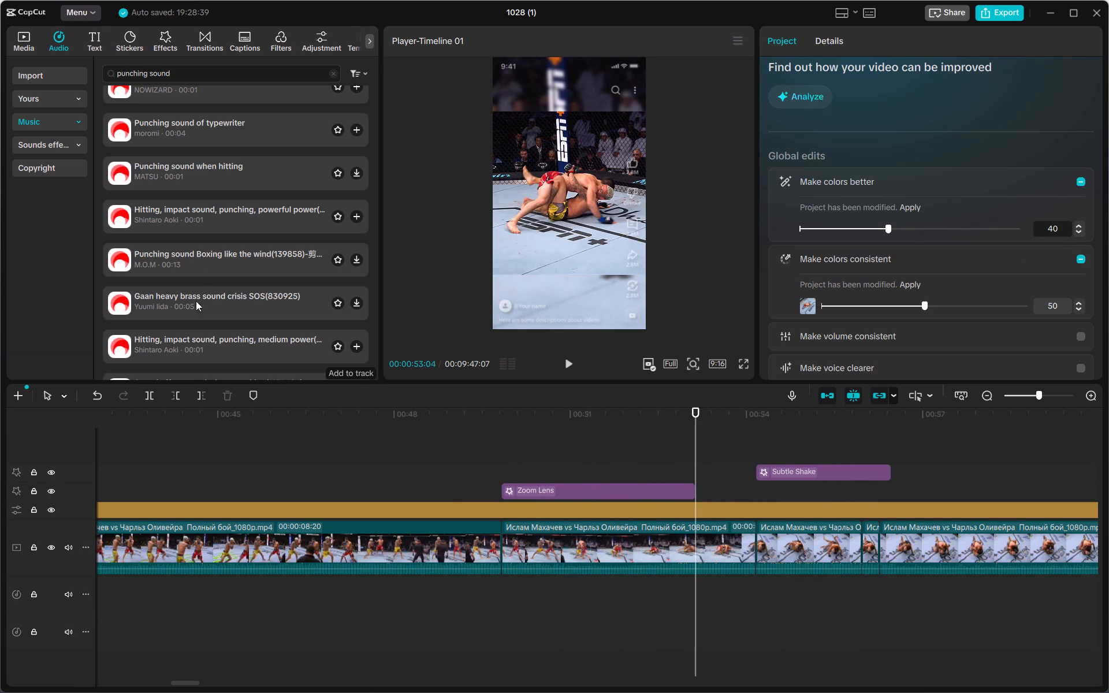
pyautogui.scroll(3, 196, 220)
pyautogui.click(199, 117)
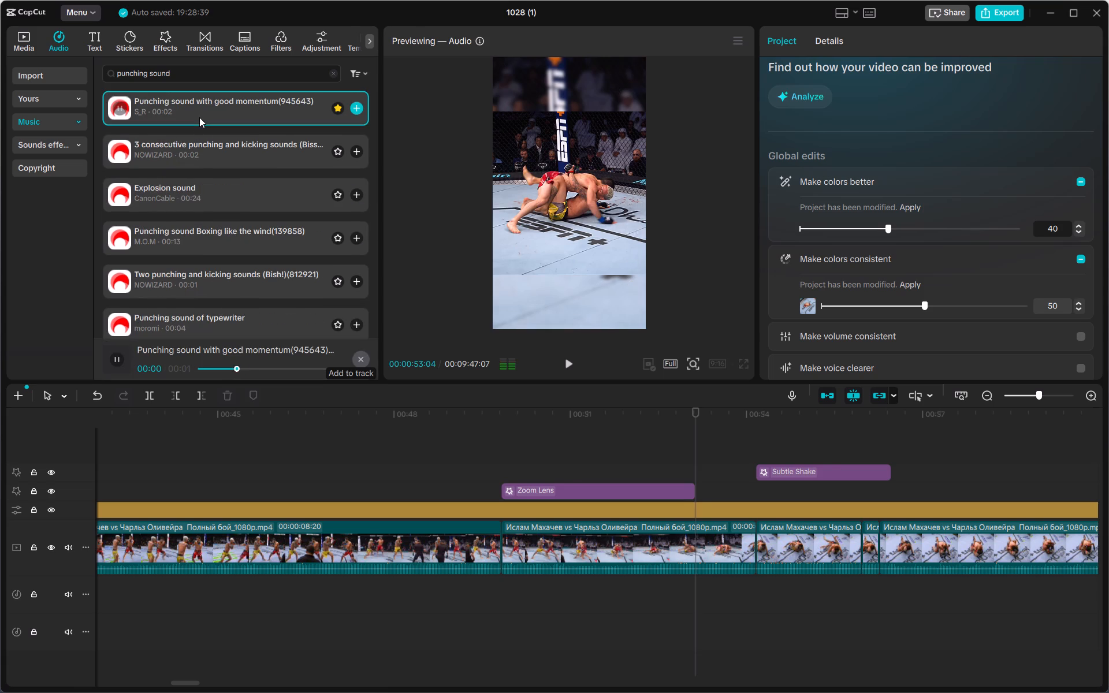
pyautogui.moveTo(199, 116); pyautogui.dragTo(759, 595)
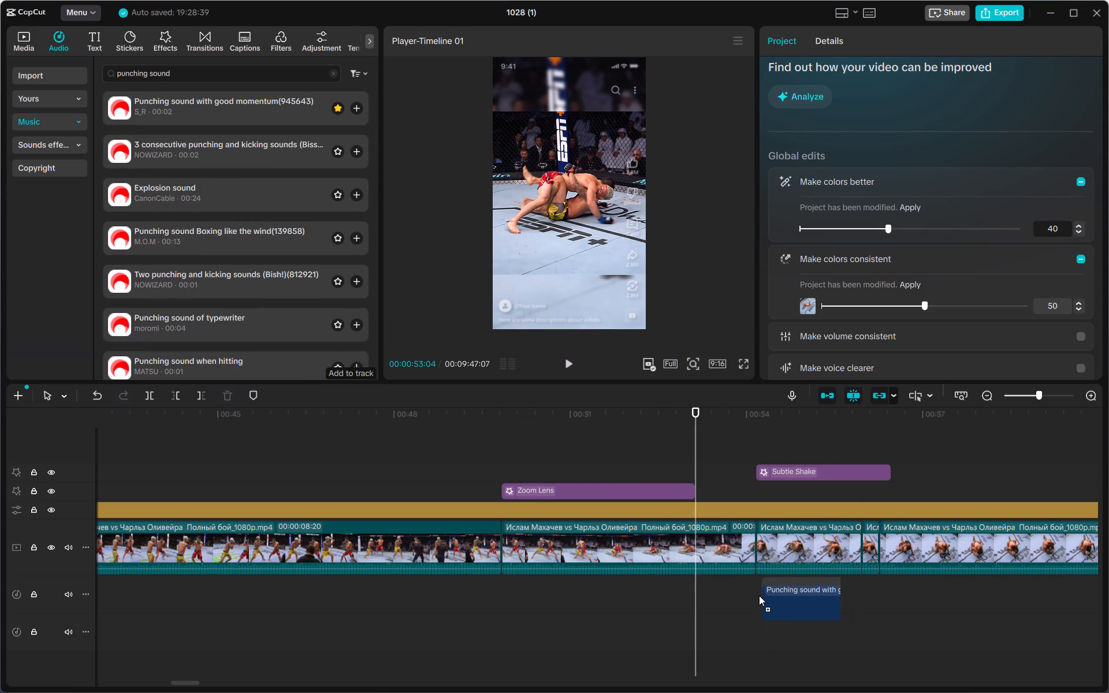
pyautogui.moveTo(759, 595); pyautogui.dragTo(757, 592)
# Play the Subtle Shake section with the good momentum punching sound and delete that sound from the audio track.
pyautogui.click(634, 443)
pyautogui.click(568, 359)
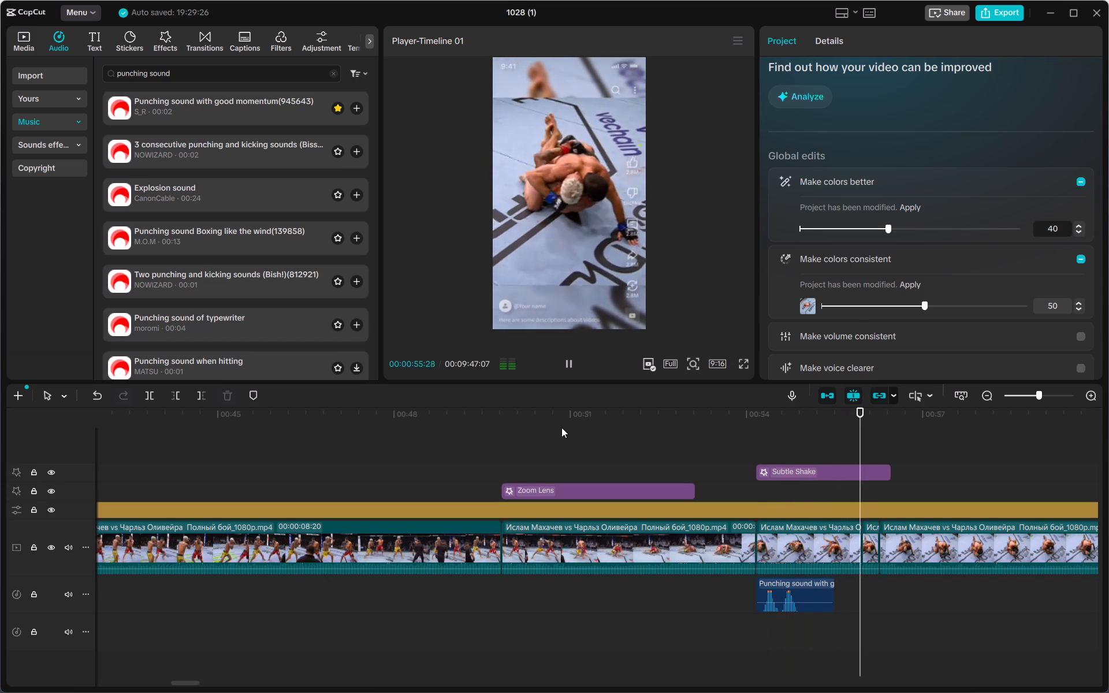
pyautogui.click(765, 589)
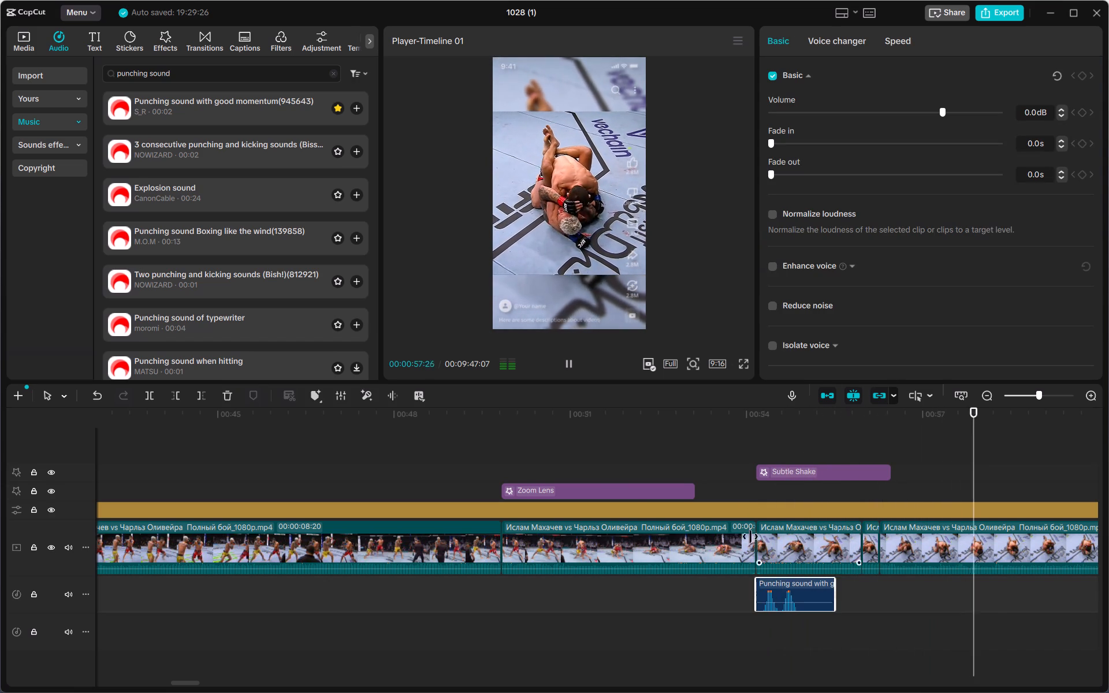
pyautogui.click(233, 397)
# Add the powerful-power Hitting, impact sound, punching to the first audio track at about 00:01:01.
pyautogui.scroll(-1, 252, 297)
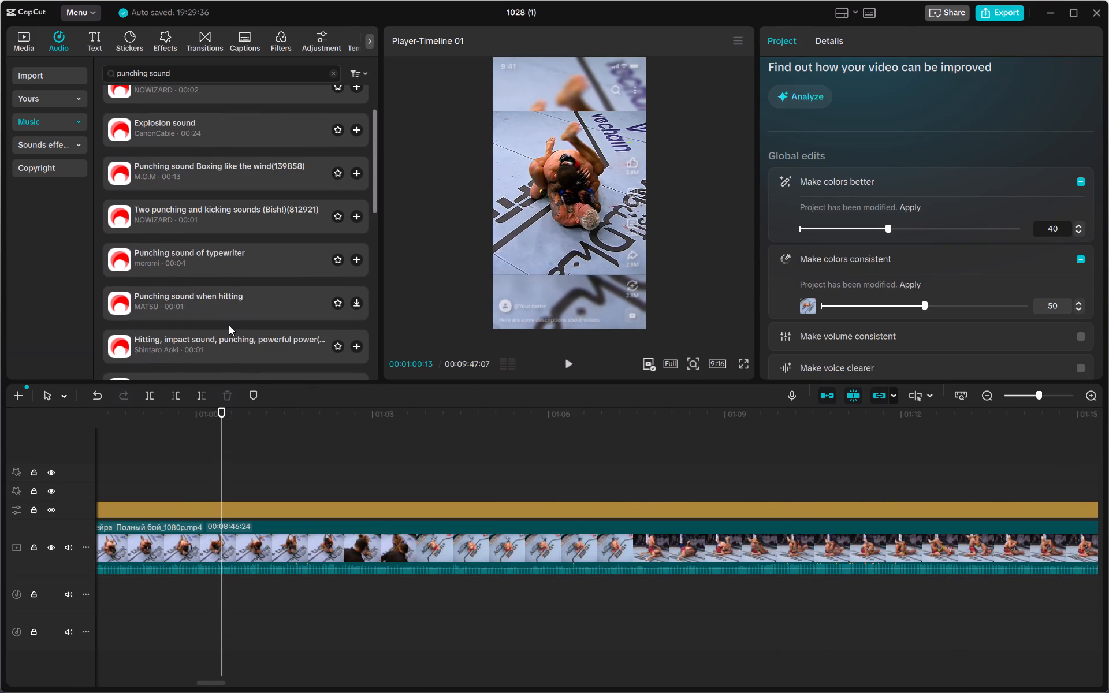
pyautogui.click(227, 345)
pyautogui.moveTo(226, 337); pyautogui.dragTo(230, 336)
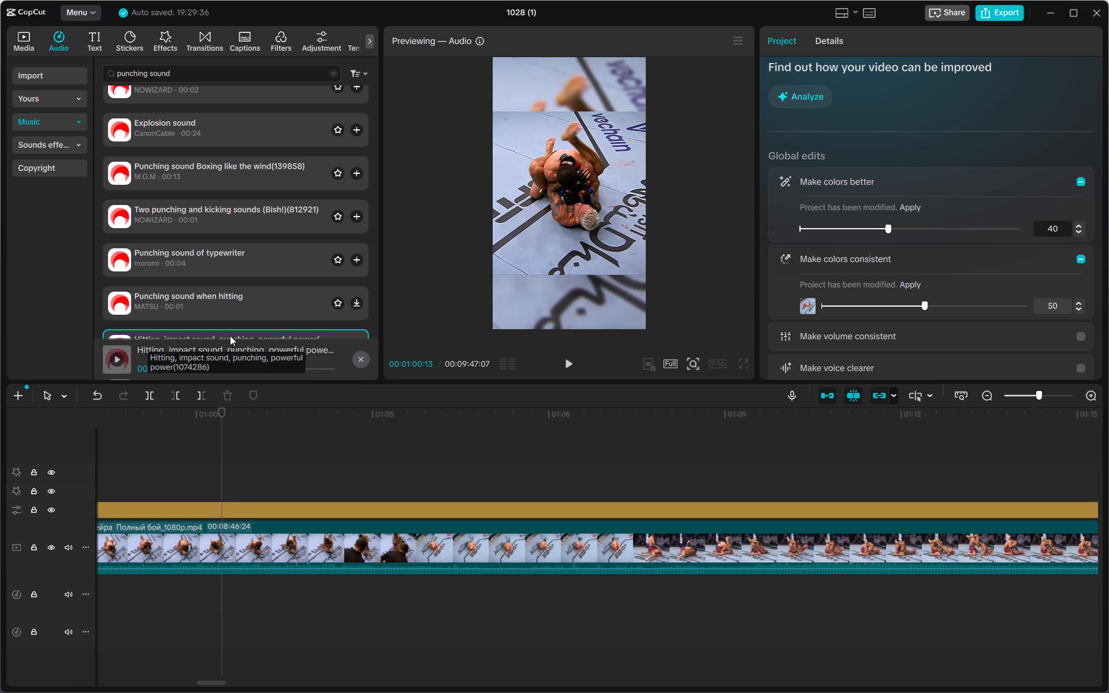
pyautogui.moveTo(230, 336); pyautogui.dragTo(262, 573)
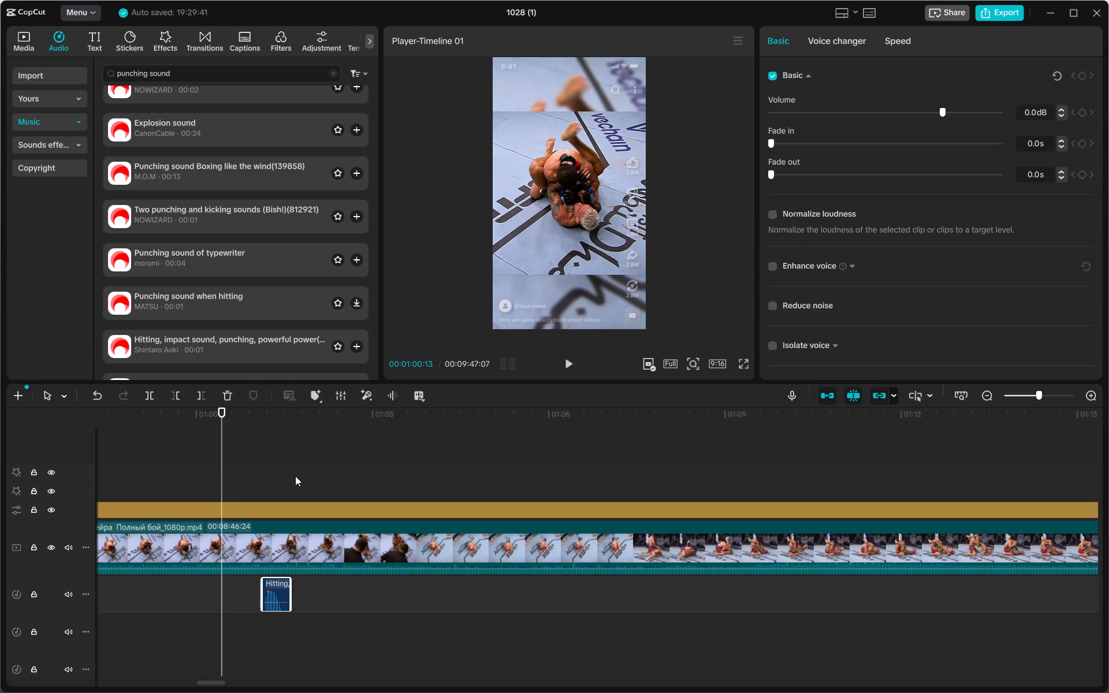
# Give the added hitting sound a 0.4 s fade-out and move it to the start of the Subtle Shake effect.
pyautogui.click(299, 469)
pyautogui.moveTo(301, 468); pyautogui.dragTo(111, 450)
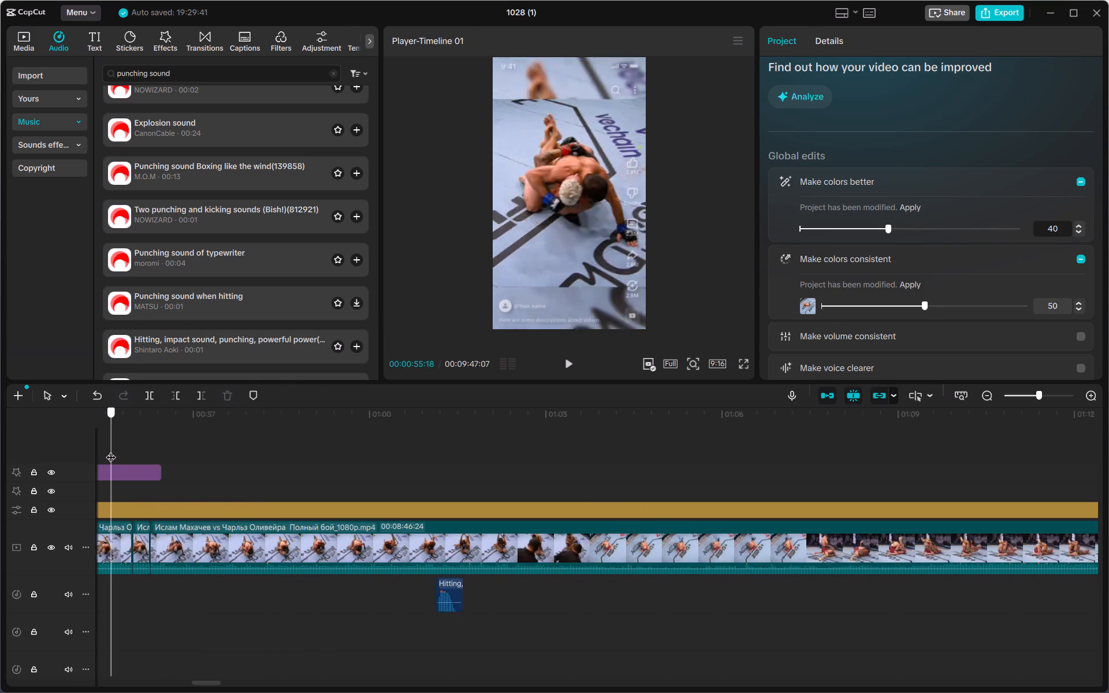
pyautogui.moveTo(111, 450); pyautogui.dragTo(443, 457)
pyautogui.moveTo(750, 597); pyautogui.dragTo(624, 593)
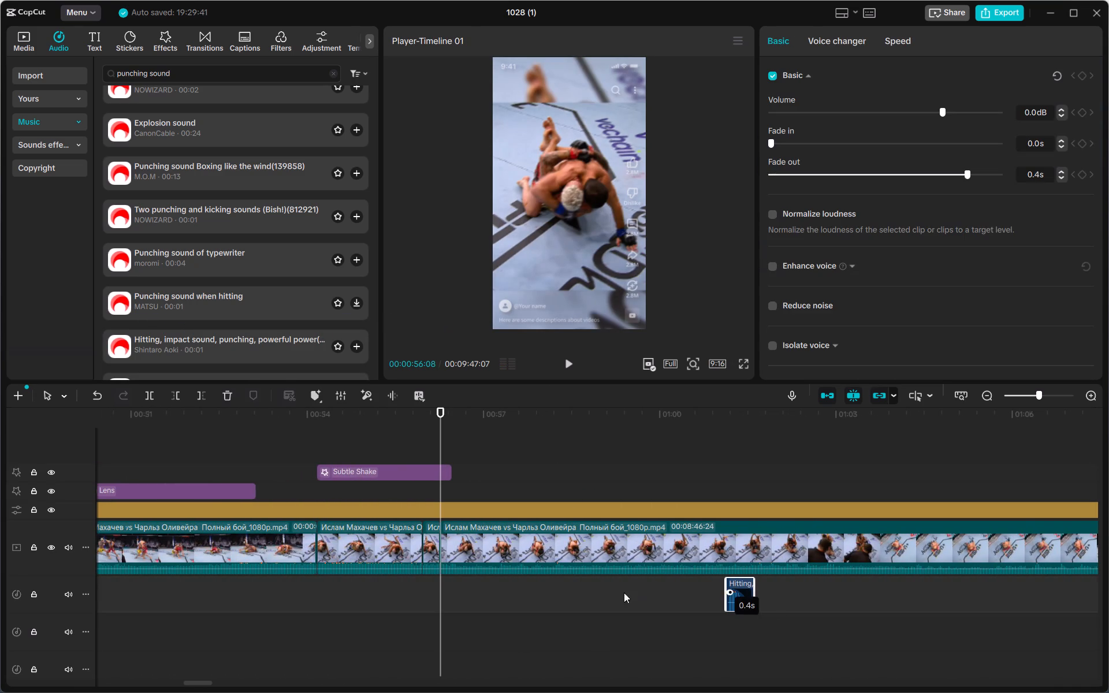
pyautogui.moveTo(624, 593); pyautogui.dragTo(556, 587)
pyautogui.moveTo(736, 591); pyautogui.dragTo(313, 577)
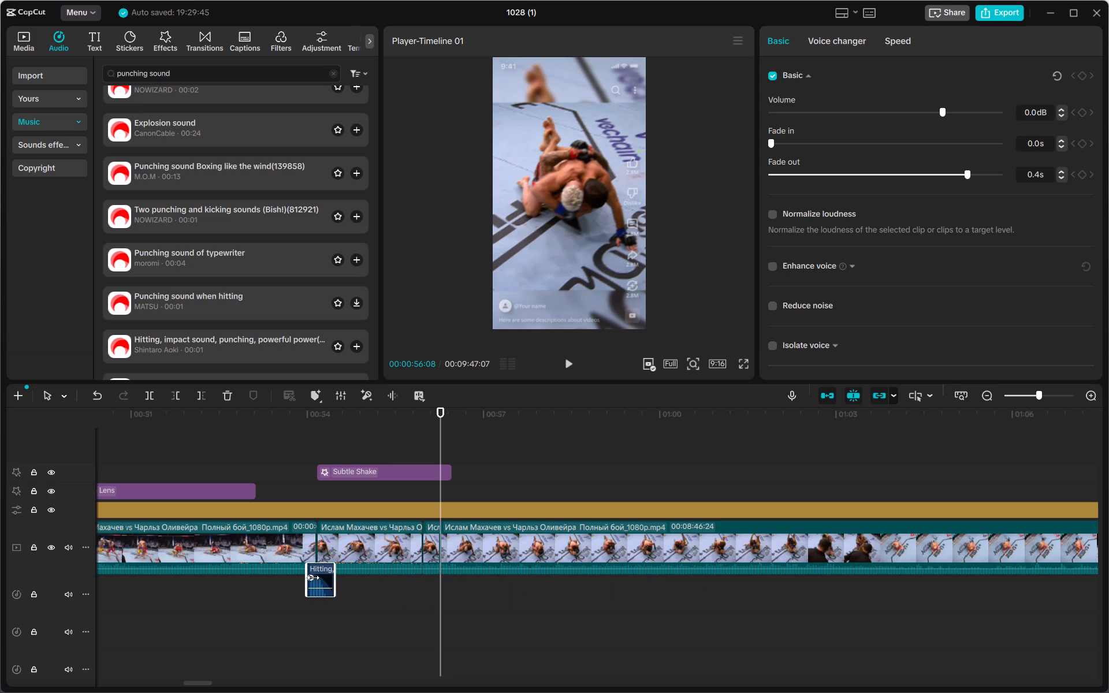
pyautogui.moveTo(313, 577); pyautogui.dragTo(328, 582)
# Play from 00:00:53:22 to about 00:00:56 to check the hitting sound against the ground strikes.
pyautogui.click(292, 451)
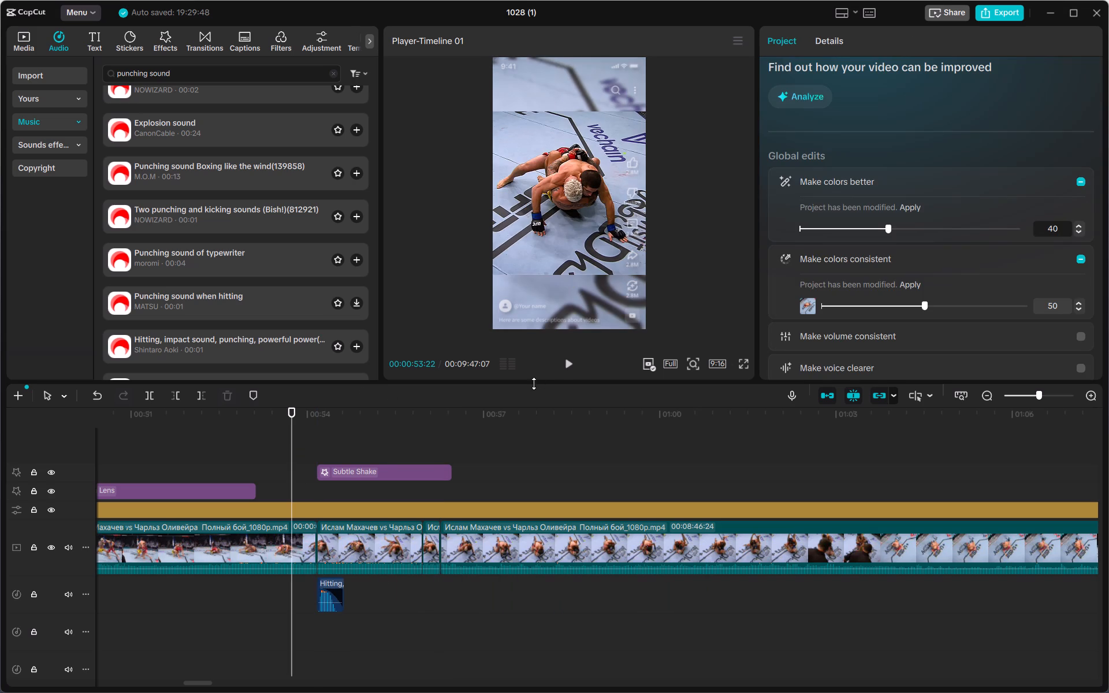
pyautogui.click(565, 368)
pyautogui.click(565, 368)
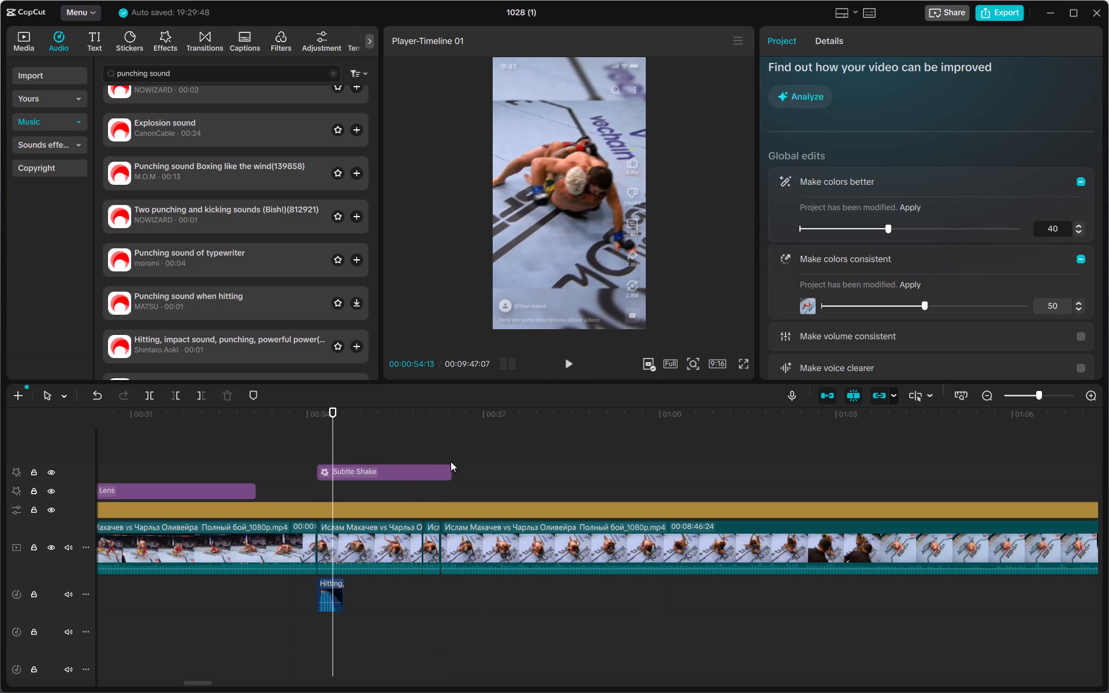
pyautogui.click(565, 368)
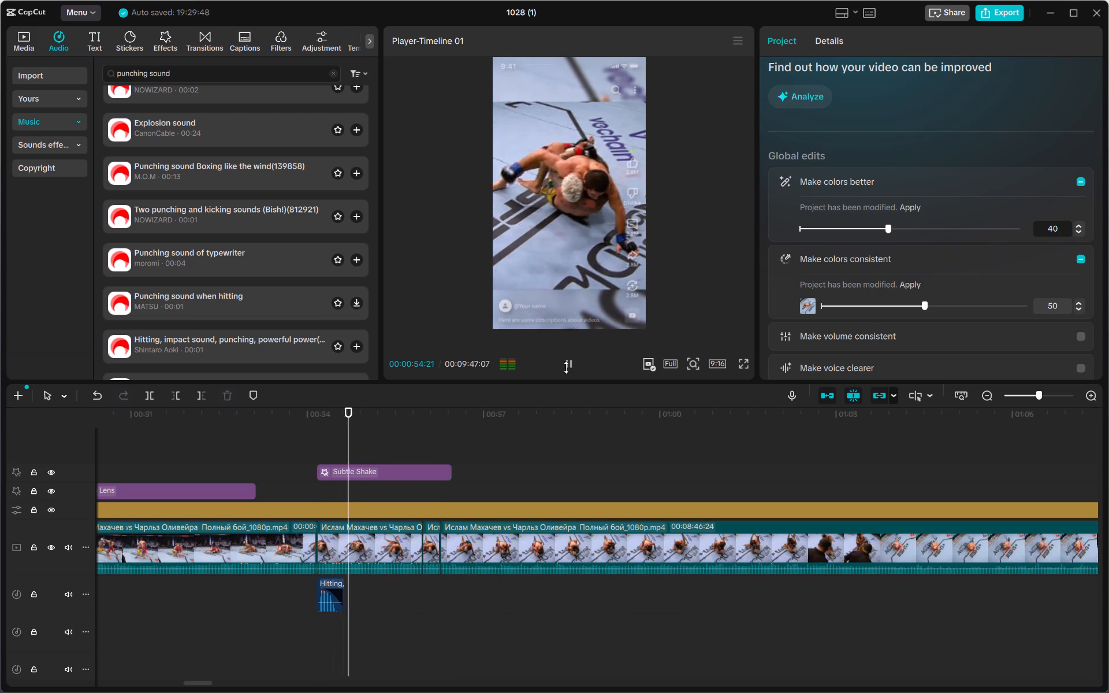
pyautogui.click(566, 367)
pyautogui.click(566, 367)
pyautogui.click(566, 367)
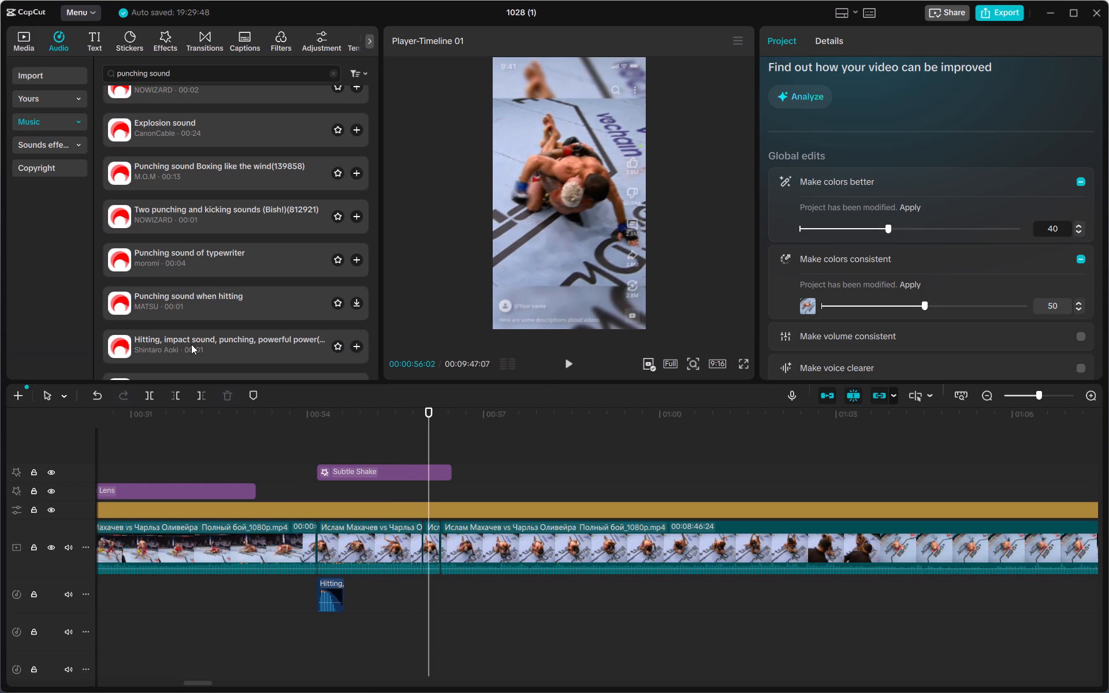
# Add the powerful-power Hitting, impact sound, punching to the first audio track near the end of the Subtle Shake effect, ending at 00:00:56:02.
pyautogui.moveTo(191, 344); pyautogui.dragTo(399, 601)
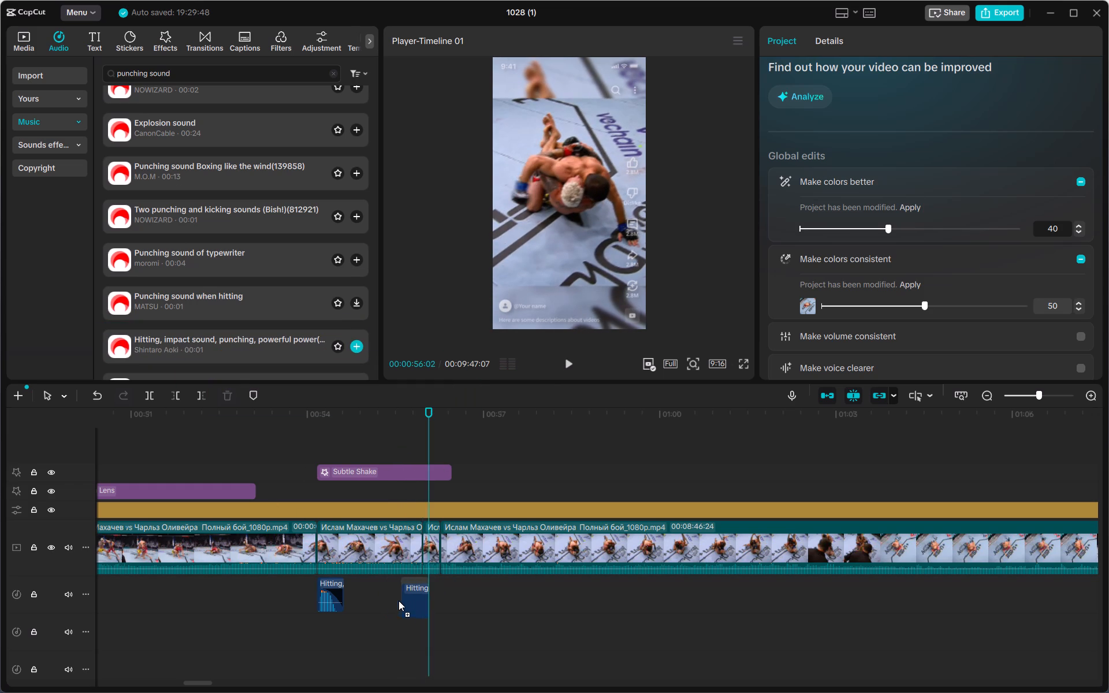
pyautogui.moveTo(399, 601); pyautogui.dragTo(401, 601)
# Play from just before the Subtle Shake effect to about 00:00:56 to check both hitting sounds against the strikes.
pyautogui.click(297, 460)
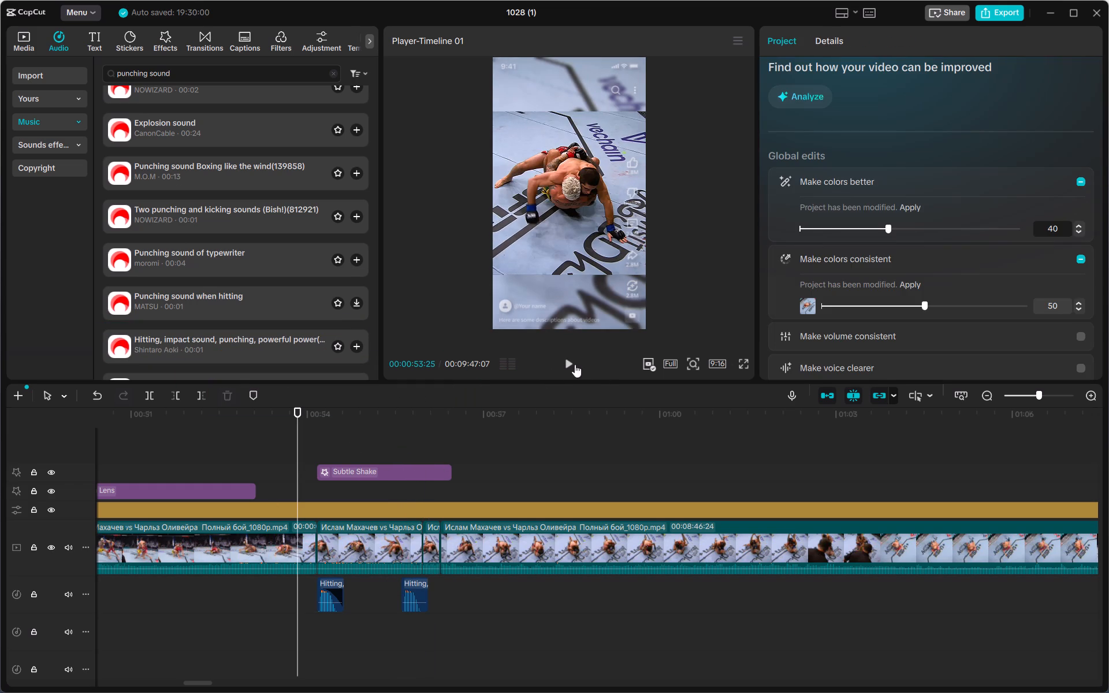
pyautogui.click(195, 452)
pyautogui.click(569, 364)
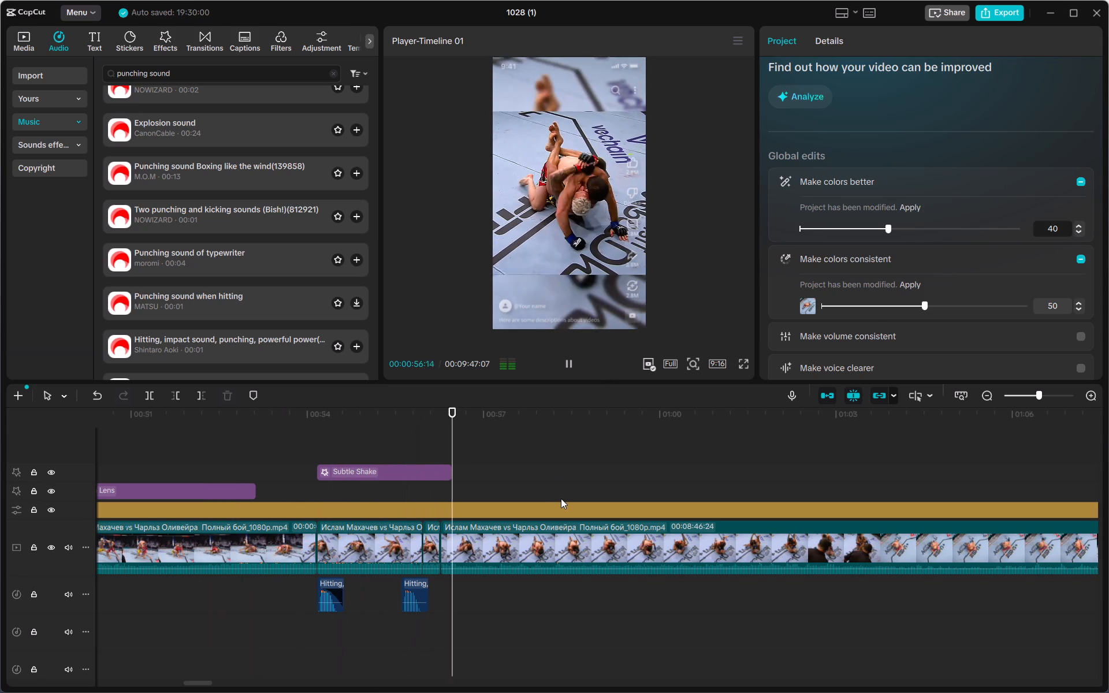
pyautogui.click(408, 423)
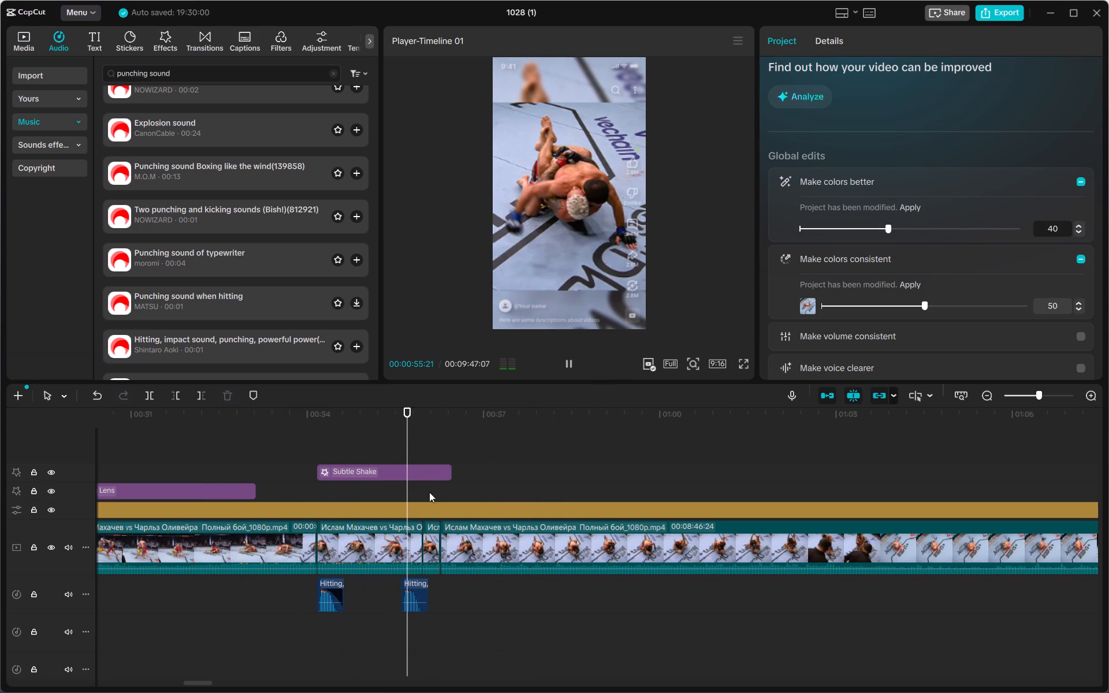
# Give the second hitting sound a 0.1 s fade-out.
pyautogui.click(424, 594)
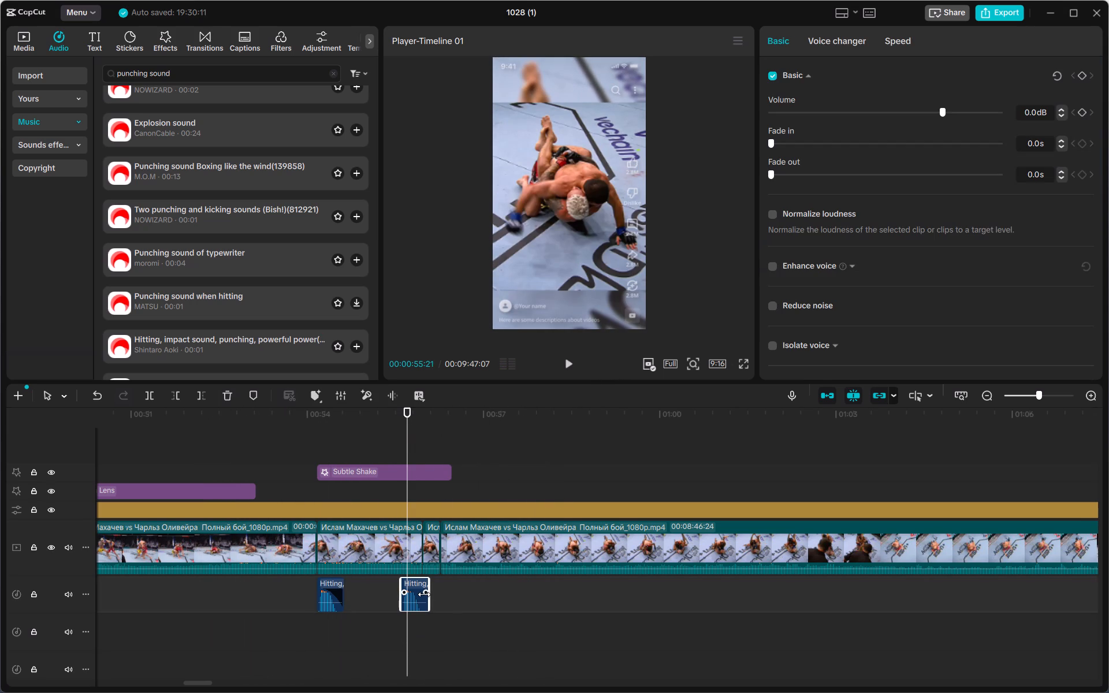
pyautogui.moveTo(424, 594); pyautogui.dragTo(415, 595)
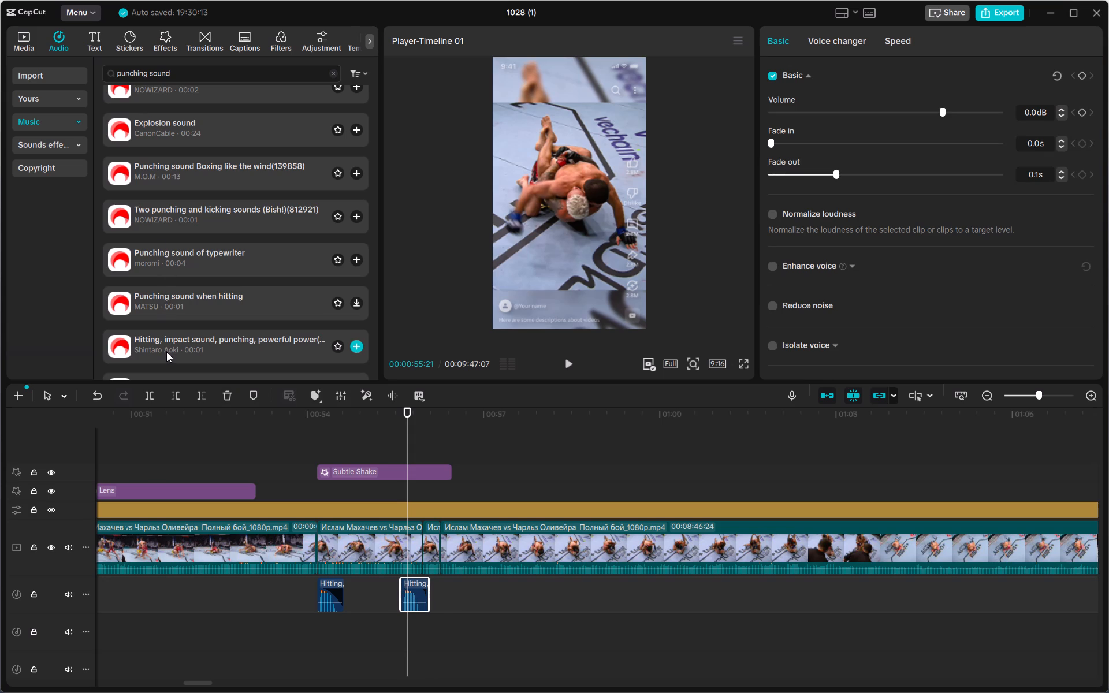
# Add the same hitting sound to the second audio track, starting partway through the second hitting sound, just after 00:00:55:21.
pyautogui.moveTo(165, 347); pyautogui.dragTo(419, 631)
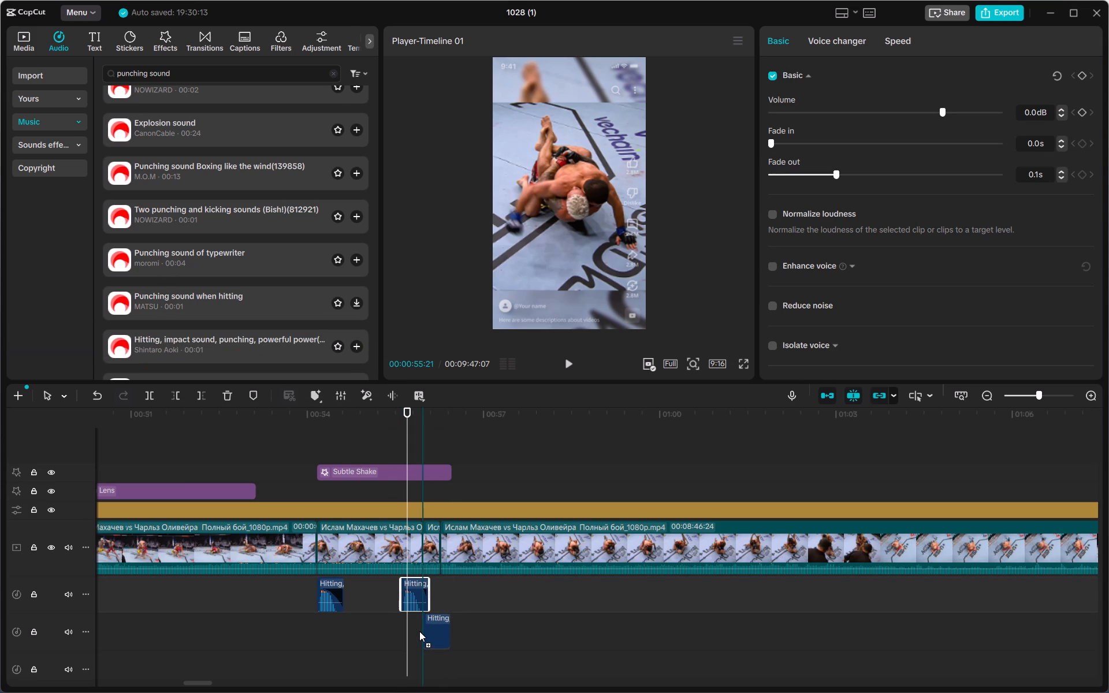
pyautogui.moveTo(419, 631); pyautogui.dragTo(415, 631)
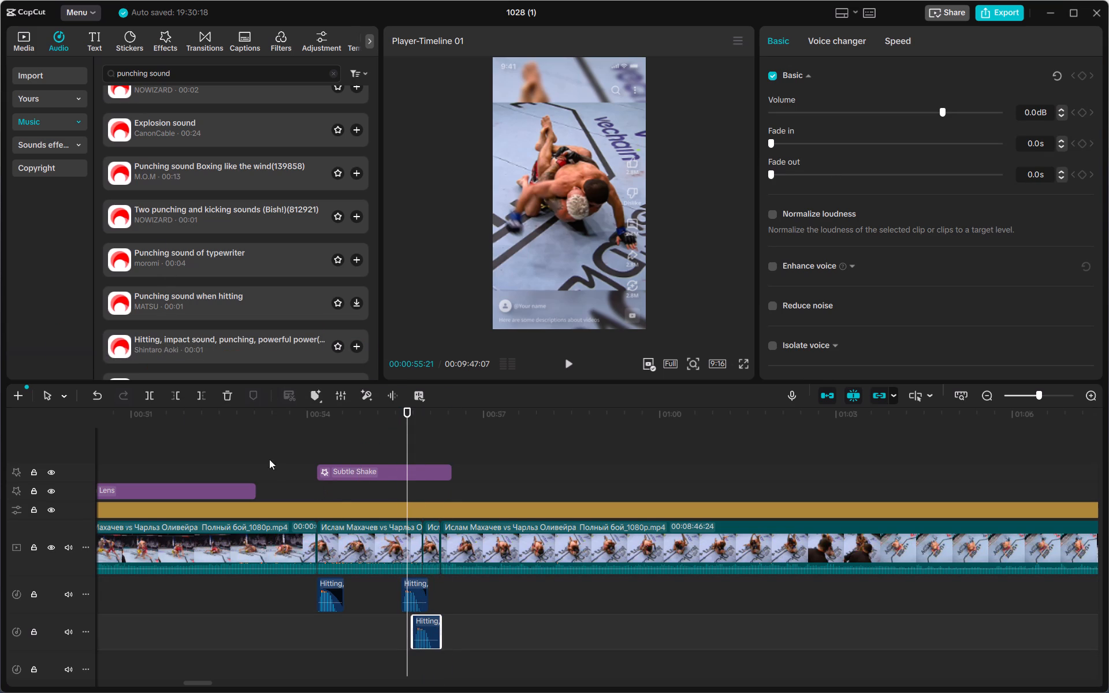
# Play the Subtle Shake section and the footage after it to check the timing of the three hitting sounds.
pyautogui.click(269, 459)
pyautogui.click(567, 362)
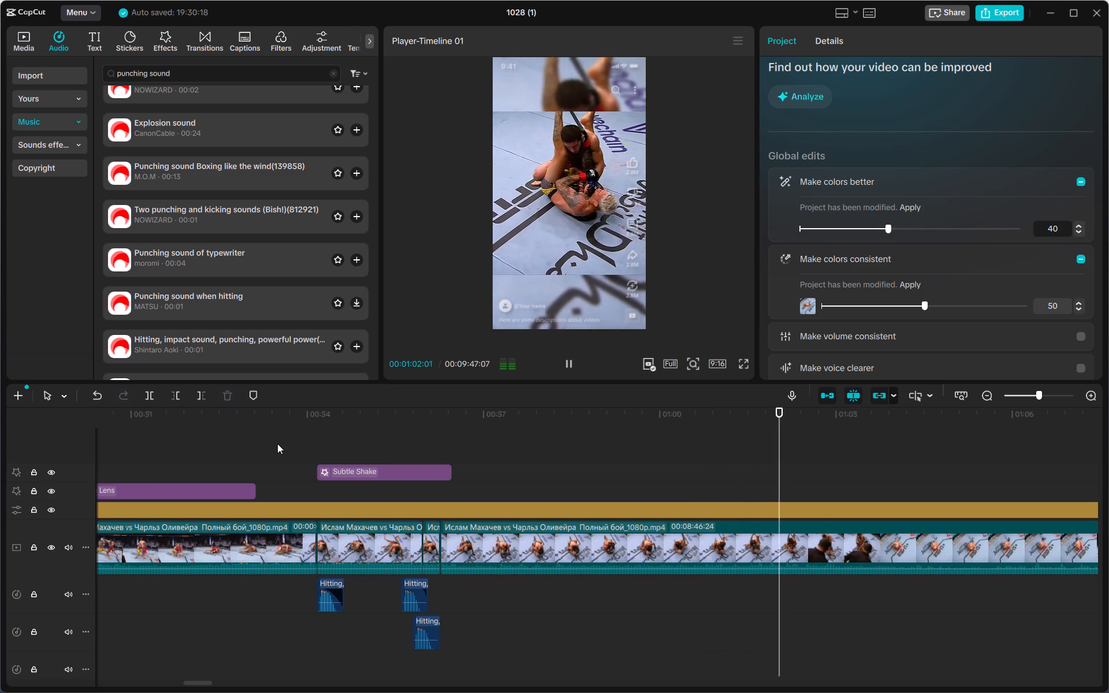
# Play the video from the beginning to about 00:00:57 to review the cuts, effects and hitting sounds.
pyautogui.click(259, 439)
pyautogui.moveTo(259, 439); pyautogui.dragTo(126, 431)
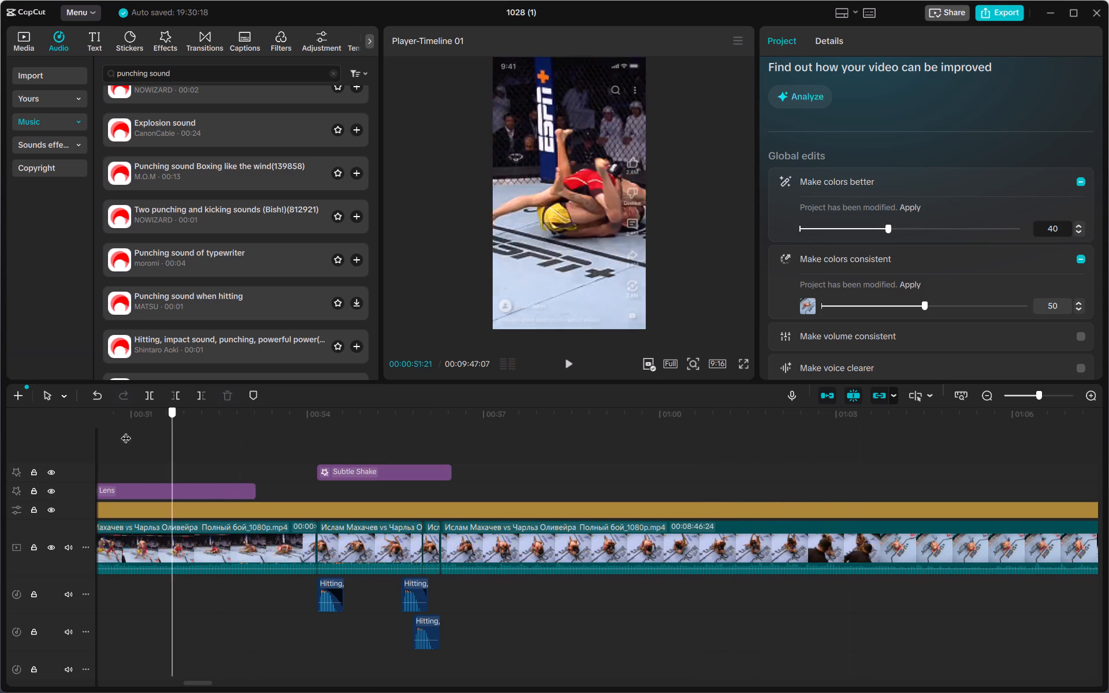
pyautogui.moveTo(126, 431); pyautogui.dragTo(92, 427)
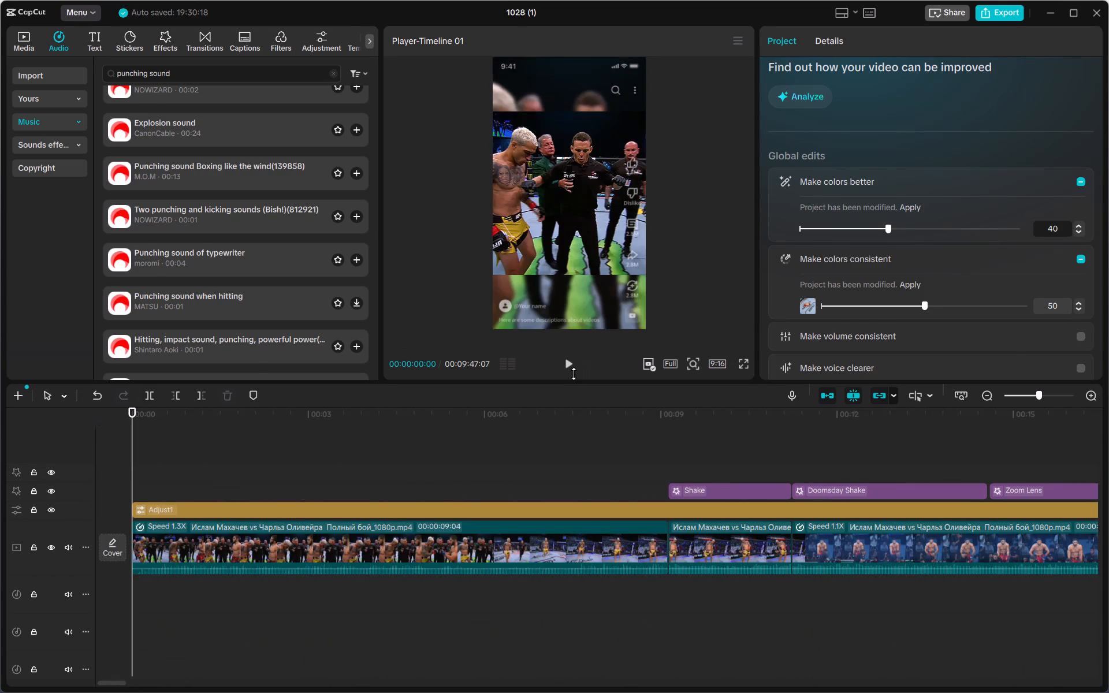
pyautogui.click(574, 374)
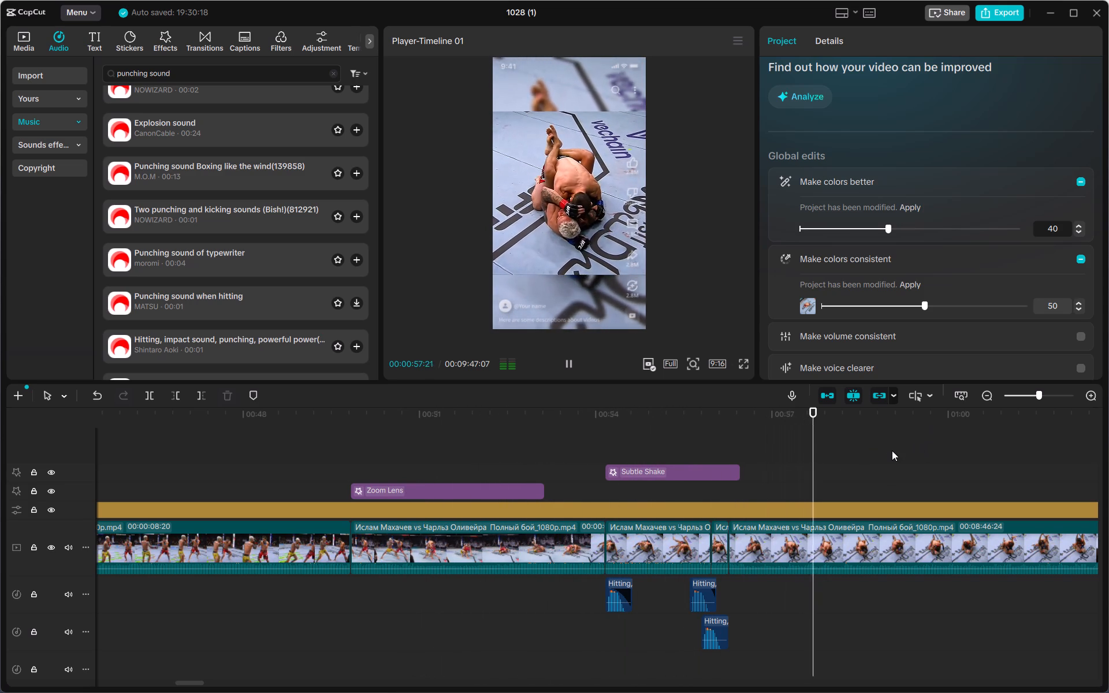
# Review the ground-fight footage after the Subtle Shake effect, playing it up to about 00:01:13 and replaying it from 00:01:00:08.
pyautogui.click(824, 441)
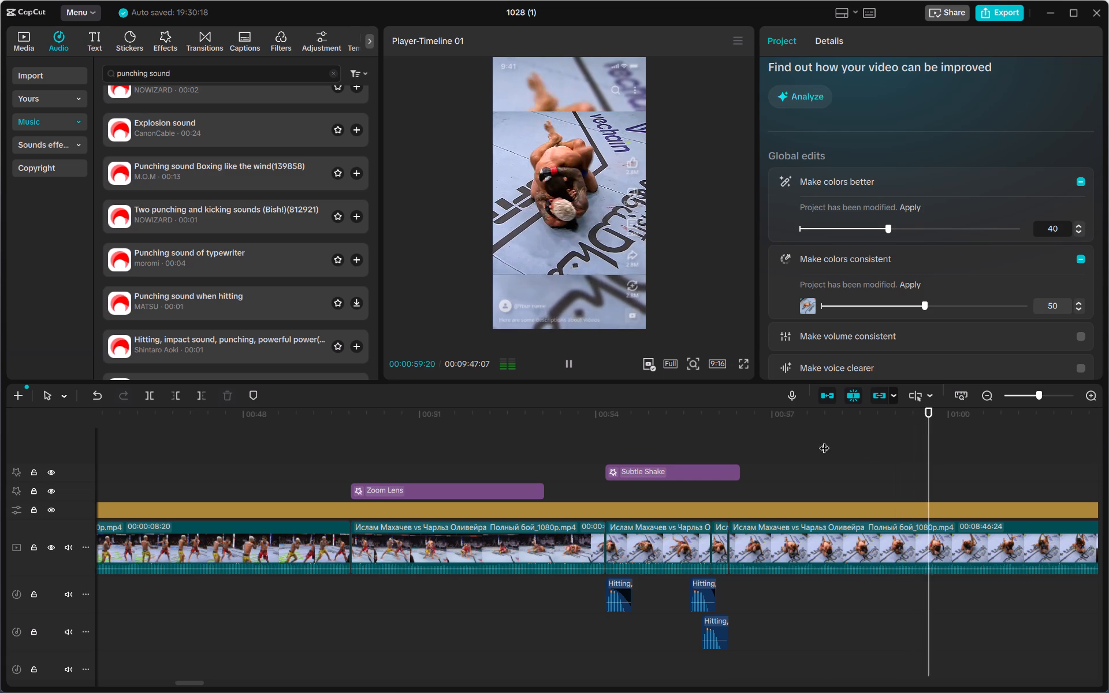
pyautogui.click(840, 441)
pyautogui.click(844, 439)
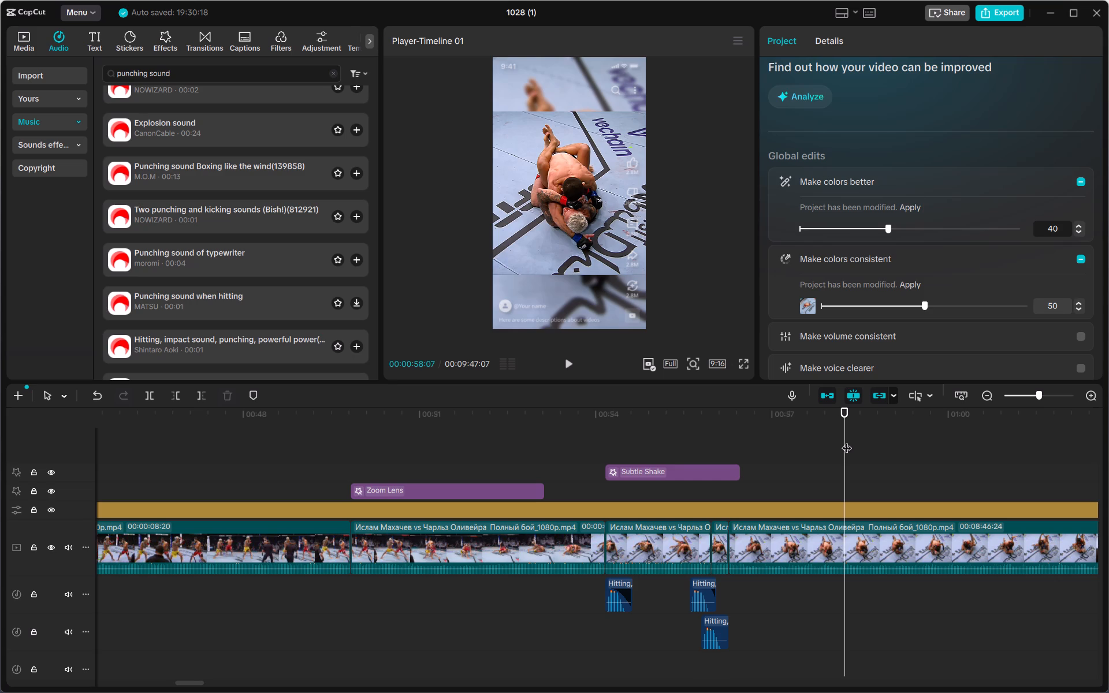
pyautogui.click(827, 450)
pyautogui.click(804, 441)
pyautogui.click(562, 370)
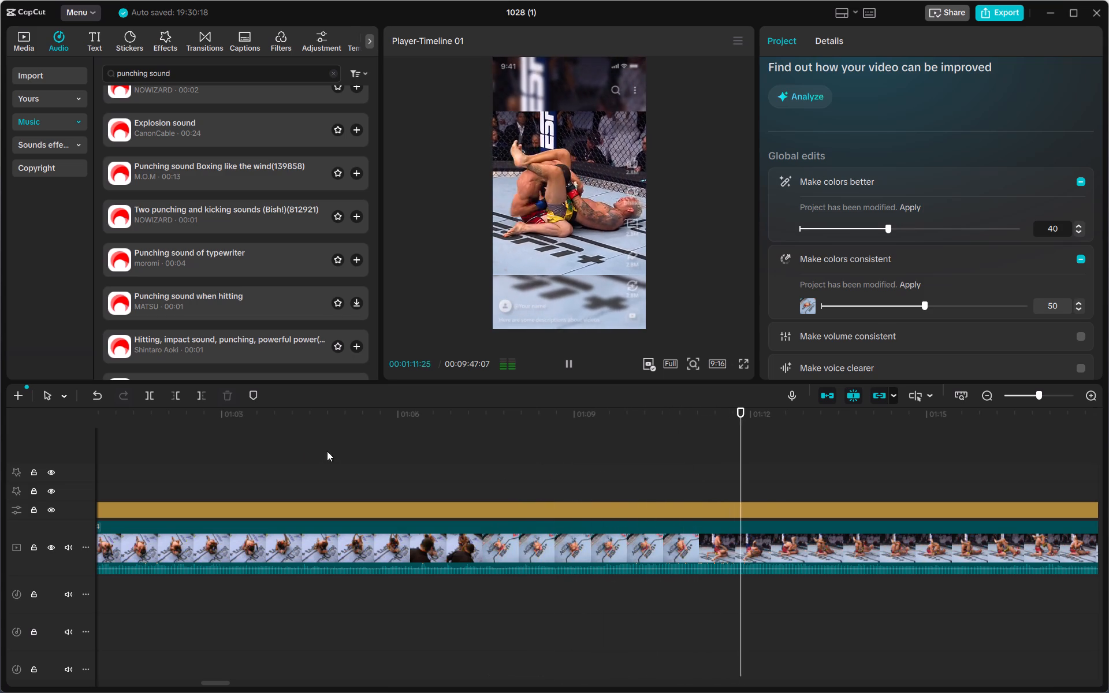
pyautogui.click(426, 437)
pyautogui.moveTo(427, 437); pyautogui.dragTo(131, 435)
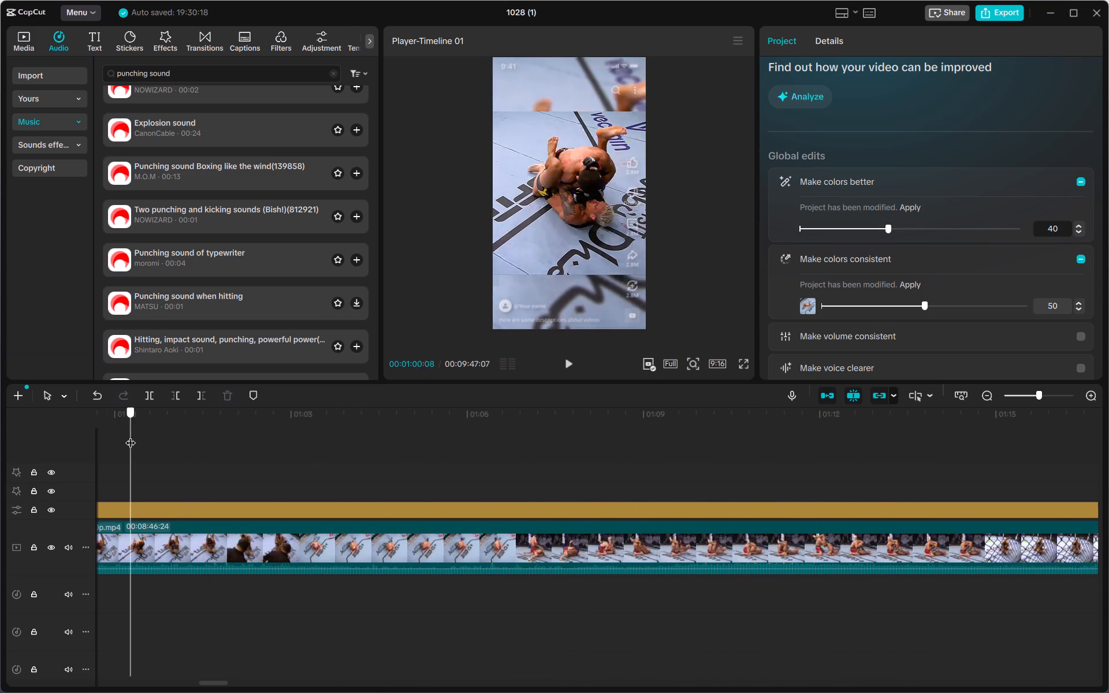
pyautogui.click(571, 363)
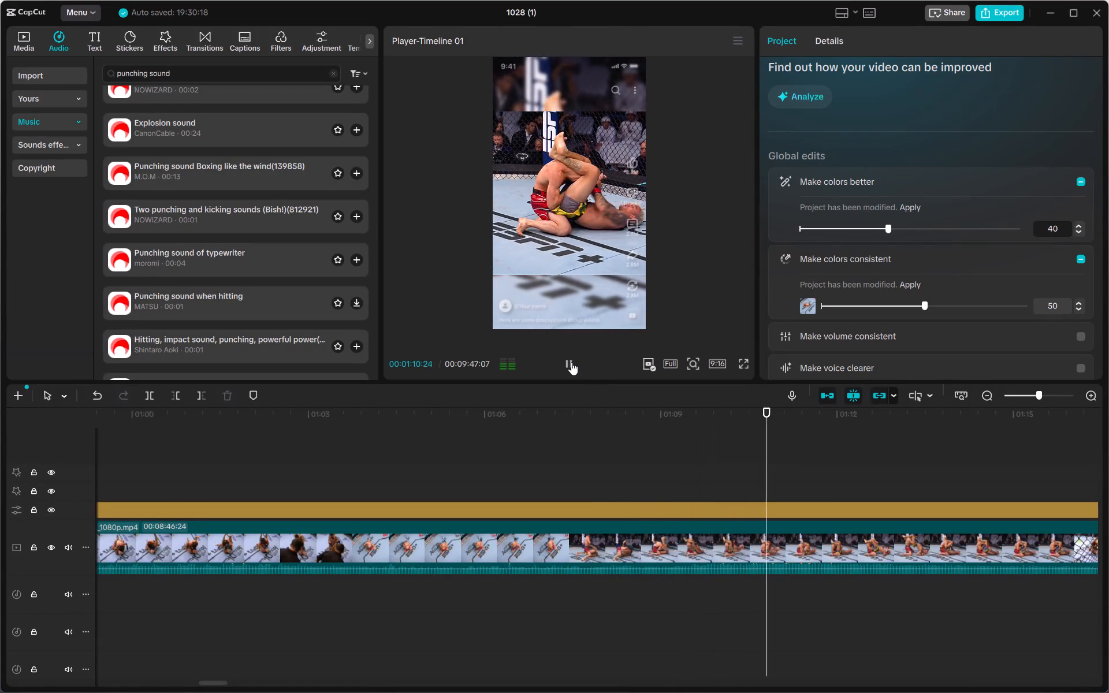
pyautogui.click(466, 469)
pyautogui.moveTo(466, 469); pyautogui.dragTo(110, 483)
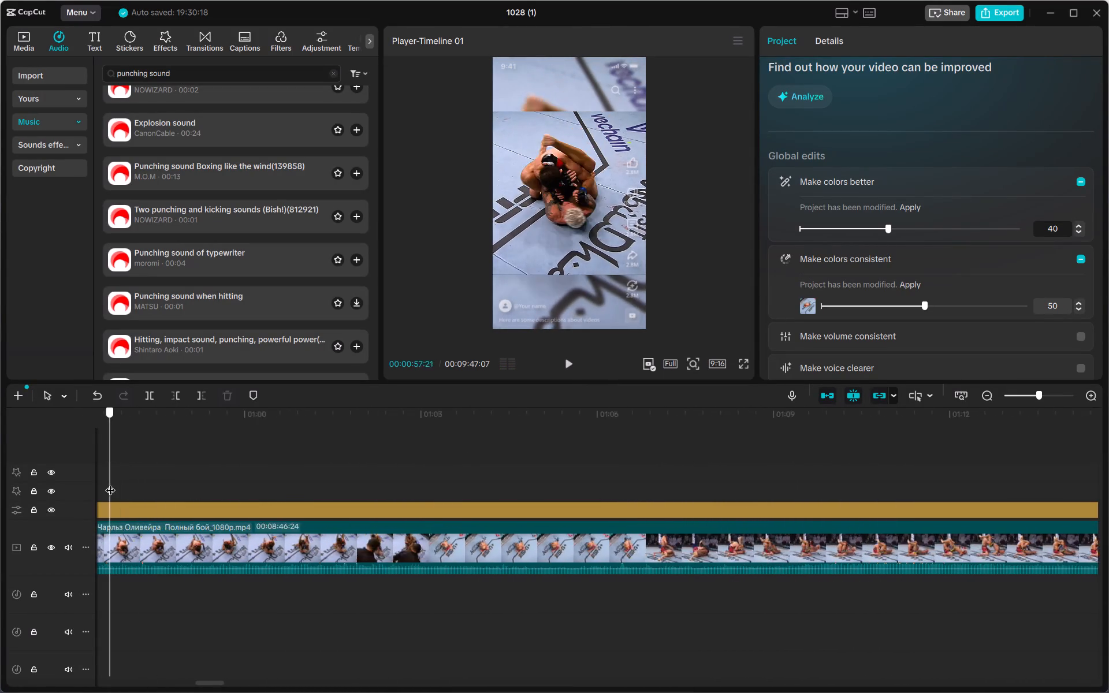
# Browse the GIPHY GIFs and the Trending stickers for one that suits the fight around 00:00:49:12.
pyautogui.moveTo(110, 483); pyautogui.dragTo(280, 478)
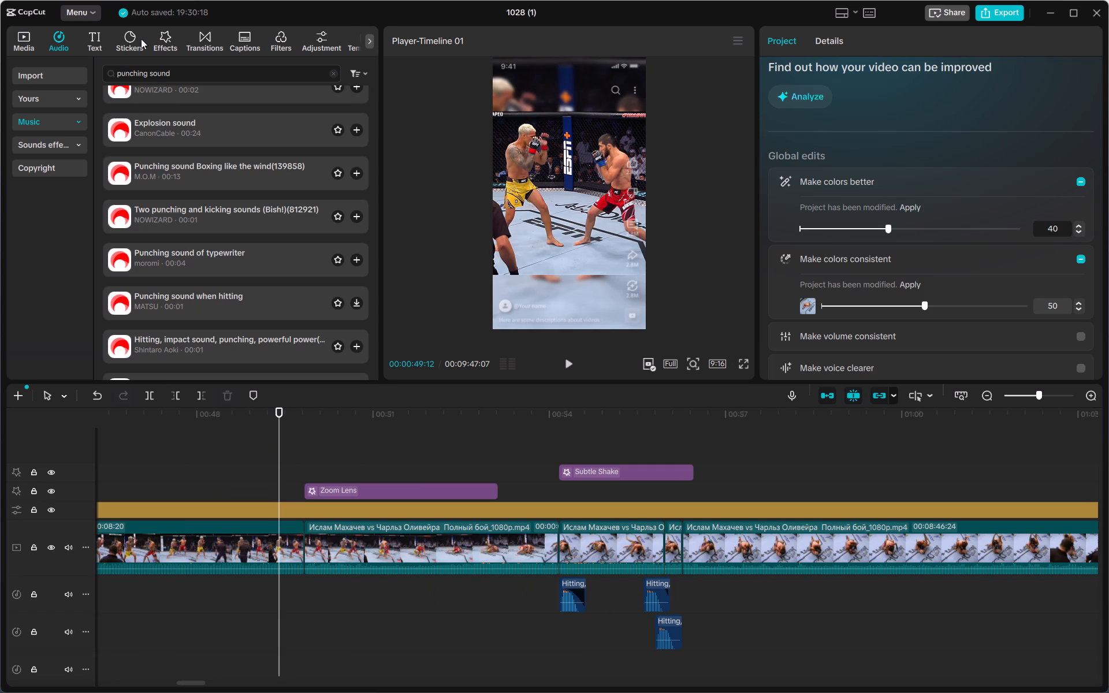
pyautogui.click(129, 37)
pyautogui.scroll(5, 180, 249)
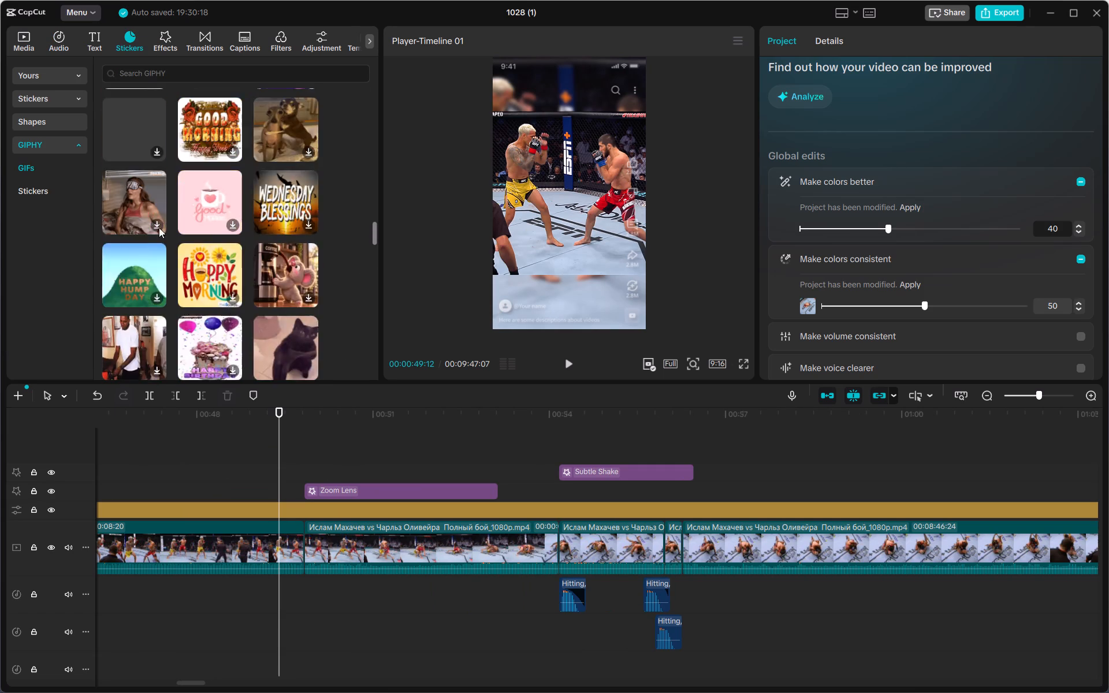
pyautogui.scroll(8, 150, 200)
pyautogui.click(179, 71)
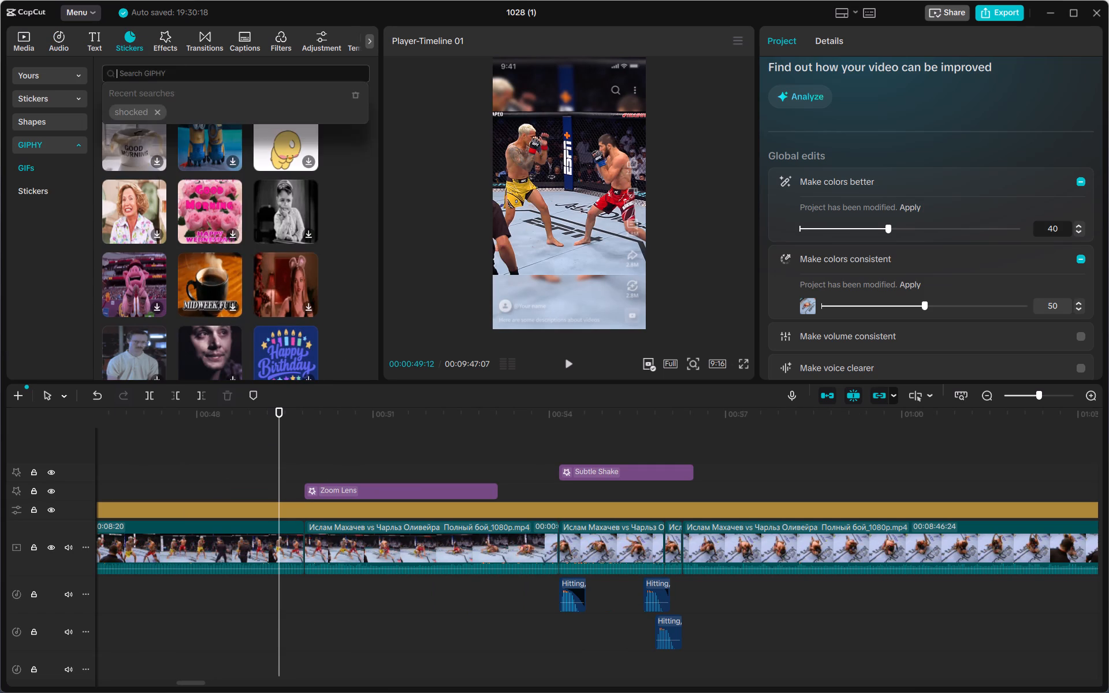
pyautogui.click(166, 44)
pyautogui.click(128, 39)
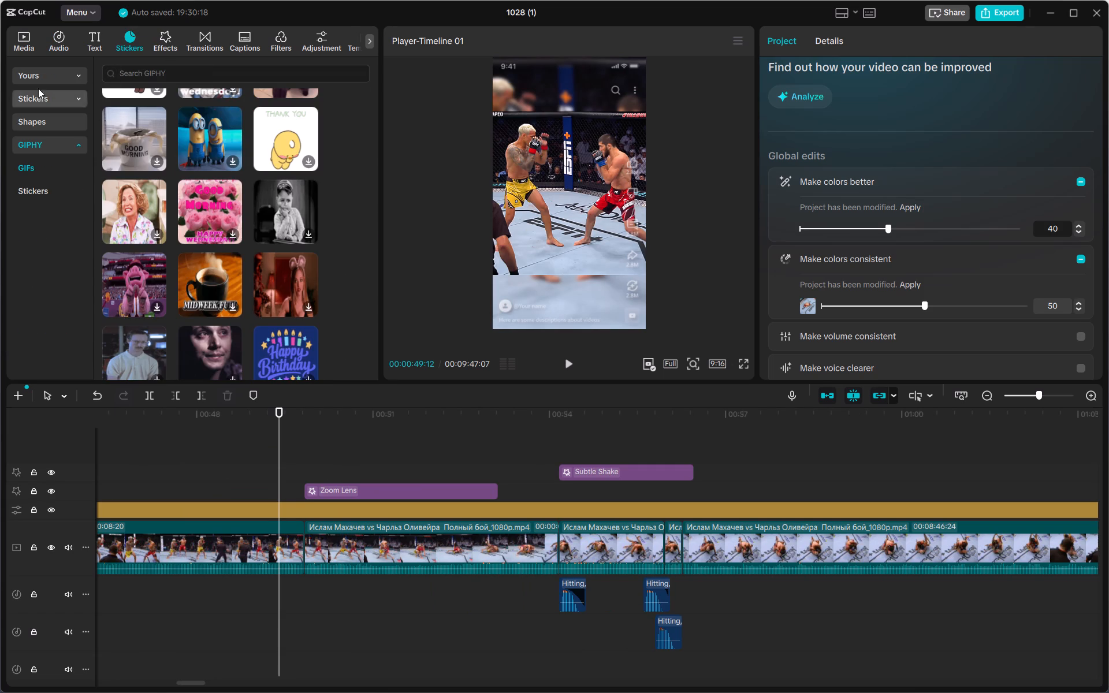
pyautogui.click(36, 96)
pyautogui.scroll(2, 234, 292)
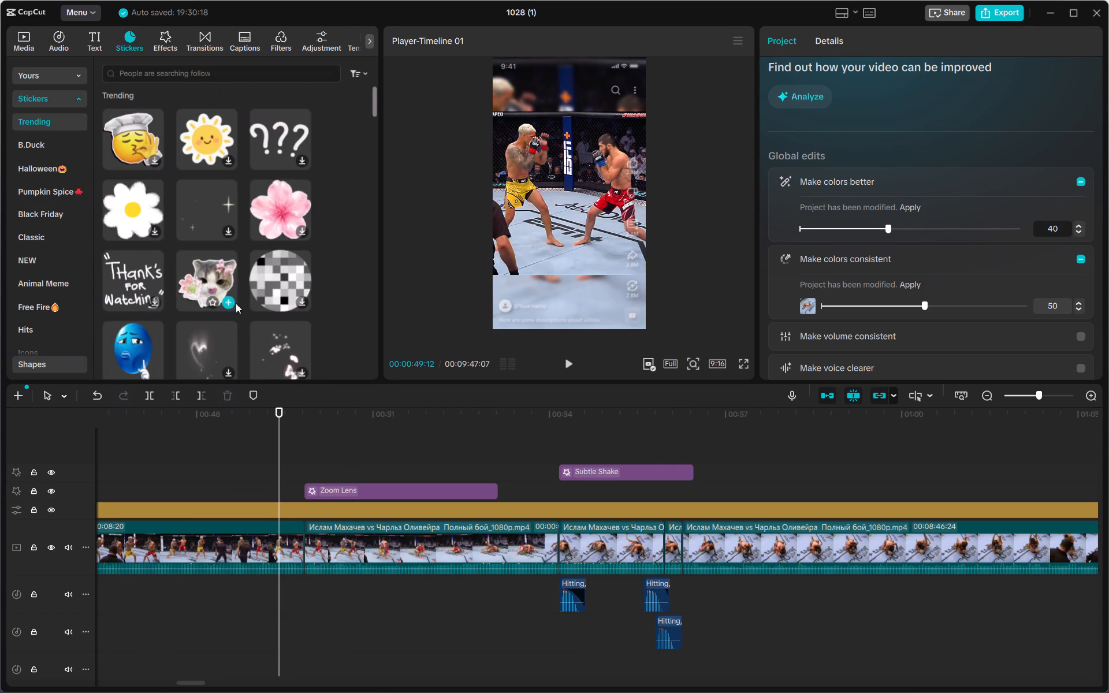
pyautogui.scroll(-6, 240, 319)
# Play the takedown and ground strikes from 00:00:50:16 and replay the start of the Subtle Shake section to examine the moments.
pyautogui.click(354, 455)
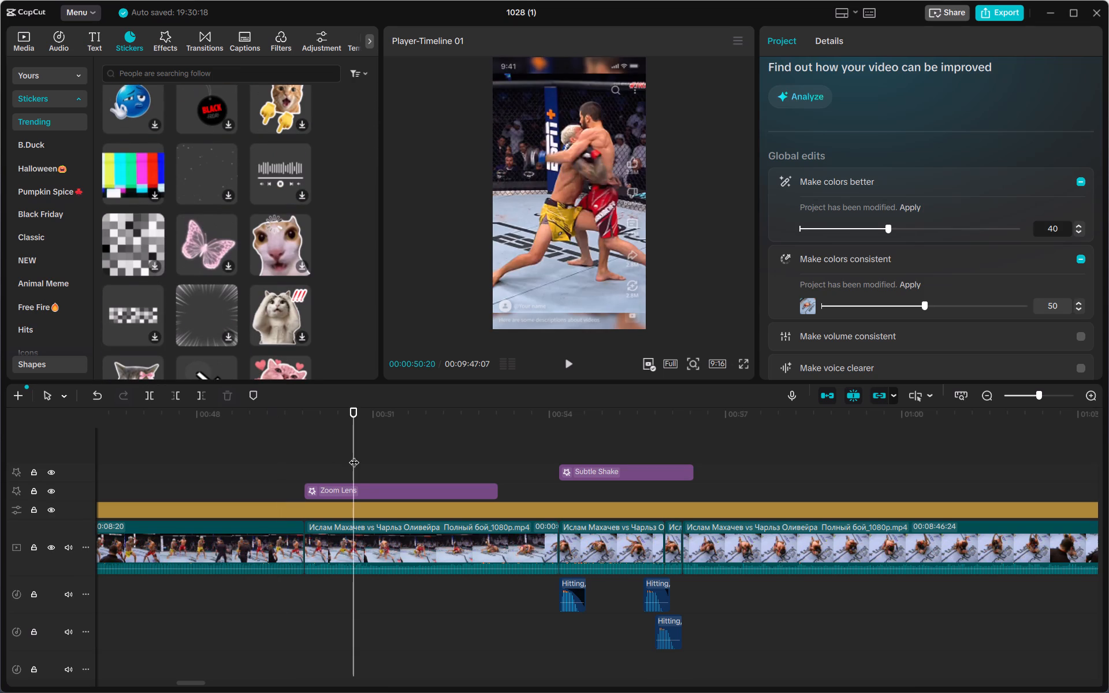
pyautogui.moveTo(354, 455); pyautogui.dragTo(346, 449)
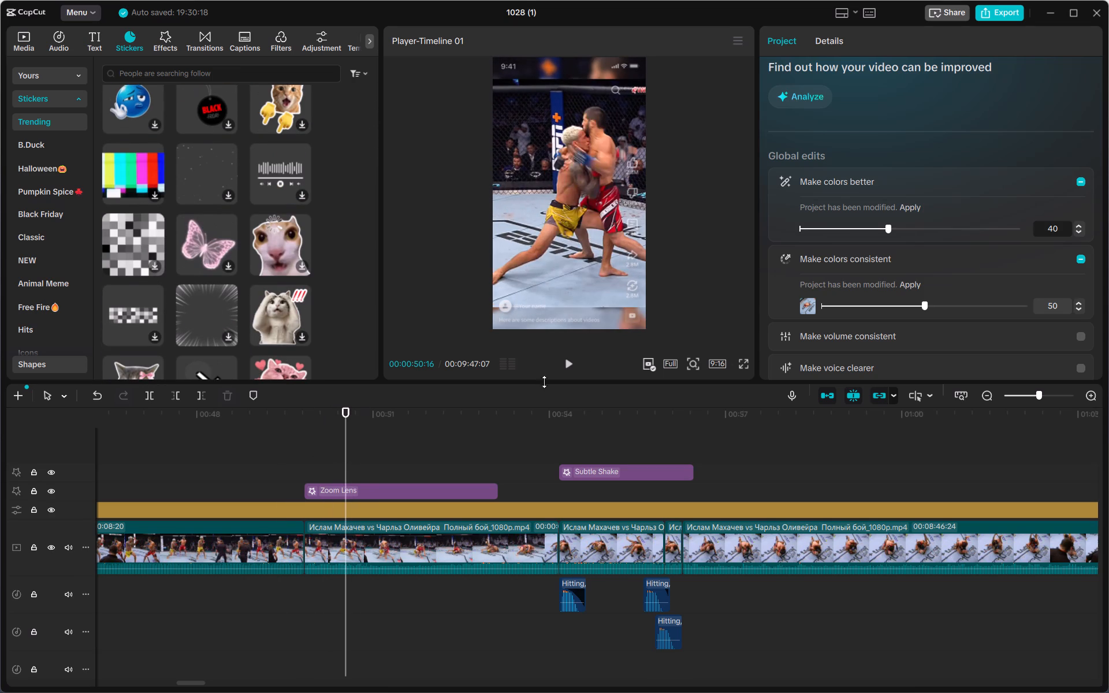
pyautogui.click(568, 373)
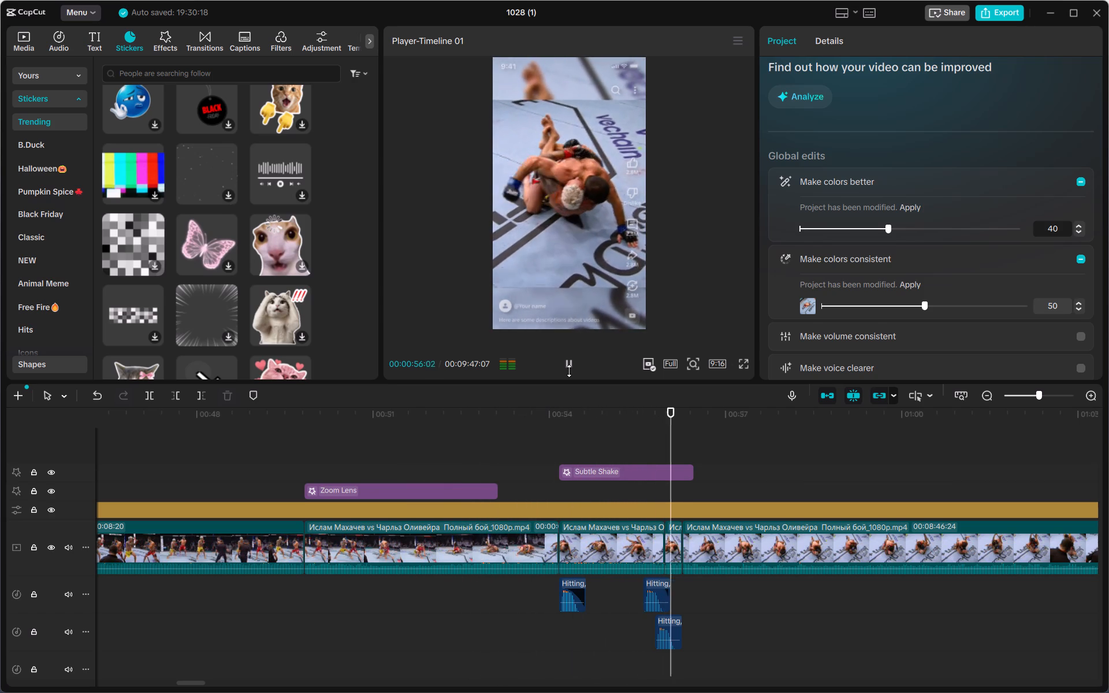
pyautogui.click(456, 424)
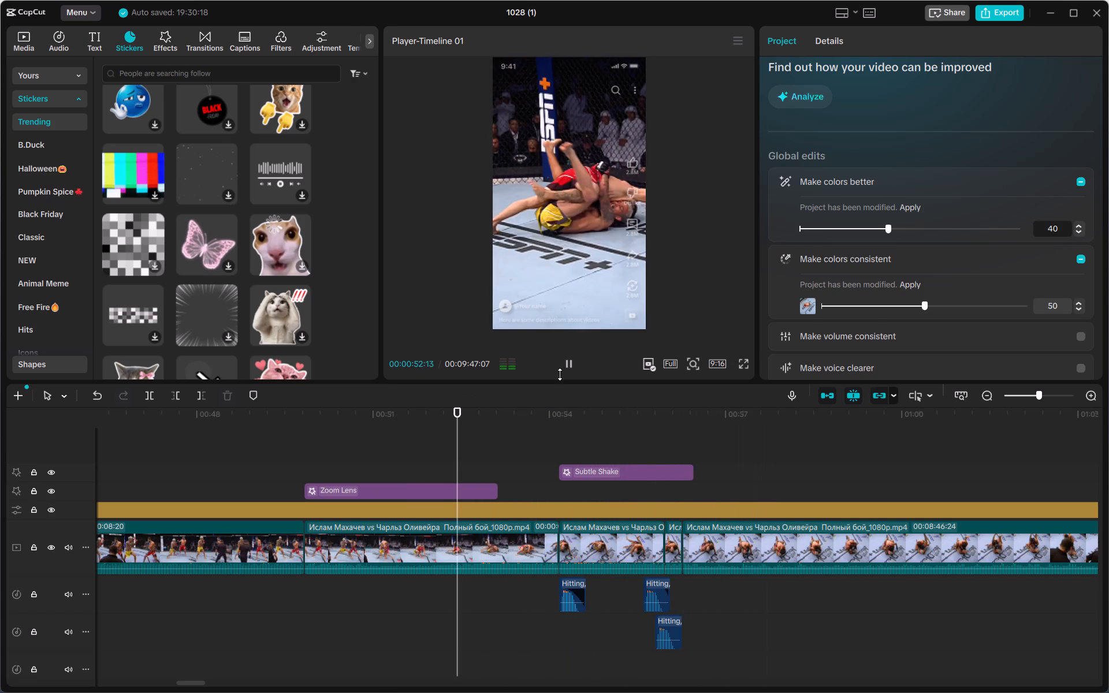
pyautogui.click(567, 367)
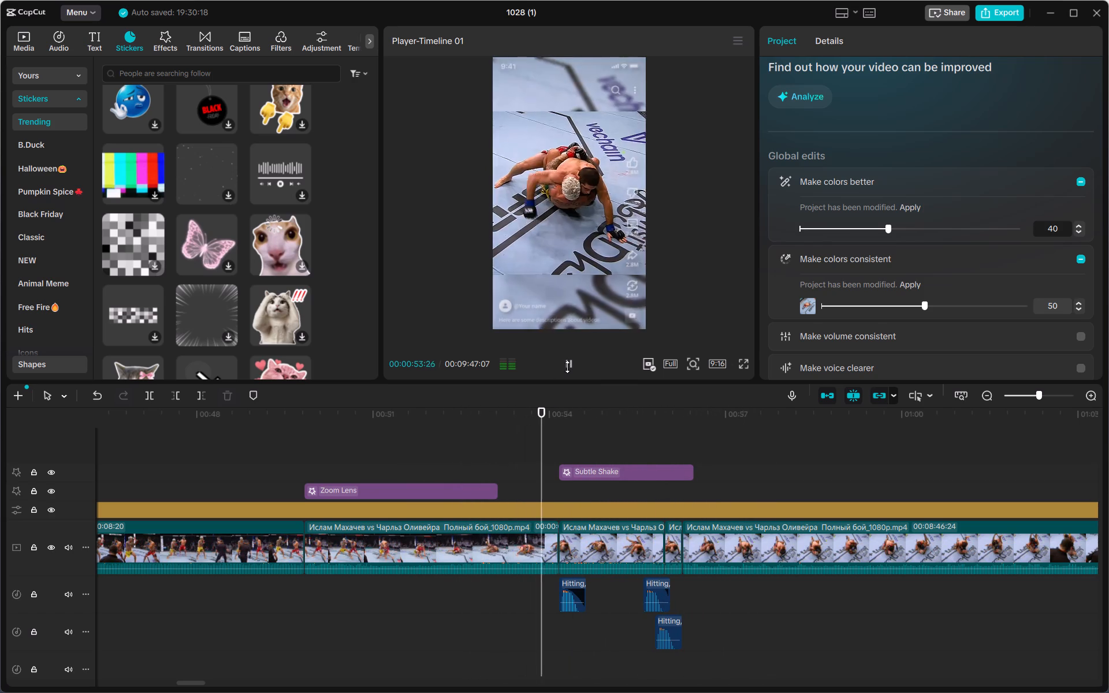
pyautogui.click(567, 367)
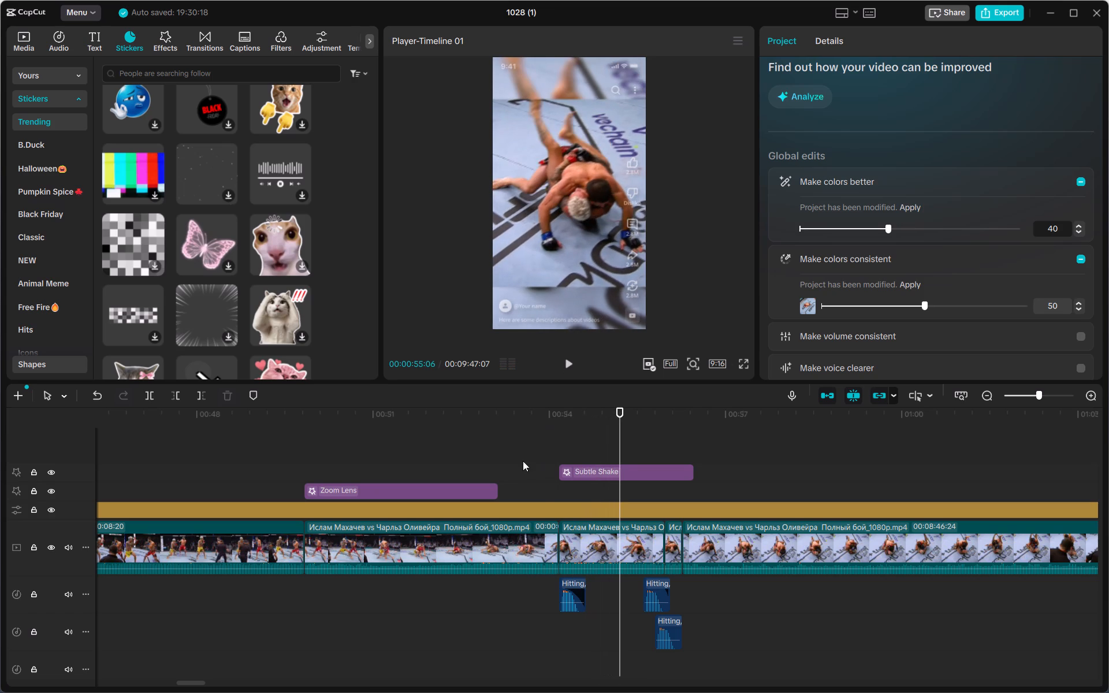
pyautogui.click(521, 456)
pyautogui.click(566, 367)
pyautogui.click(566, 364)
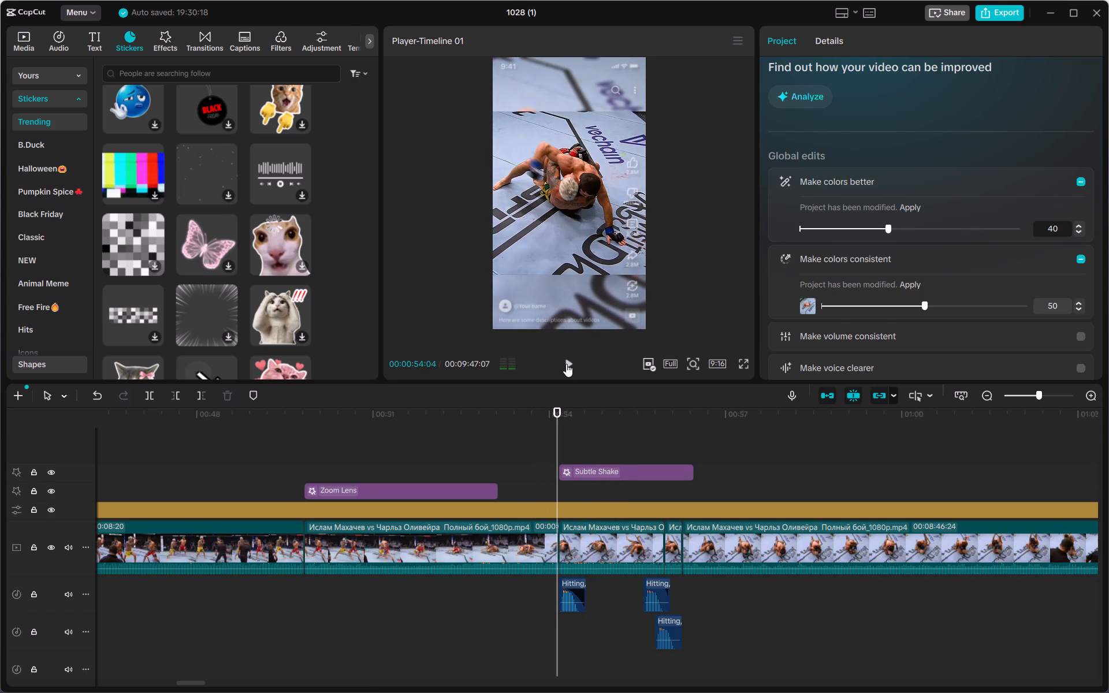
pyautogui.doubleClick(566, 364)
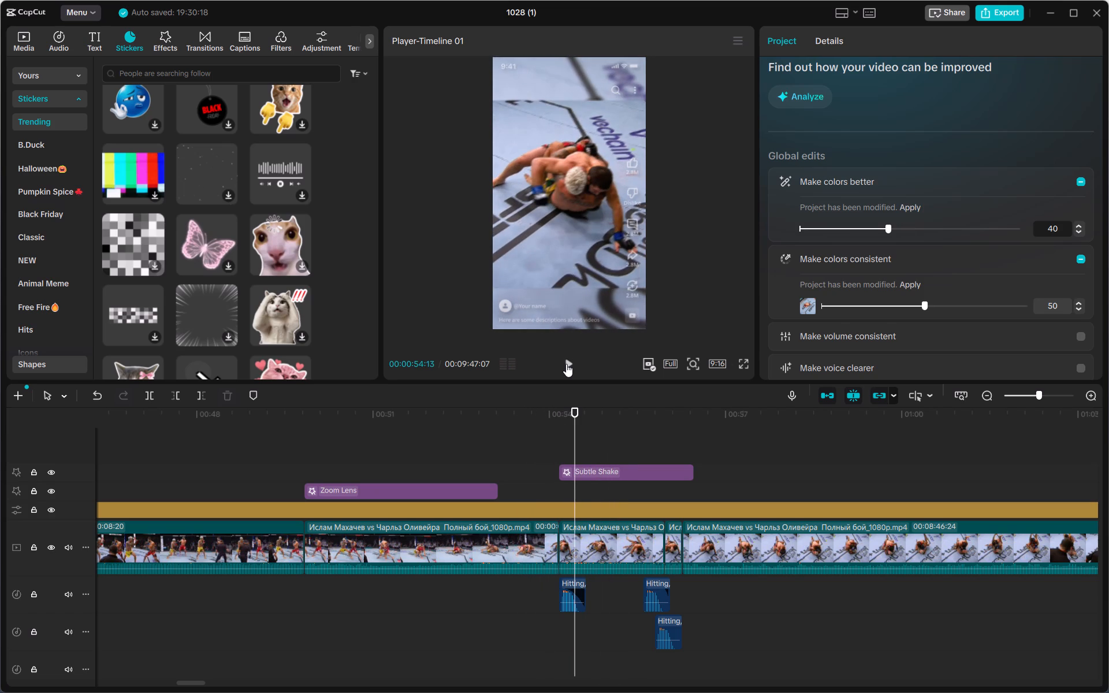
pyautogui.click(566, 364)
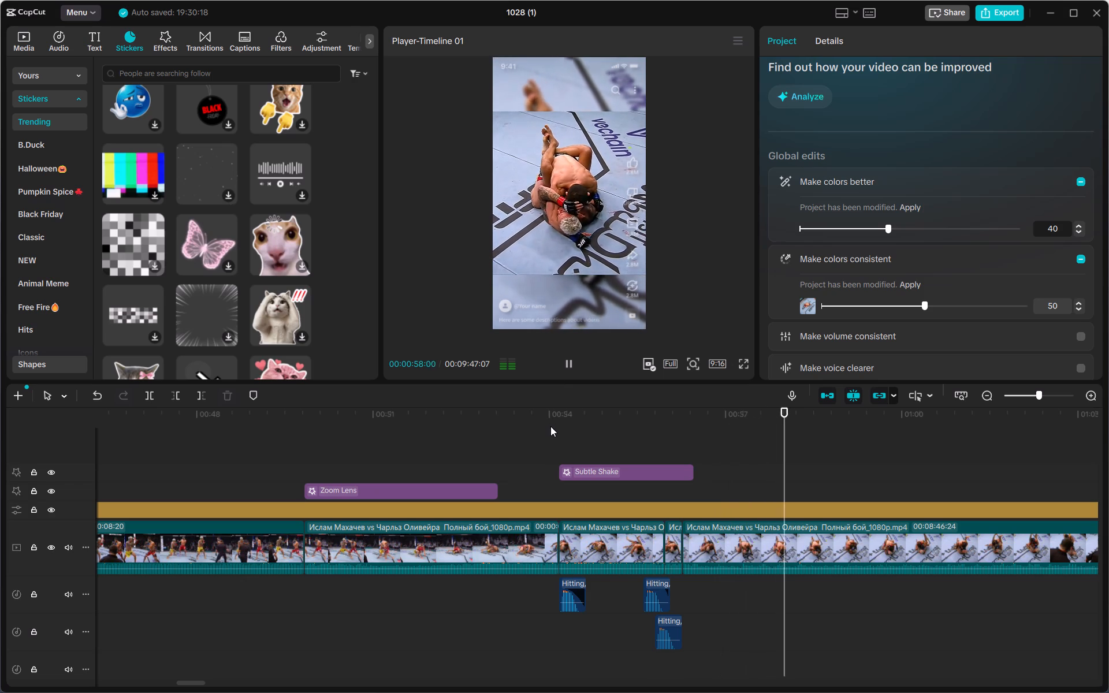
# Search the sticker library for "like" with the playhead at the takedown around 00:00:51:27.
pyautogui.click(425, 431)
pyautogui.scroll(-3, 217, 267)
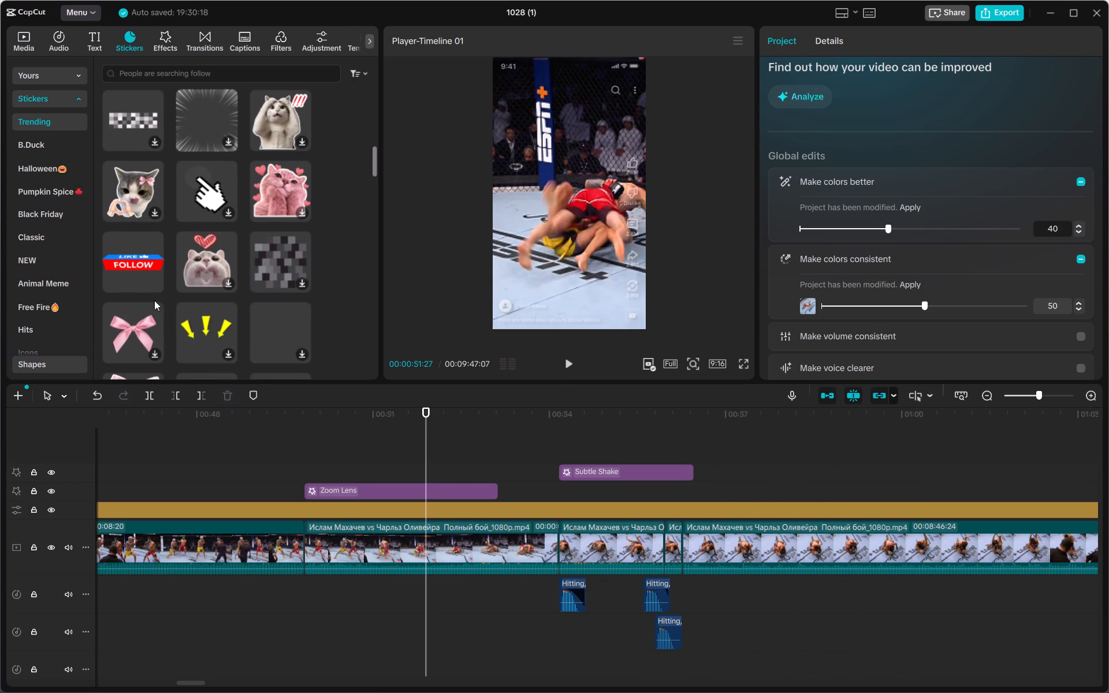
pyautogui.scroll(1, 203, 198)
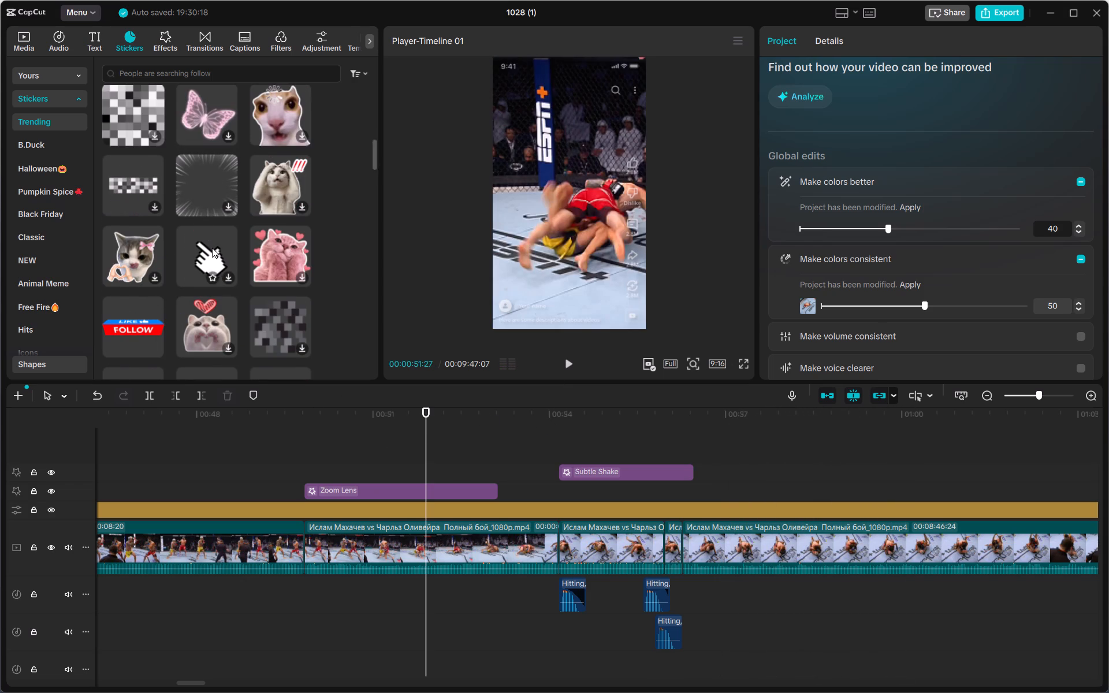
pyautogui.click(195, 77)
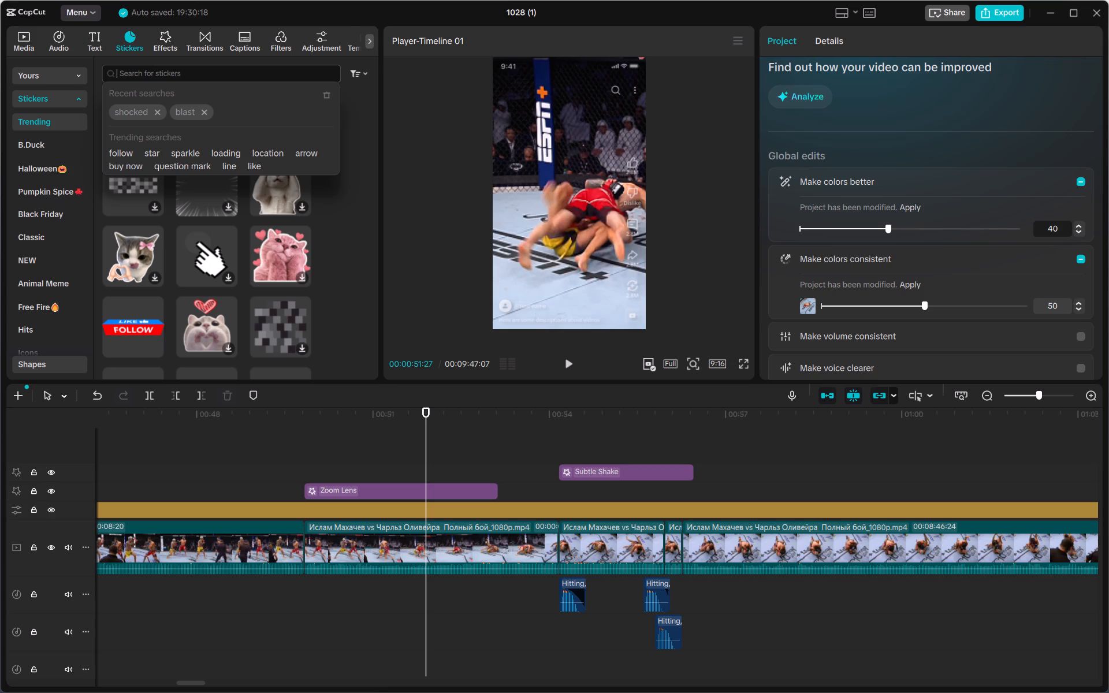
pyautogui.write('like')
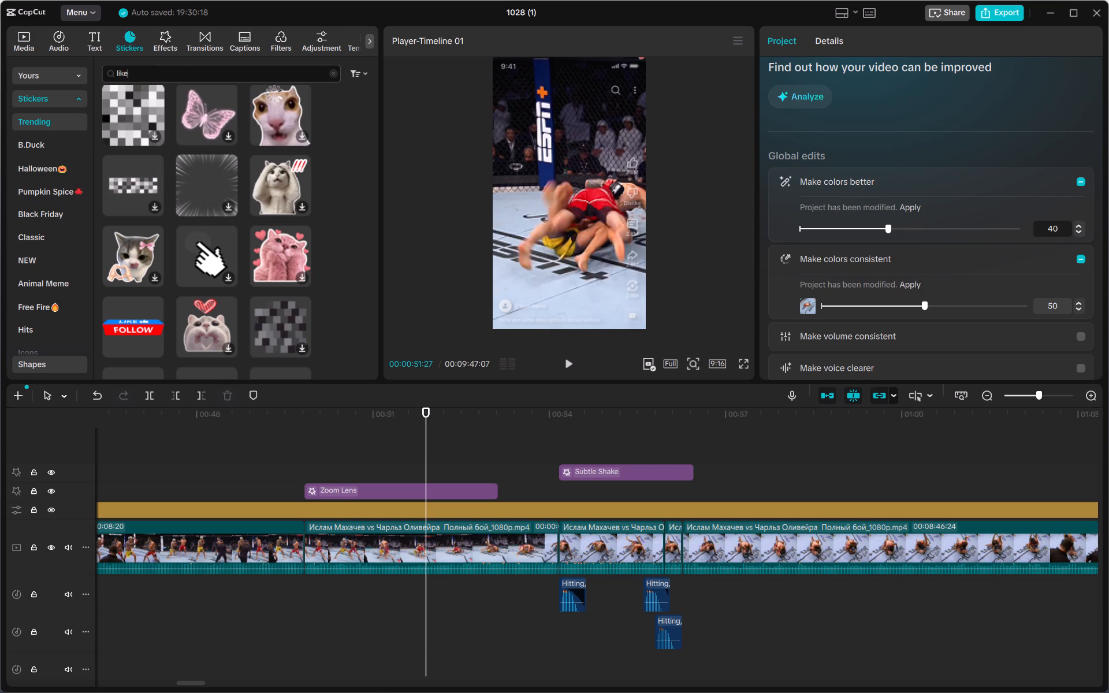
pyautogui.press('Return')
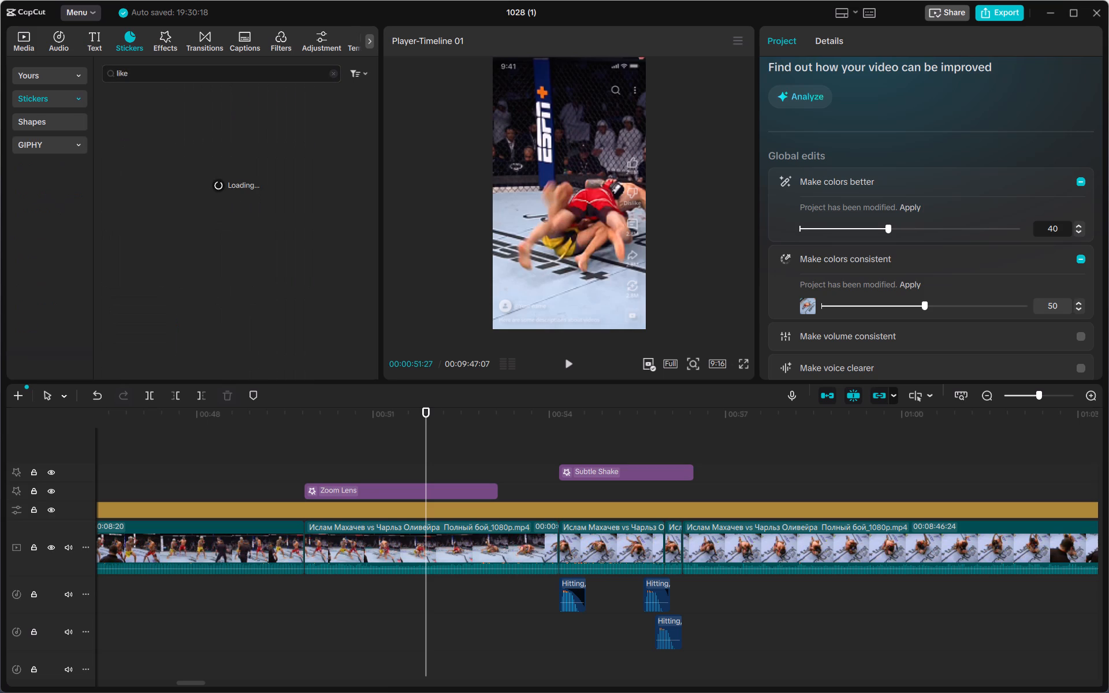
# Replay the takedown and ground strikes from 00:00:51:07 to about 00:01:00.
pyautogui.click(403, 452)
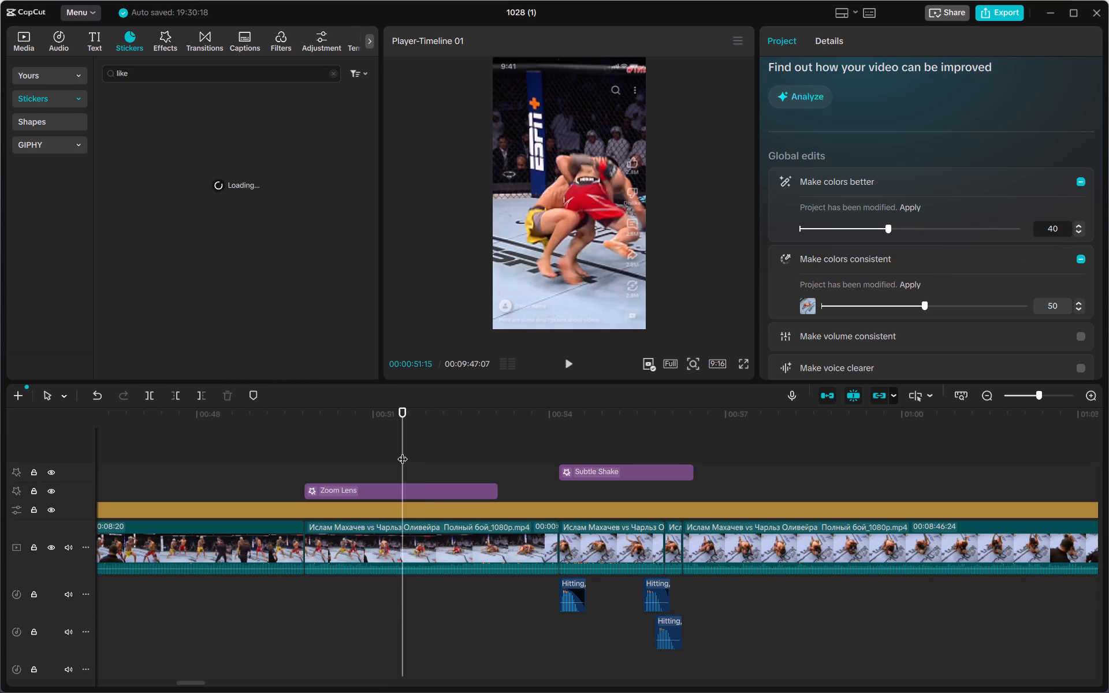
pyautogui.moveTo(403, 452); pyautogui.dragTo(388, 454)
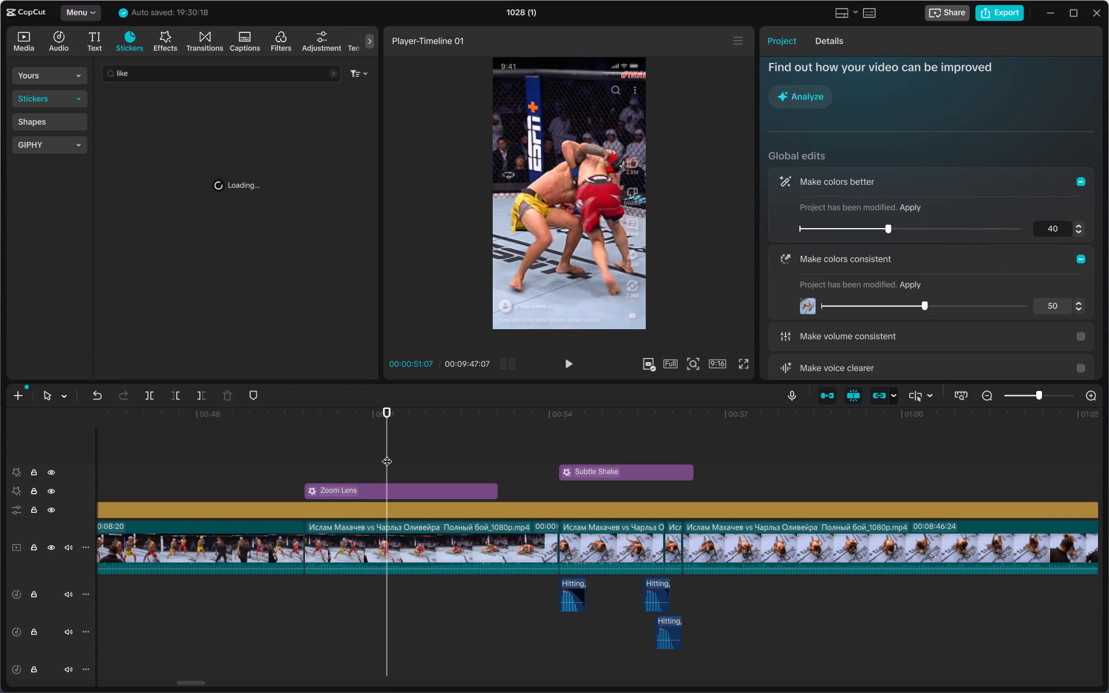
pyautogui.scroll(-1, 387, 454)
pyautogui.scroll(1, 387, 454)
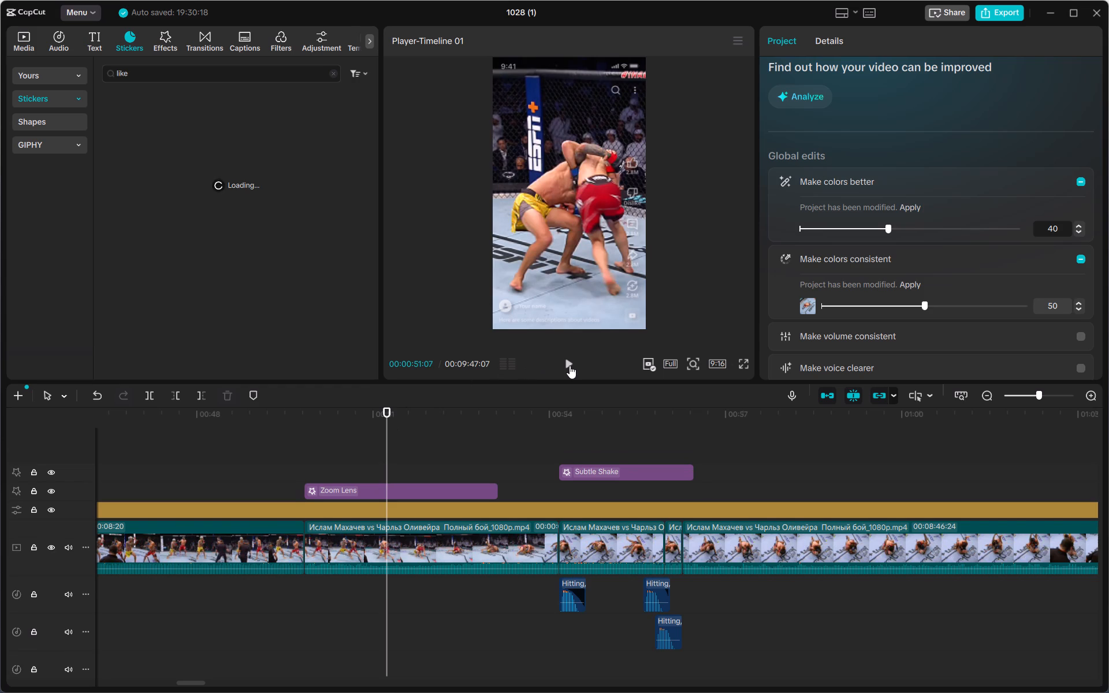
pyautogui.click(570, 365)
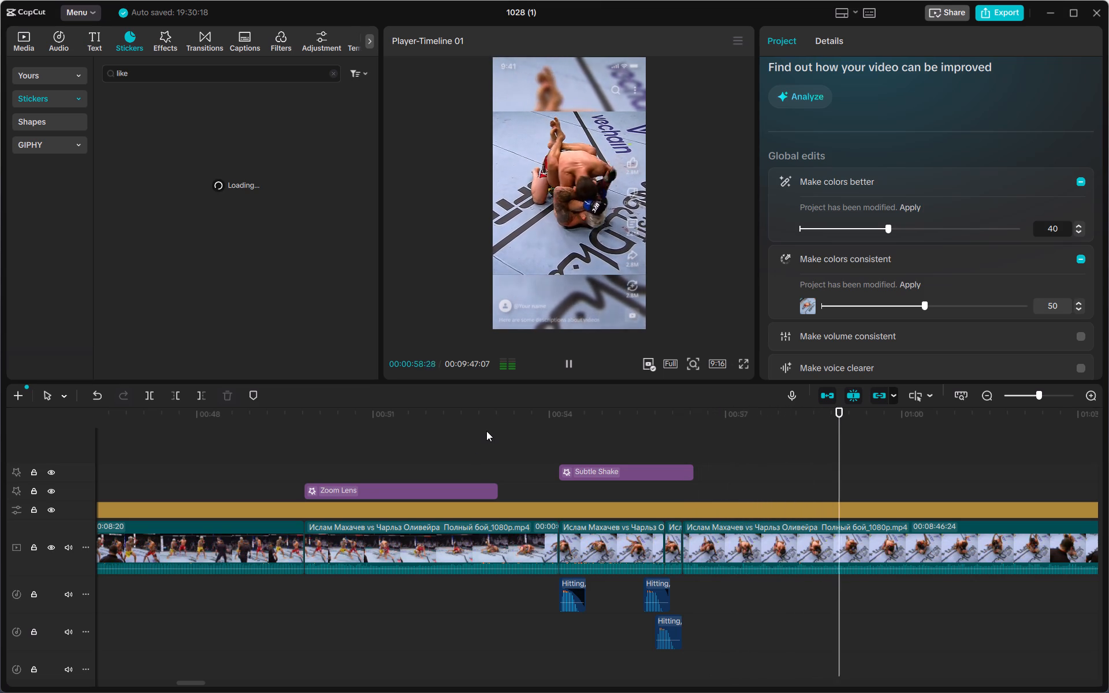
# Clear the sticker search and browse the sticker categories and Trending stickers for one that suits the fight.
pyautogui.click(336, 74)
pyautogui.scroll(-2, 183, 244)
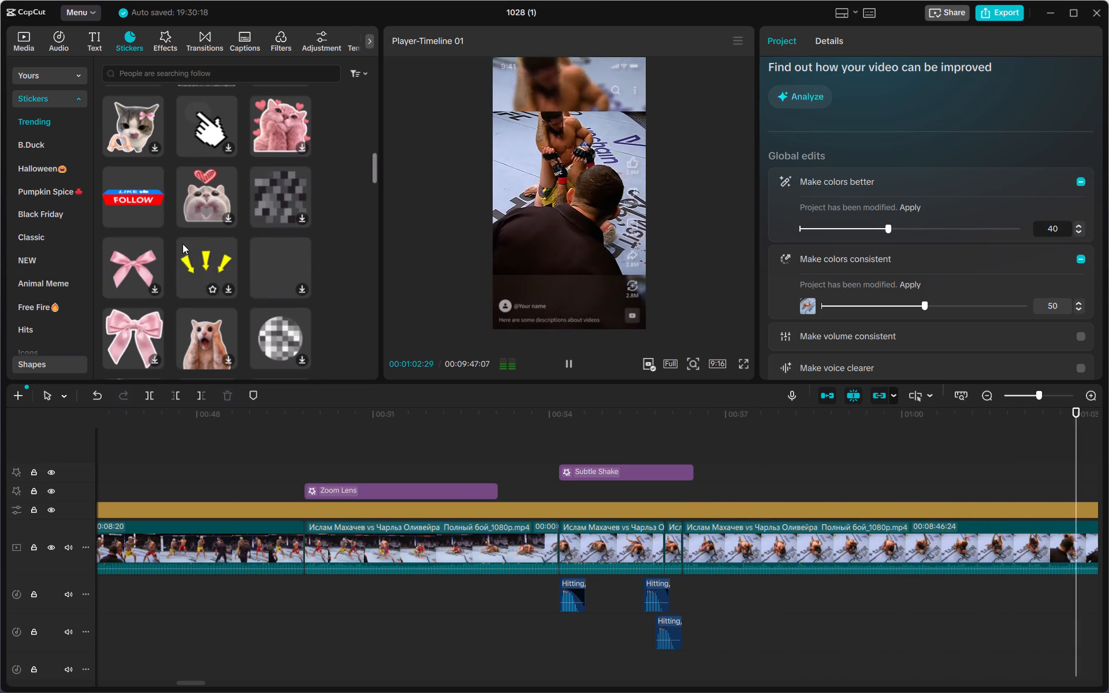
pyautogui.scroll(-7, 48, 257)
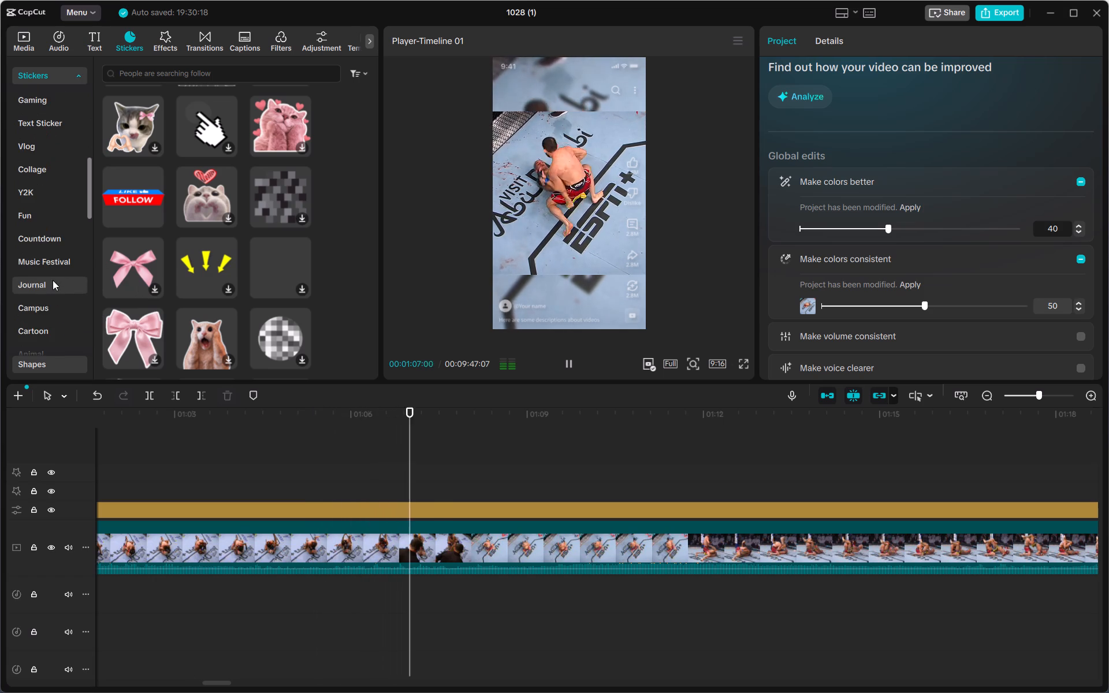
pyautogui.scroll(-1, 53, 280)
pyautogui.scroll(-9, 151, 273)
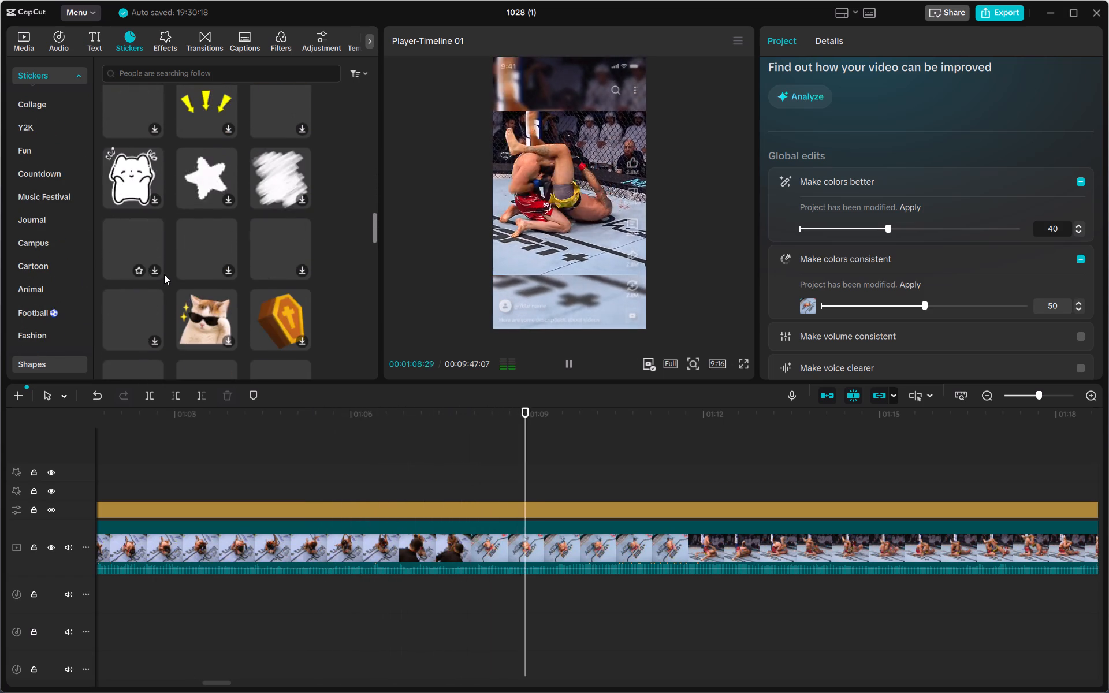
pyautogui.scroll(-8, 164, 274)
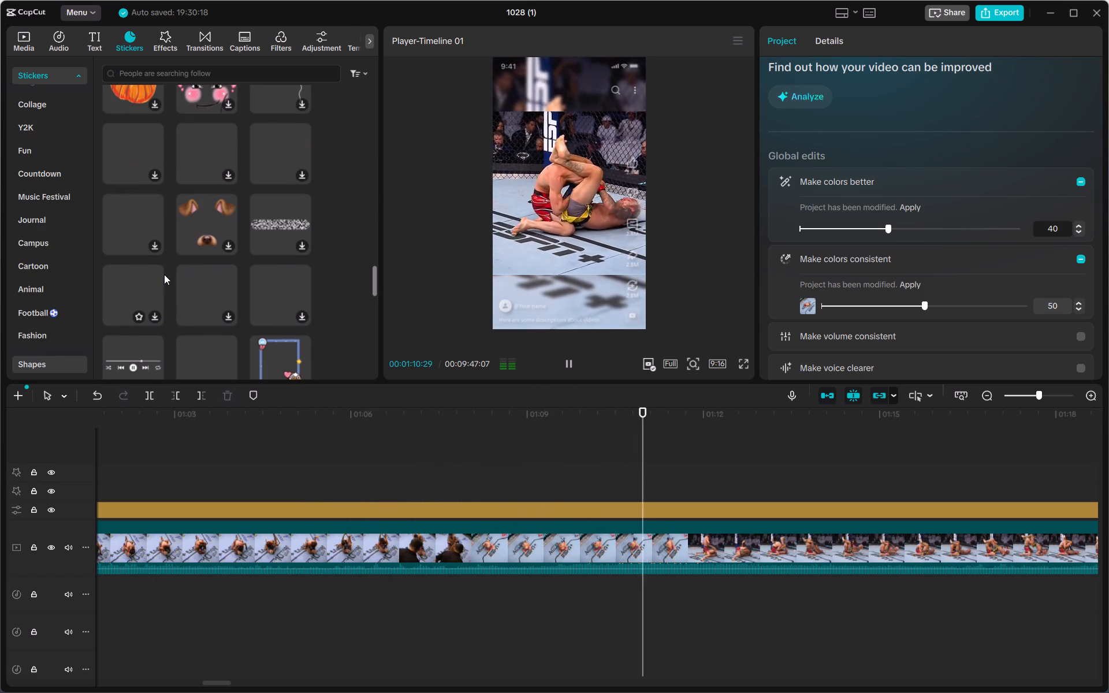
pyautogui.scroll(-1, 164, 274)
pyautogui.scroll(10, 164, 274)
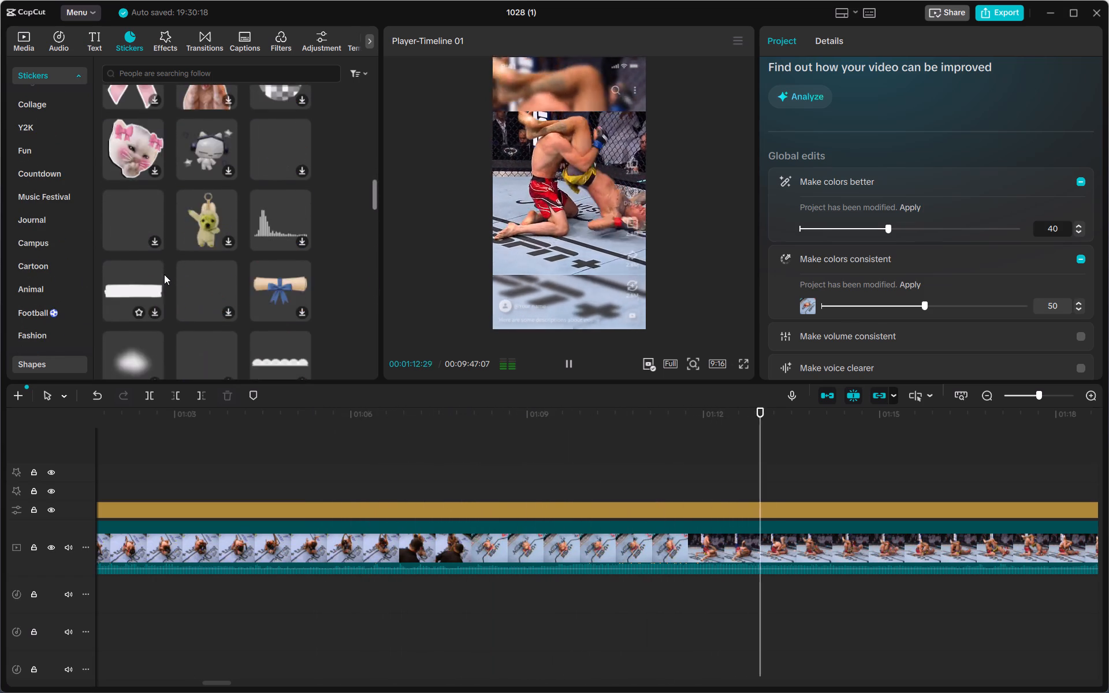
pyautogui.scroll(15, 164, 274)
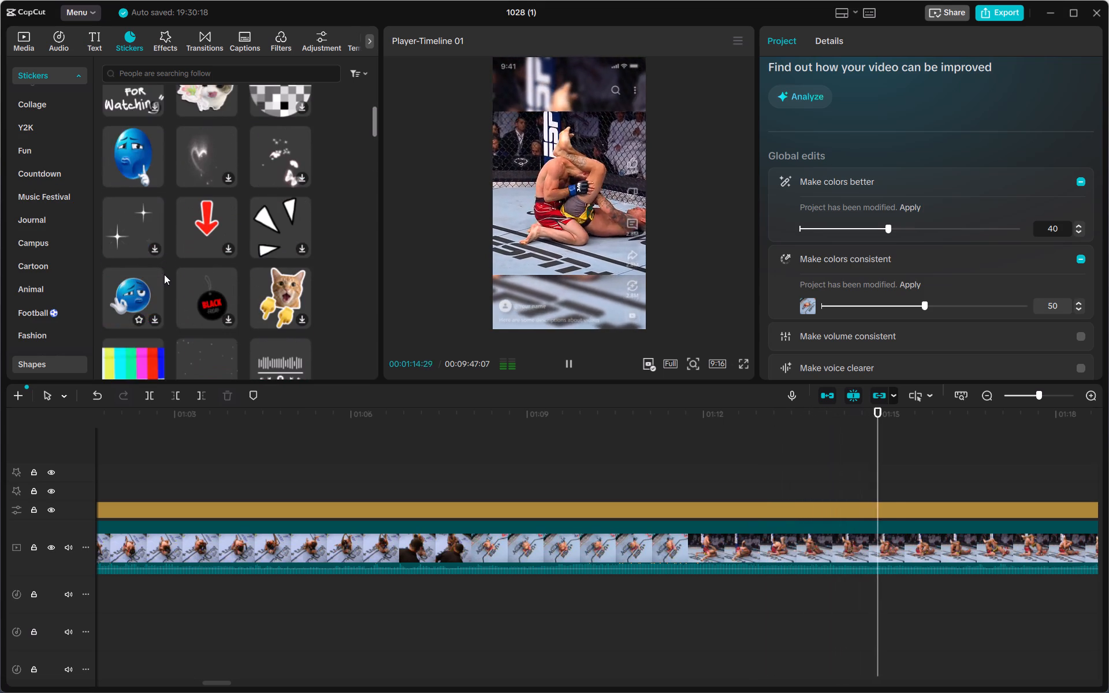
pyautogui.scroll(-3, 164, 274)
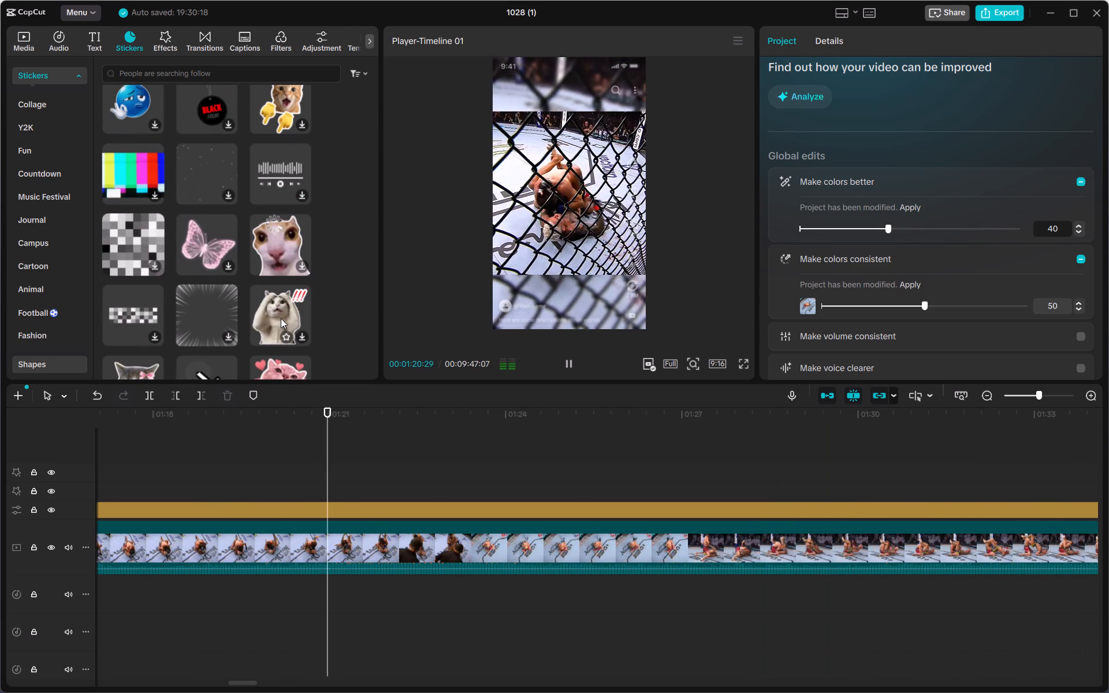
pyautogui.scroll(1, 255, 308)
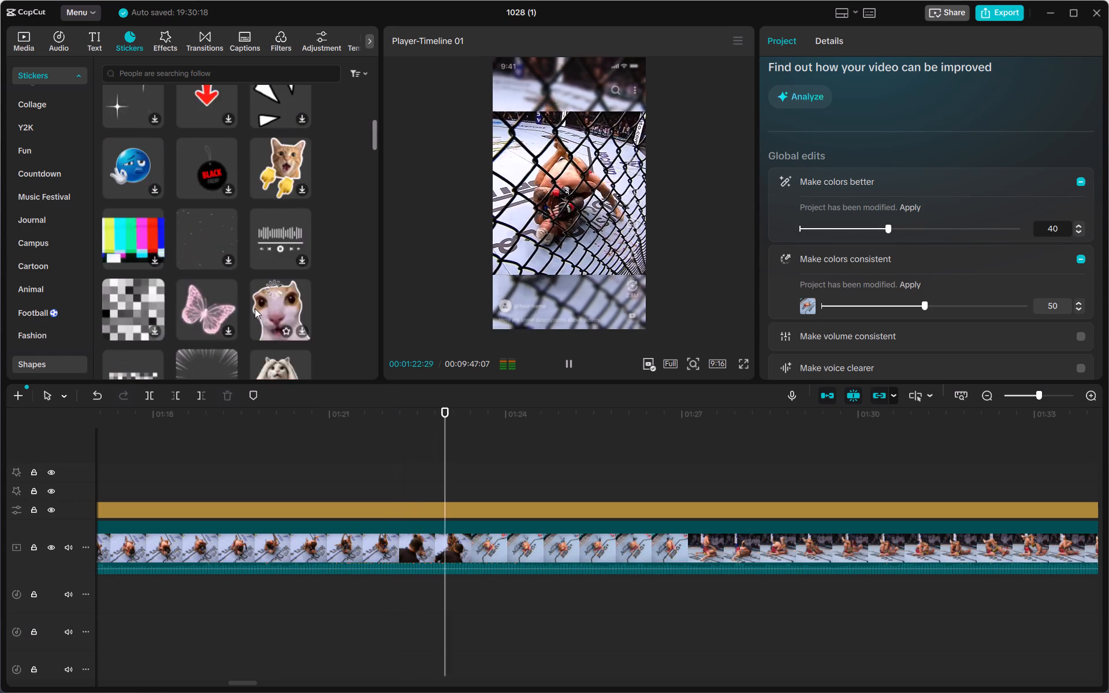
pyautogui.scroll(7, 255, 308)
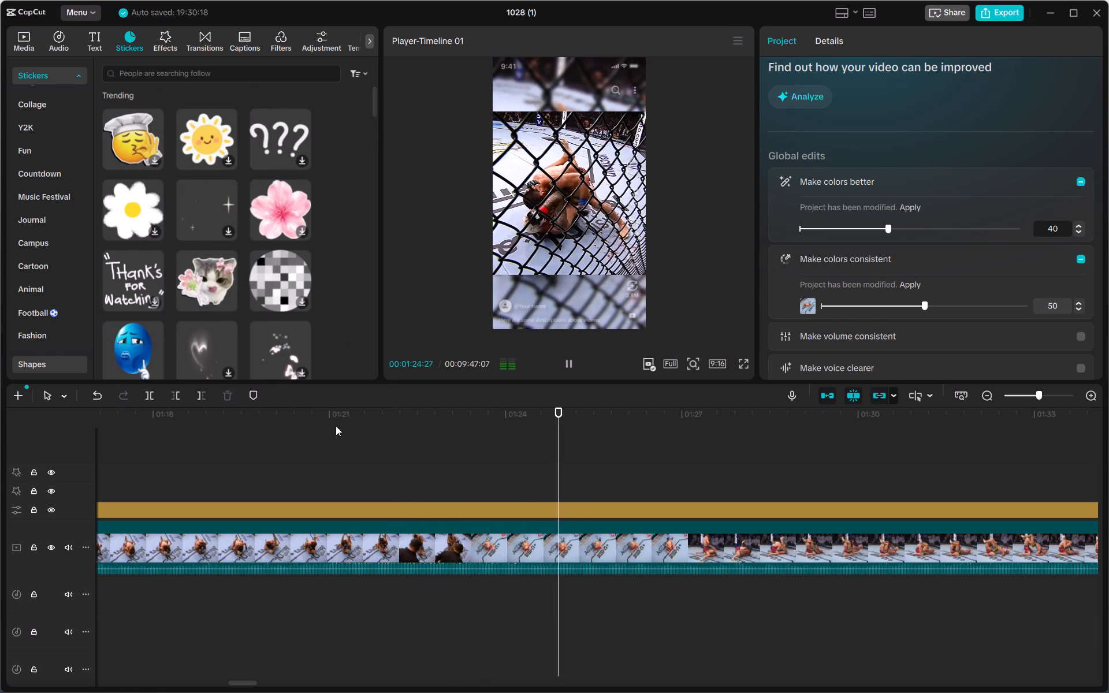
# Return to the opening face-off and play the video from 00:00:00:29 to about 00:00:30 to review the edits.
pyautogui.click(308, 457)
pyautogui.moveTo(308, 457); pyautogui.dragTo(85, 457)
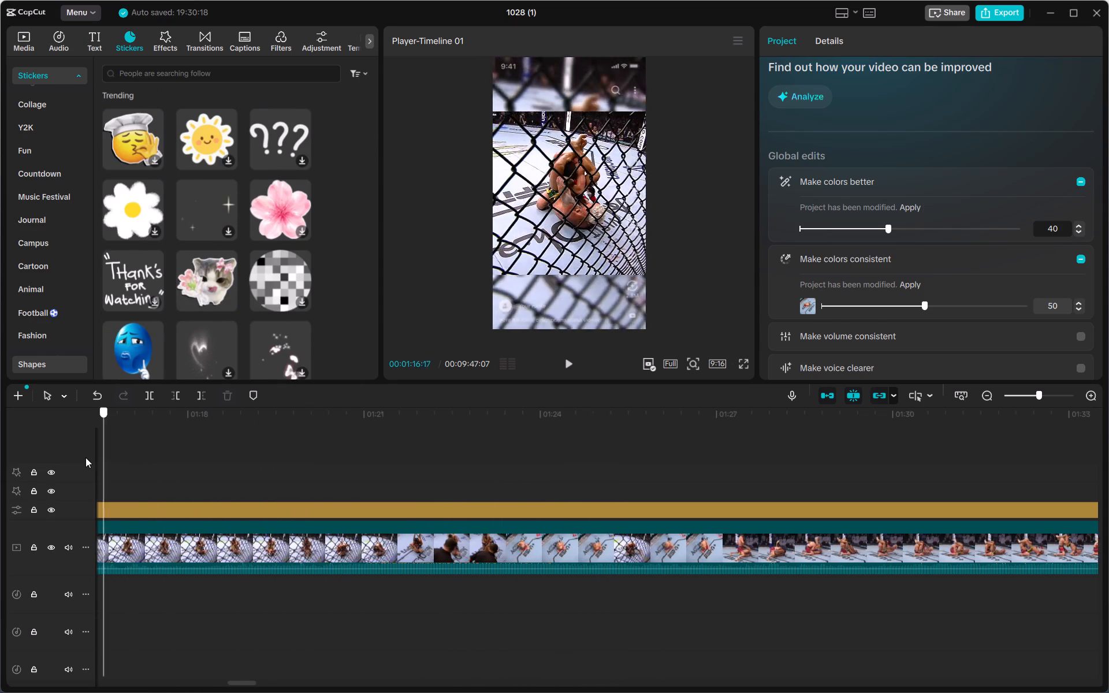
pyautogui.moveTo(85, 457); pyautogui.dragTo(667, 436)
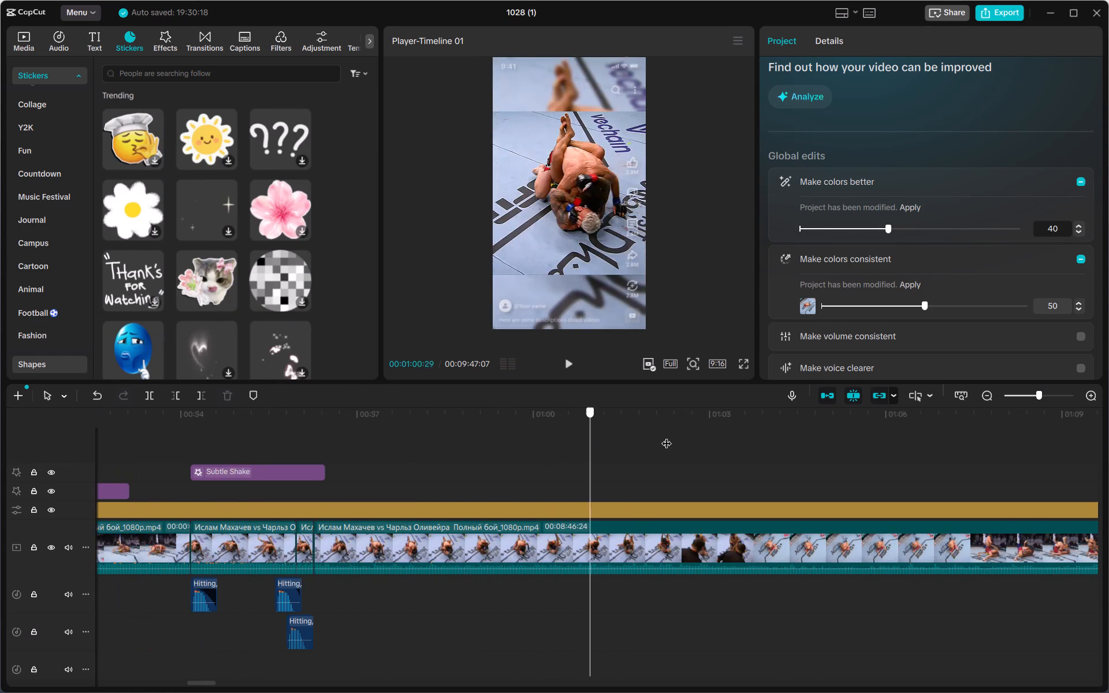
pyautogui.moveTo(667, 436); pyautogui.dragTo(0, 385)
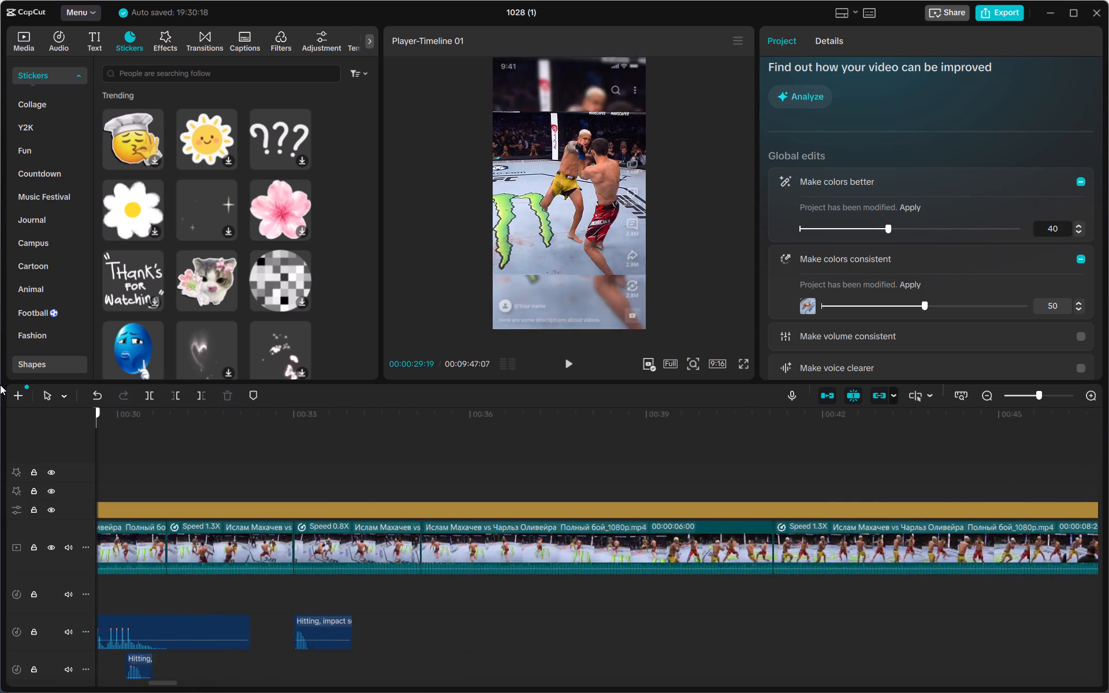
pyautogui.moveTo(0, 385); pyautogui.dragTo(11, 383)
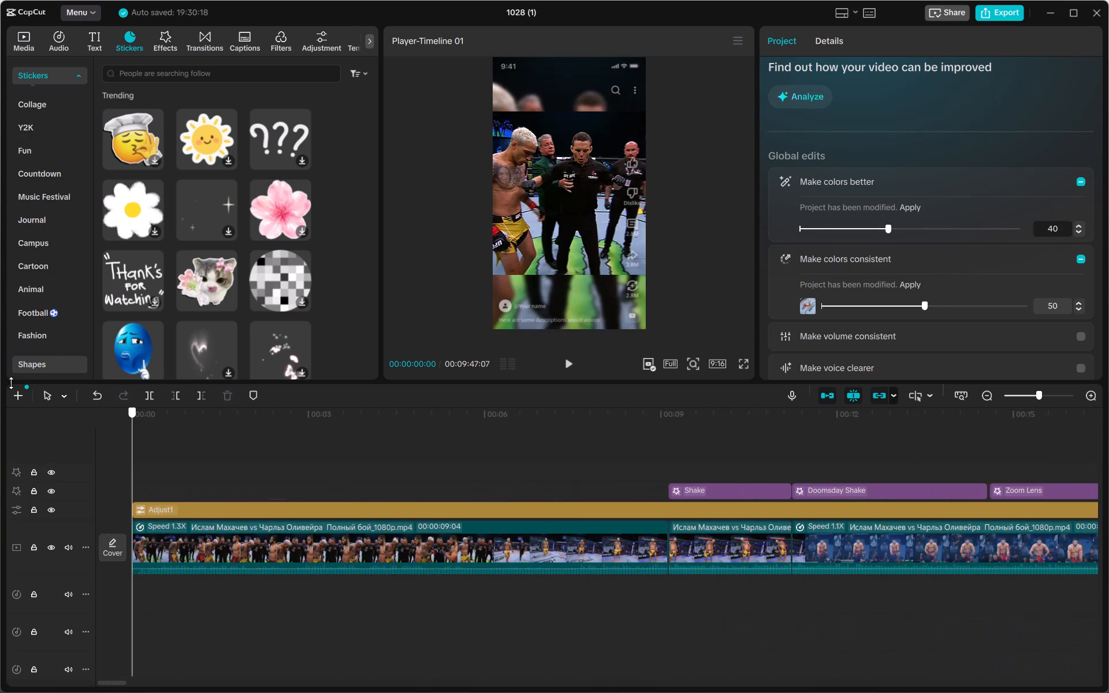
pyautogui.moveTo(11, 383); pyautogui.dragTo(121, 380)
pyautogui.click(187, 466)
pyautogui.moveTo(196, 462); pyautogui.dragTo(256, 457)
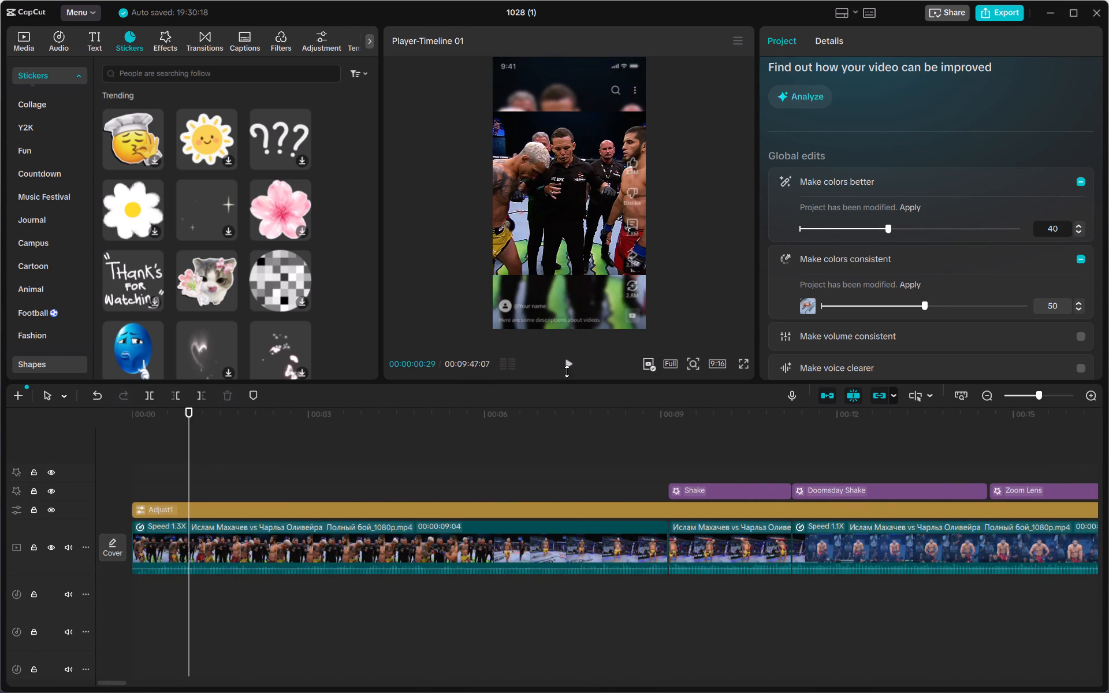
pyautogui.click(569, 371)
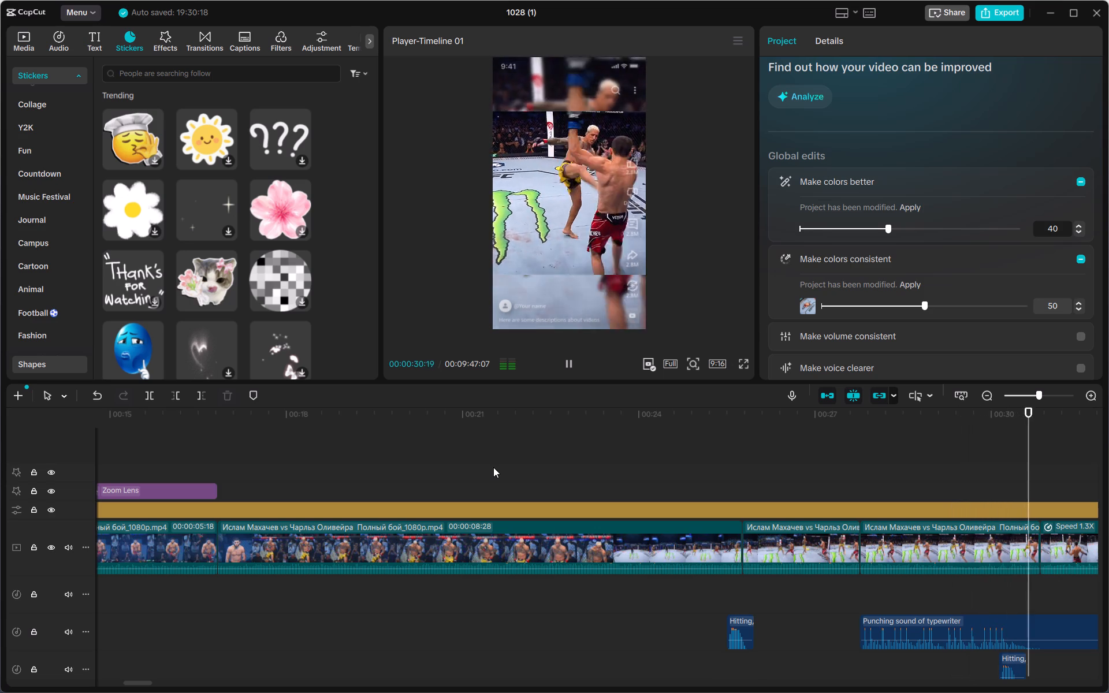
# Move the playhead to the fighter's introduction at 00:00:17:22 and browse the Trending stickers for one that suits it.
pyautogui.click(438, 454)
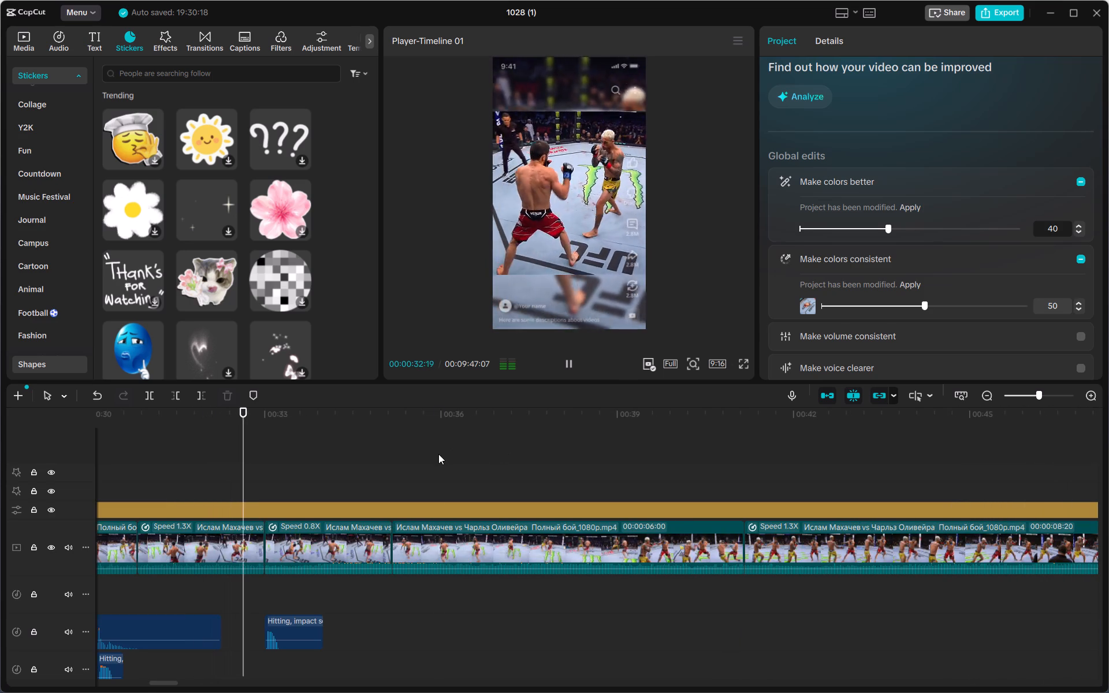
pyautogui.moveTo(438, 454); pyautogui.dragTo(122, 439)
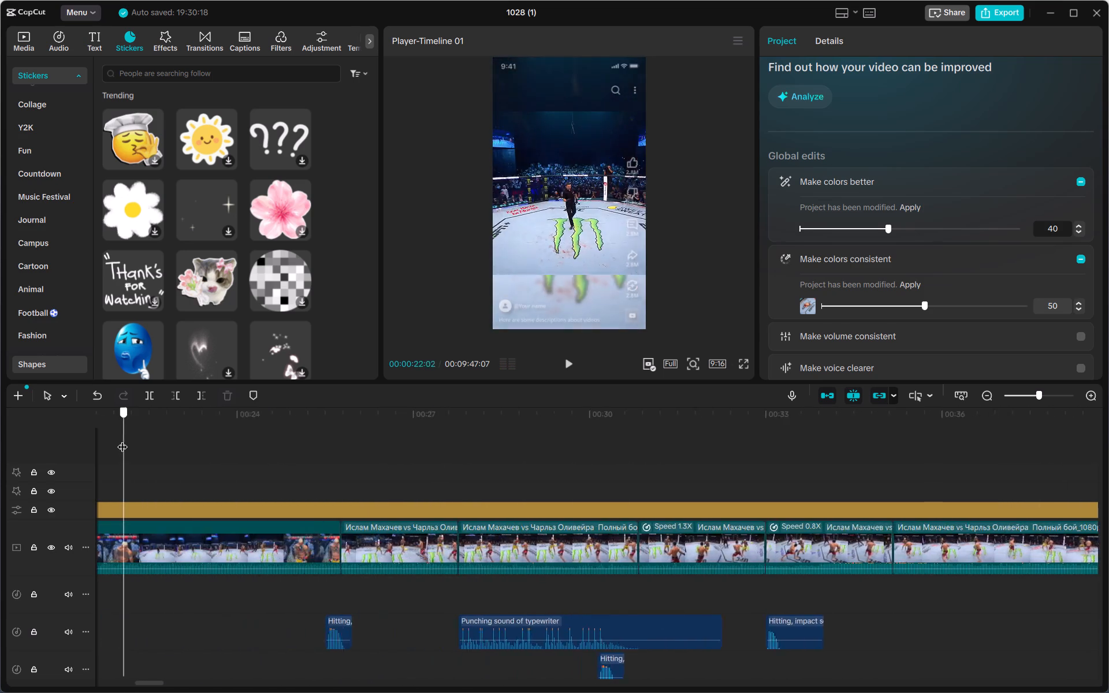
pyautogui.moveTo(122, 439); pyautogui.dragTo(192, 445)
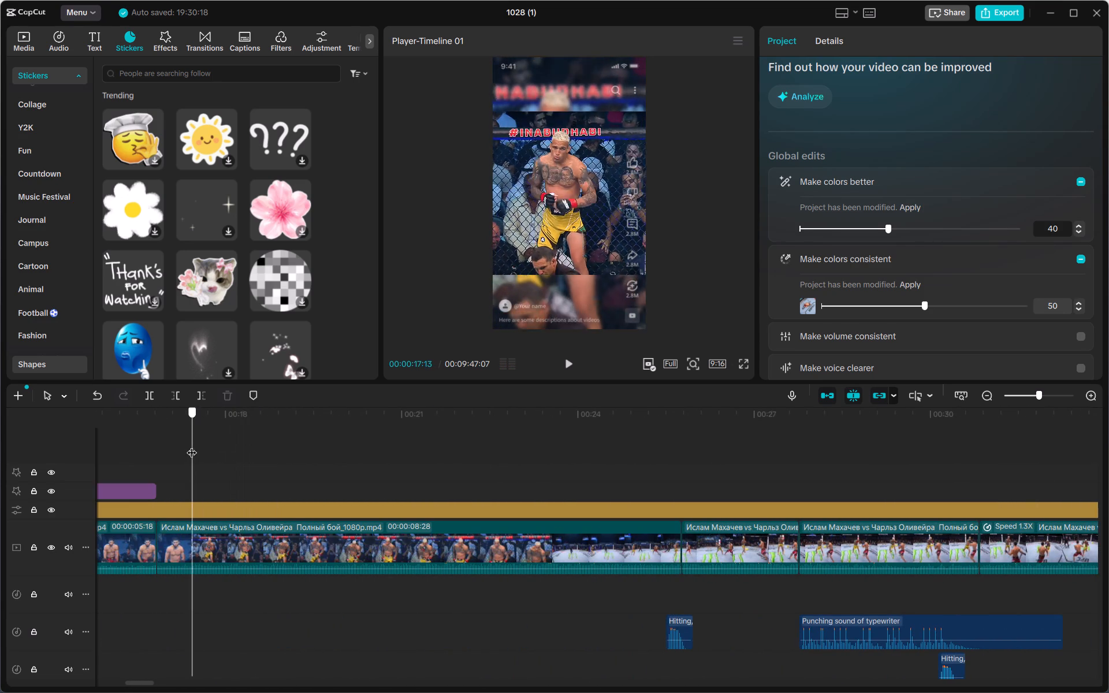
pyautogui.moveTo(192, 445); pyautogui.dragTo(209, 443)
pyautogui.scroll(-2, 180, 260)
pyautogui.scroll(1, 180, 260)
pyautogui.scroll(-2, 180, 260)
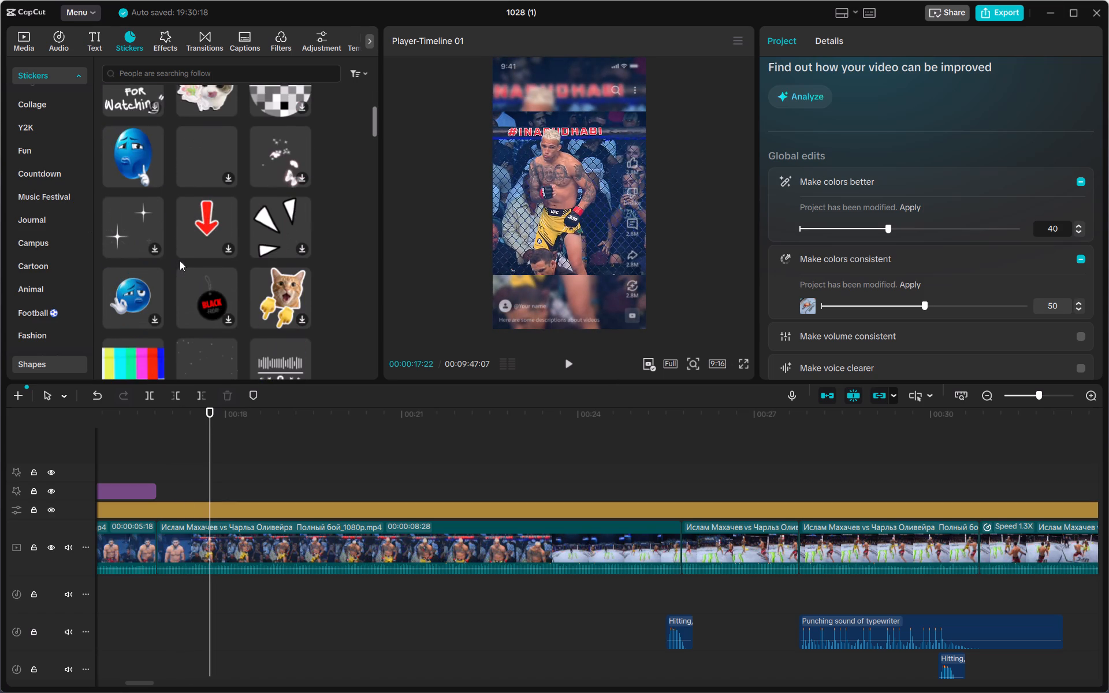
pyautogui.scroll(-2, 180, 260)
pyautogui.scroll(1, 180, 260)
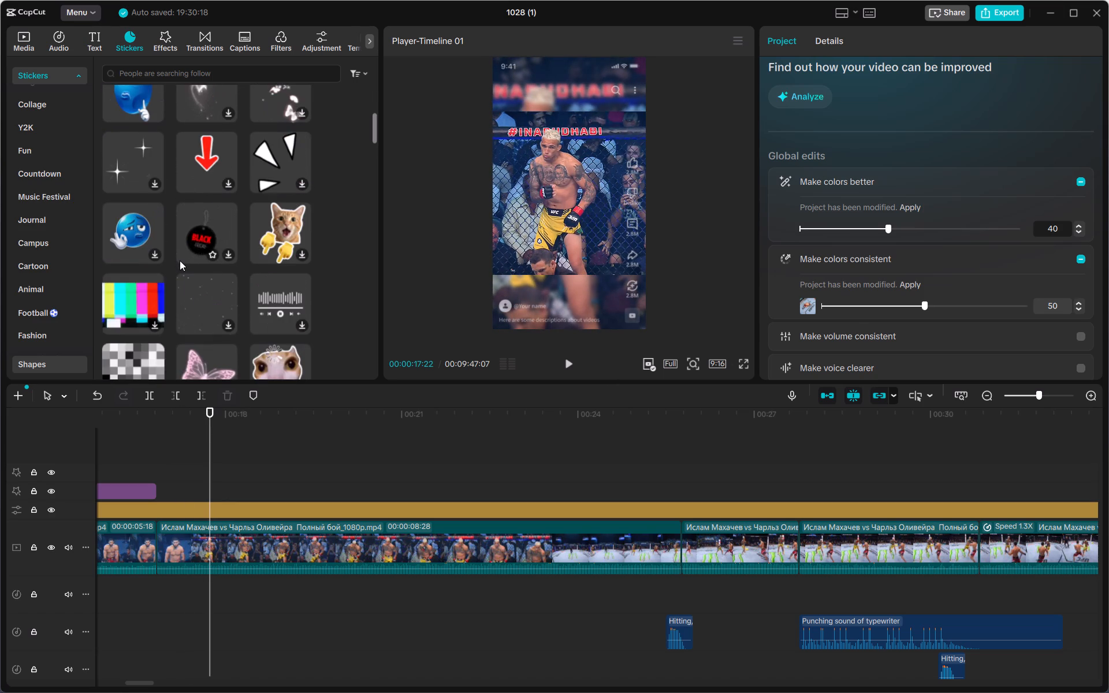
pyautogui.scroll(4, 180, 260)
pyautogui.scroll(-7, 180, 260)
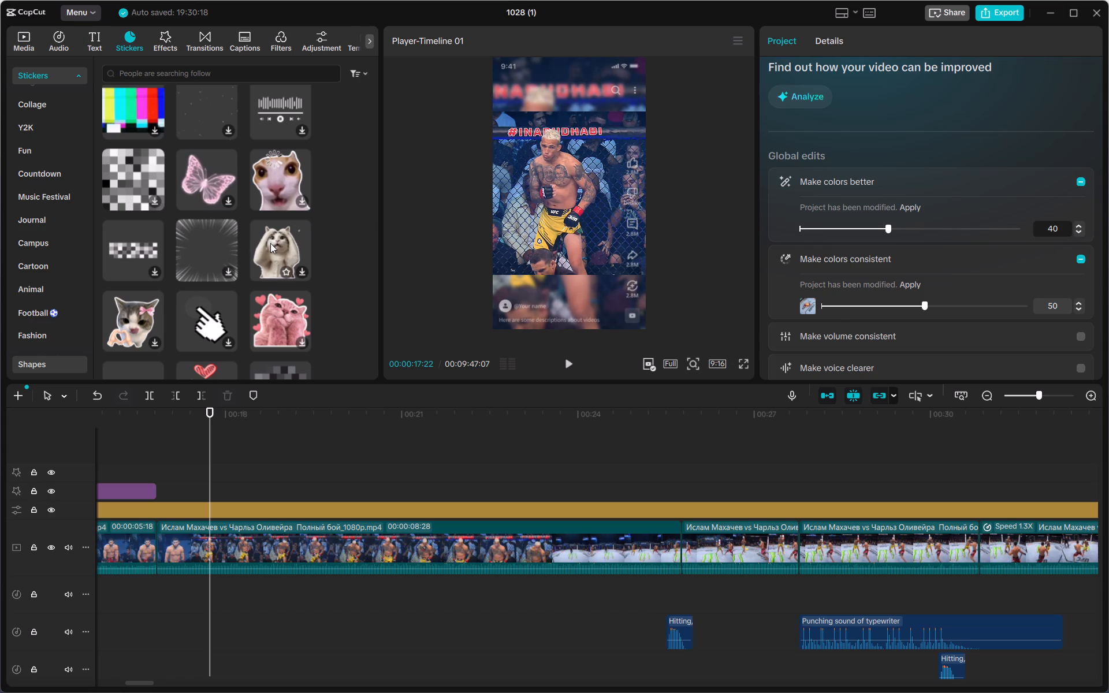
pyautogui.scroll(-5, 236, 256)
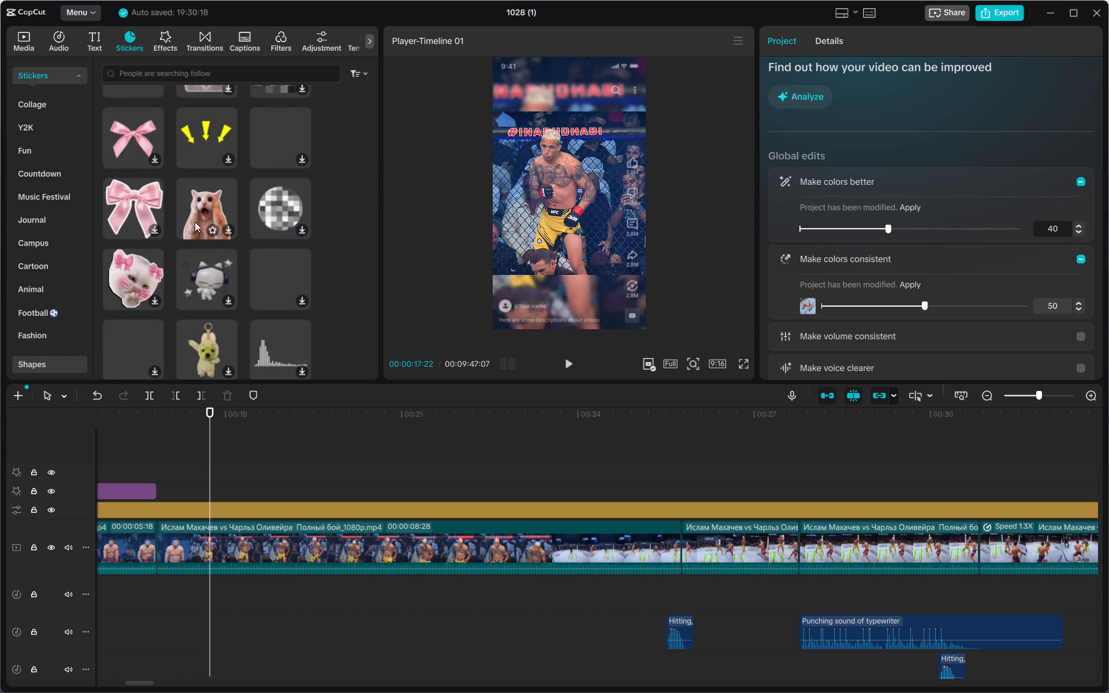
pyautogui.scroll(2, 195, 222)
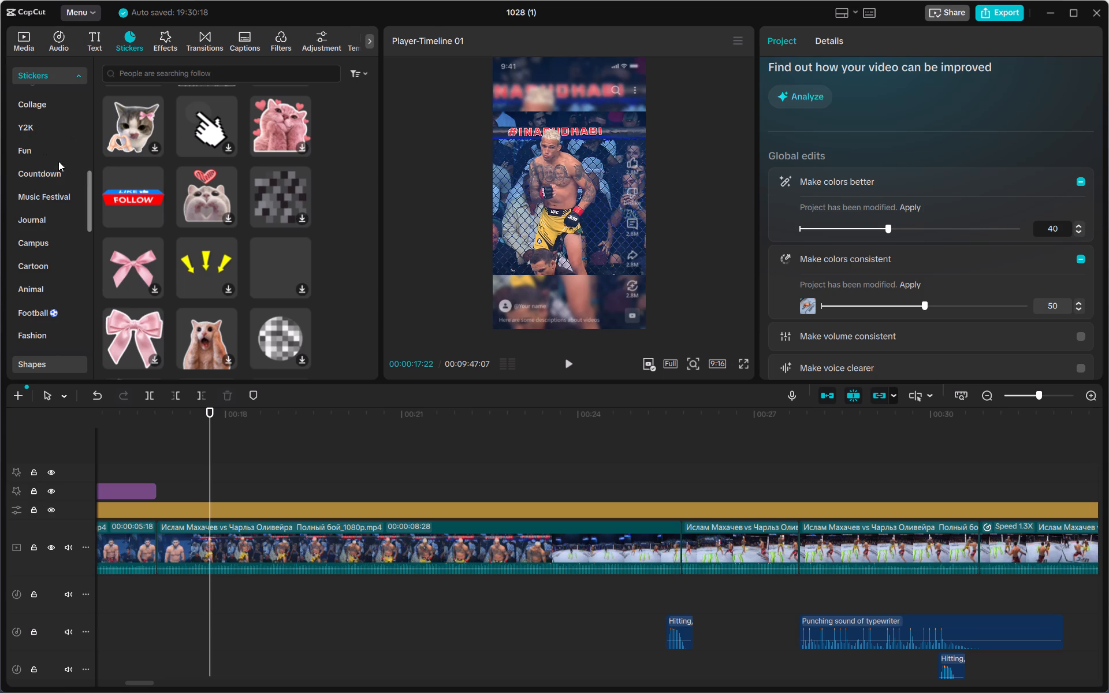
# Switch to the GIPHY GIFs and browse them for a reaction GIF that suits the fighter's introduction.
pyautogui.scroll(-8, 46, 244)
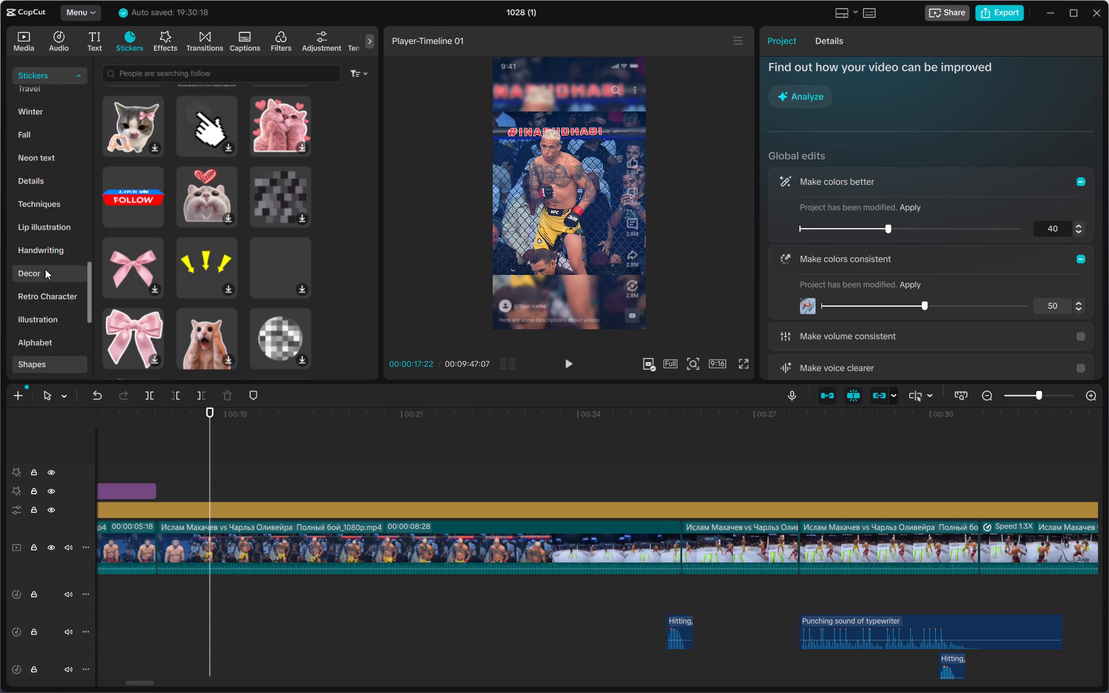
pyautogui.scroll(-7, 45, 269)
pyautogui.click(57, 357)
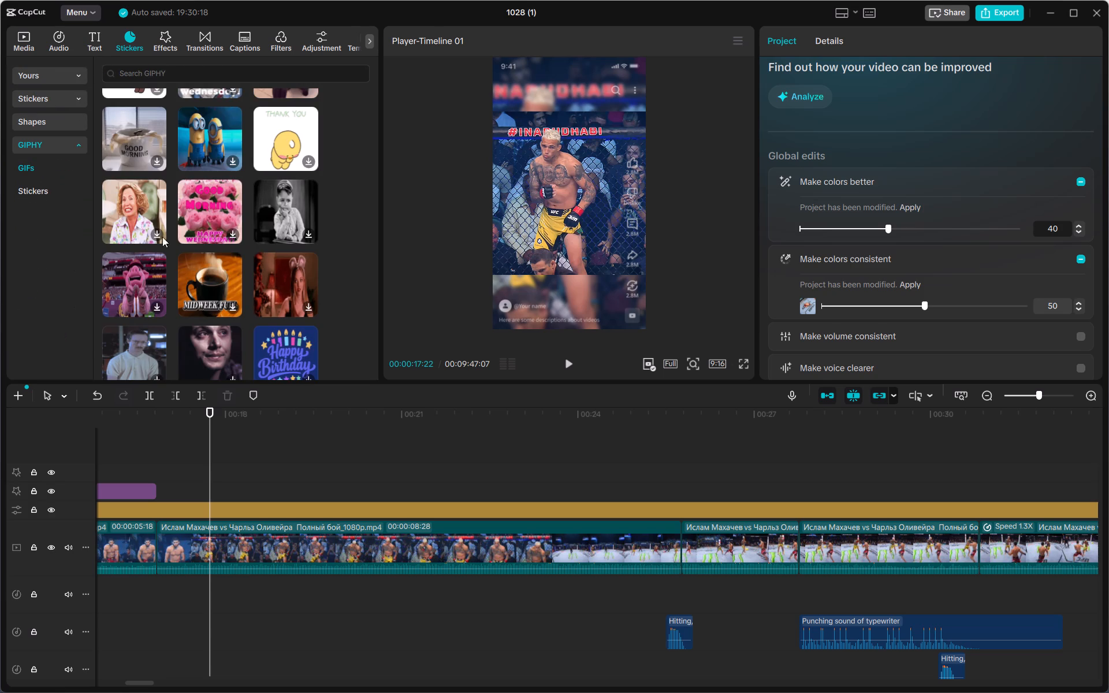
pyautogui.scroll(-1, 173, 239)
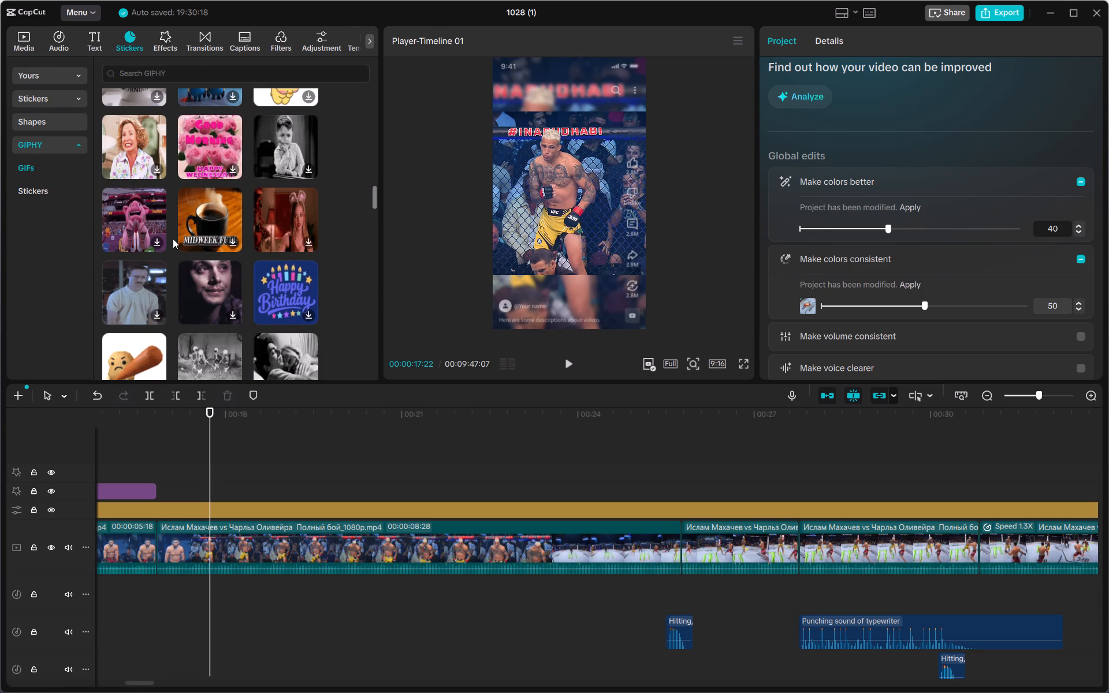
pyautogui.scroll(-2, 173, 239)
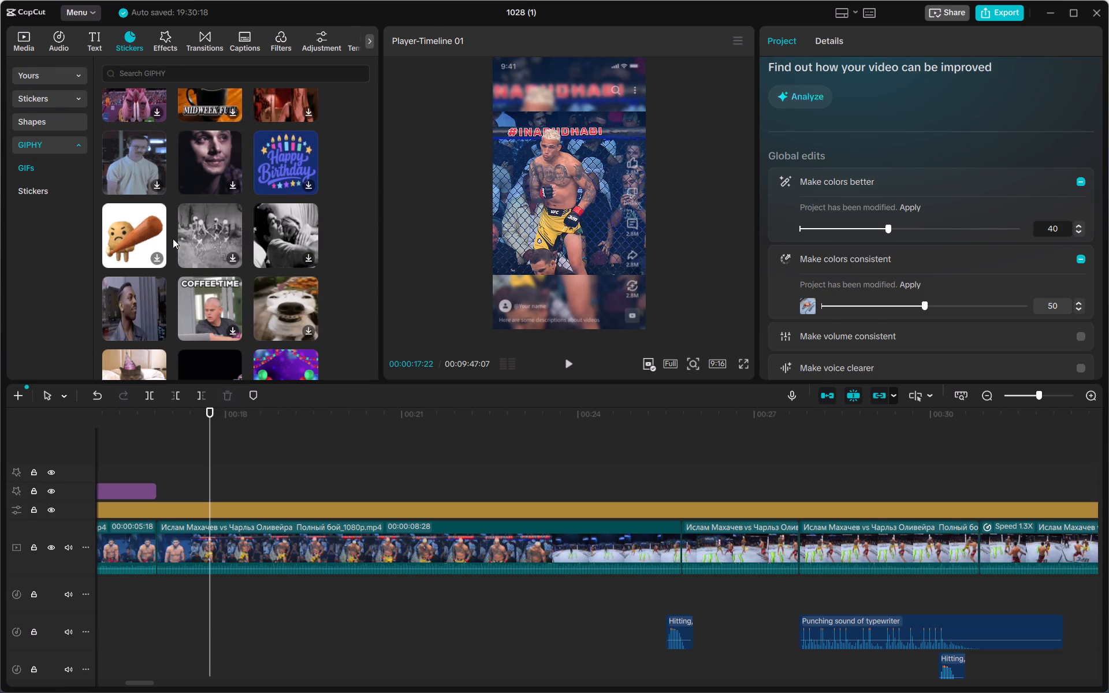
pyautogui.scroll(7, 173, 239)
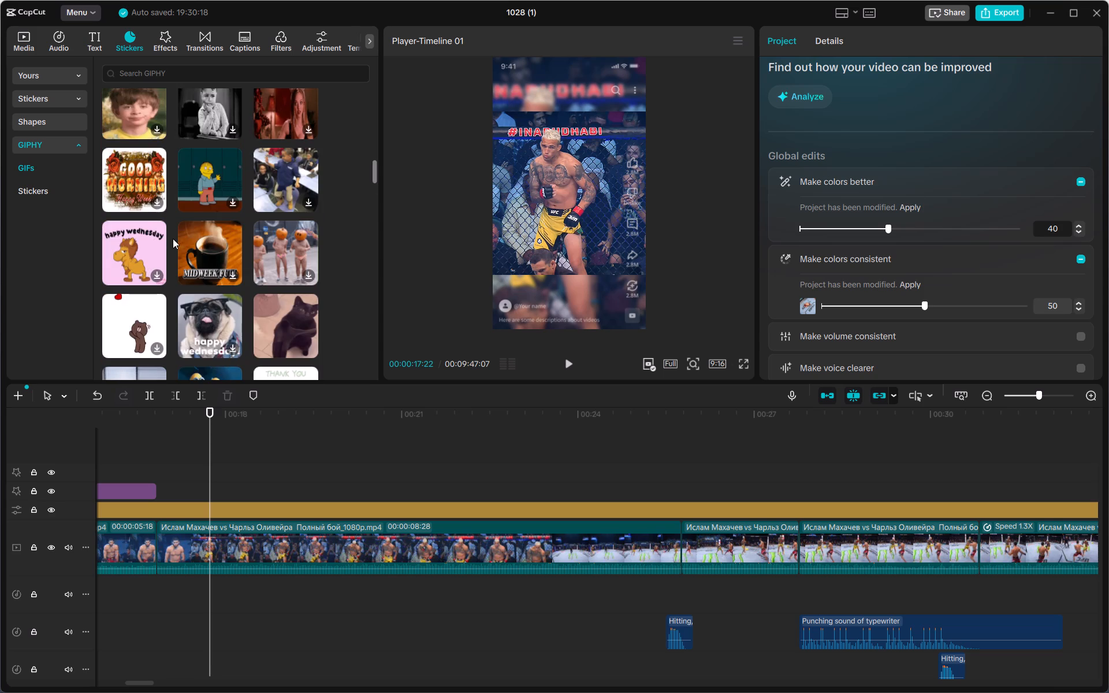
pyautogui.scroll(6, 173, 239)
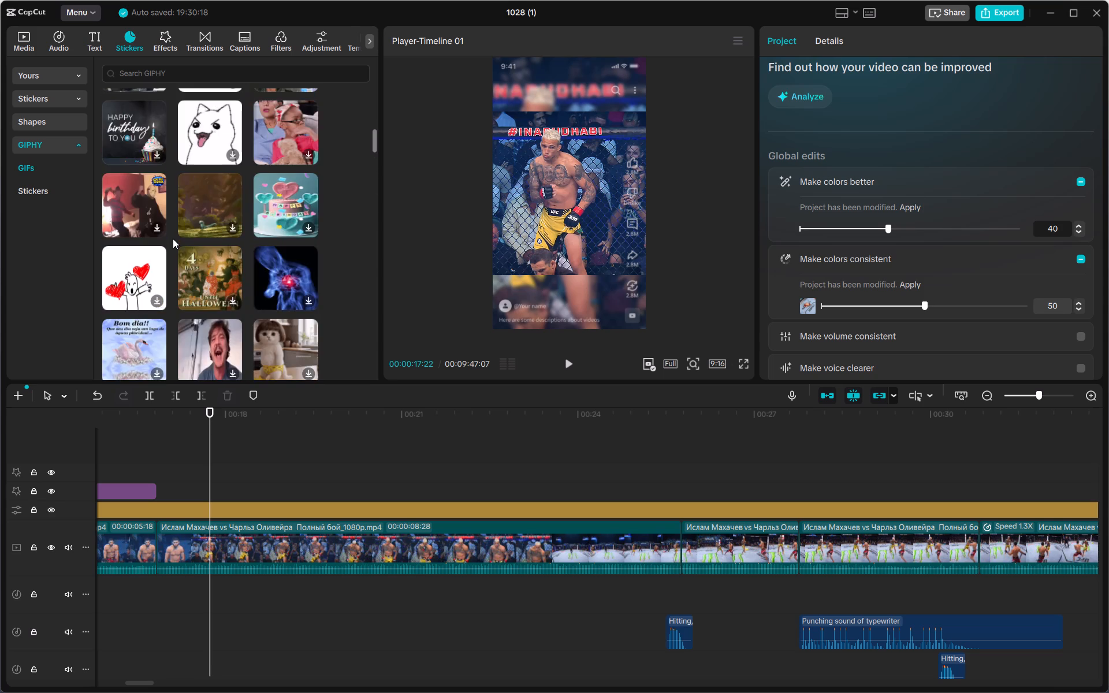
pyautogui.scroll(4, 173, 239)
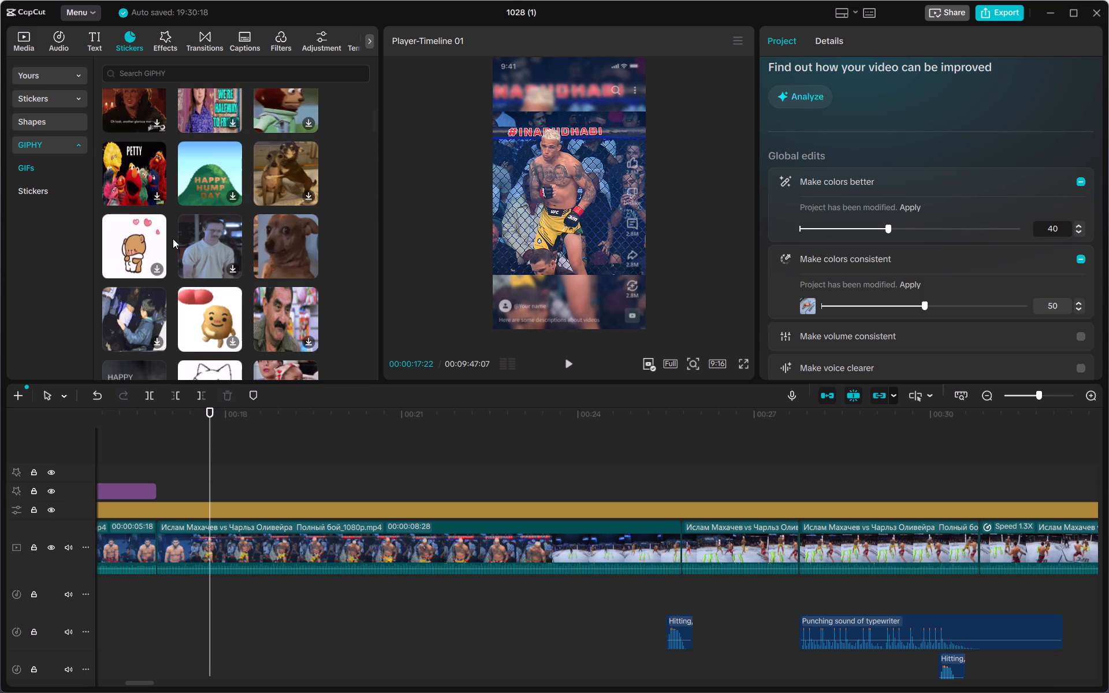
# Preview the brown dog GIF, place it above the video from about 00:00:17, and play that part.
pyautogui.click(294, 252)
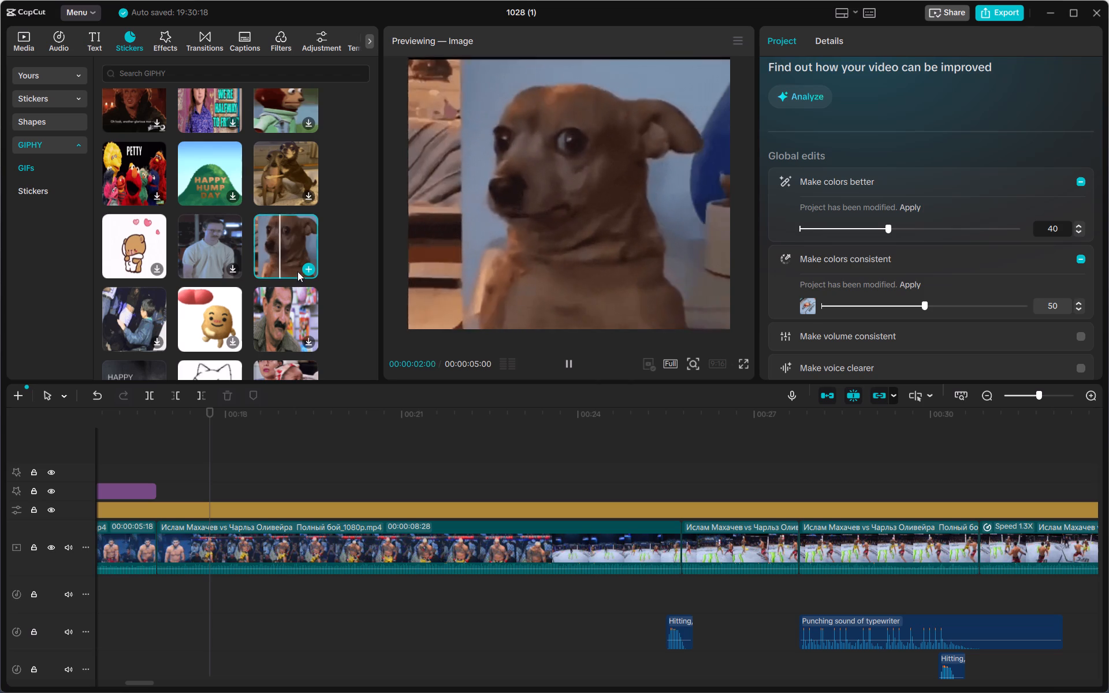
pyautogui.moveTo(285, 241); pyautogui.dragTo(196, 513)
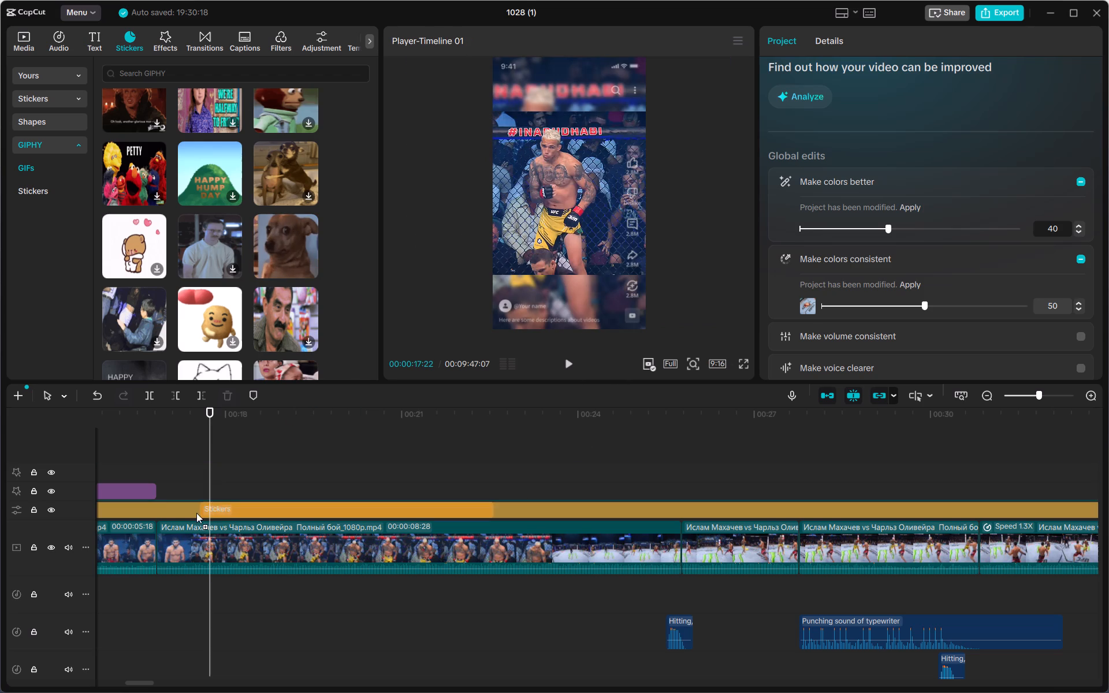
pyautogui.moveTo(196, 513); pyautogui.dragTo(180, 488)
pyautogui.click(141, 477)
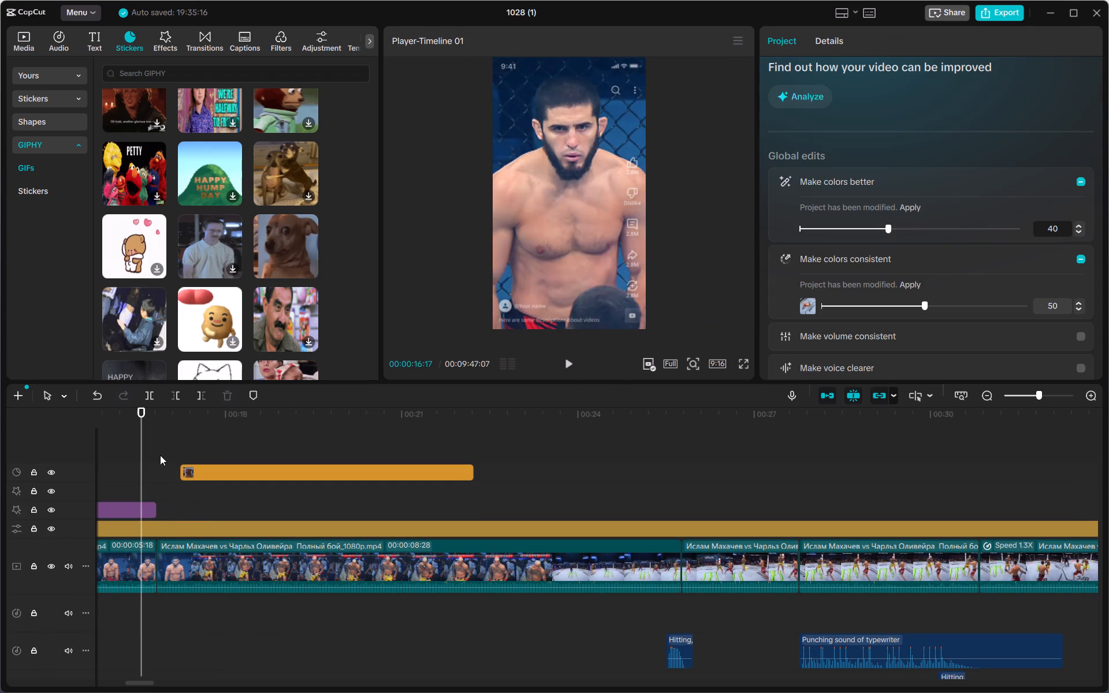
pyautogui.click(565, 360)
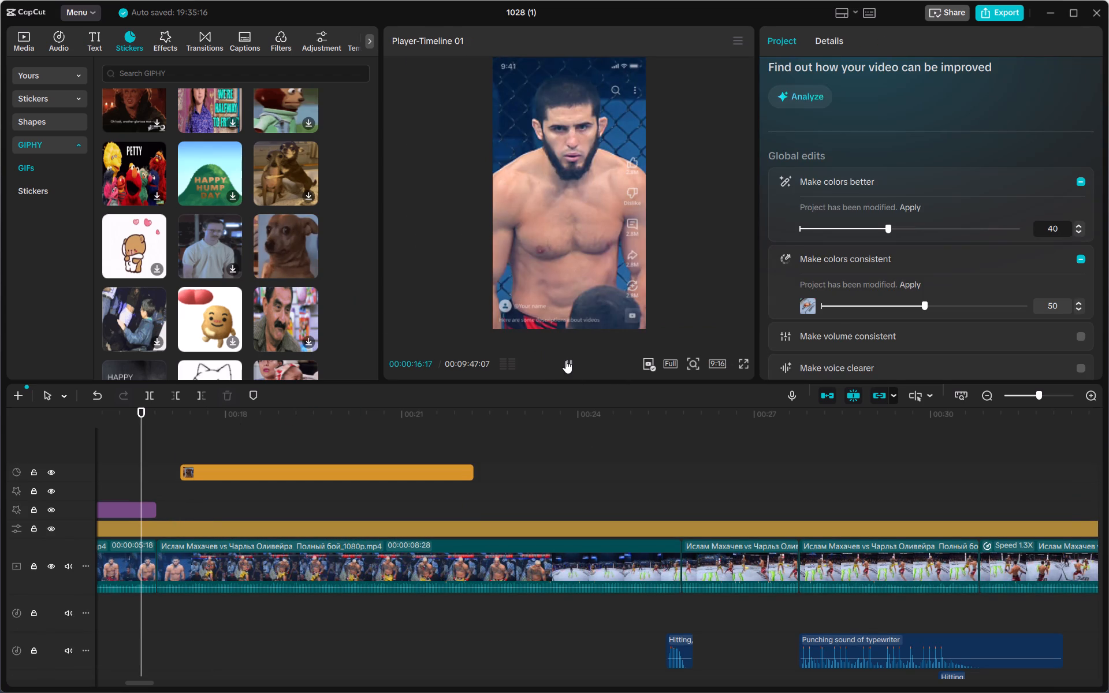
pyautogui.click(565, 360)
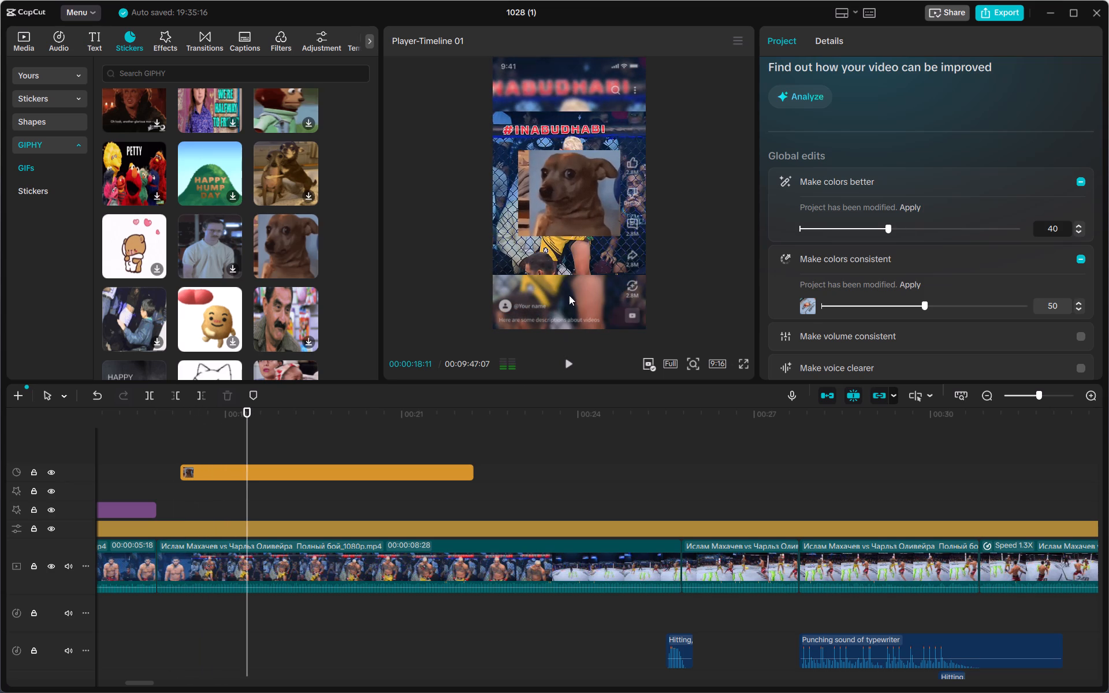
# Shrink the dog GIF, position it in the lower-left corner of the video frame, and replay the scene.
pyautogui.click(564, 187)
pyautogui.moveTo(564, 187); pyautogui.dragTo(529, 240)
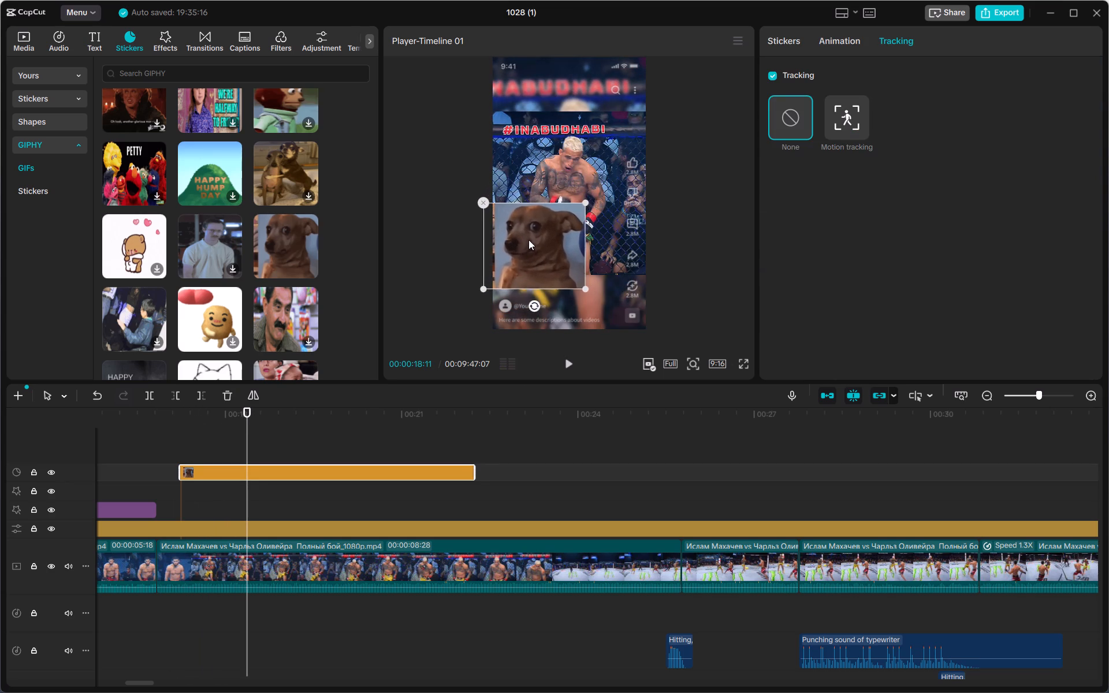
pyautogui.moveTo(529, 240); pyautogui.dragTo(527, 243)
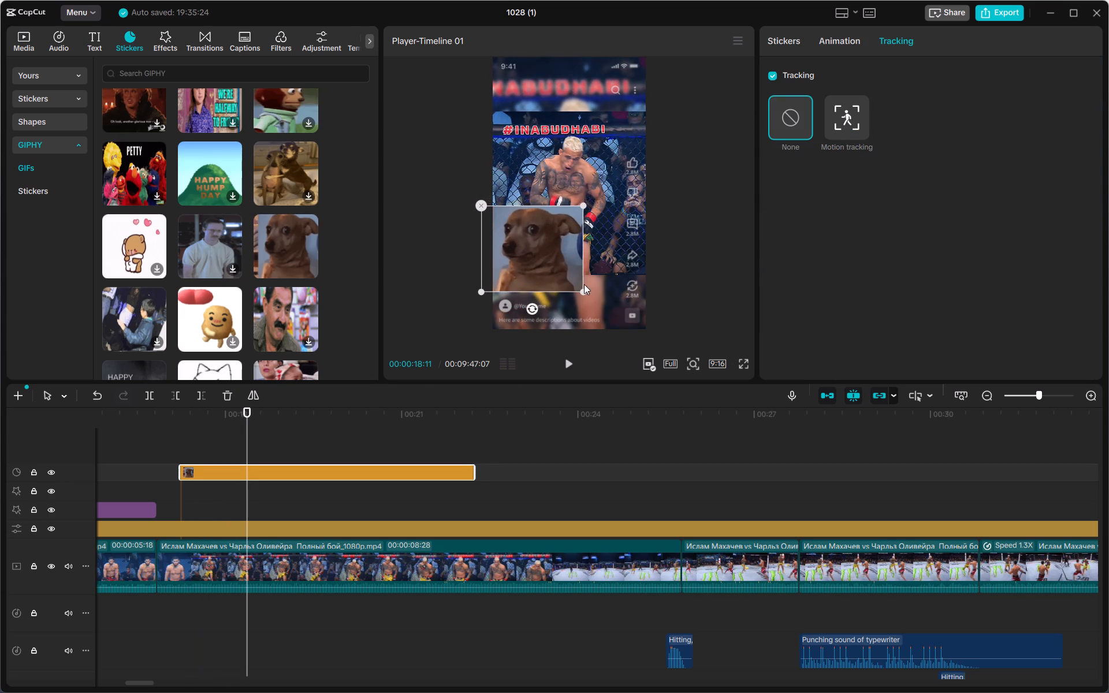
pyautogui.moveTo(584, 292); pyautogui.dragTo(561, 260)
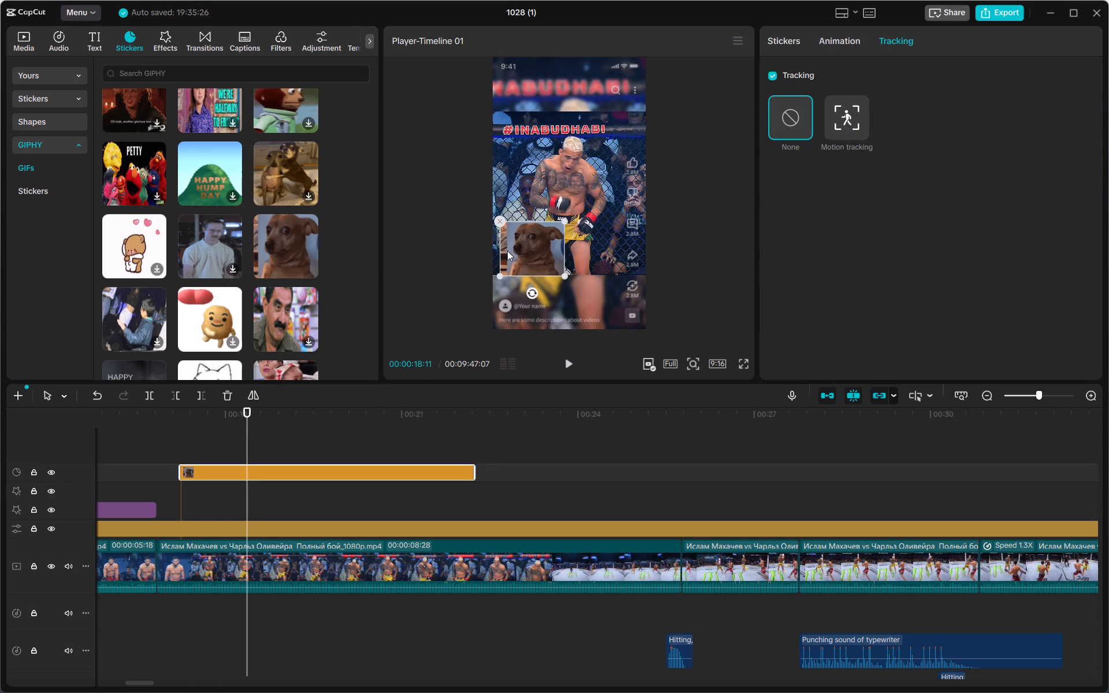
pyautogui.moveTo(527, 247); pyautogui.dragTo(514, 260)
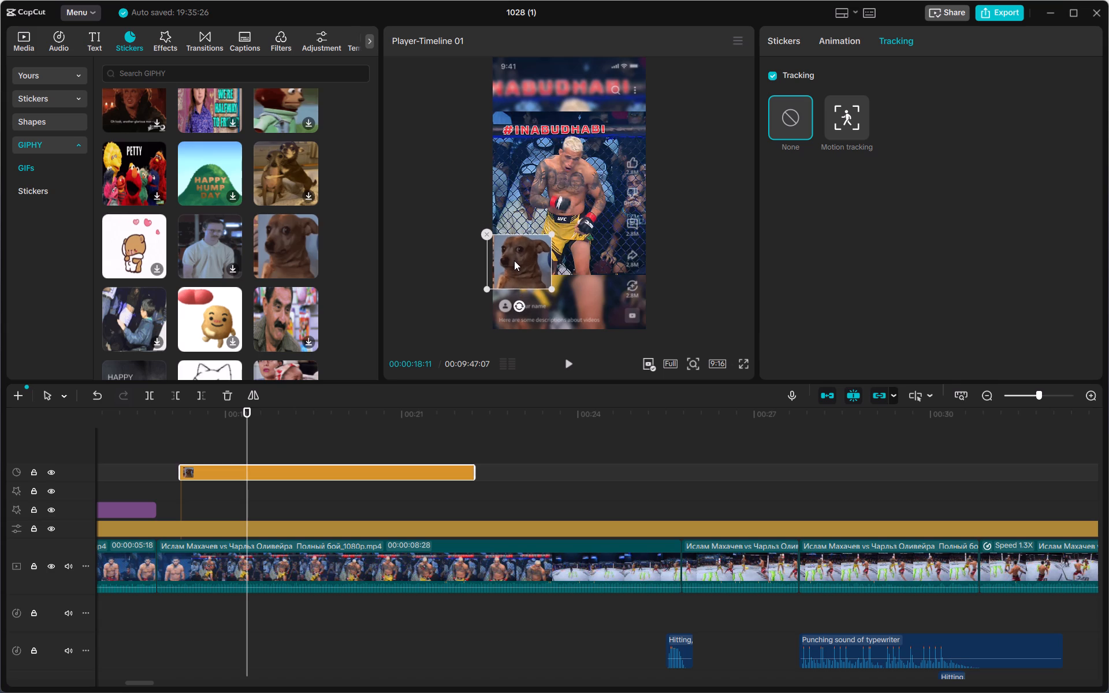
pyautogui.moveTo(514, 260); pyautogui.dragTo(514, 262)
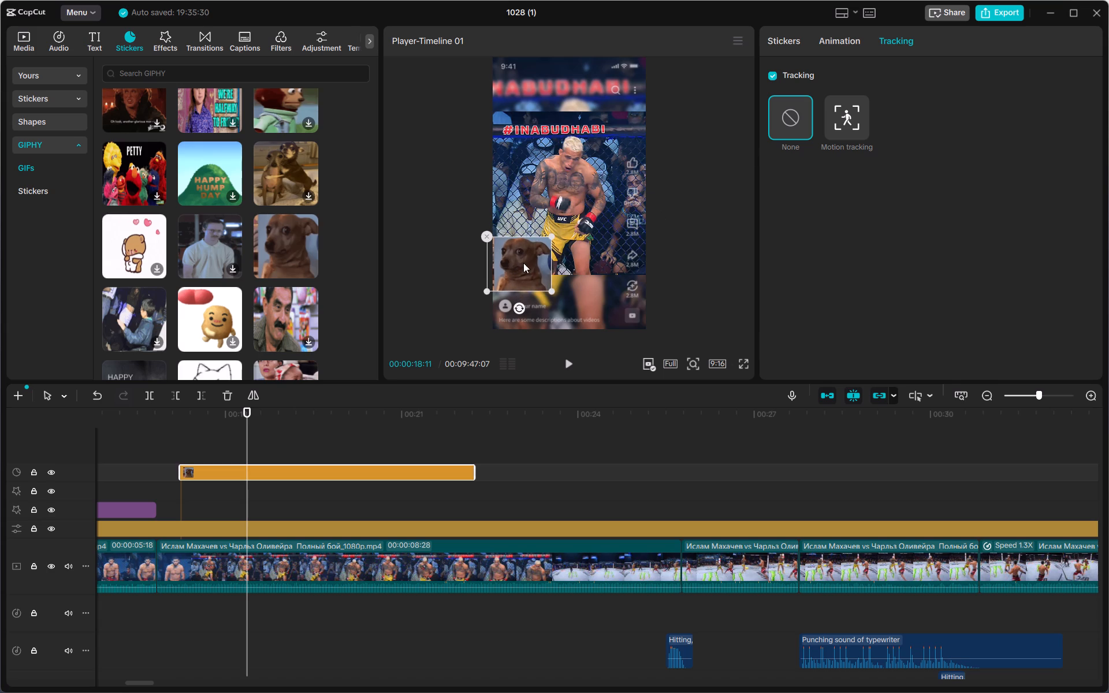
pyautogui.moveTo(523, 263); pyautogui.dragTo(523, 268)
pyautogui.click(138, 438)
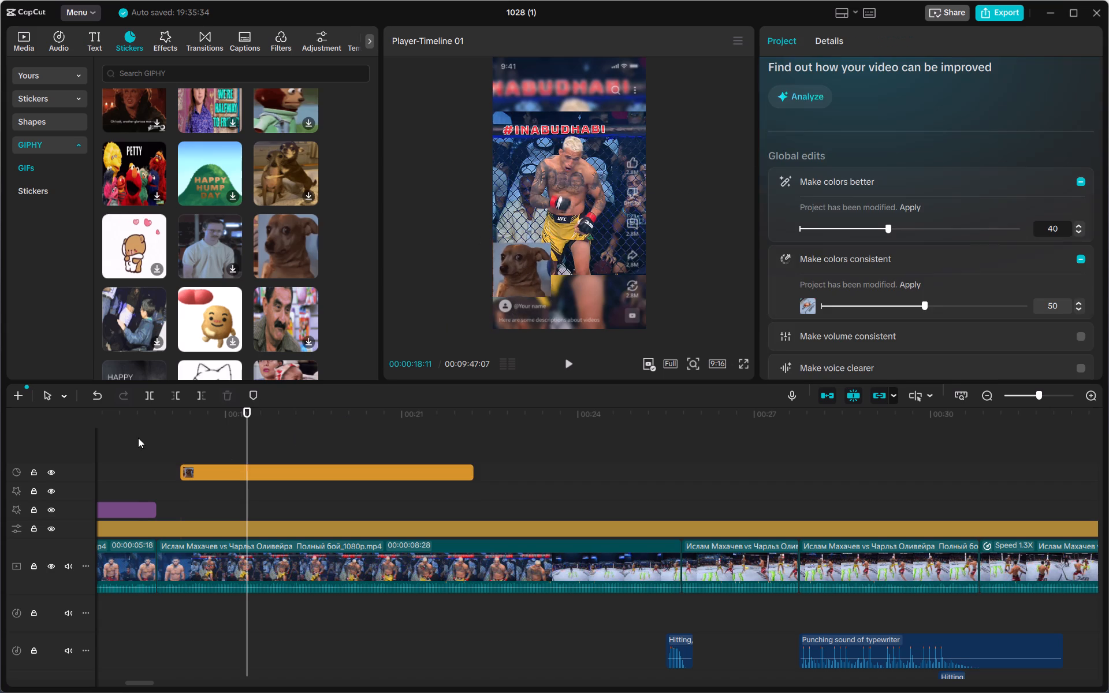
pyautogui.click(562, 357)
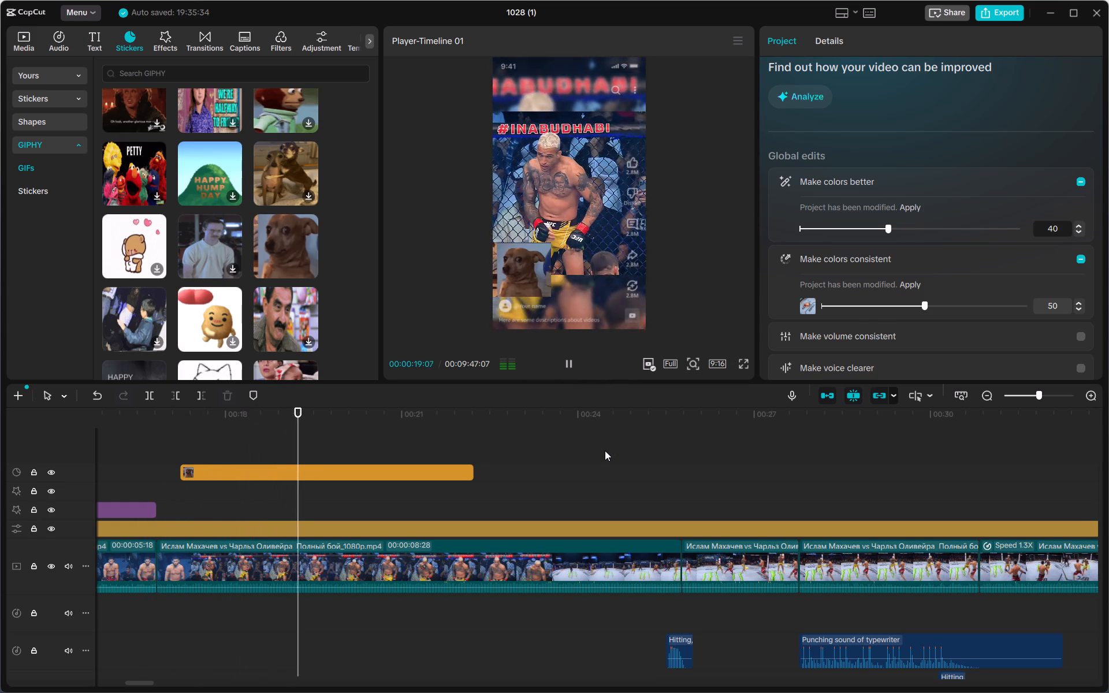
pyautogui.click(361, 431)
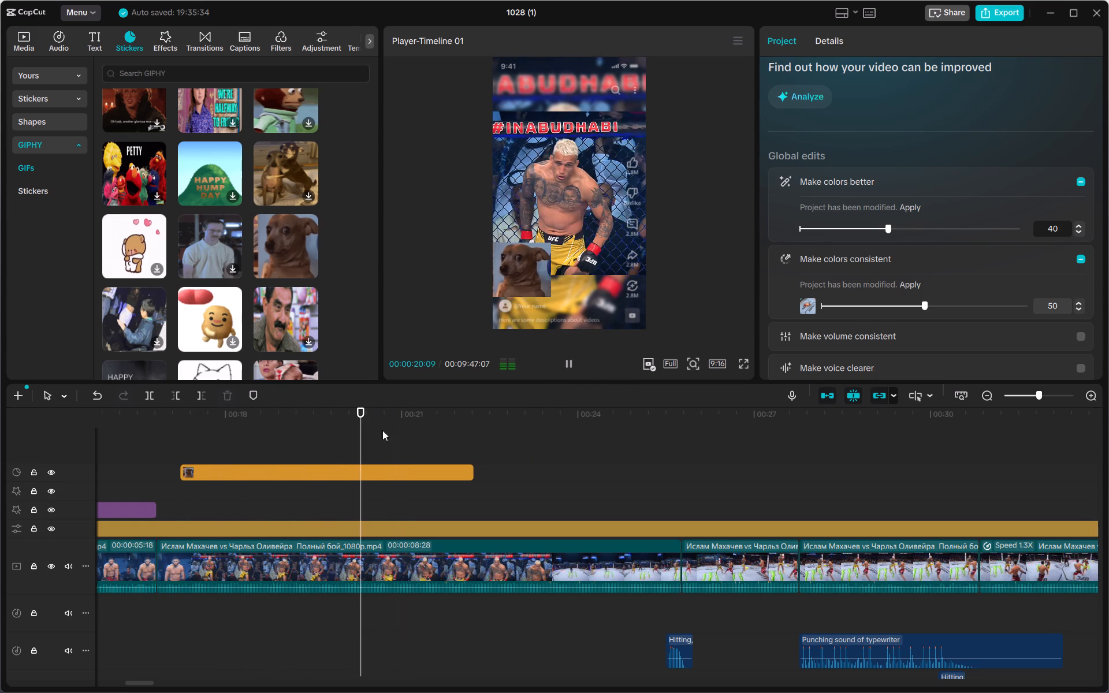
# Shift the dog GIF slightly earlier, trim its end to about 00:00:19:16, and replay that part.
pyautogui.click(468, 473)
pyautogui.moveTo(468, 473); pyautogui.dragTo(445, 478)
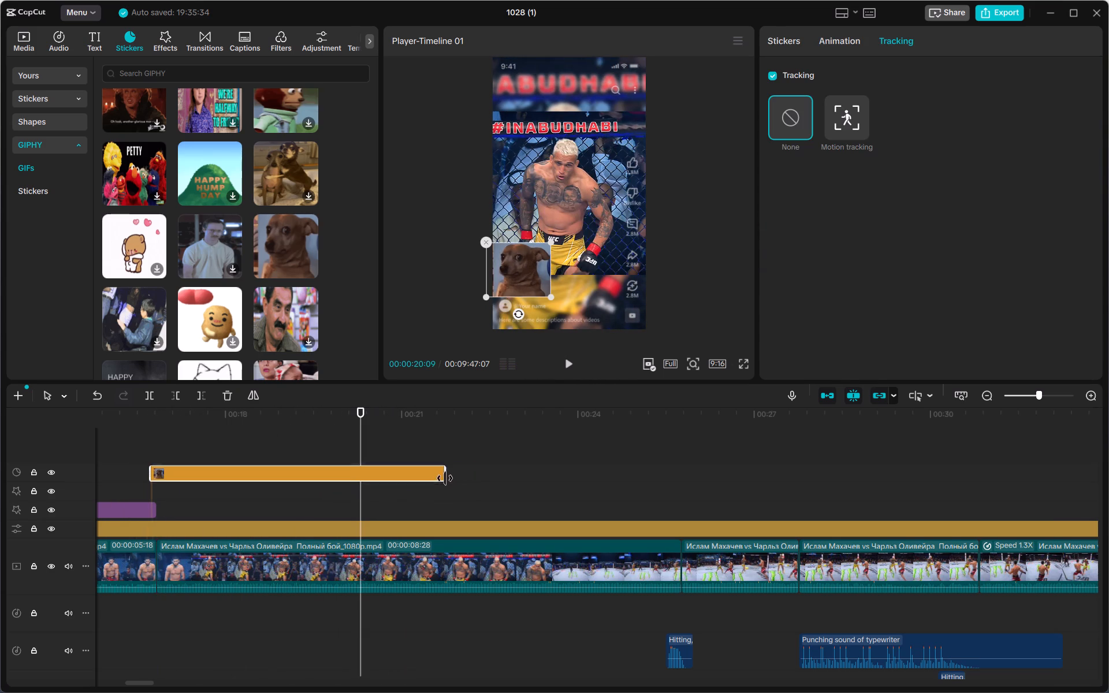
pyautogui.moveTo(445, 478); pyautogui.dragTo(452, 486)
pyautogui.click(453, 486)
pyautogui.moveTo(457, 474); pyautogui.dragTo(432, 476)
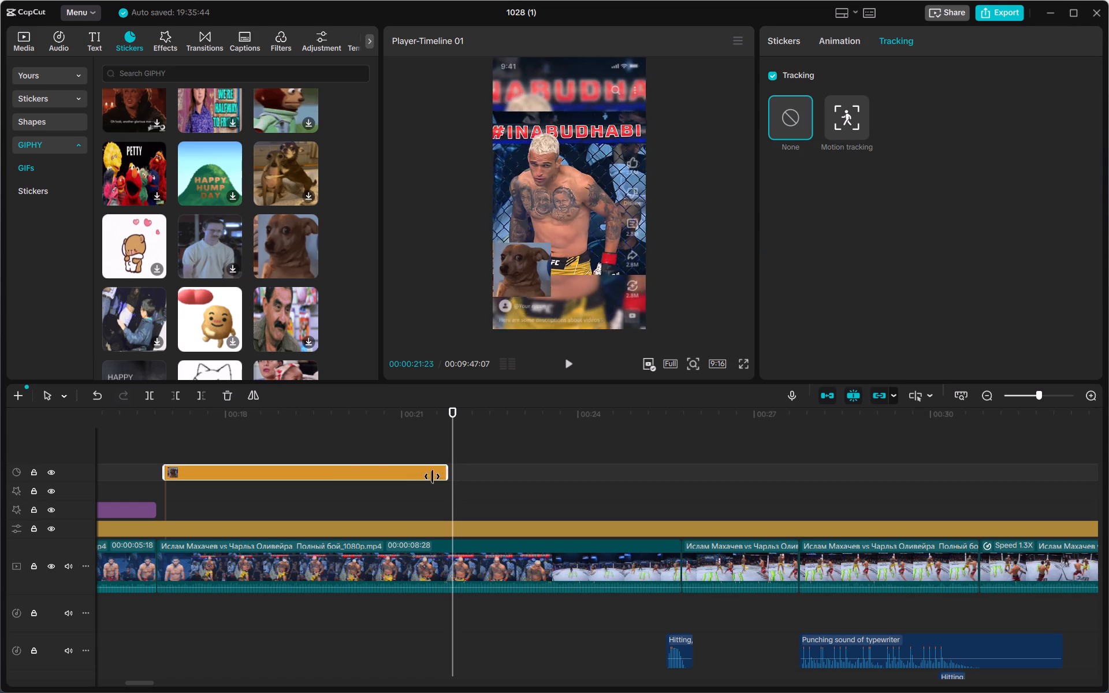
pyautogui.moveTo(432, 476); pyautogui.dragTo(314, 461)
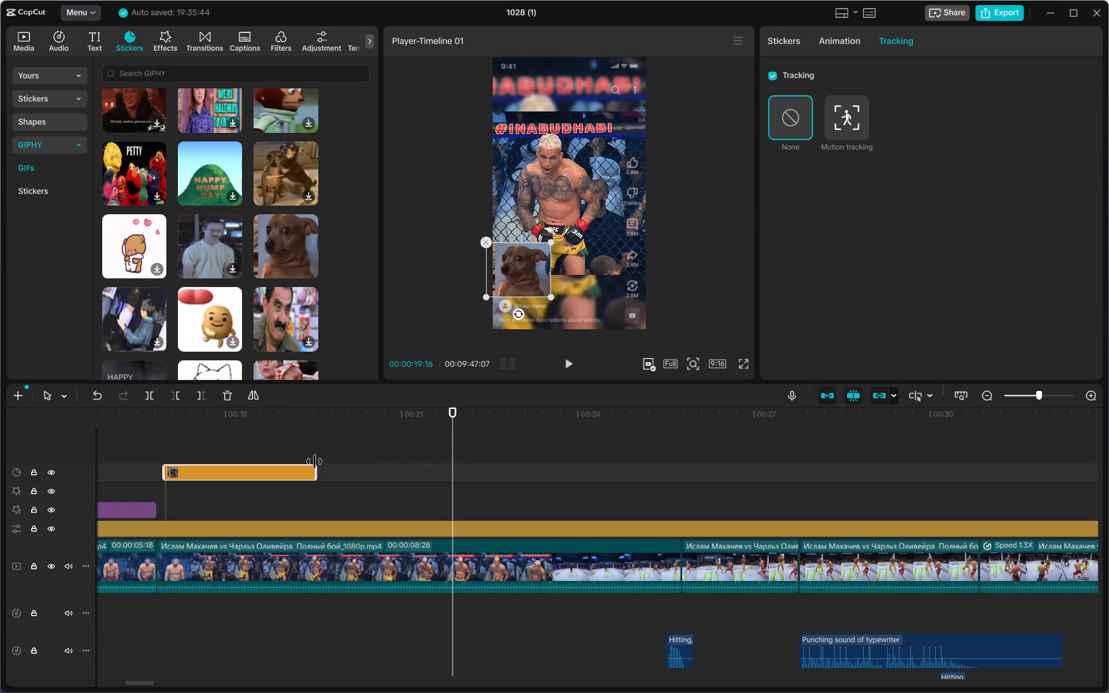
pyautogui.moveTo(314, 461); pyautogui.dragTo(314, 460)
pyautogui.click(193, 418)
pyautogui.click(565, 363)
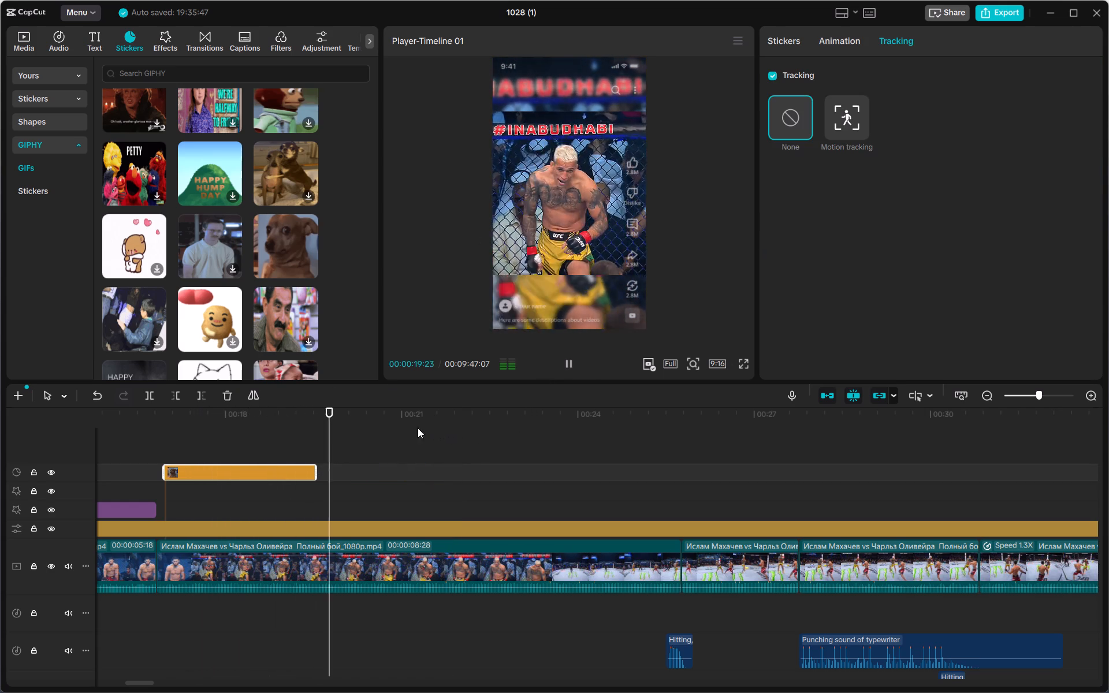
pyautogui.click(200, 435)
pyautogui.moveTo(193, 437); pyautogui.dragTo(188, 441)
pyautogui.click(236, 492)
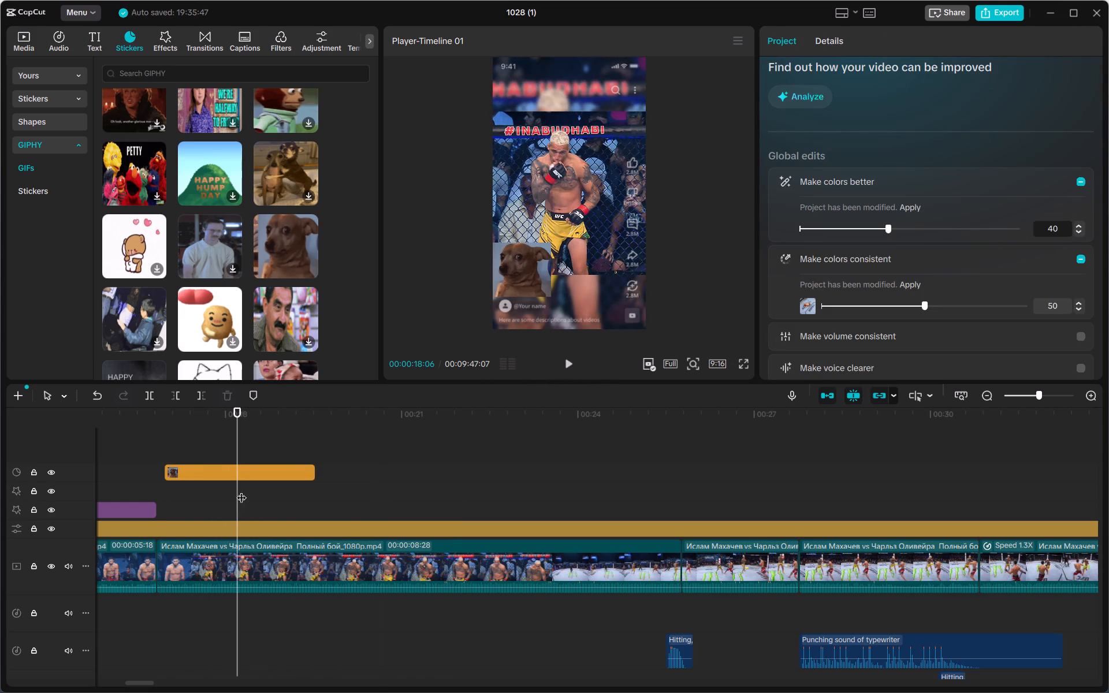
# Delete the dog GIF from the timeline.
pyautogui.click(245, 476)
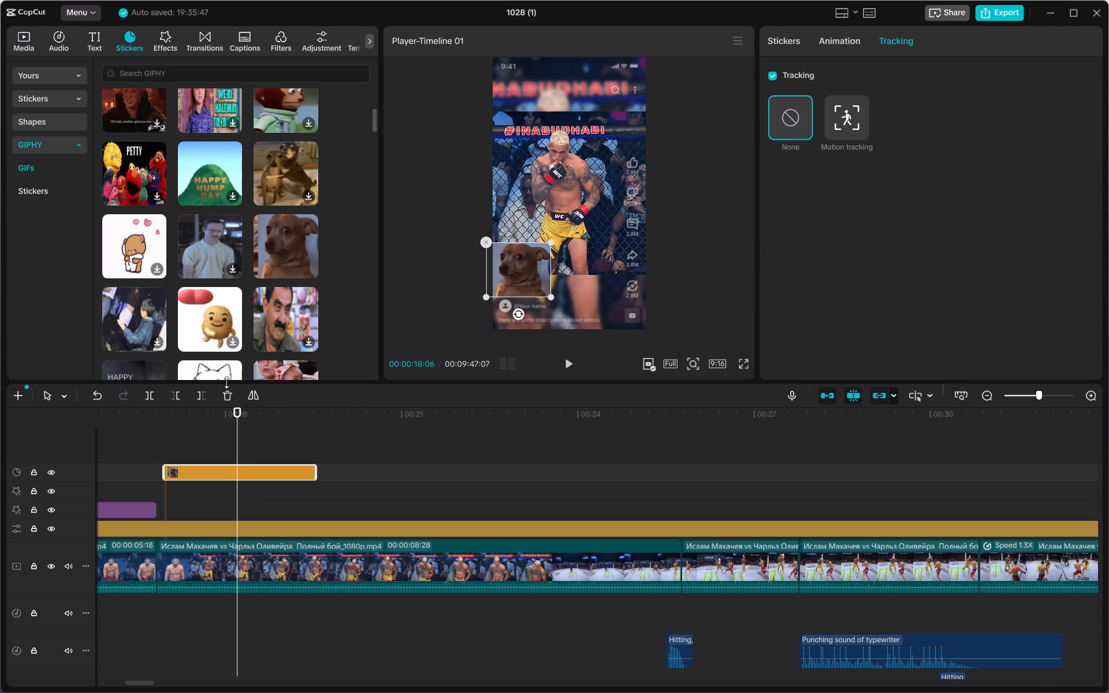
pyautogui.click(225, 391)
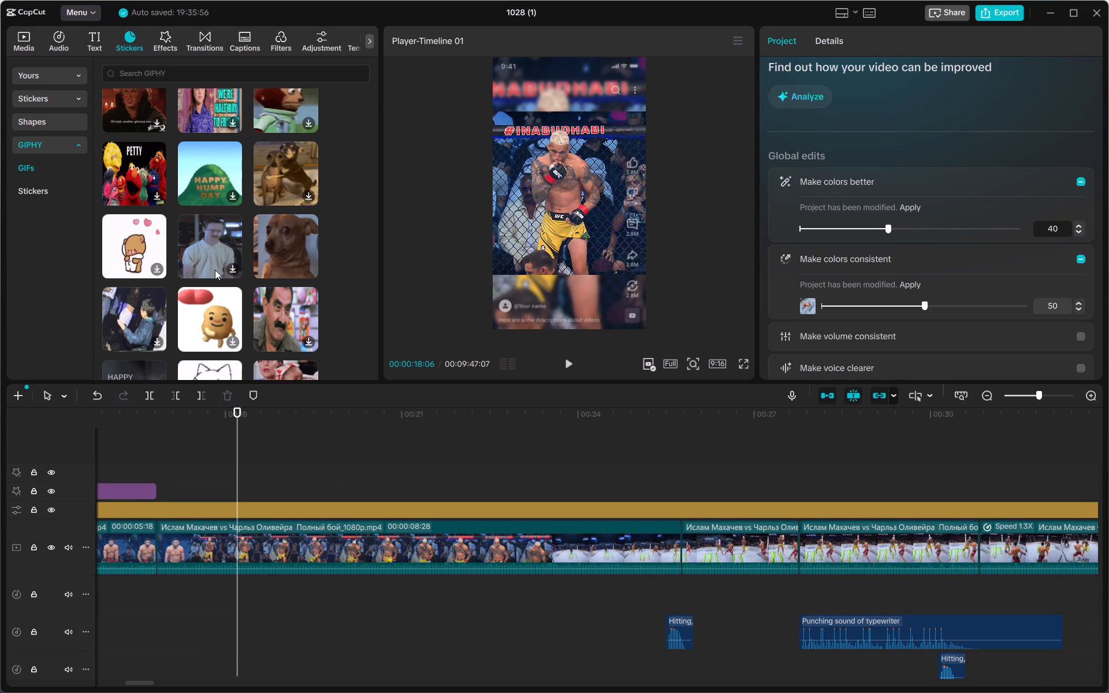
# Browse further through the GIPHY GIFs for a reaction image and preview the fluffy cat GIF.
pyautogui.scroll(-3, 226, 244)
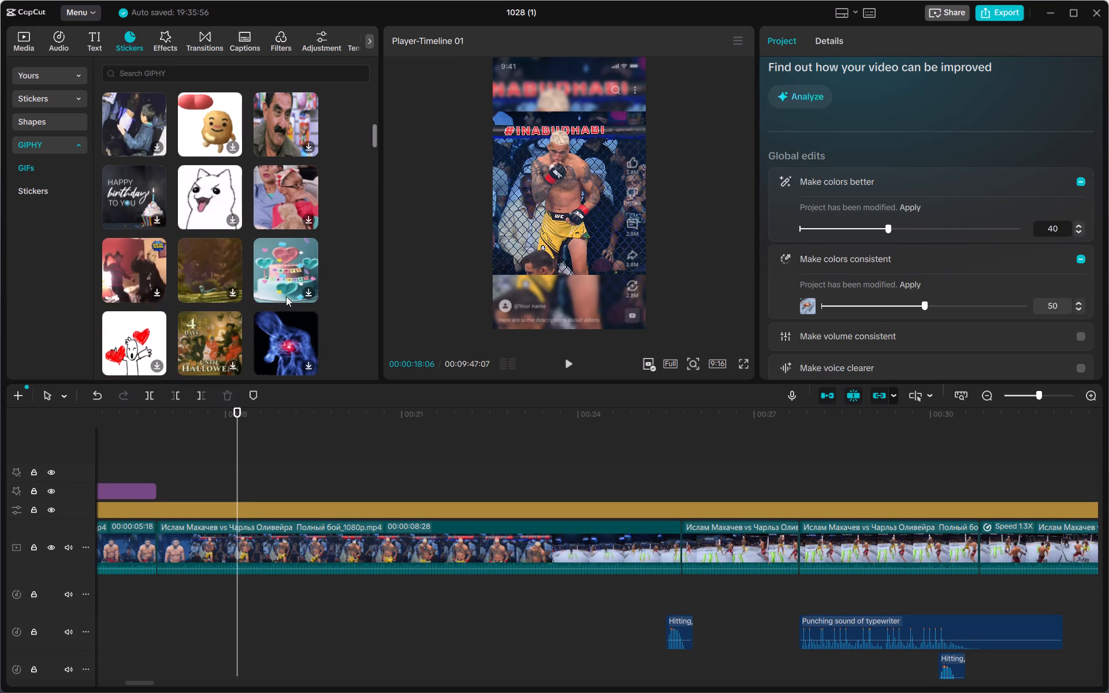
pyautogui.scroll(-4, 268, 292)
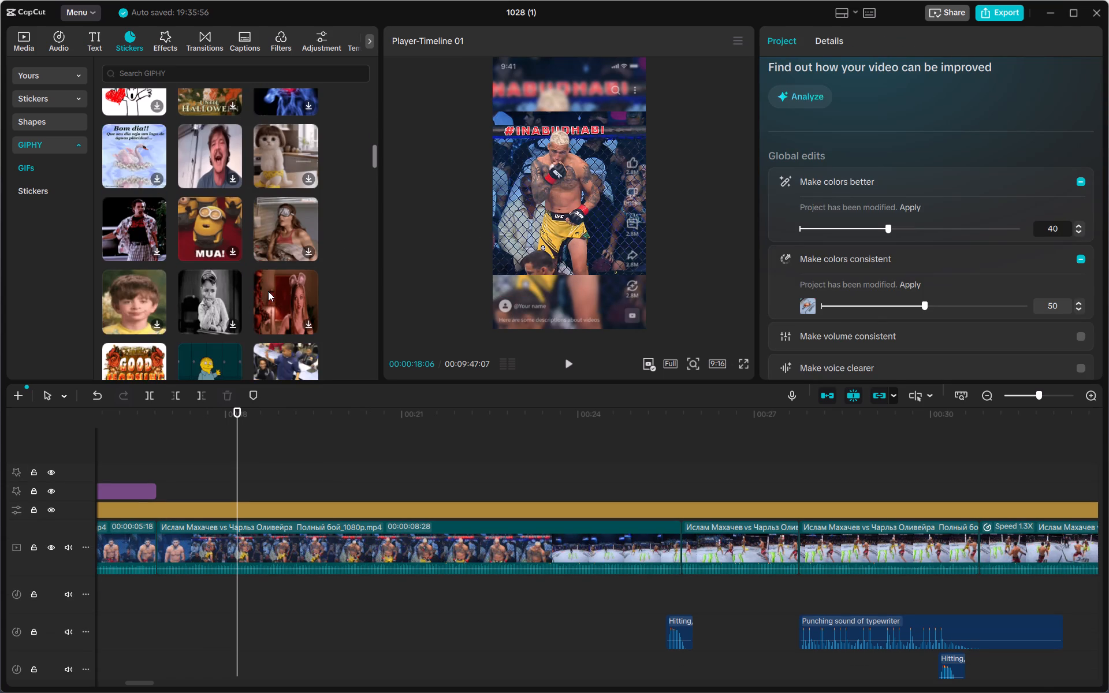
pyautogui.scroll(-4, 268, 291)
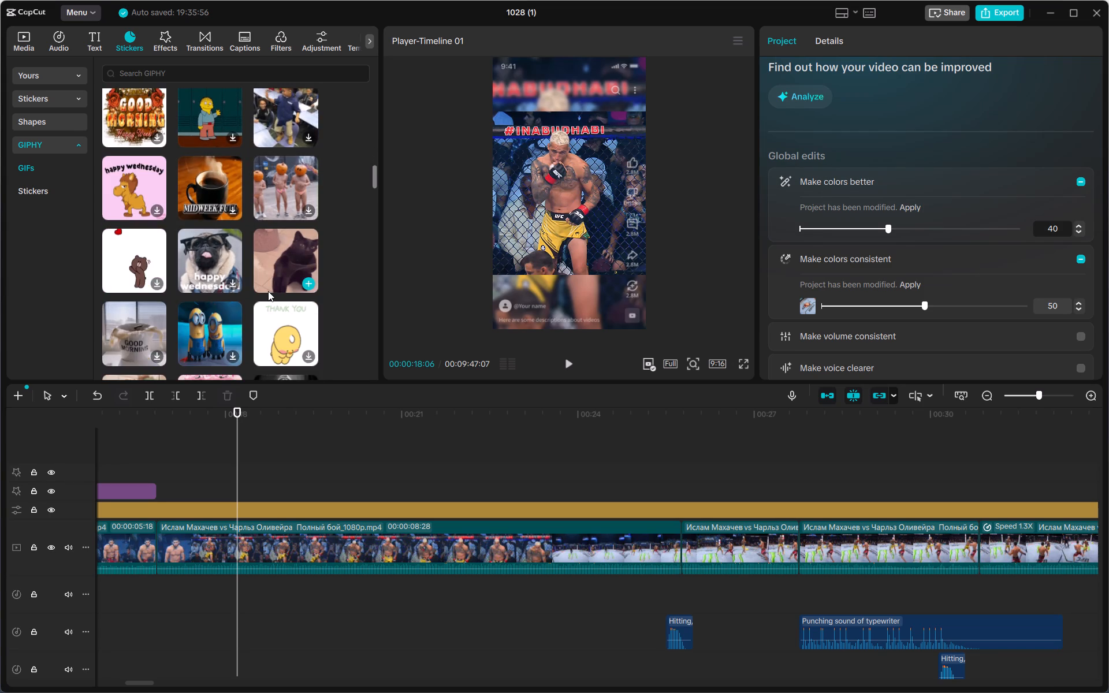
pyautogui.scroll(-6, 268, 291)
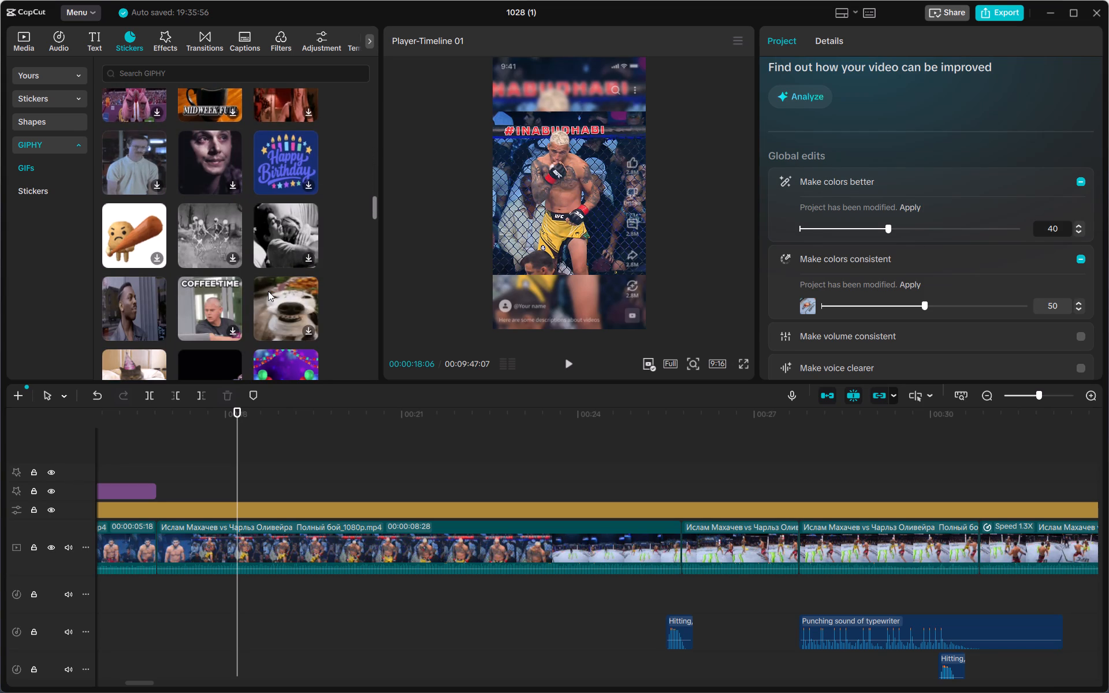
pyautogui.scroll(-3, 268, 291)
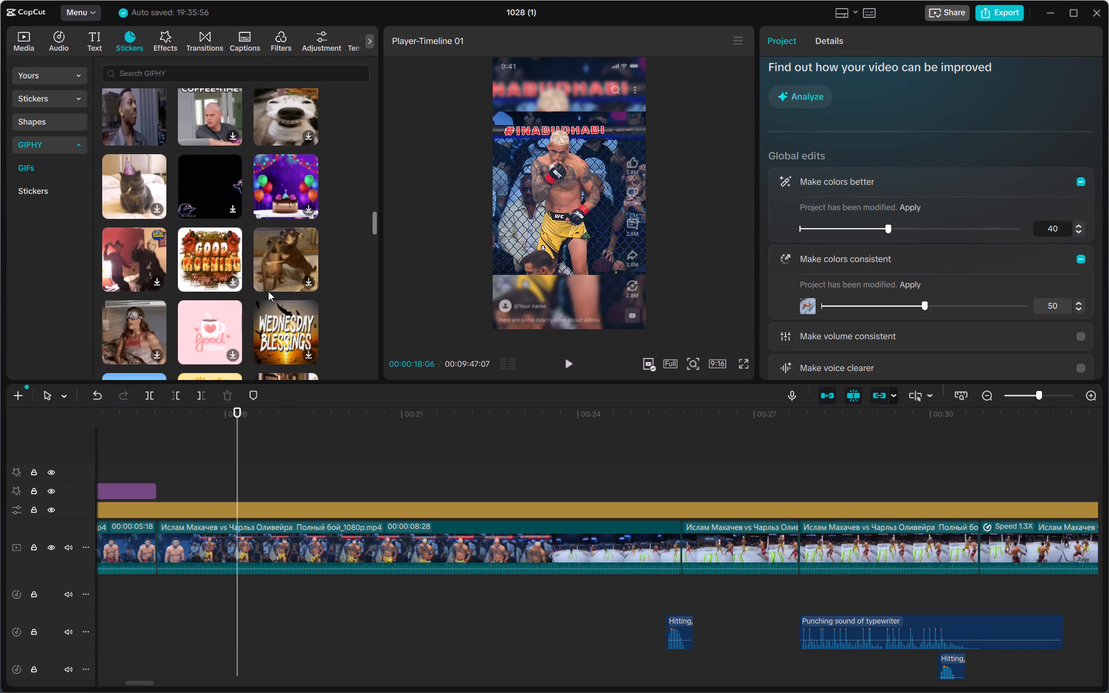
pyautogui.scroll(-6, 268, 291)
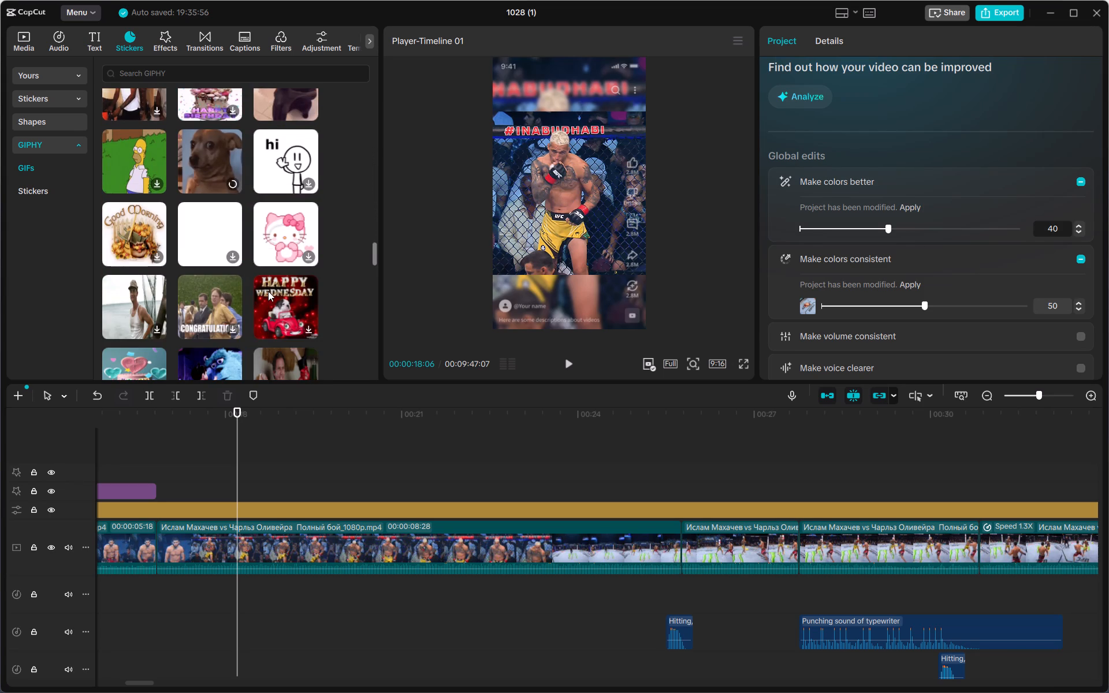
pyautogui.scroll(-4, 268, 291)
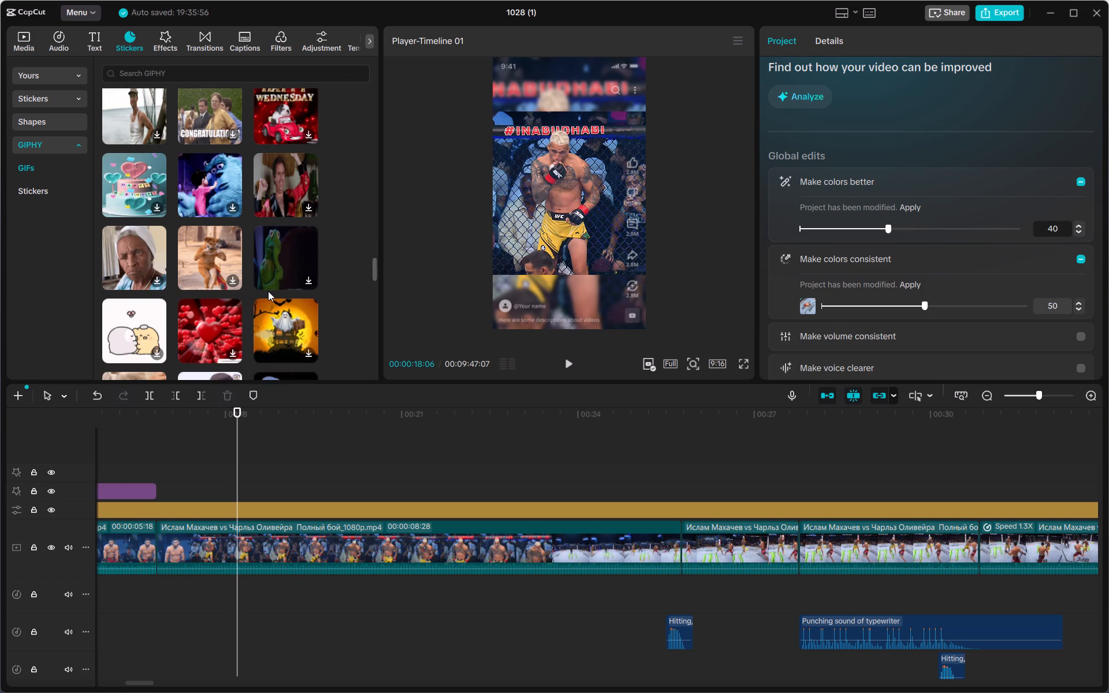
pyautogui.scroll(-2, 268, 291)
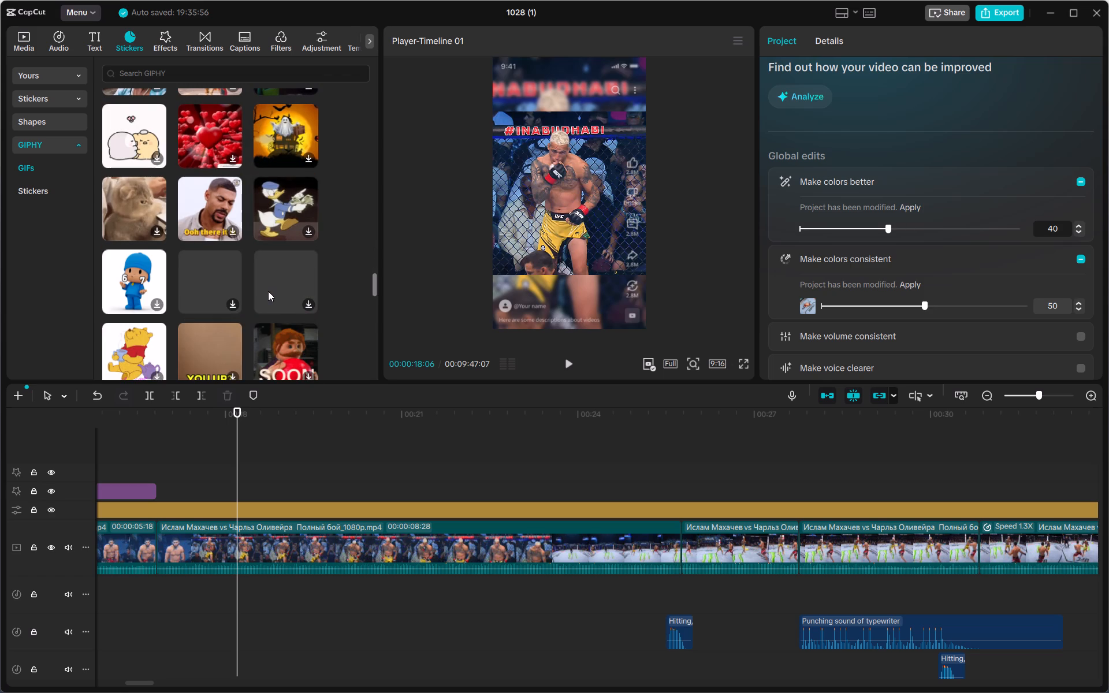
pyautogui.scroll(-1, 268, 291)
pyautogui.scroll(1, 268, 291)
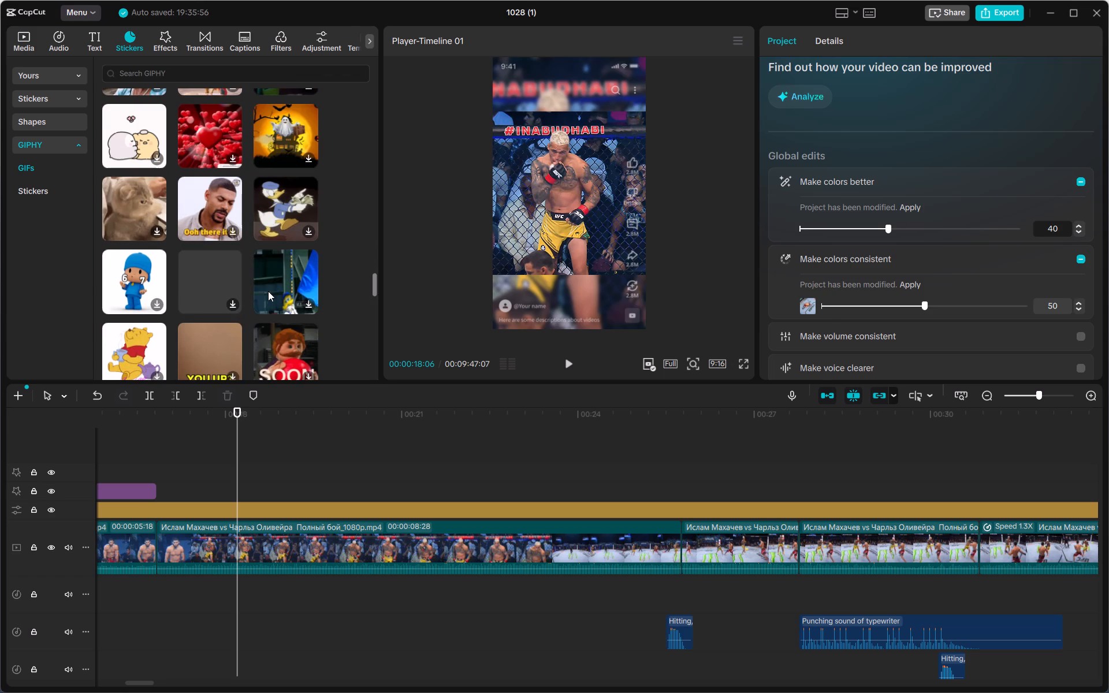
pyautogui.click(158, 225)
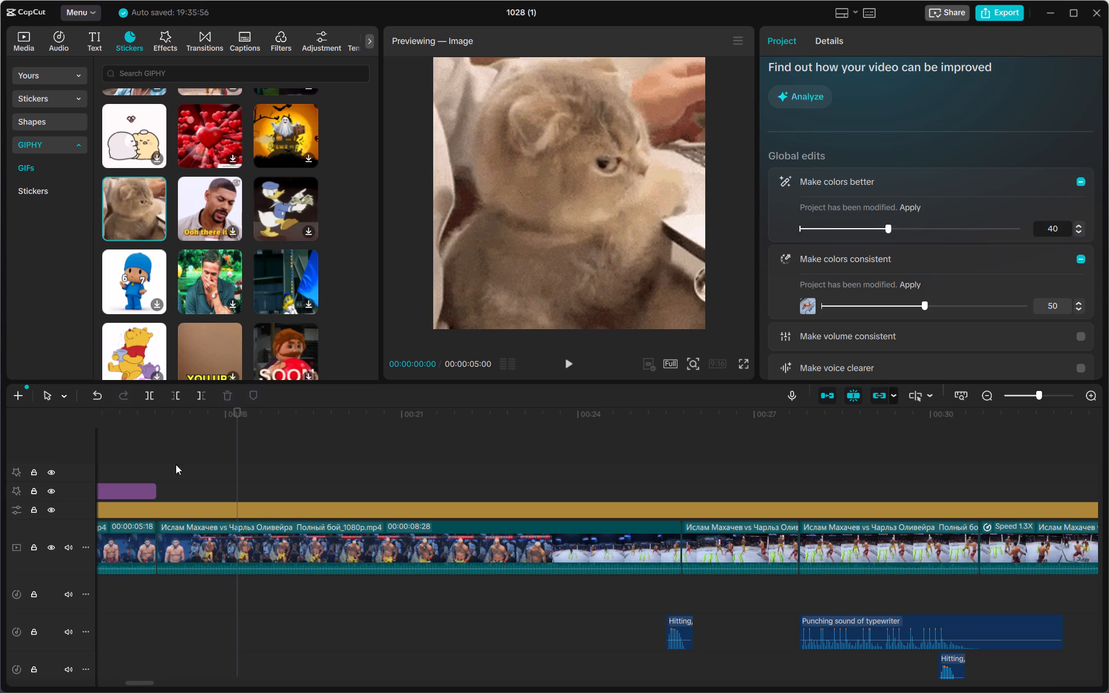
# Play the scene around 00:00:17, where the shot changes from one fighter to the fighter in yellow shorts.
pyautogui.click(185, 449)
pyautogui.moveTo(181, 445); pyautogui.dragTo(157, 445)
pyautogui.click(571, 372)
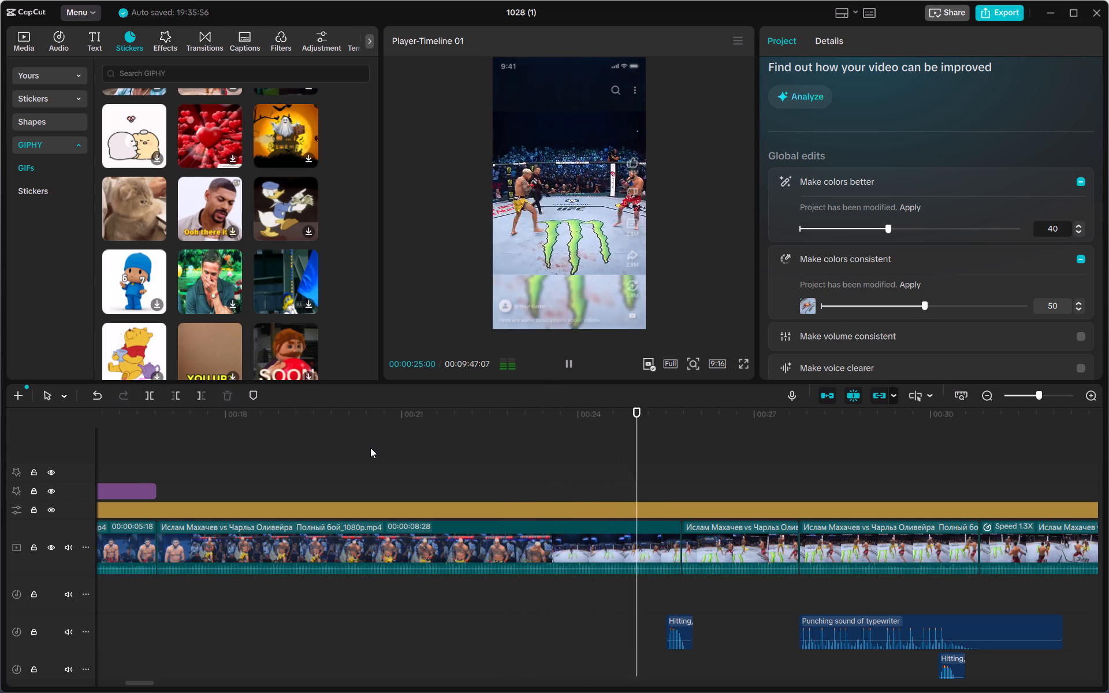
pyautogui.click(351, 448)
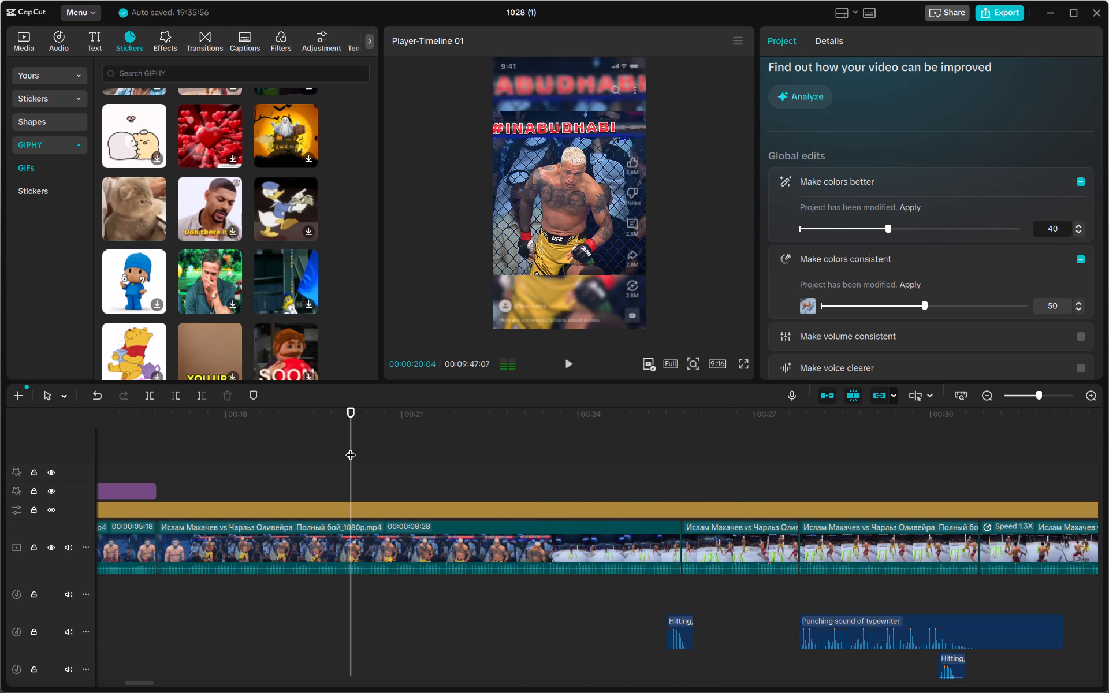
pyautogui.moveTo(351, 448); pyautogui.dragTo(274, 444)
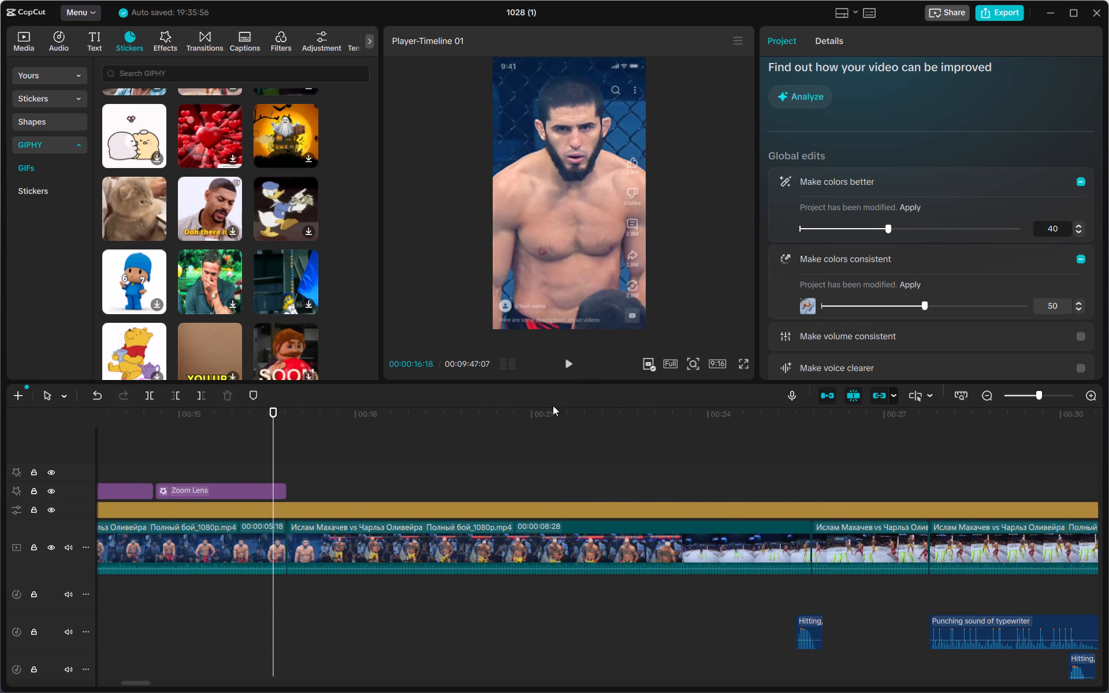
pyautogui.click(573, 366)
pyautogui.click(573, 366)
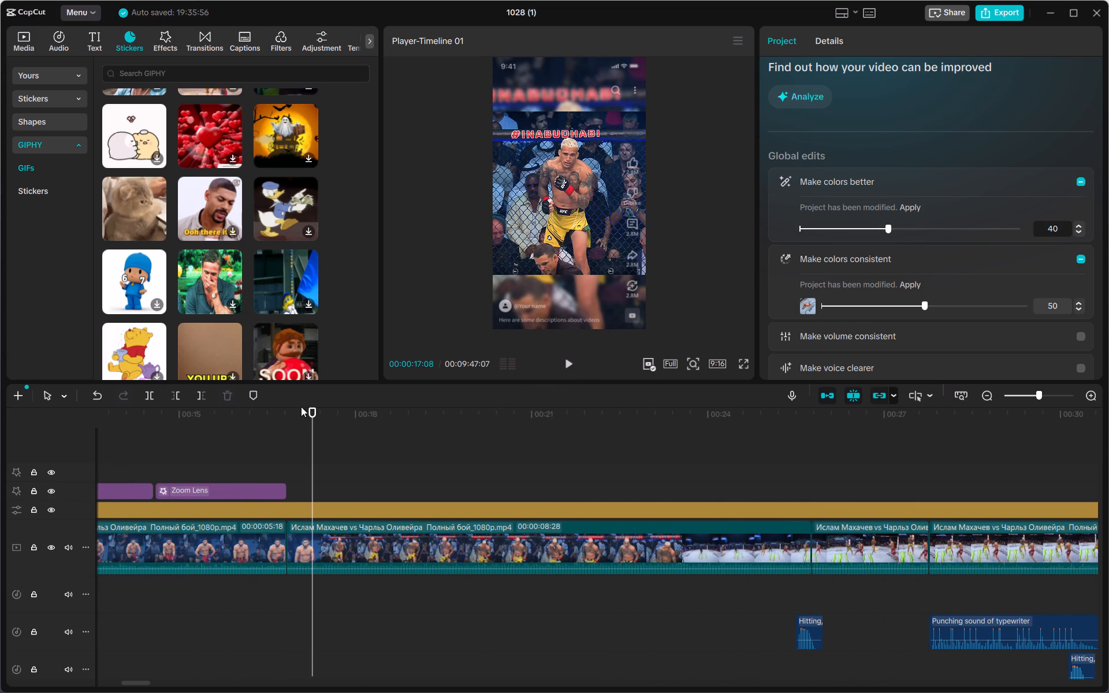
# Look through the neighbouring GIFs and preview the fluffy cat GIF again.
pyautogui.scroll(-3, 204, 284)
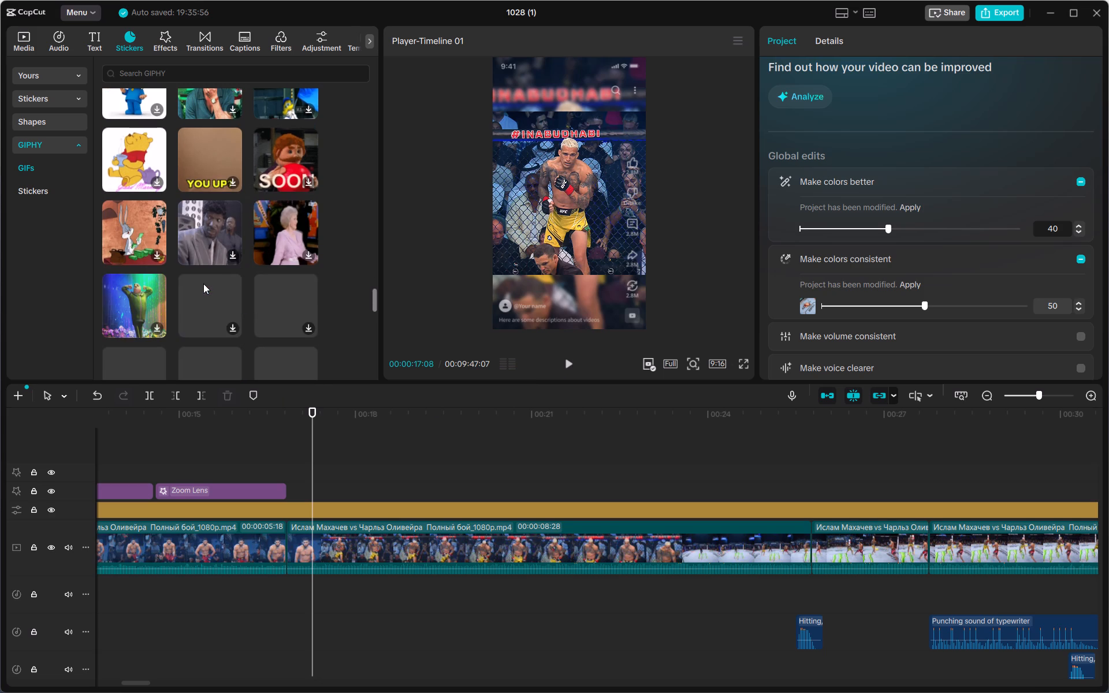
pyautogui.scroll(4, 203, 284)
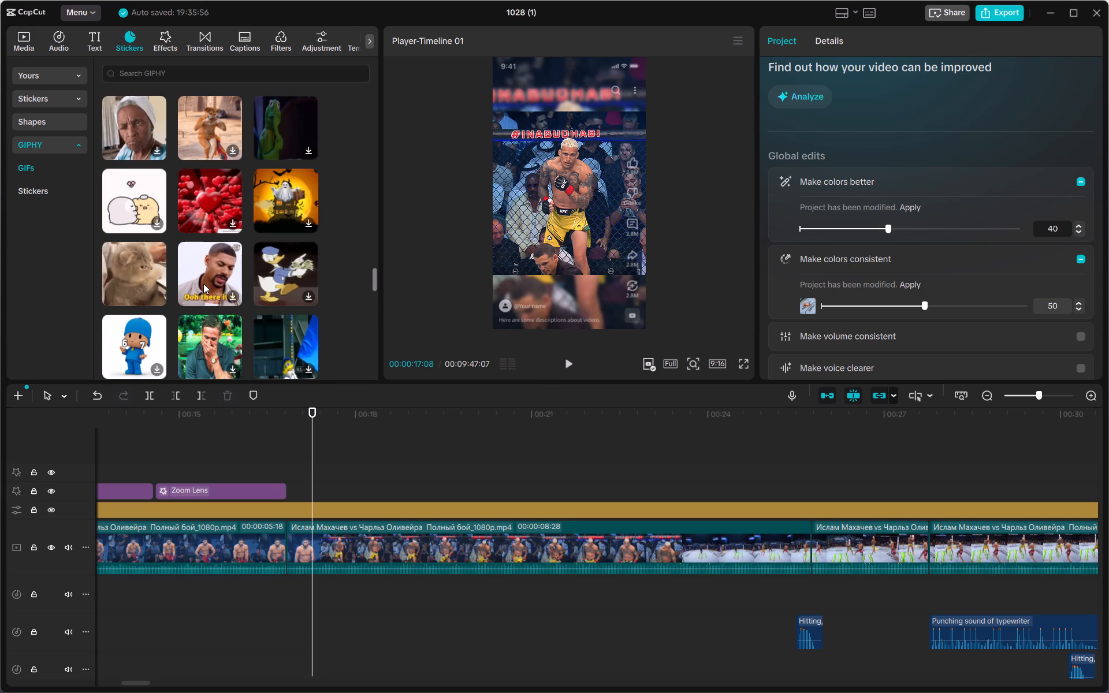
pyautogui.click(137, 281)
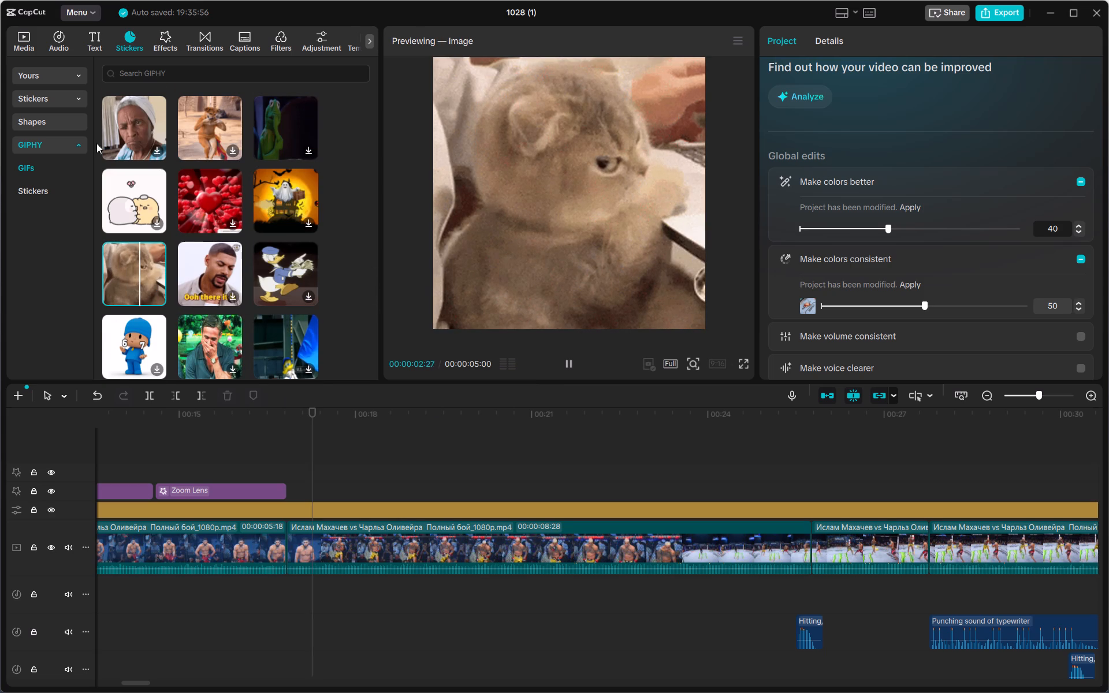
# In the Trending stickers, add the shocked screaming cat sticker to favorites and start downloading it.
pyautogui.click(50, 91)
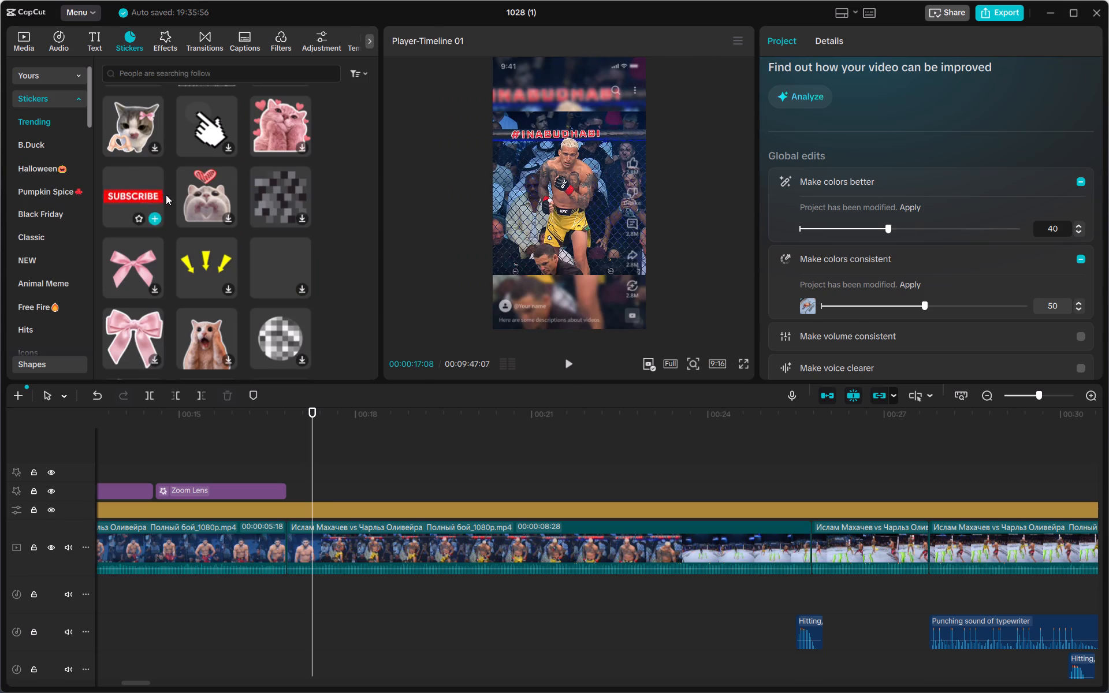
pyautogui.click(219, 359)
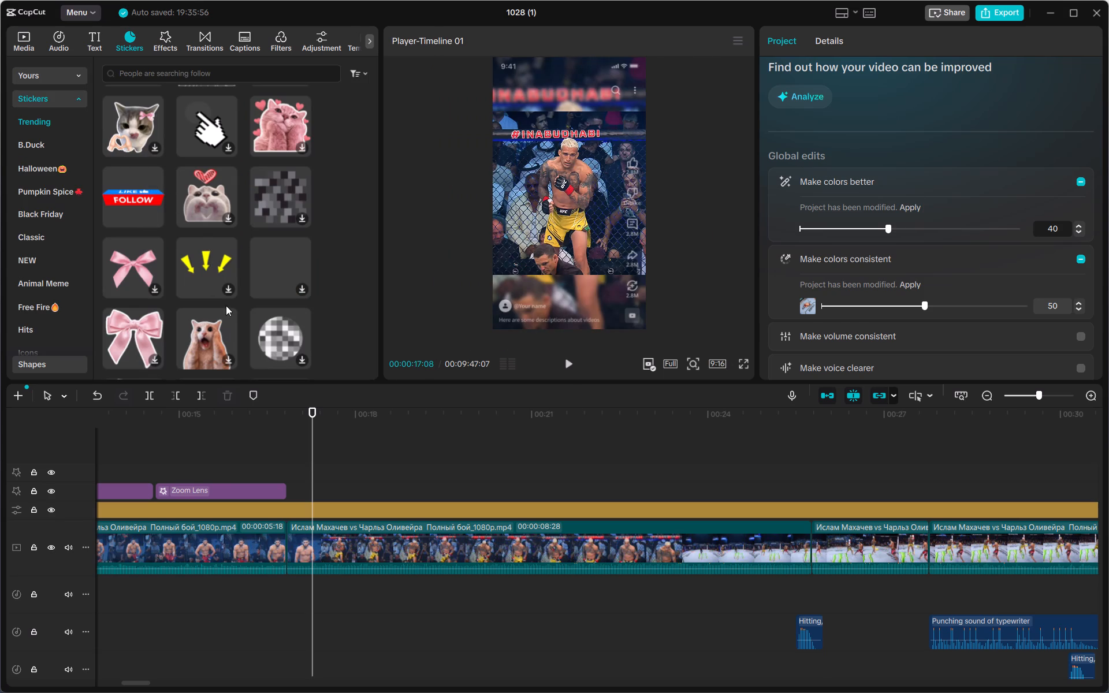
pyautogui.click(226, 357)
# Browse the Trending stickers for alternatives to the shocked cat and check on its download.
pyautogui.scroll(-3, 239, 280)
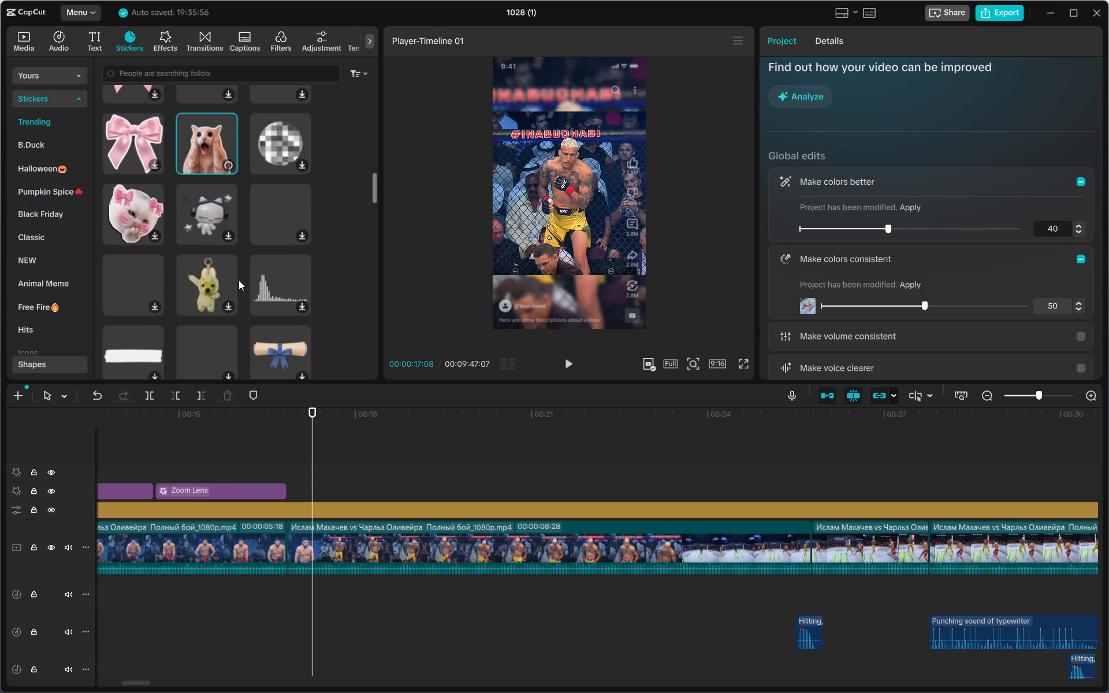
pyautogui.scroll(2, 239, 280)
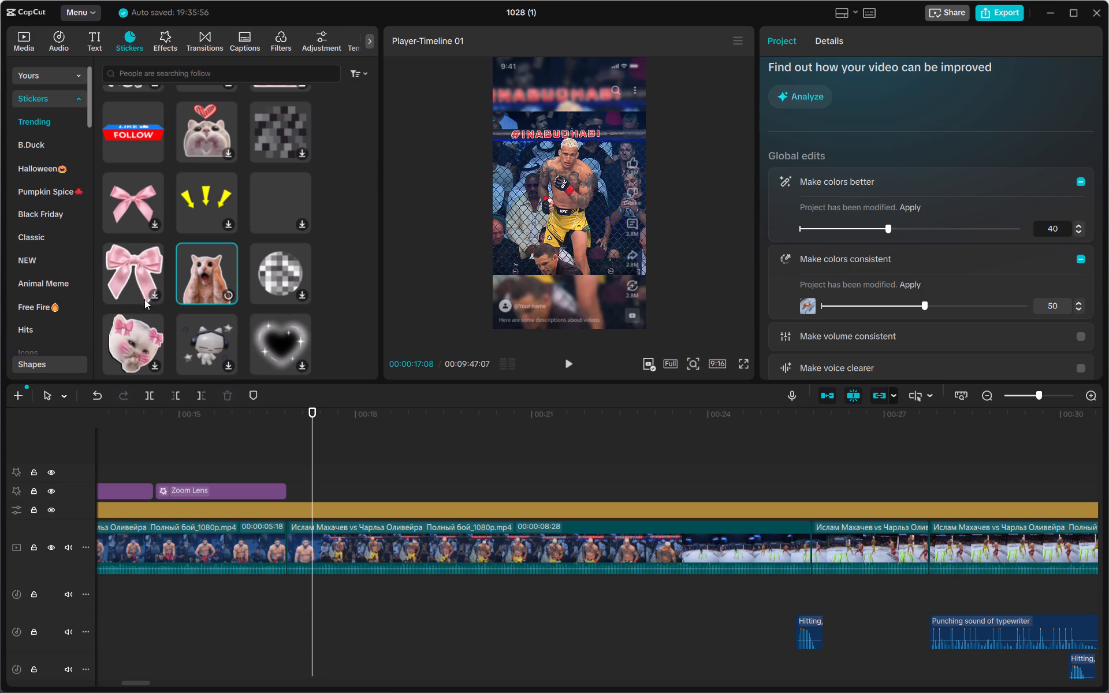
pyautogui.scroll(-1, 196, 253)
pyautogui.scroll(2, 196, 253)
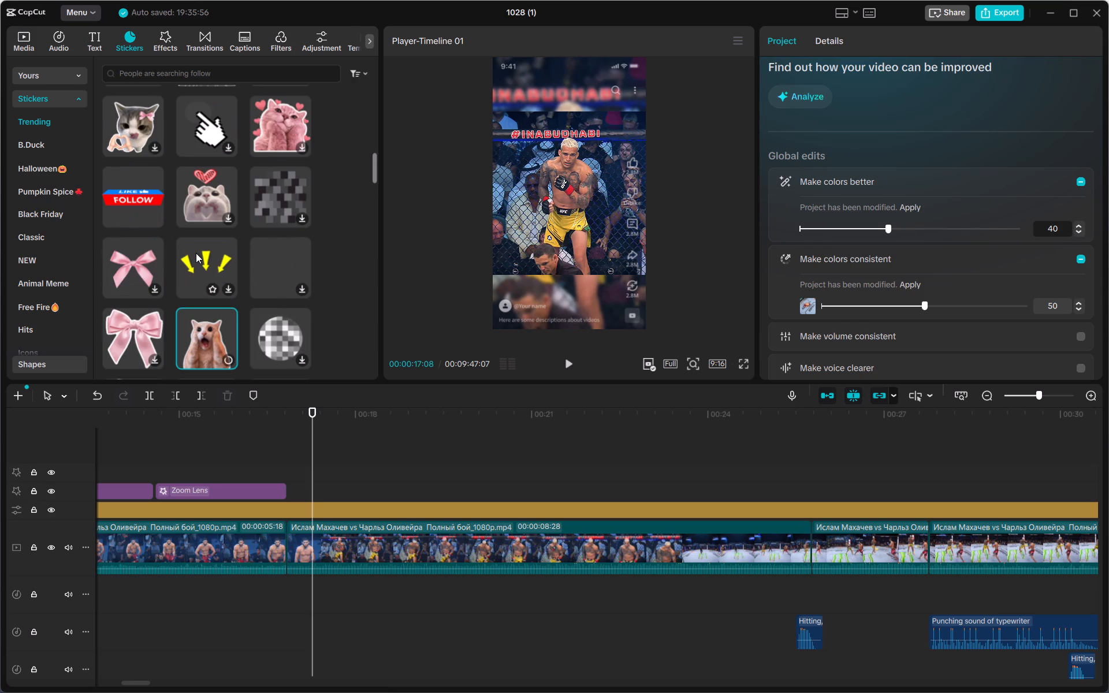
pyautogui.scroll(-2, 196, 253)
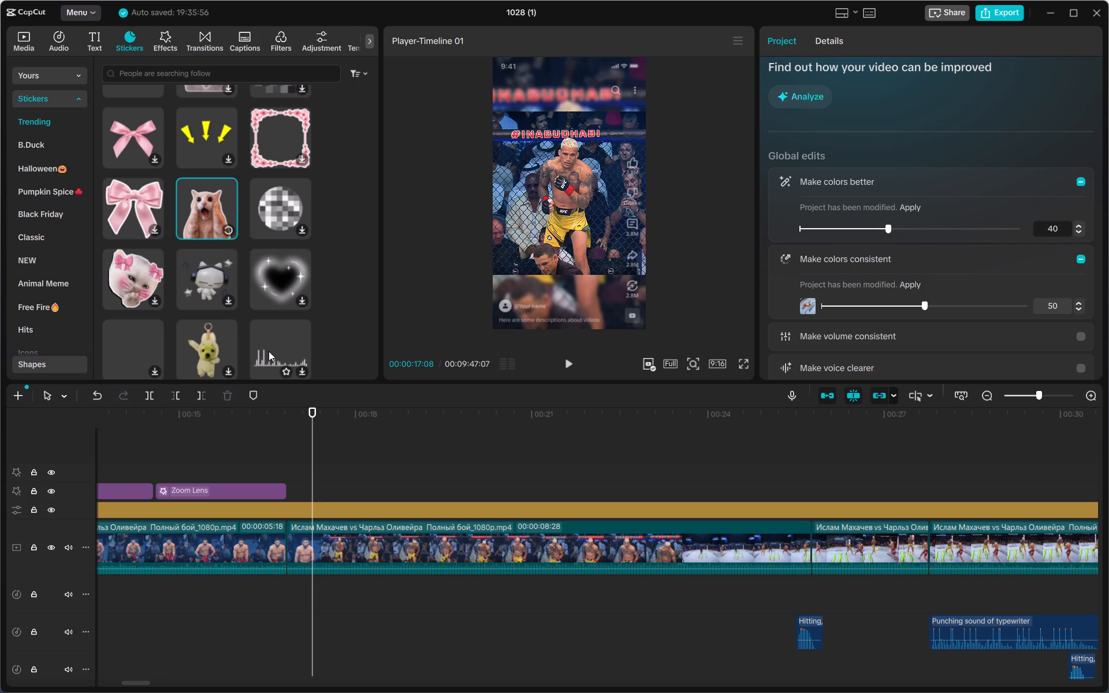
pyautogui.scroll(-6, 200, 316)
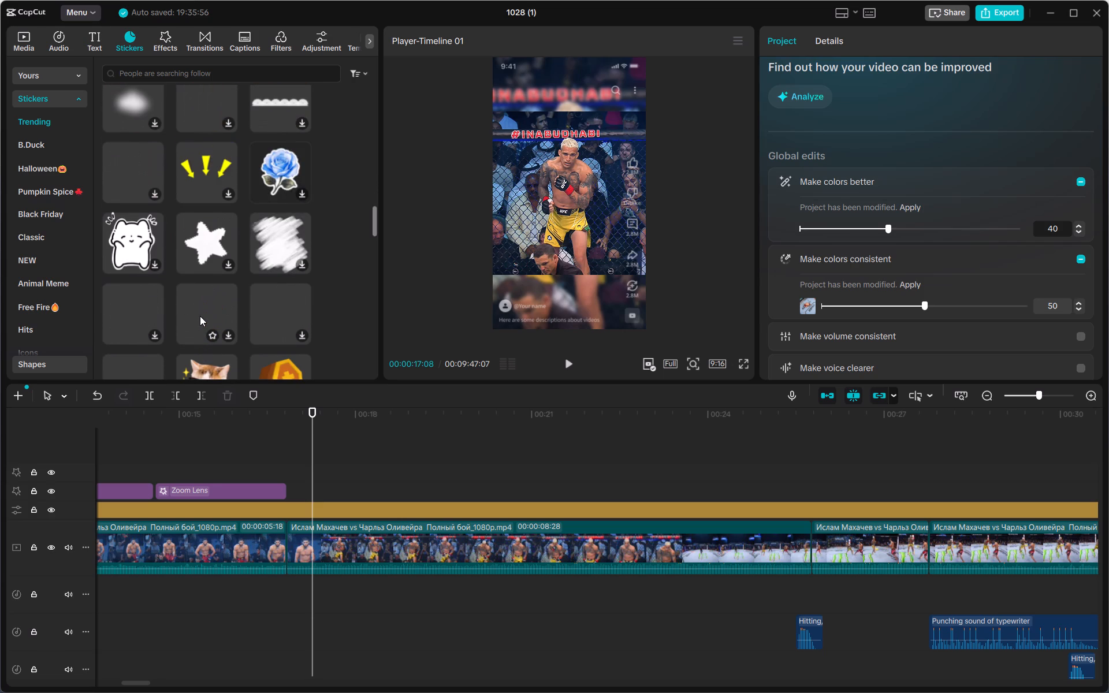
pyautogui.scroll(3, 200, 316)
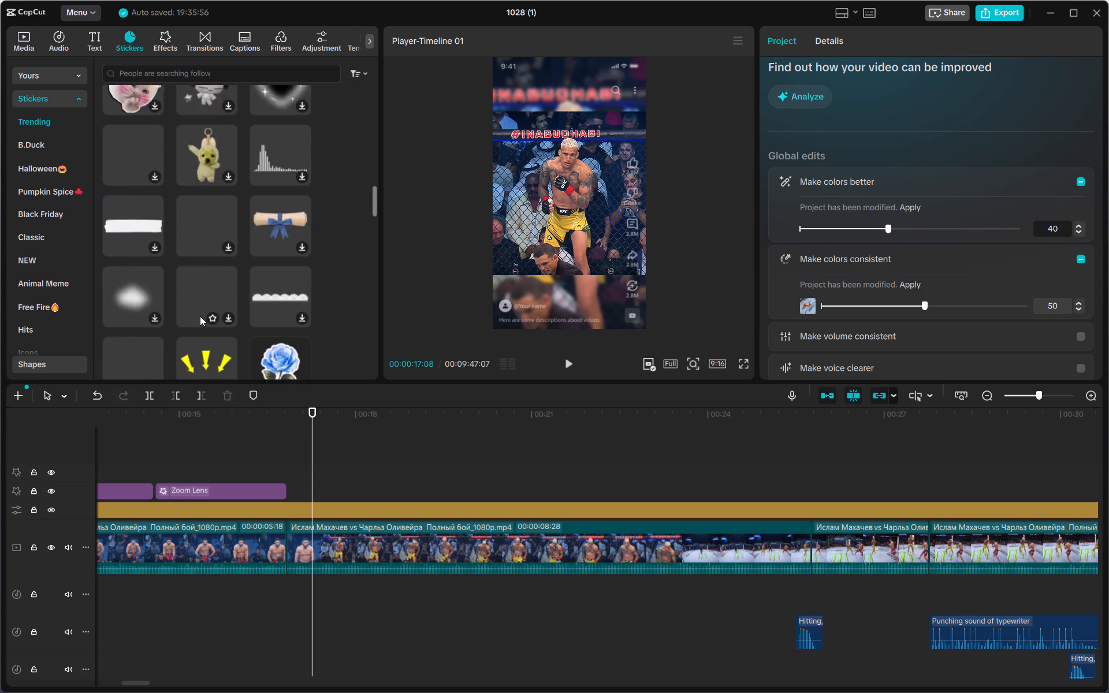
pyautogui.scroll(9, 200, 316)
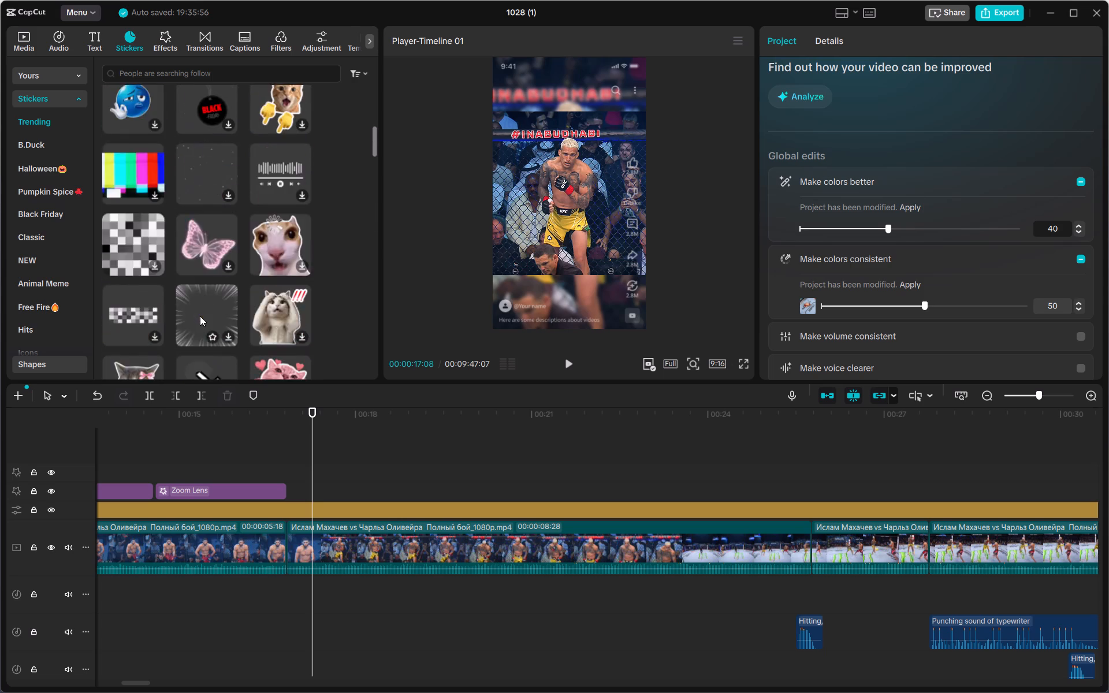
pyautogui.scroll(2, 200, 316)
pyautogui.scroll(-4, 200, 320)
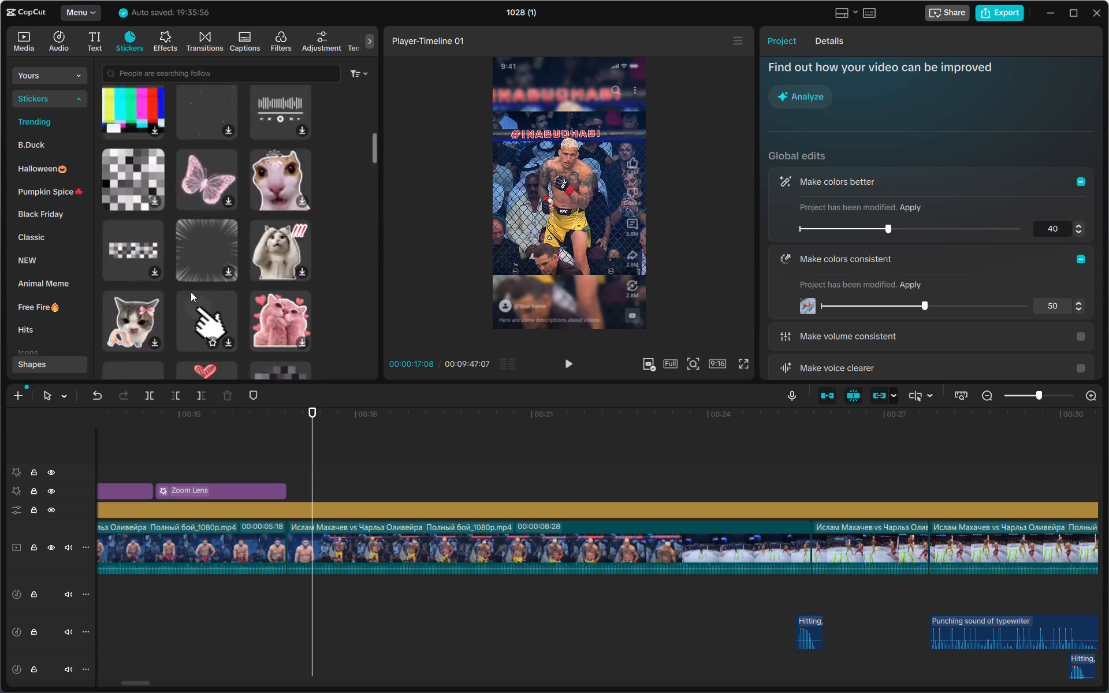
pyautogui.scroll(-3, 171, 320)
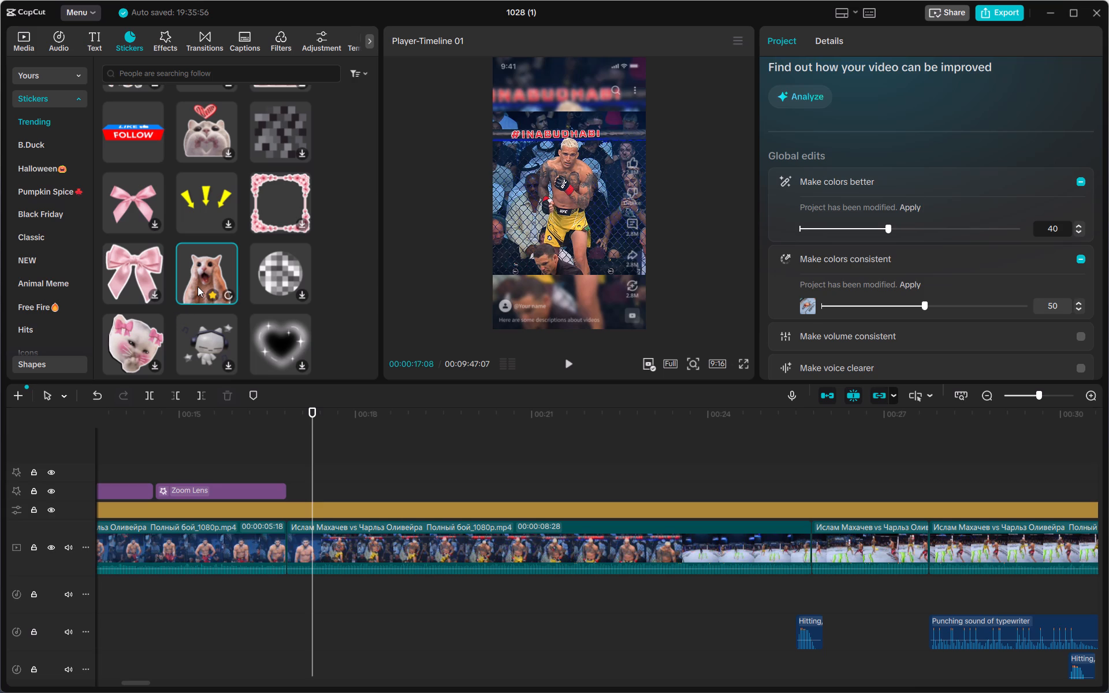
pyautogui.scroll(-2, 165, 231)
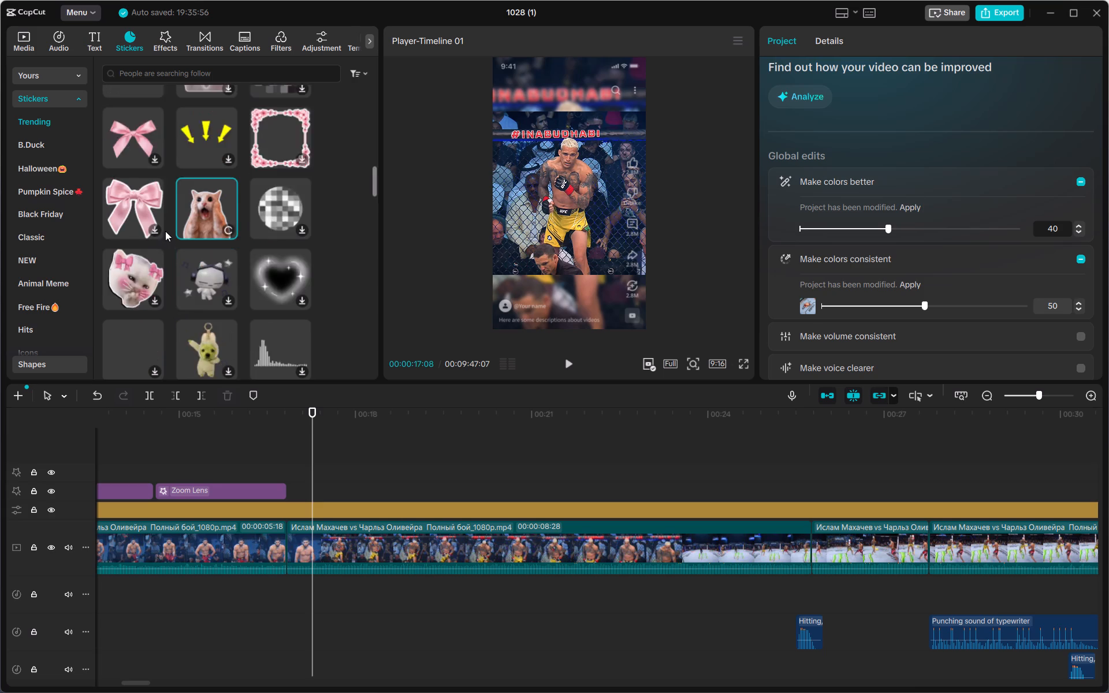
pyautogui.scroll(-5, 165, 231)
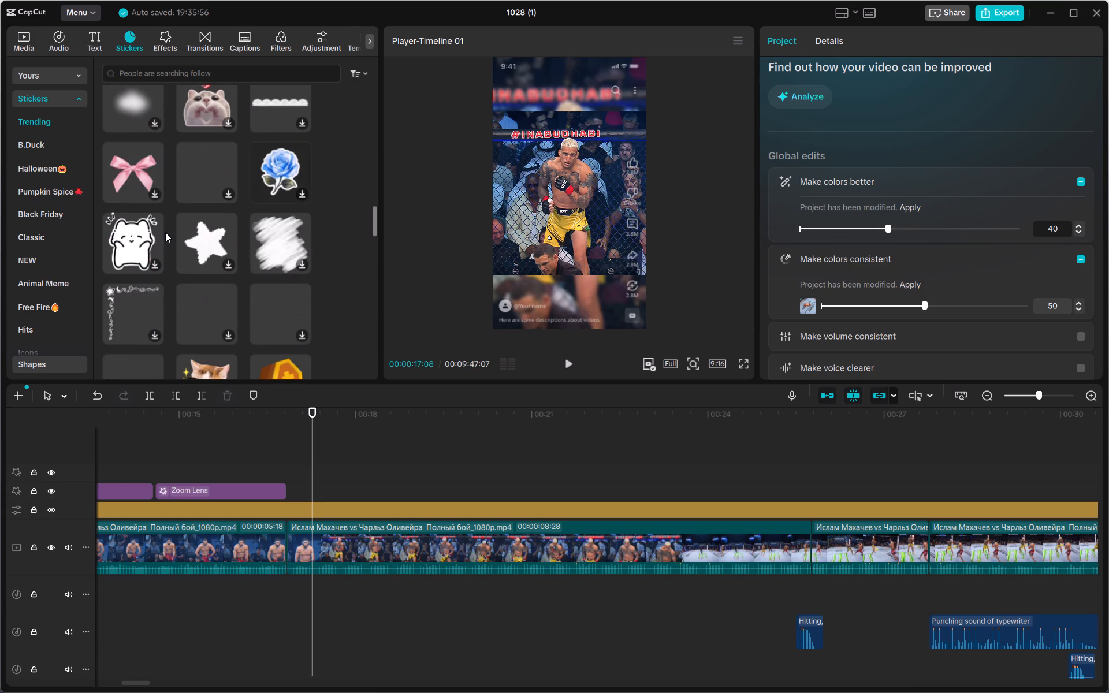
pyautogui.scroll(-1, 165, 233)
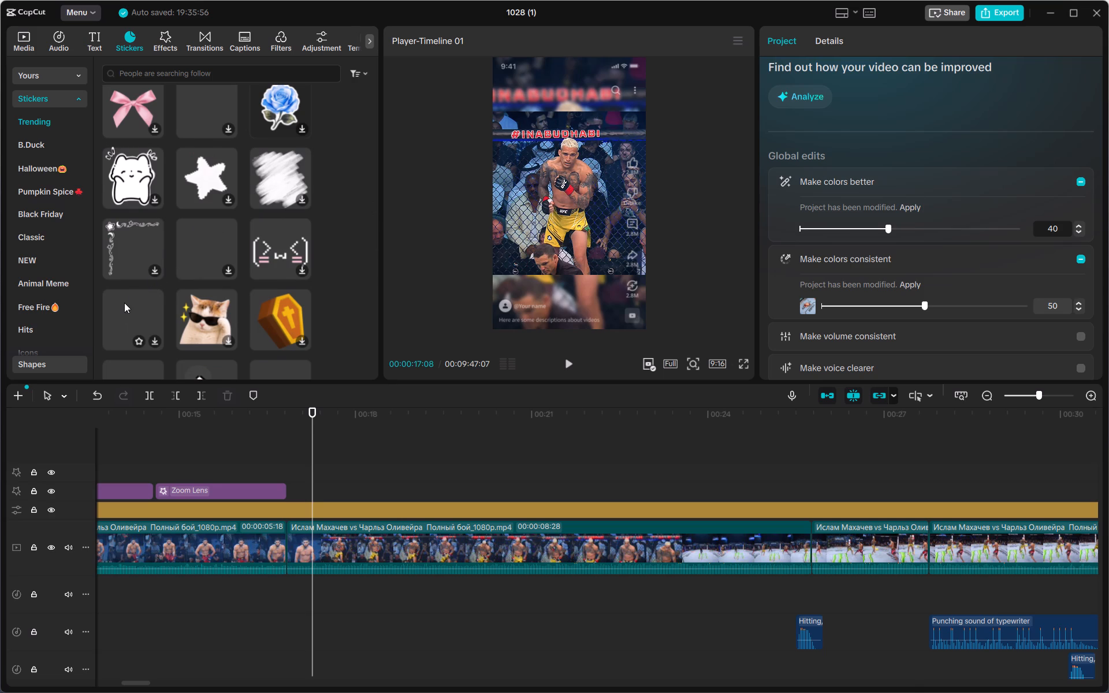
pyautogui.scroll(-4, 192, 271)
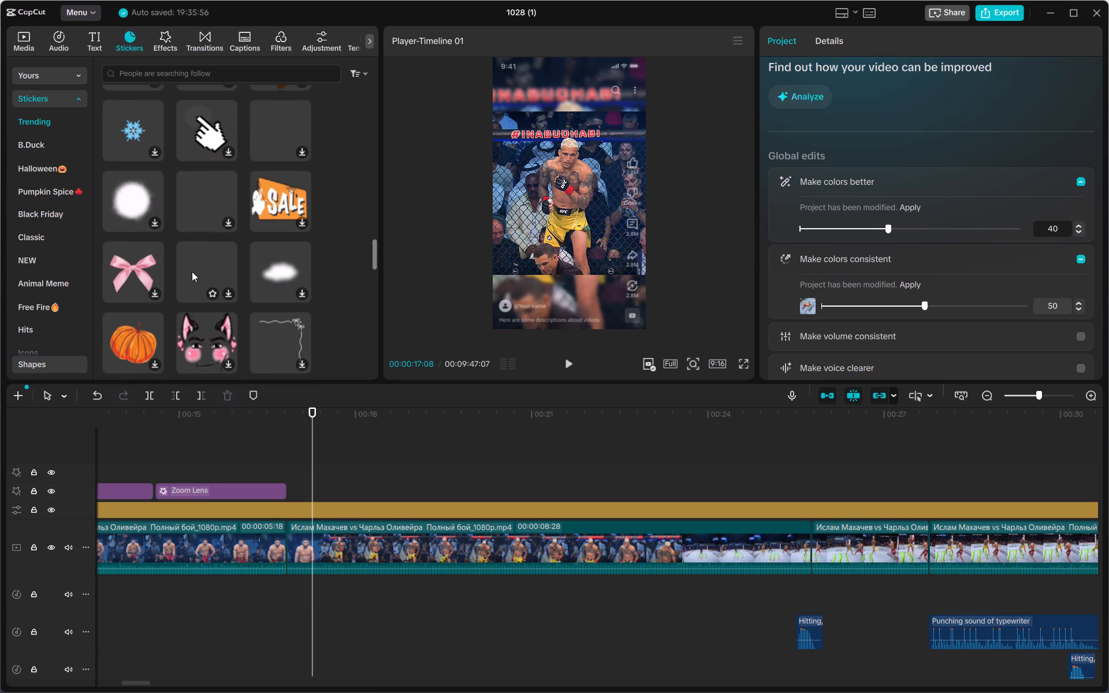
pyautogui.scroll(-4, 192, 271)
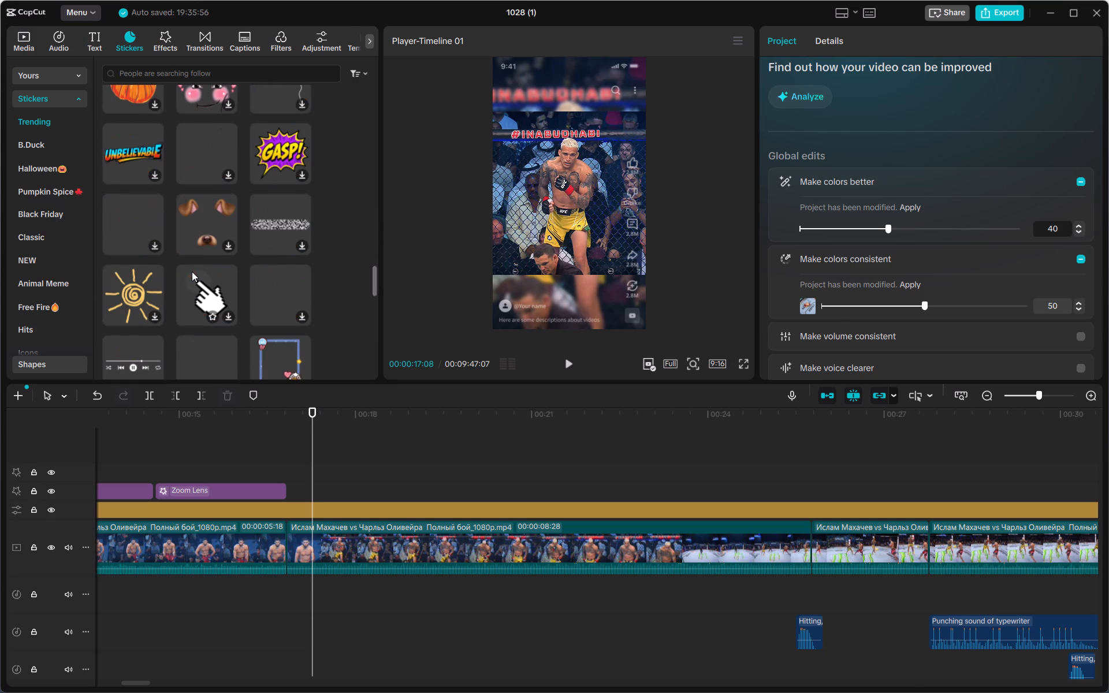
pyautogui.scroll(17, 192, 271)
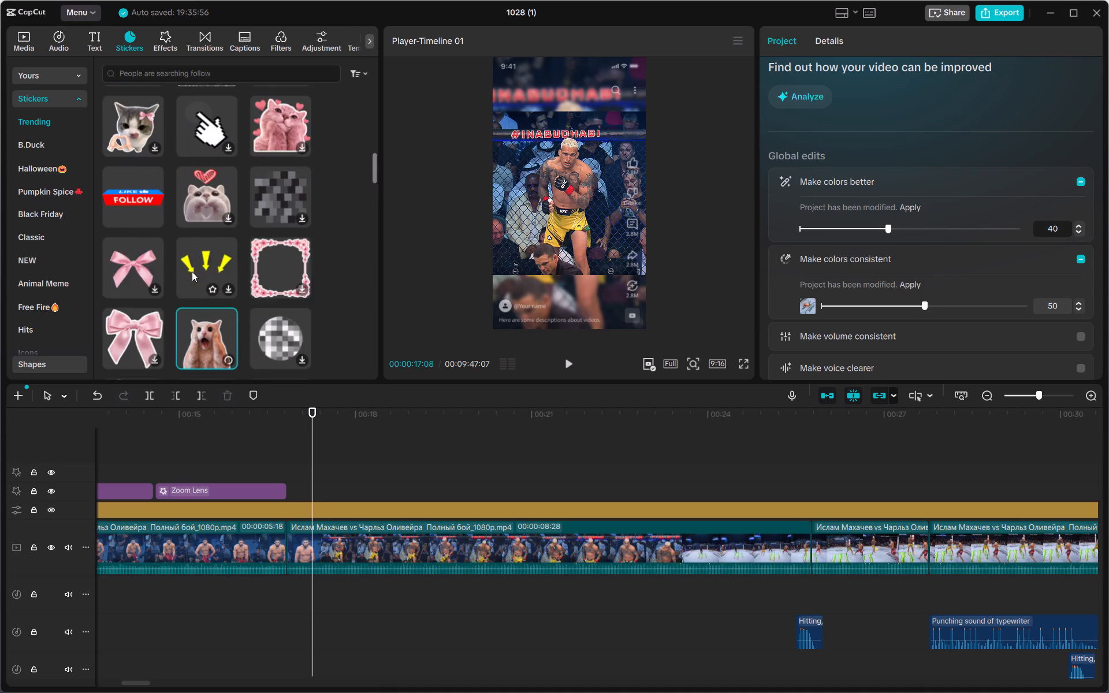
pyautogui.scroll(2, 192, 271)
pyautogui.scroll(-3, 192, 271)
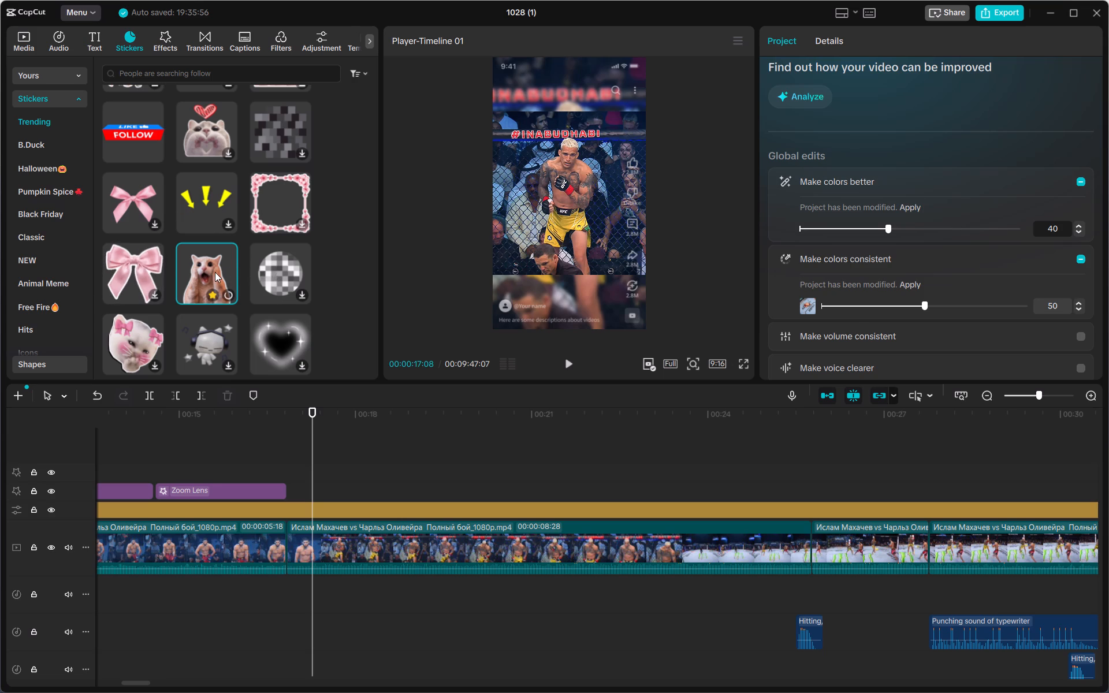
# Play the scene from about 00:00:15, through the shot change to the fighter in yellow shorts.
pyautogui.scroll(5, 210, 262)
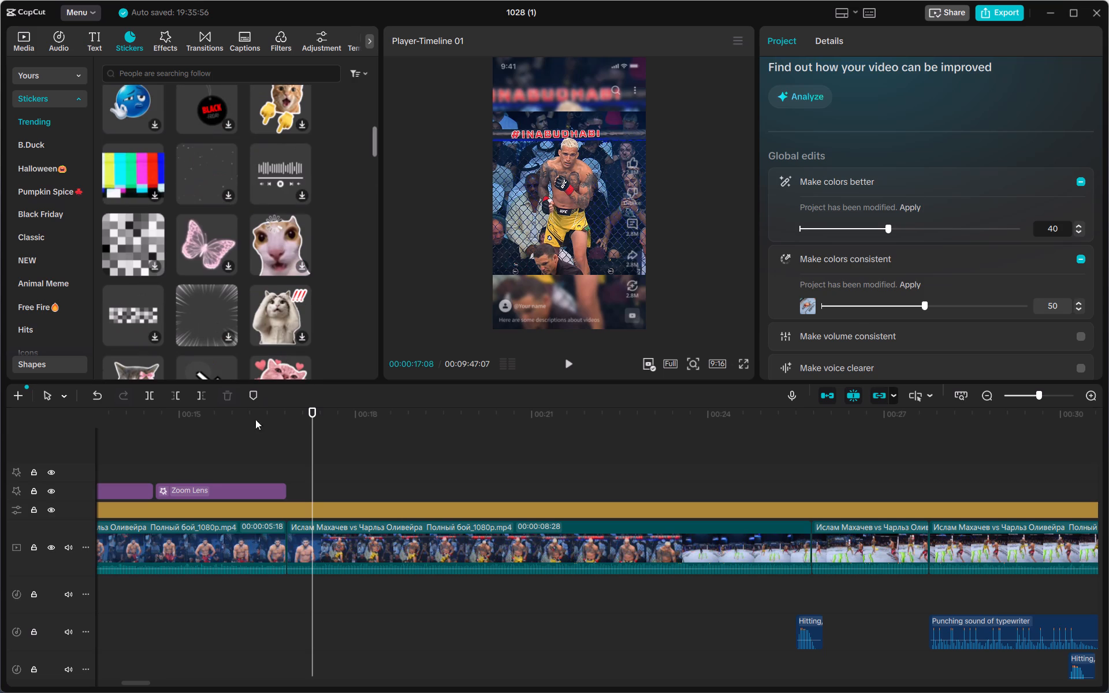
pyautogui.click(232, 470)
pyautogui.moveTo(232, 467); pyautogui.dragTo(203, 467)
pyautogui.click(549, 370)
pyautogui.click(556, 366)
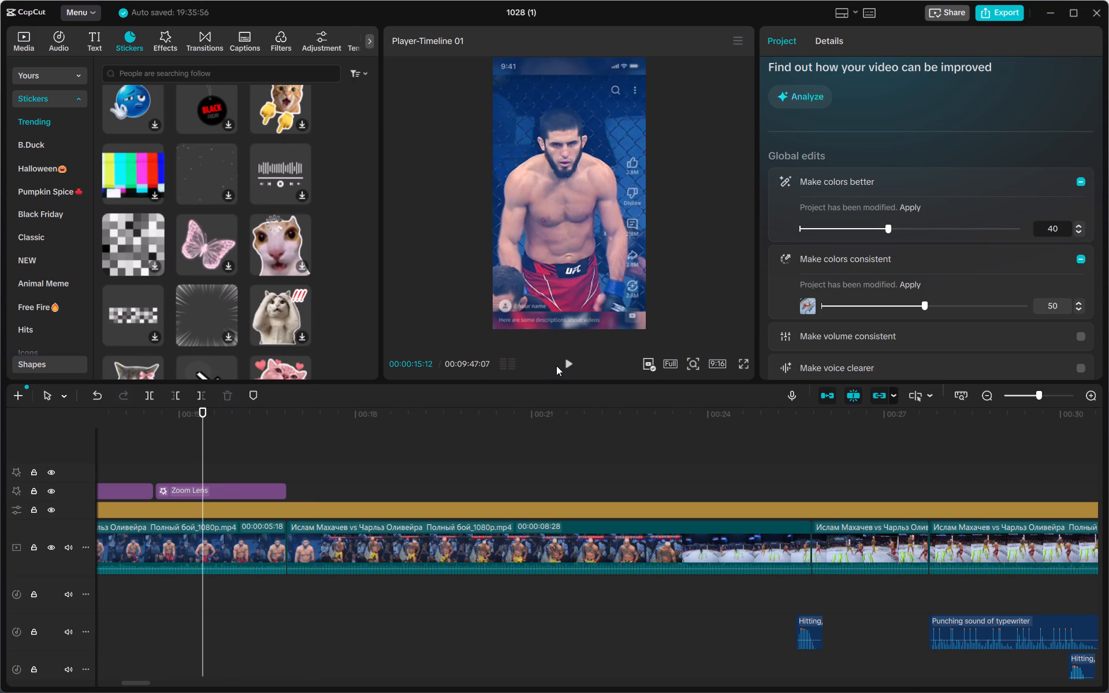
pyautogui.click(568, 366)
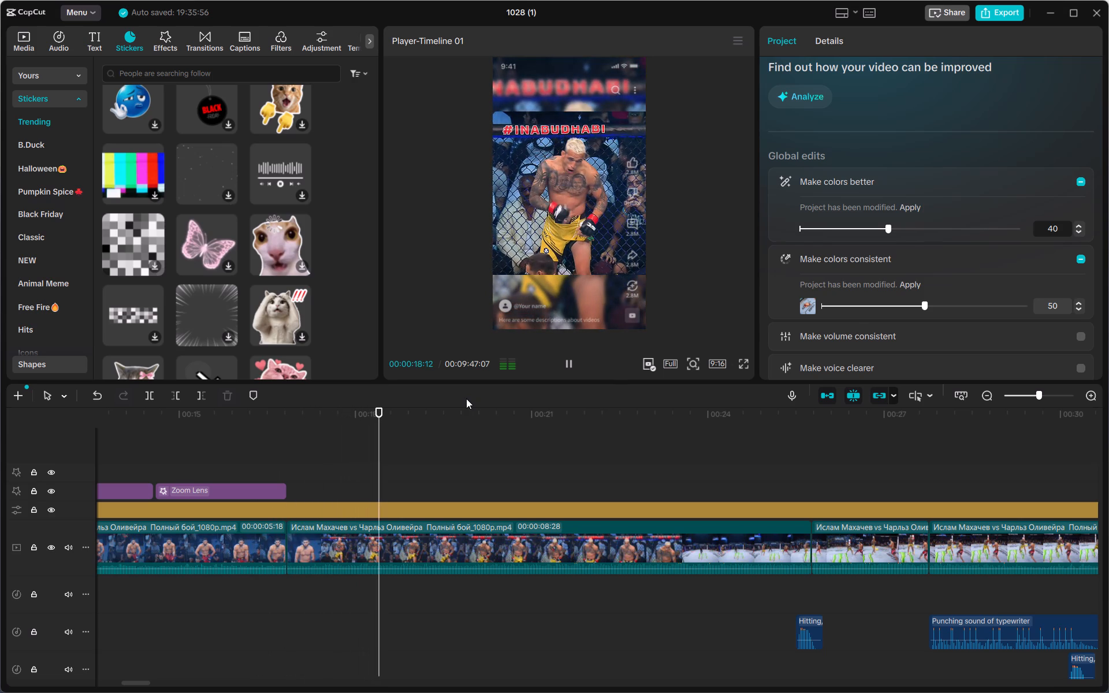
# Browse the Trending stickers back up to the start of the collection.
pyautogui.scroll(-6, 228, 263)
pyautogui.scroll(6, 228, 305)
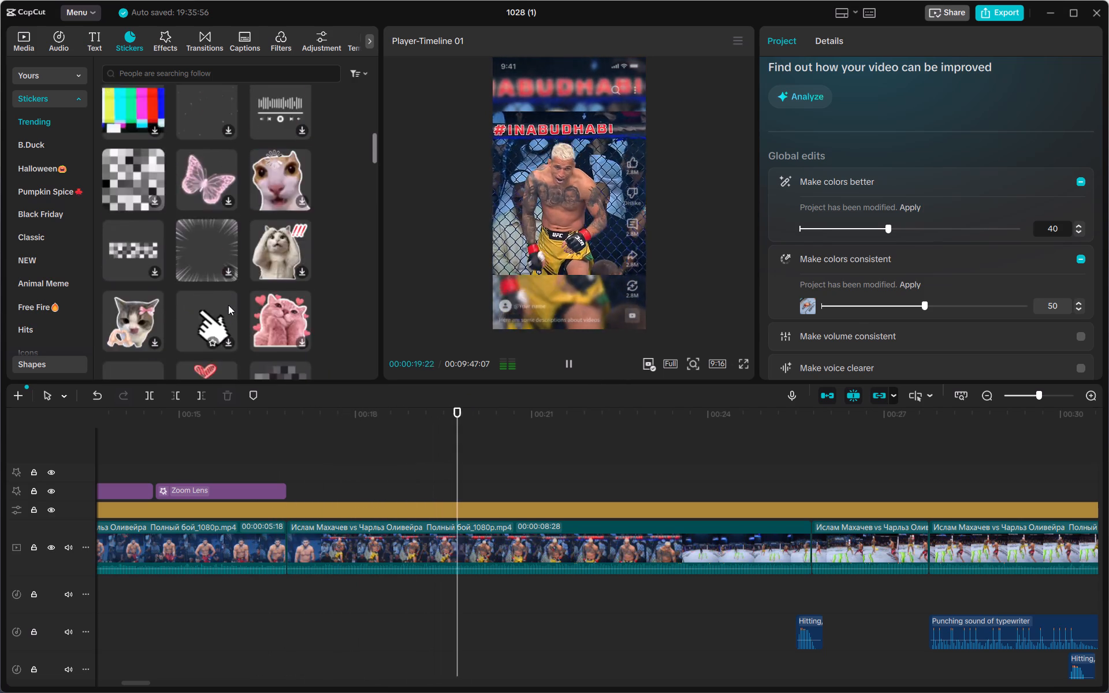
pyautogui.scroll(11, 228, 305)
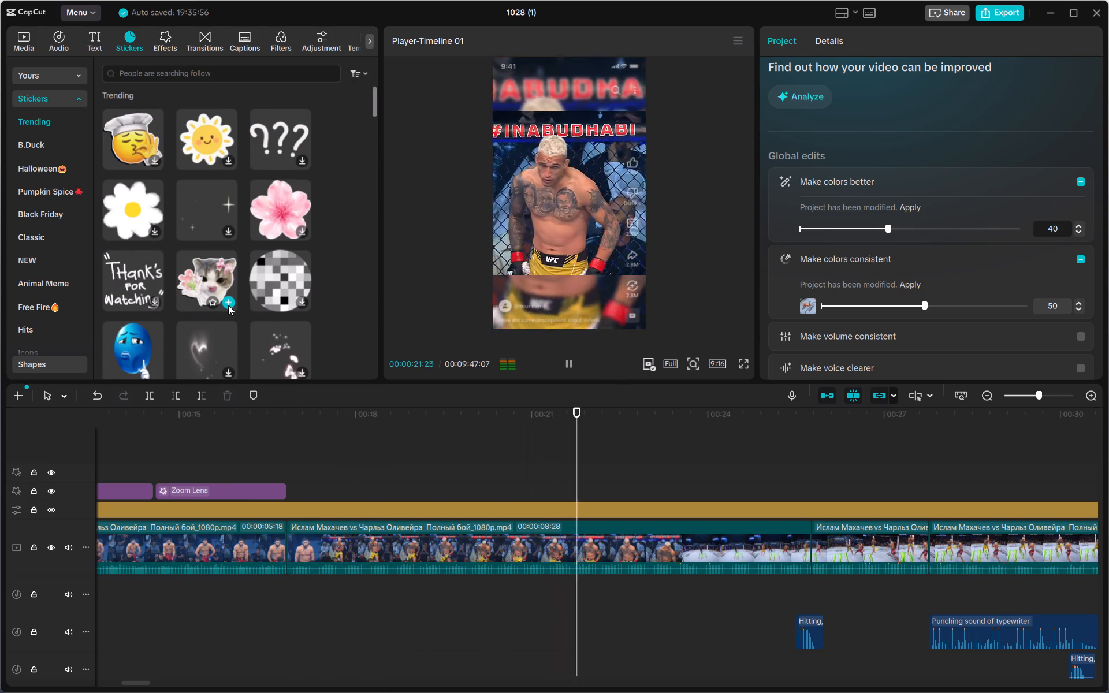
pyautogui.scroll(3, 228, 305)
# Look through the whole list of sticker categories, from Trending down to GIPHY, and return to its start.
pyautogui.scroll(-4, 44, 169)
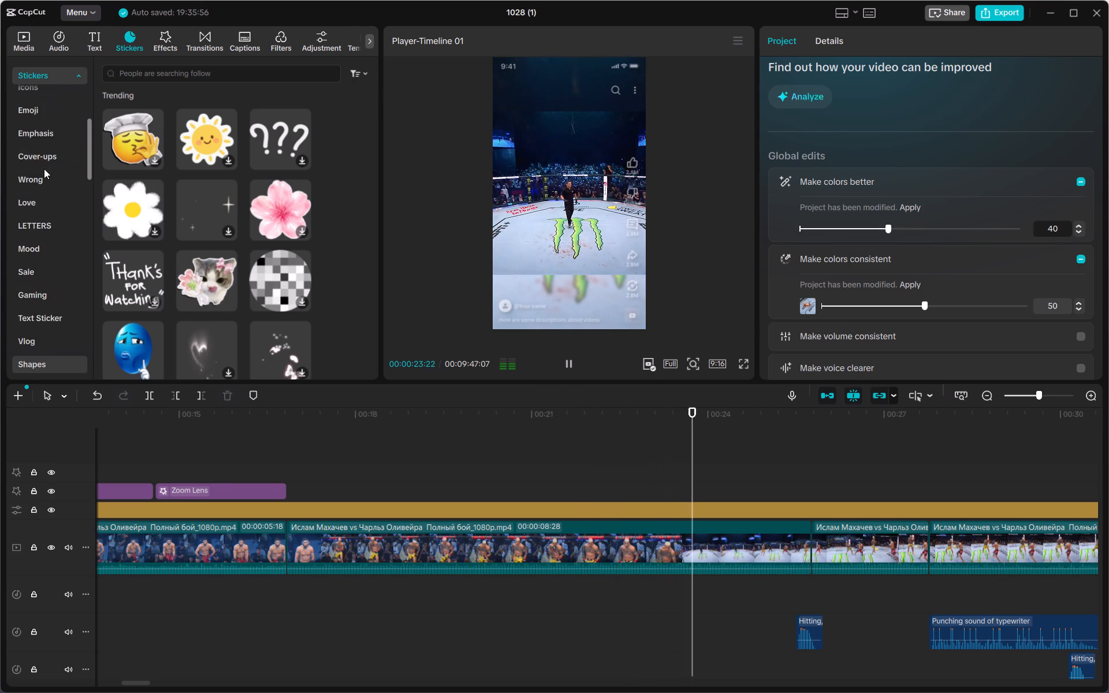
pyautogui.scroll(-4, 44, 169)
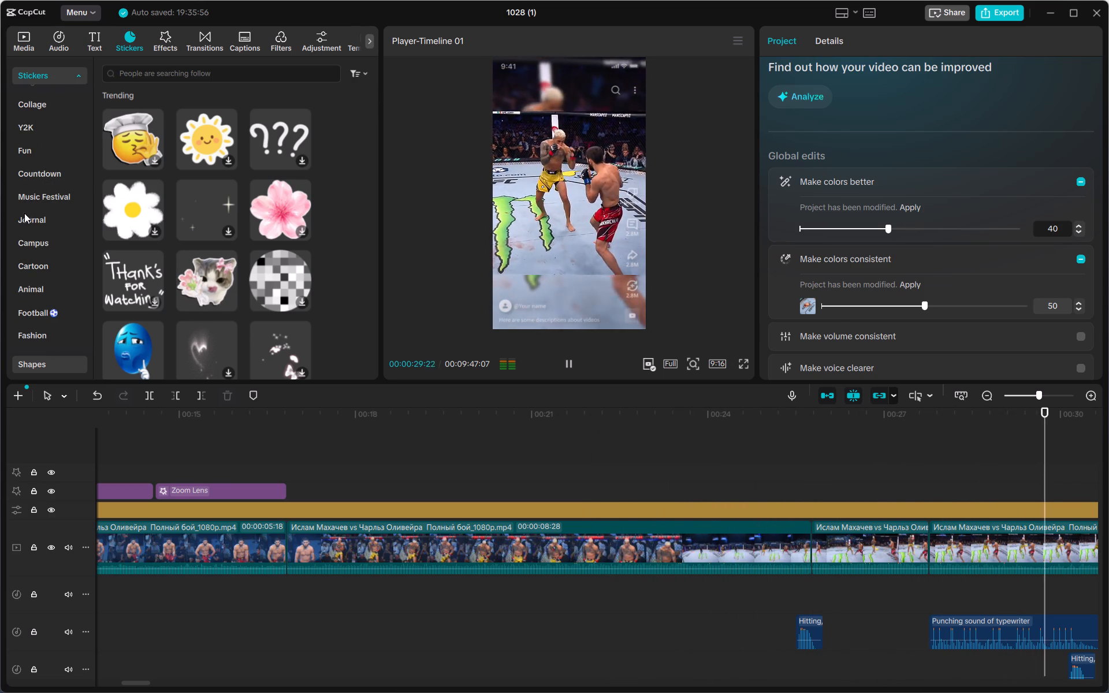
pyautogui.scroll(-4, 51, 272)
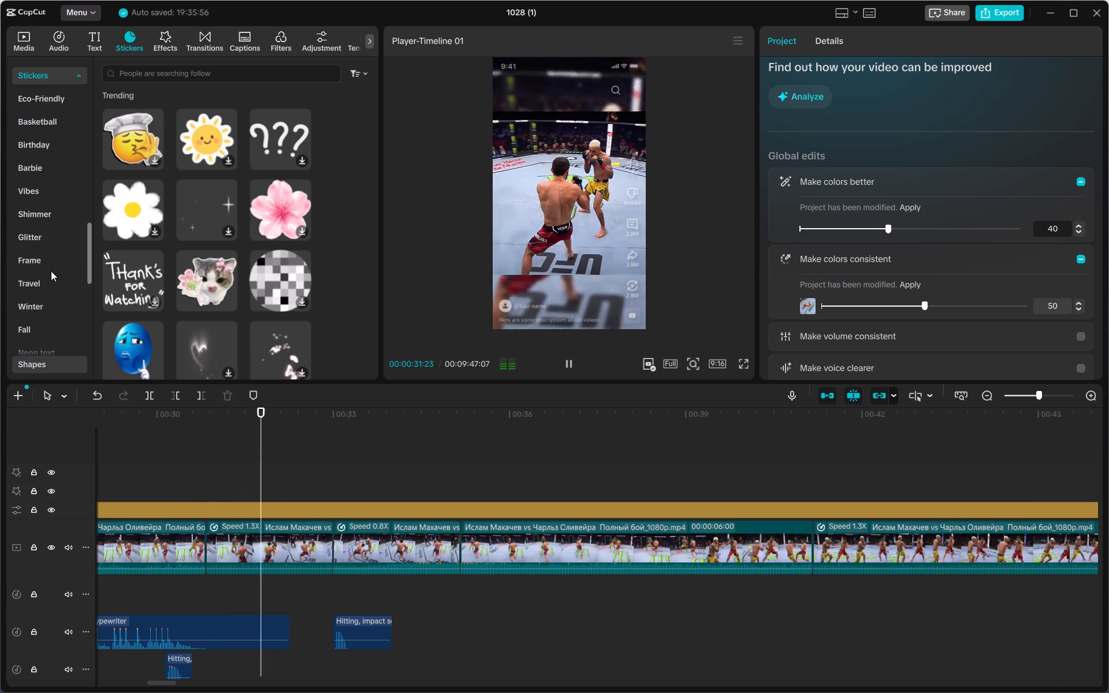
pyautogui.scroll(-8, 51, 271)
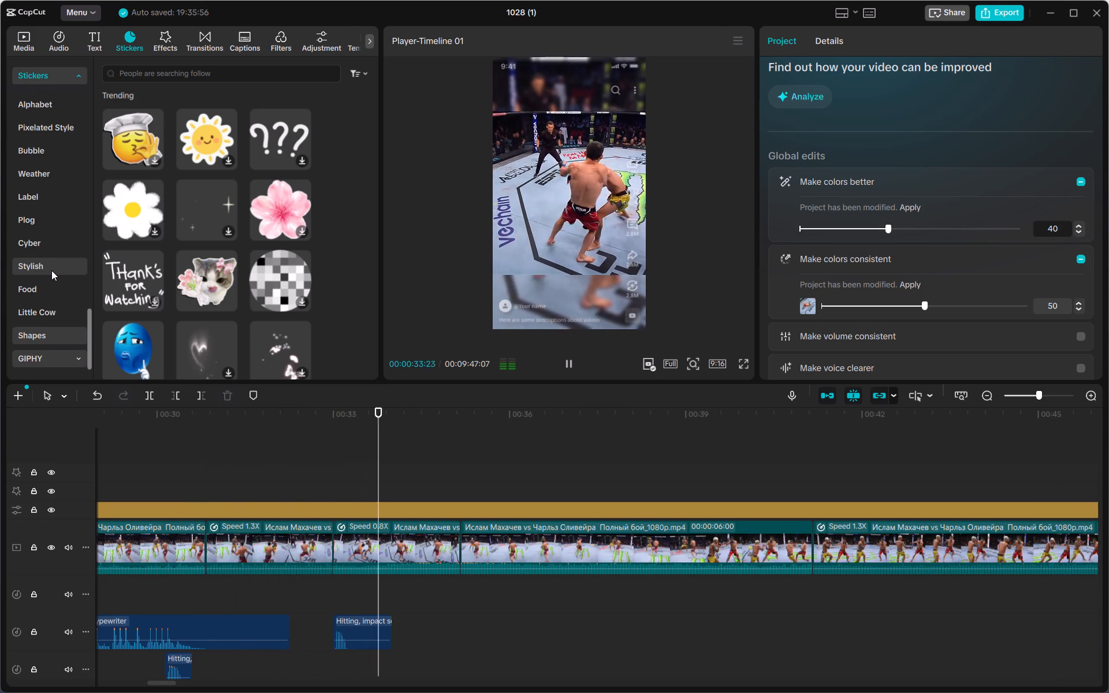
pyautogui.scroll(-2, 51, 270)
pyautogui.scroll(4, 51, 270)
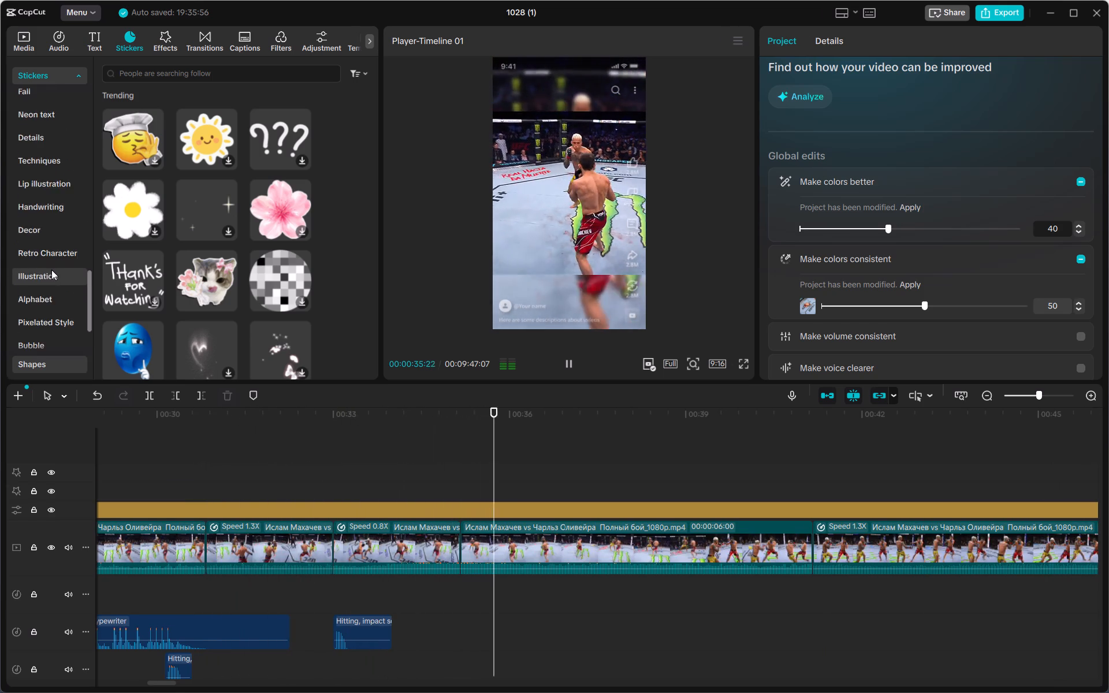
pyautogui.scroll(17, 51, 270)
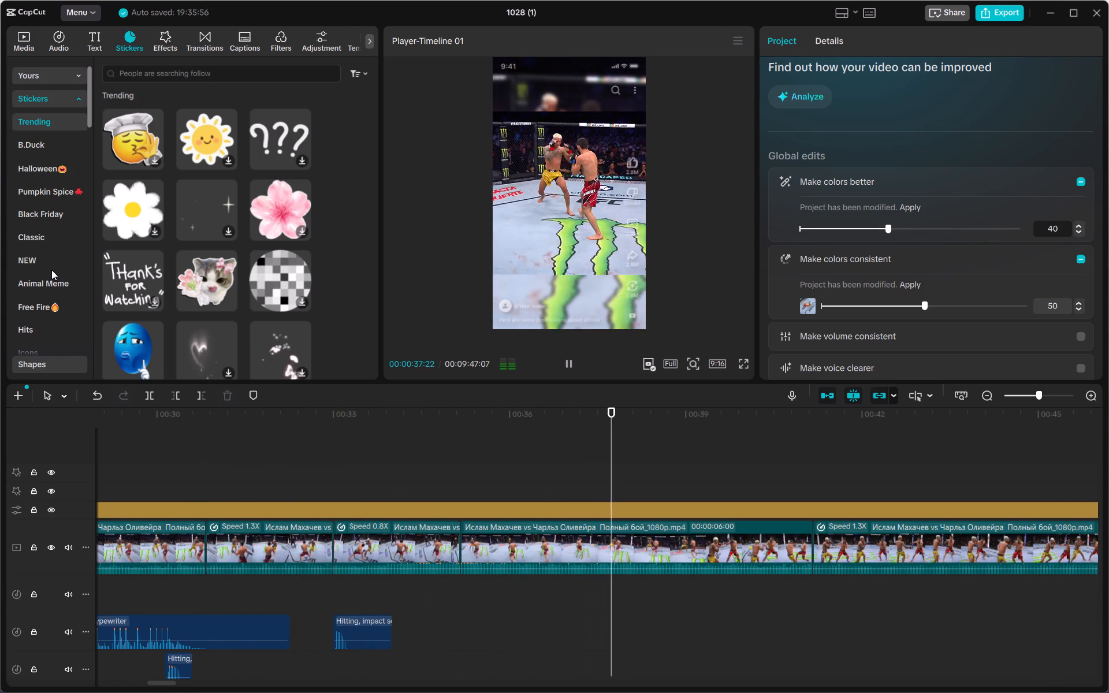
pyautogui.scroll(2, 51, 270)
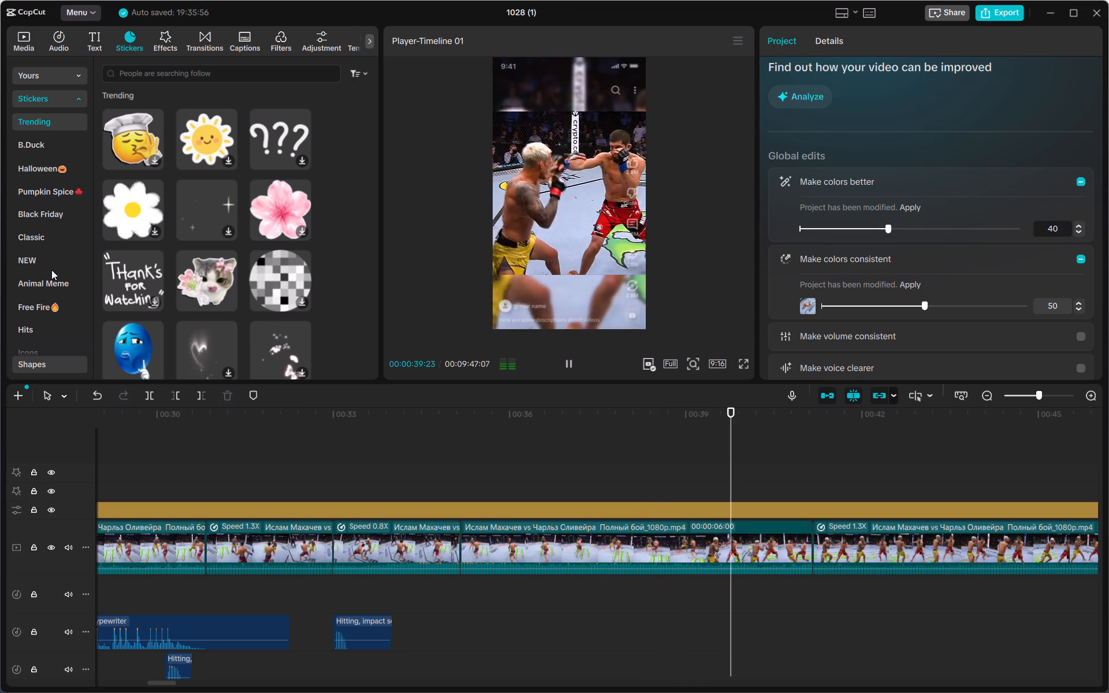
pyautogui.scroll(1, 51, 270)
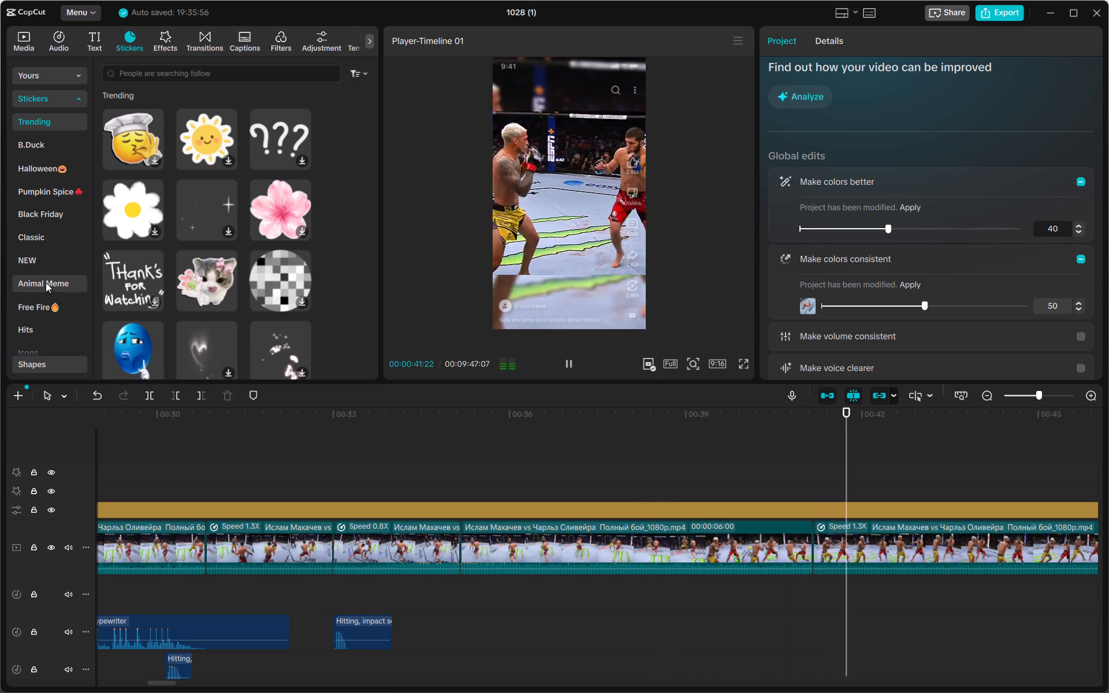
# Go through the sticker category list once more in search of a suitable category.
pyautogui.scroll(-4, 46, 282)
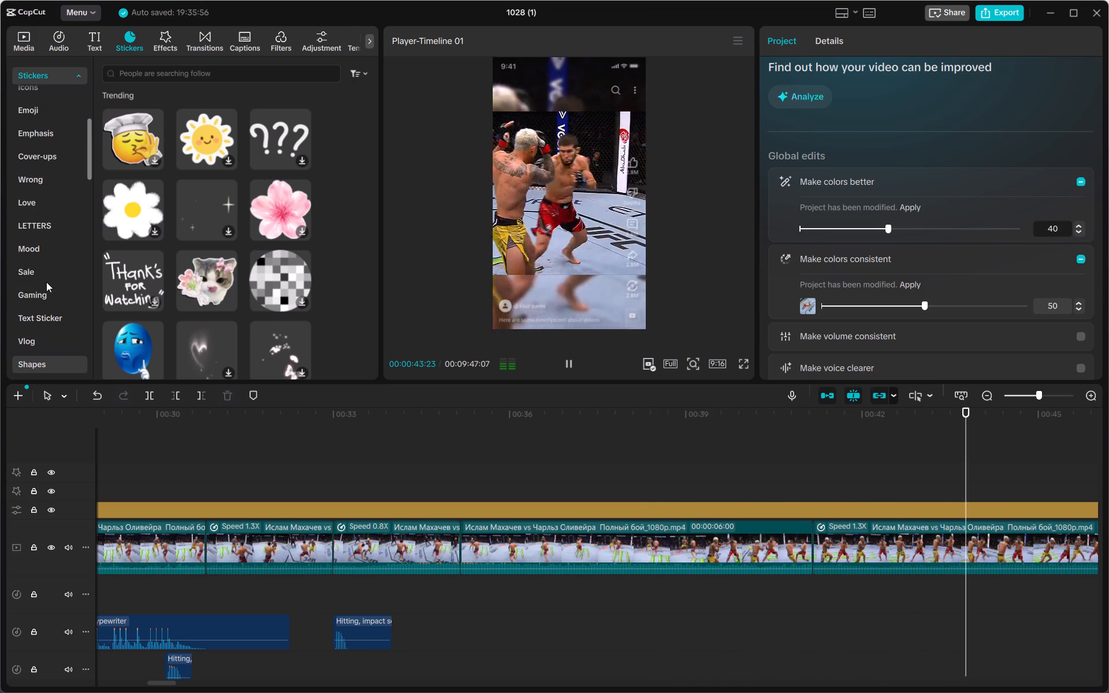
pyautogui.scroll(-5, 46, 282)
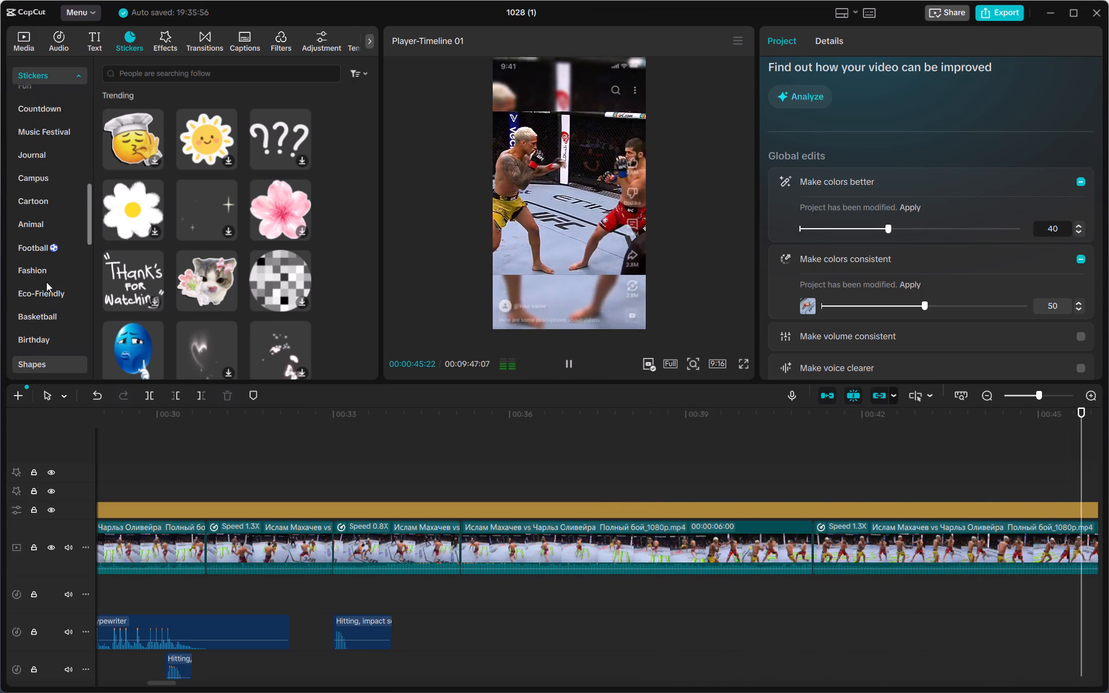
pyautogui.scroll(-4, 46, 280)
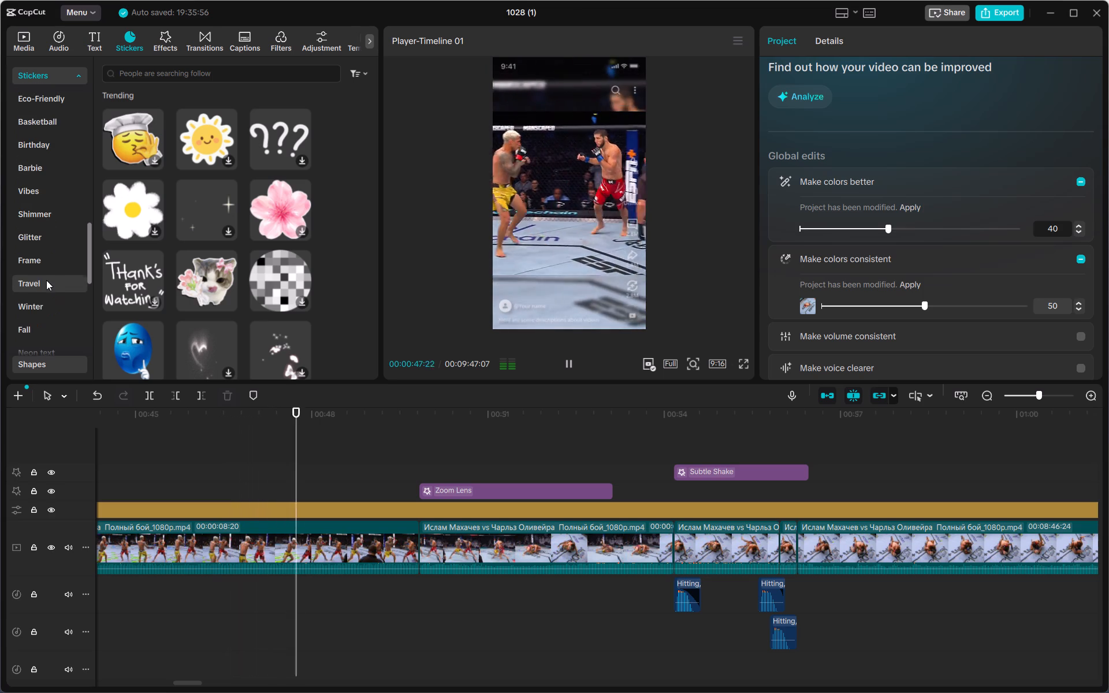
pyautogui.scroll(-8, 46, 280)
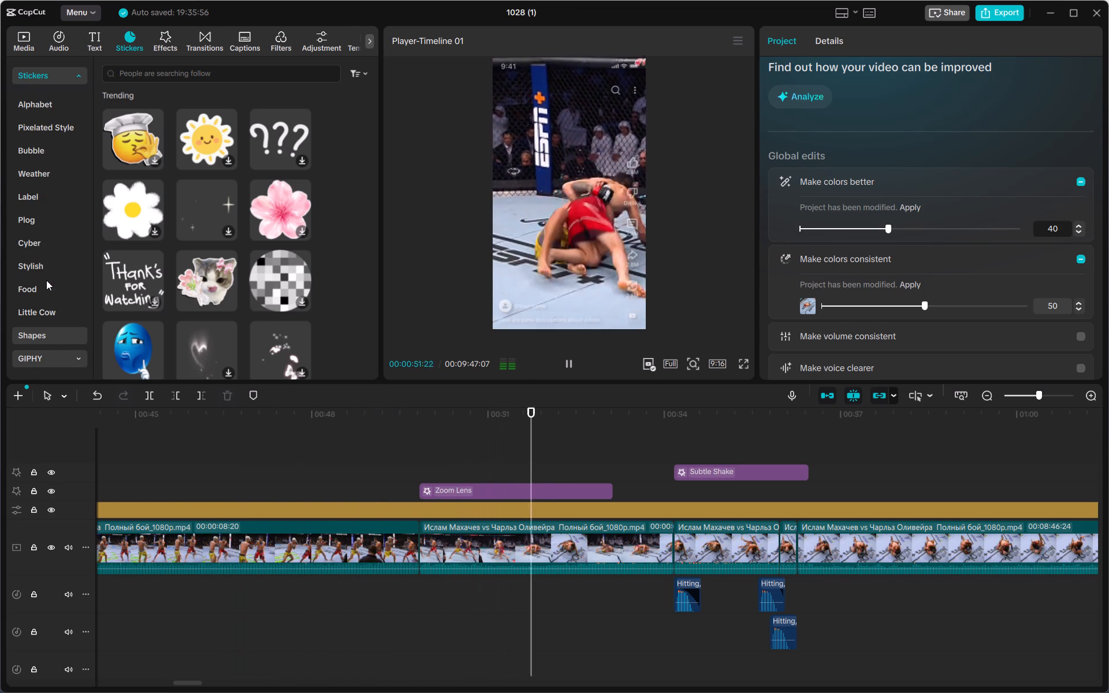
pyautogui.scroll(20, 46, 280)
pyautogui.scroll(7, 46, 280)
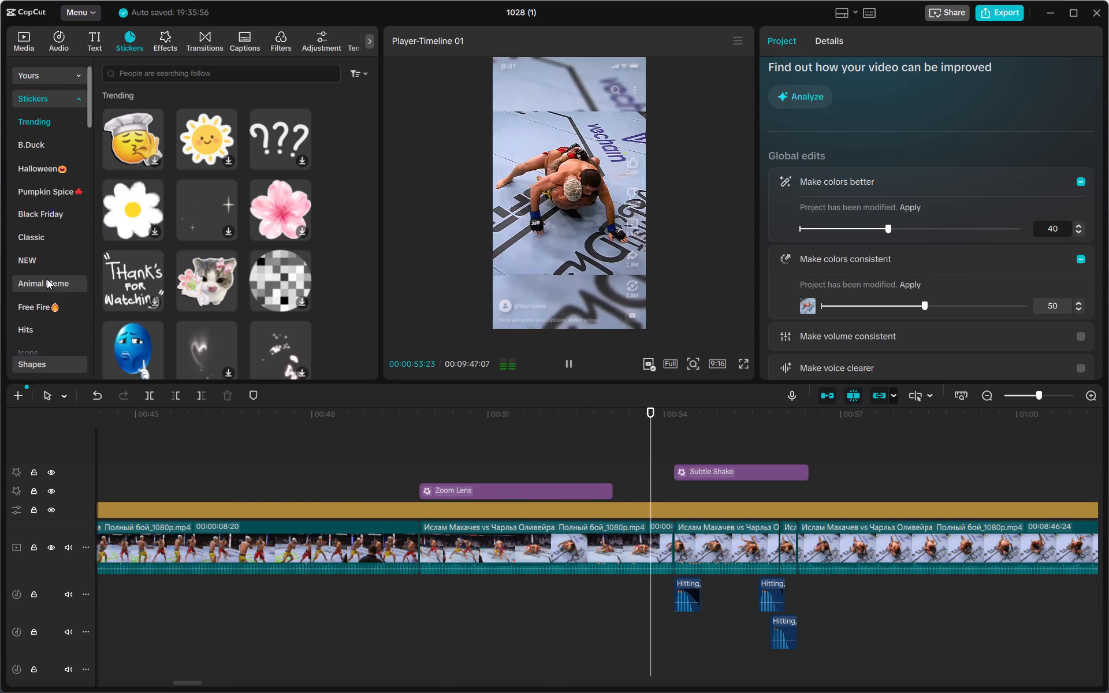
pyautogui.scroll(12, 47, 279)
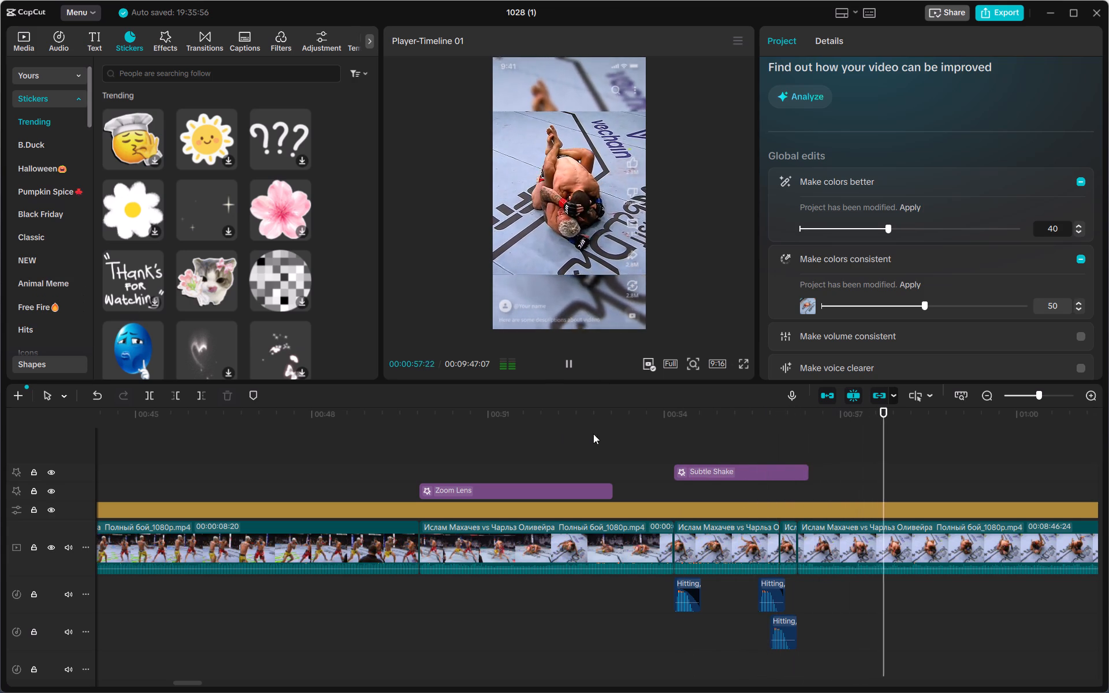
# Play the ground strike around 00:00:54 in short bursts to check the hitting sound's timing.
pyautogui.click(633, 430)
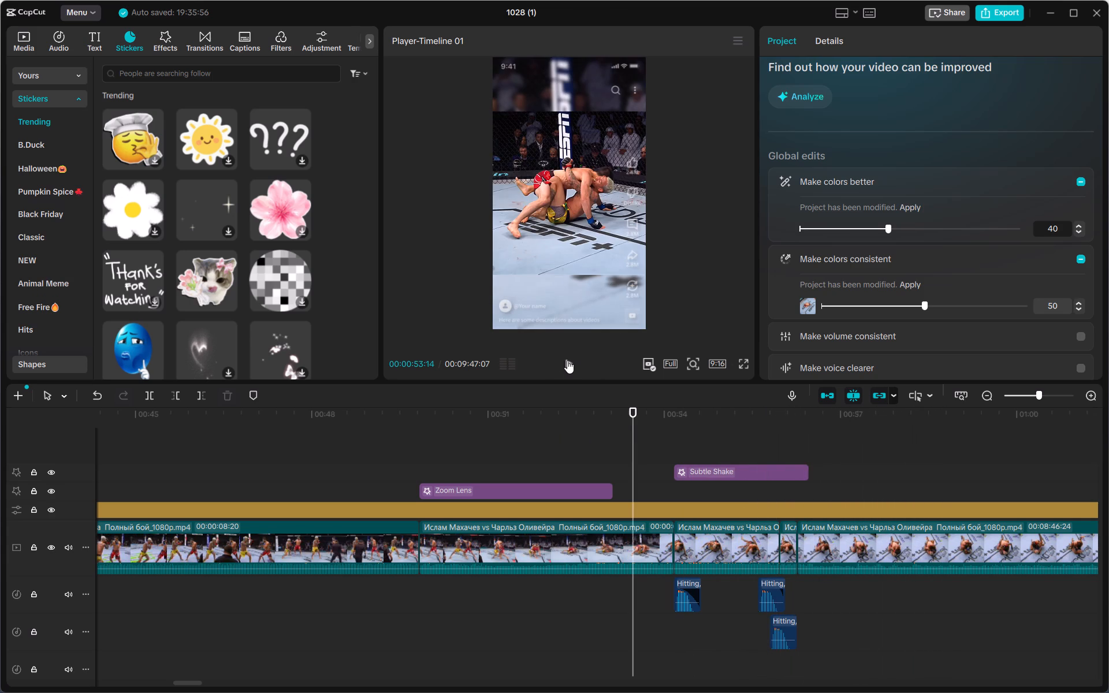
pyautogui.click(568, 360)
pyautogui.click(568, 360)
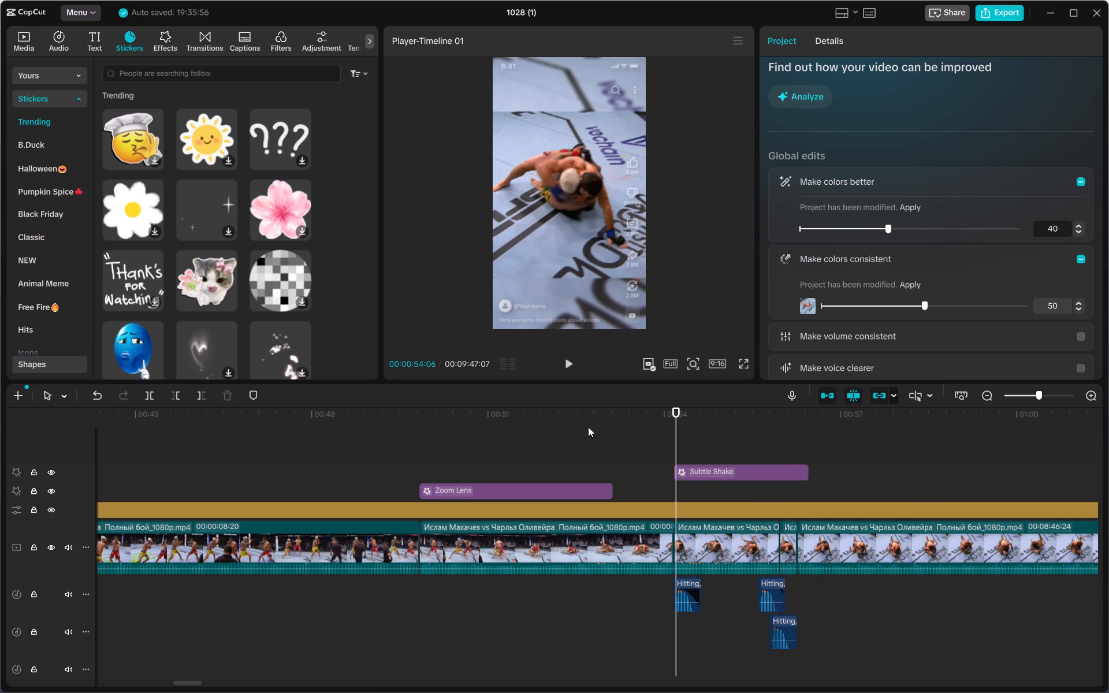
pyautogui.doubleClick(571, 364)
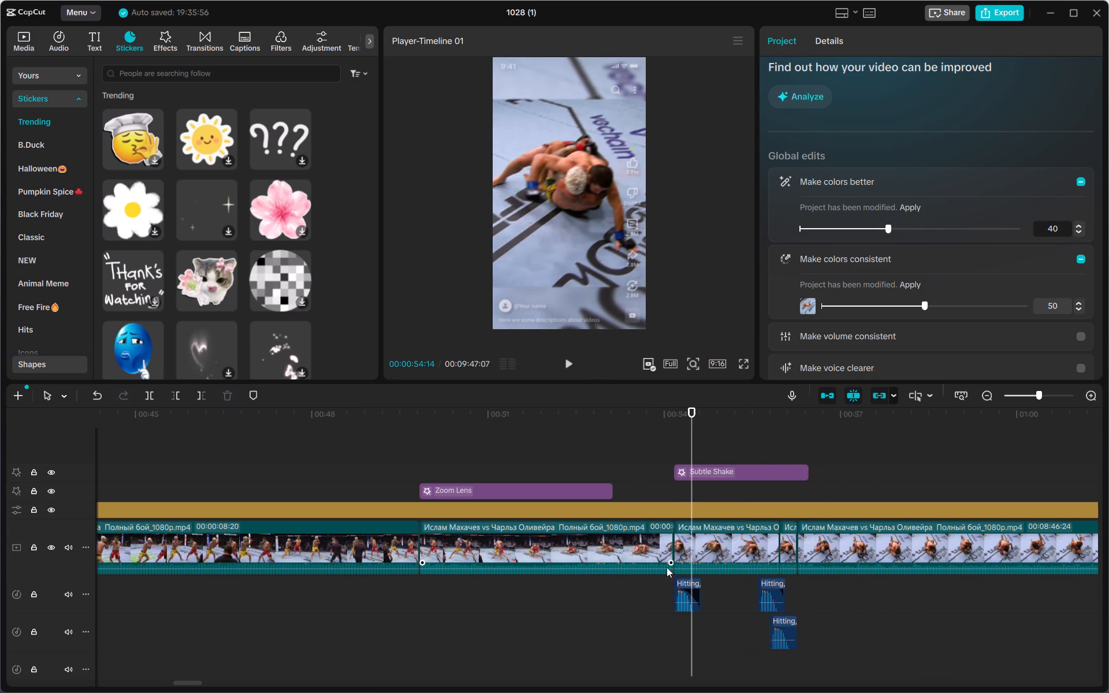
# Set the first ground-strike hitting sound's fade-out to 0.5 s and move the clip slightly earlier, starting just before the Subtle Shake effect.
pyautogui.click(682, 591)
pyautogui.moveTo(682, 591); pyautogui.dragTo(680, 591)
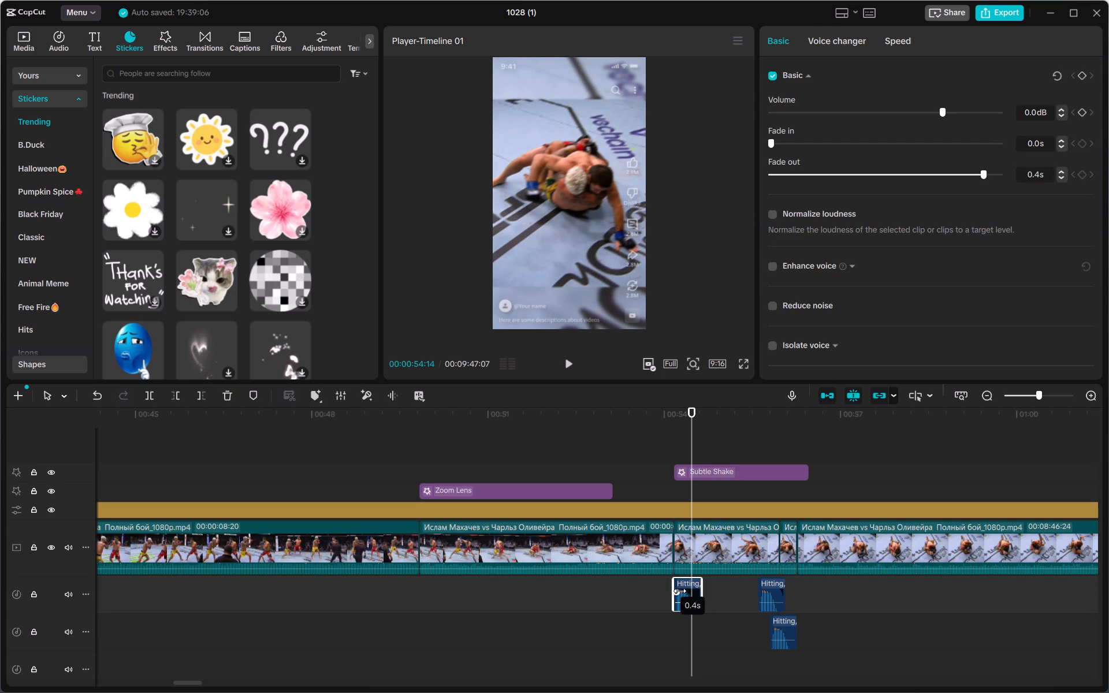
pyautogui.moveTo(680, 591); pyautogui.dragTo(676, 591)
pyautogui.moveTo(687, 591); pyautogui.dragTo(680, 593)
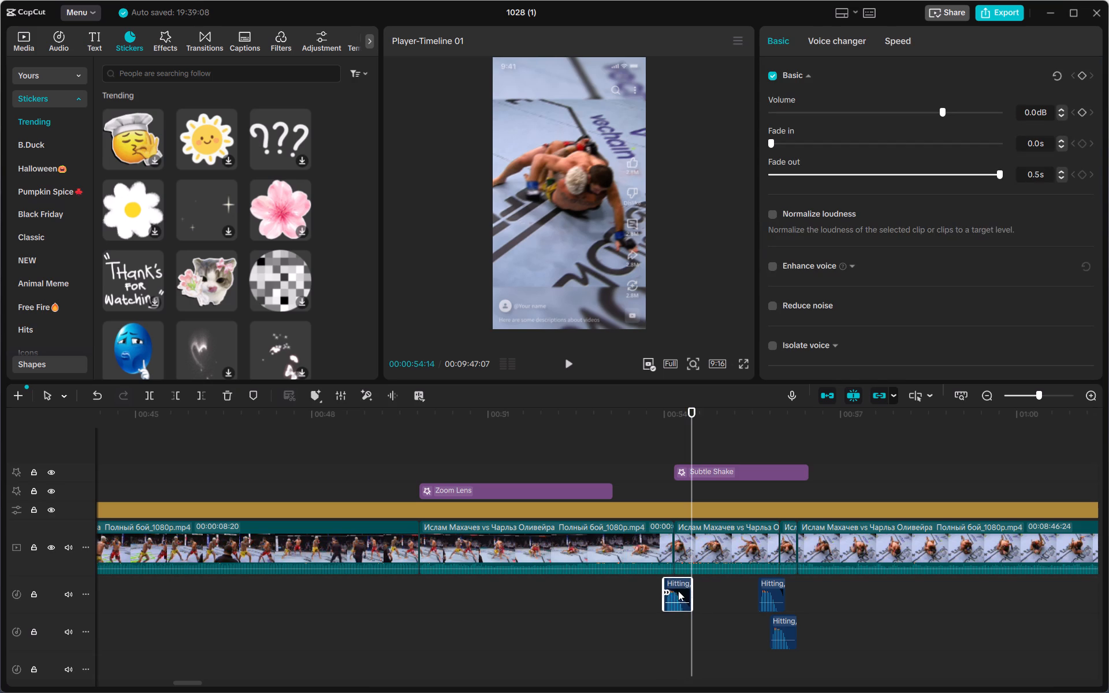
pyautogui.click(591, 449)
# Replay the ground strikes from about 00:00:54, and again from 00:00:52, to check how the hitting sounds match.
pyautogui.click(570, 363)
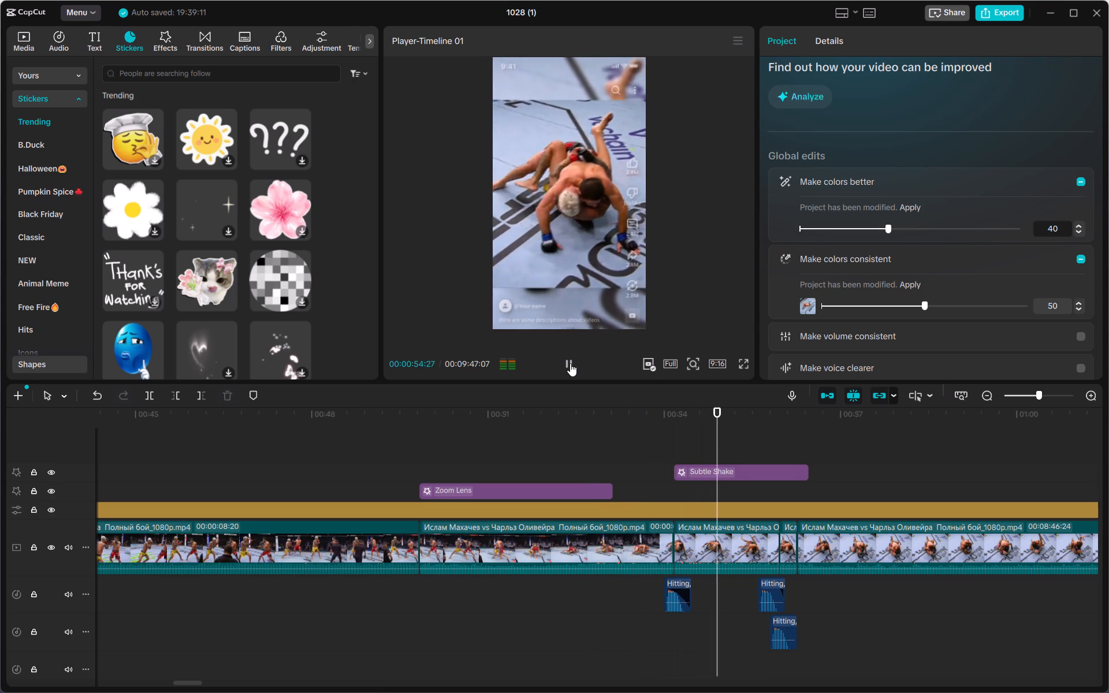
pyautogui.click(570, 363)
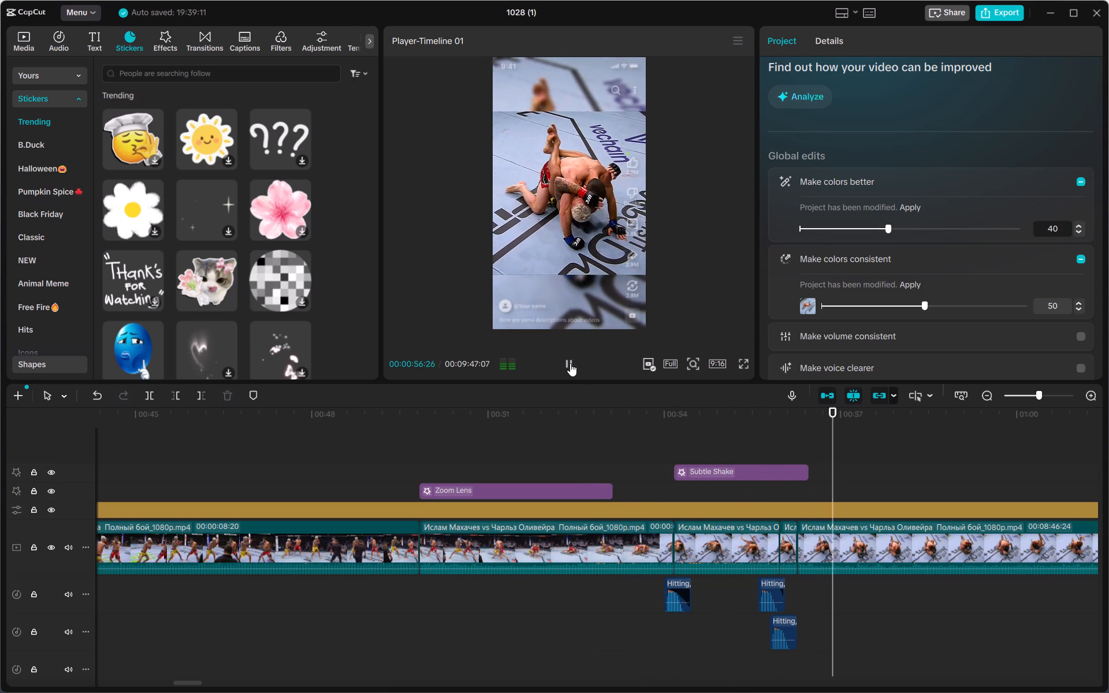
pyautogui.click(689, 437)
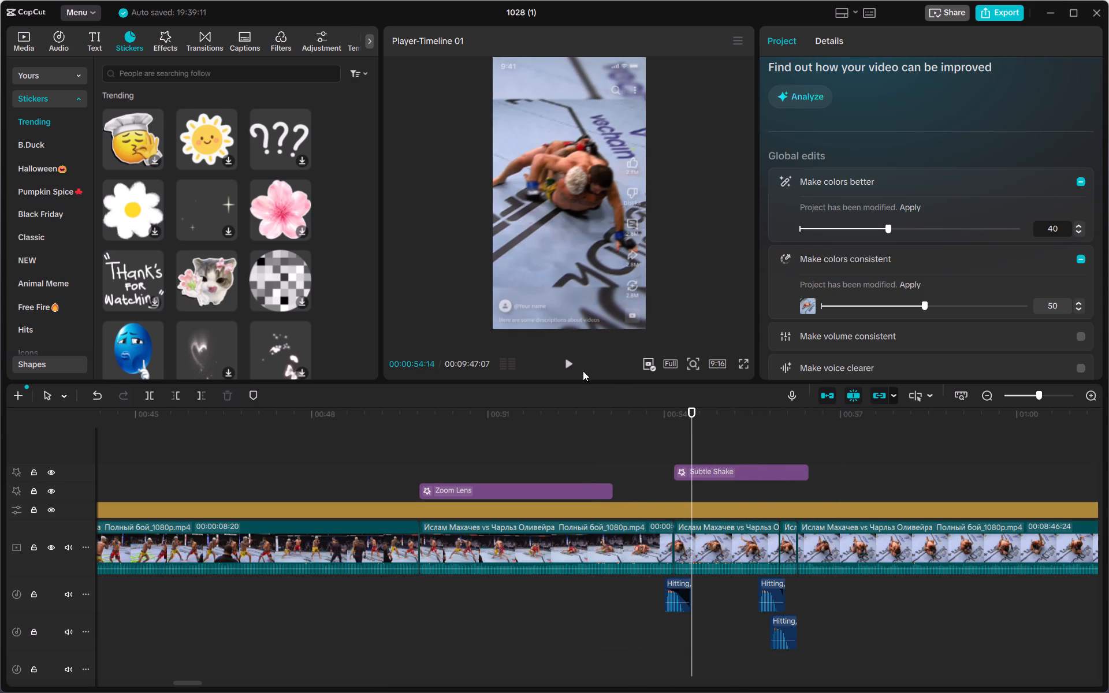
pyautogui.click(571, 363)
pyautogui.click(571, 363)
pyautogui.click(571, 363)
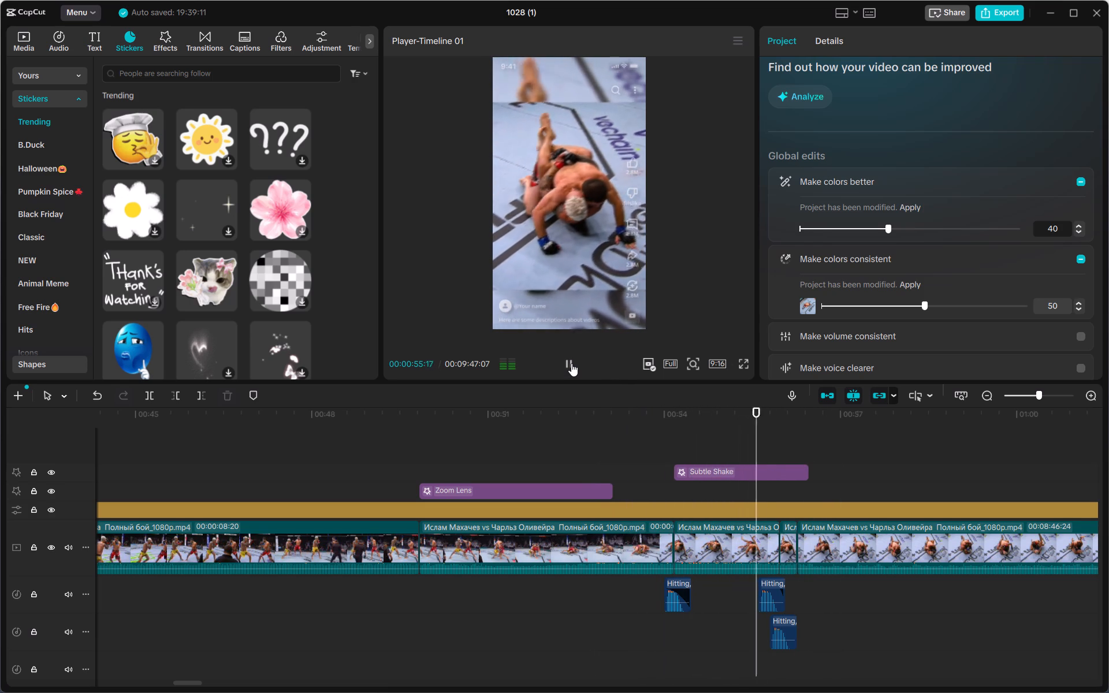
pyautogui.click(571, 363)
pyautogui.click(571, 363)
pyautogui.click(571, 363)
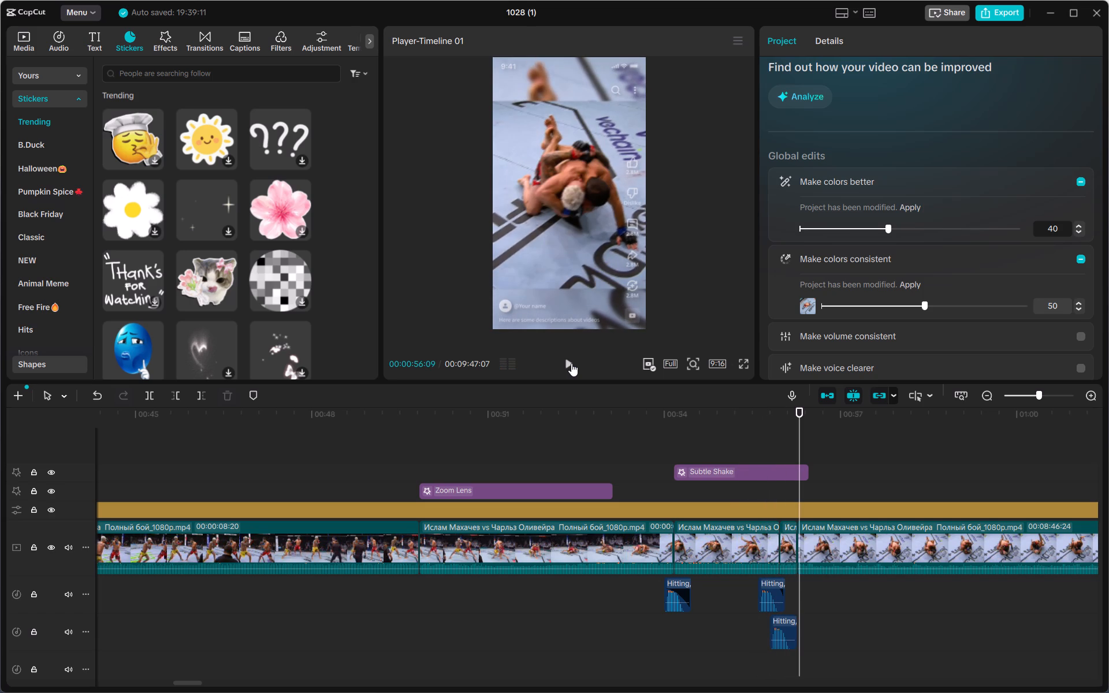
pyautogui.click(573, 415)
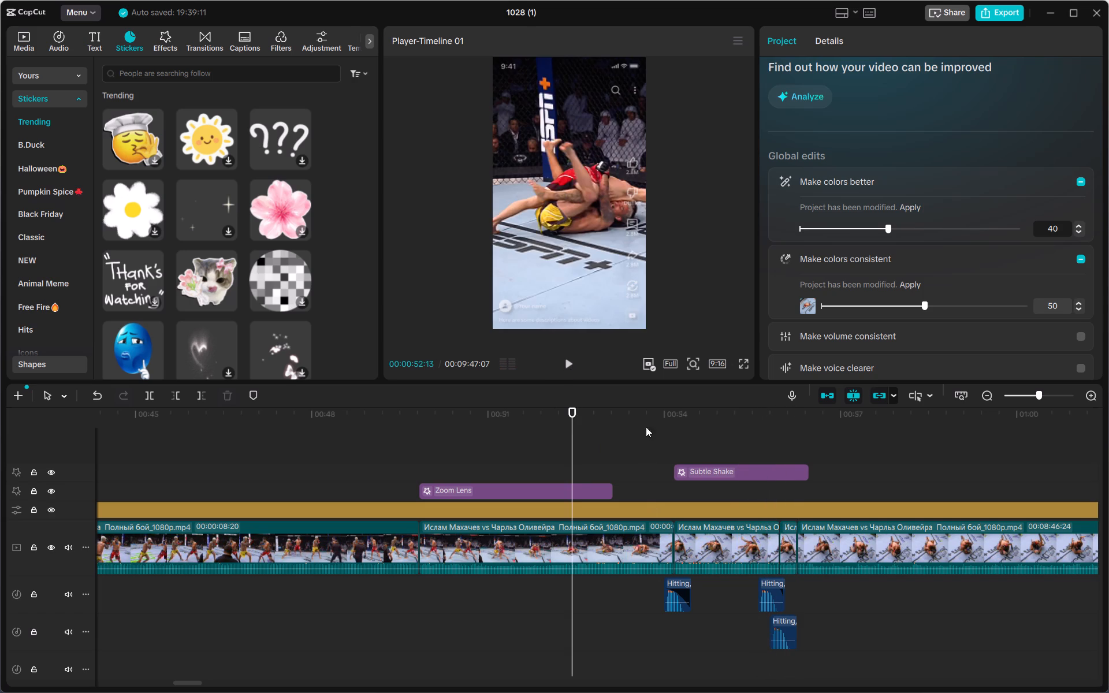
pyautogui.click(574, 366)
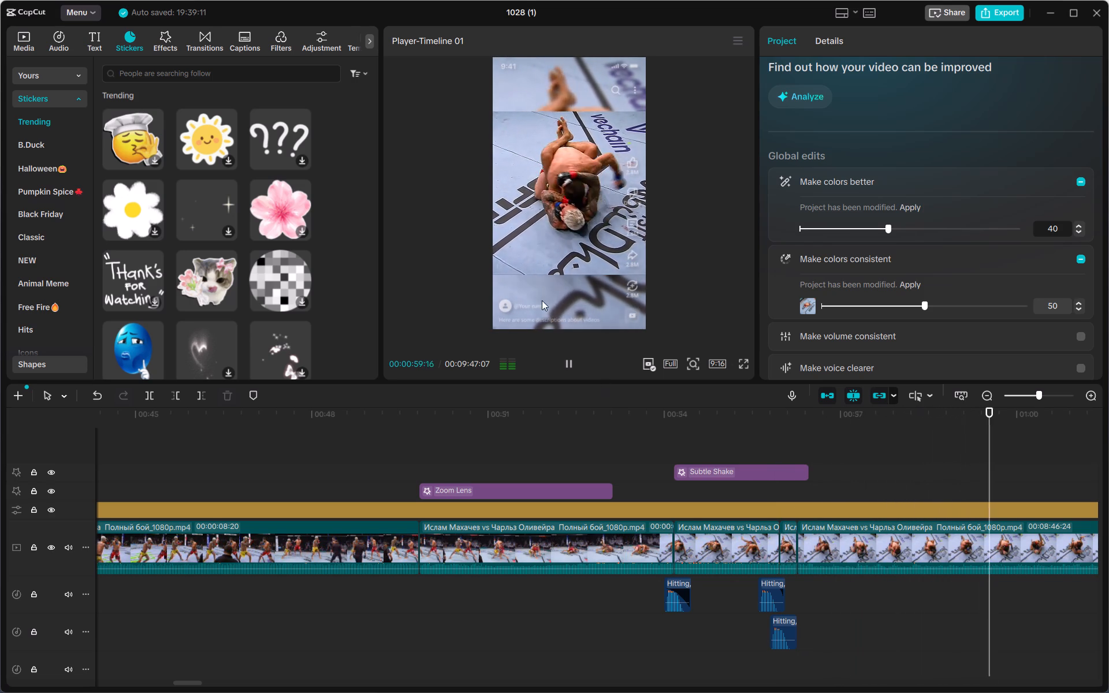
# Browse the trending stickers and preview the shocked cat sticker.
pyautogui.scroll(-4, 173, 284)
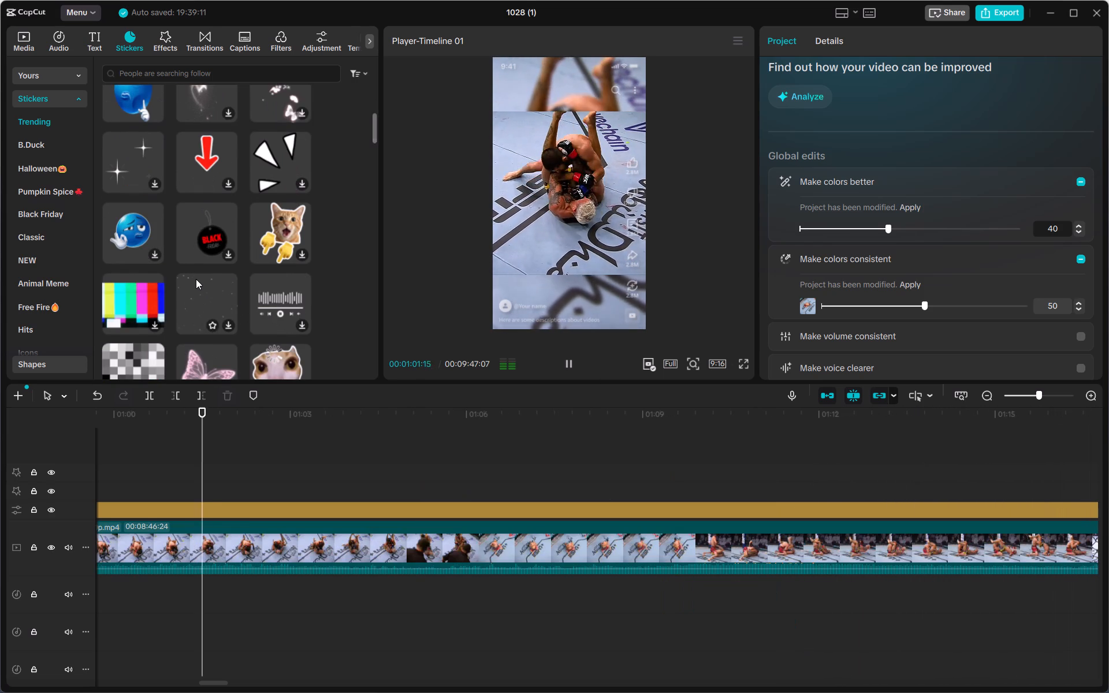
pyautogui.scroll(-1, 203, 283)
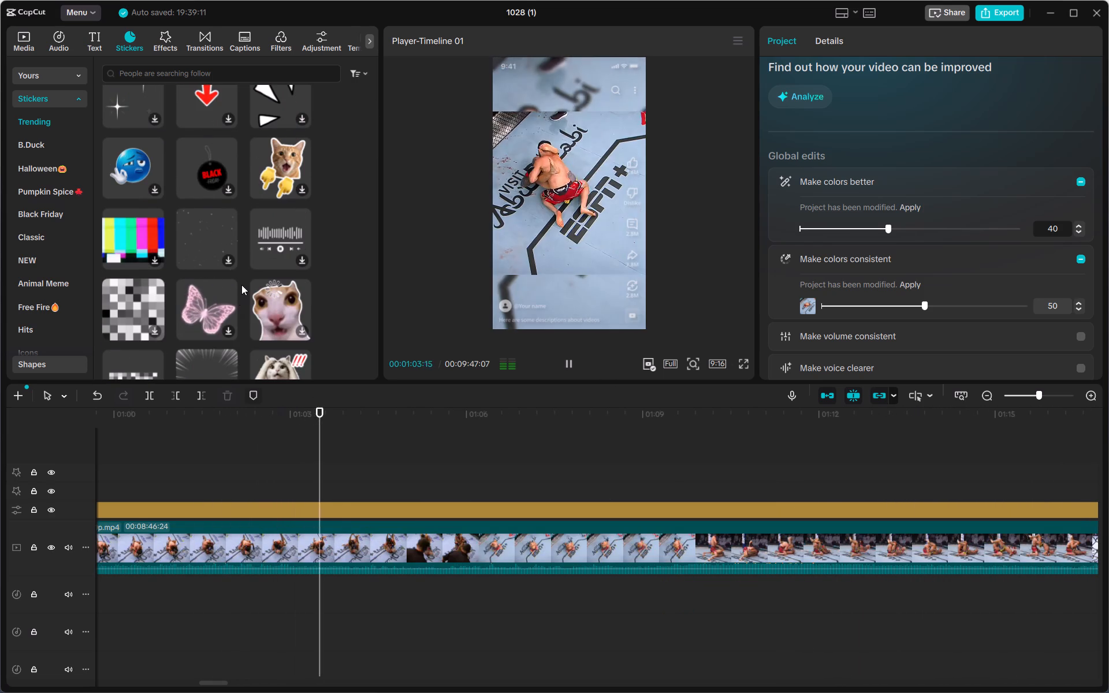
pyautogui.scroll(-8, 241, 285)
pyautogui.scroll(2, 241, 285)
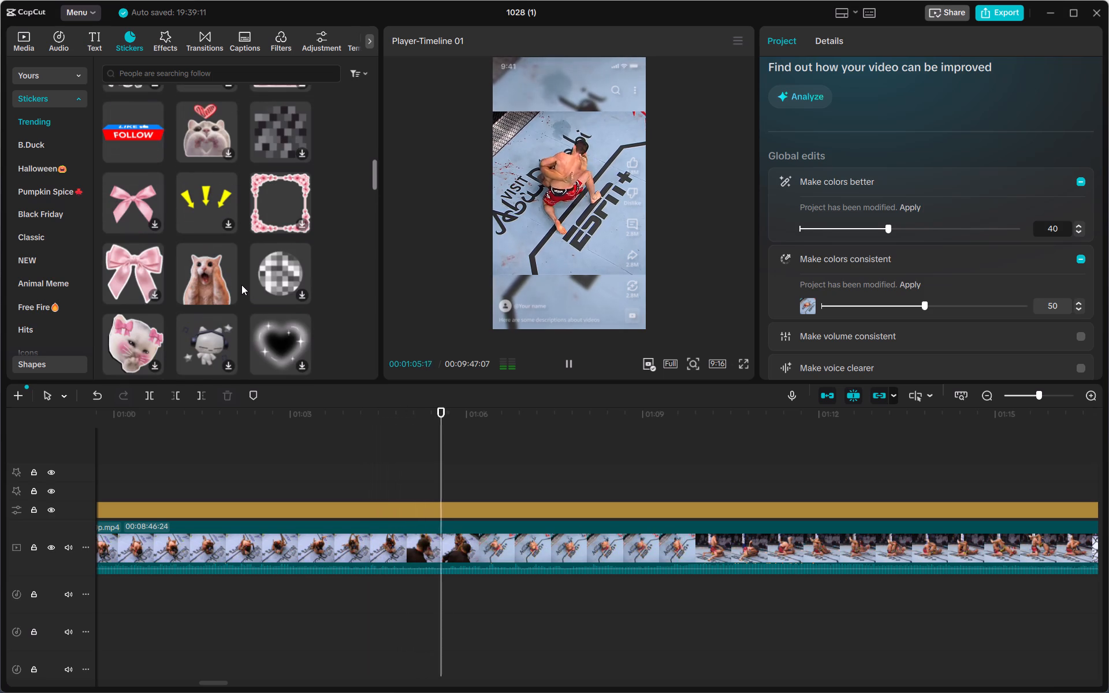
pyautogui.click(201, 266)
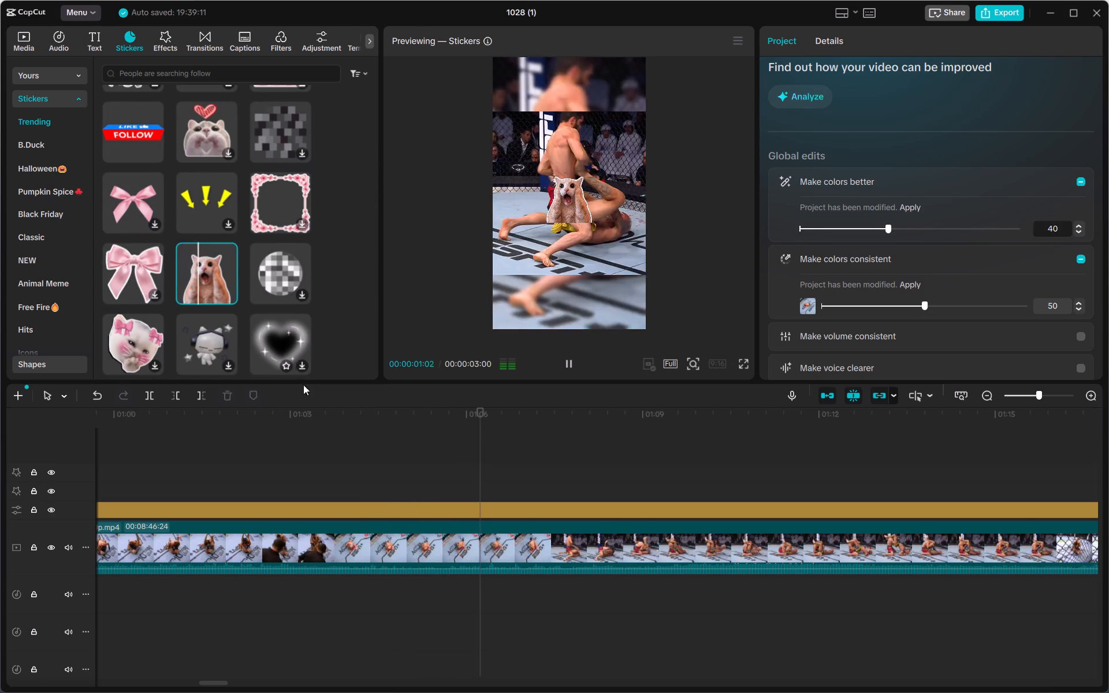
# Add the shocked cat sticker to the timeline at 00:00:17:07, over the shot of the fighter in yellow shorts.
pyautogui.click(333, 460)
pyautogui.moveTo(333, 460); pyautogui.dragTo(77, 445)
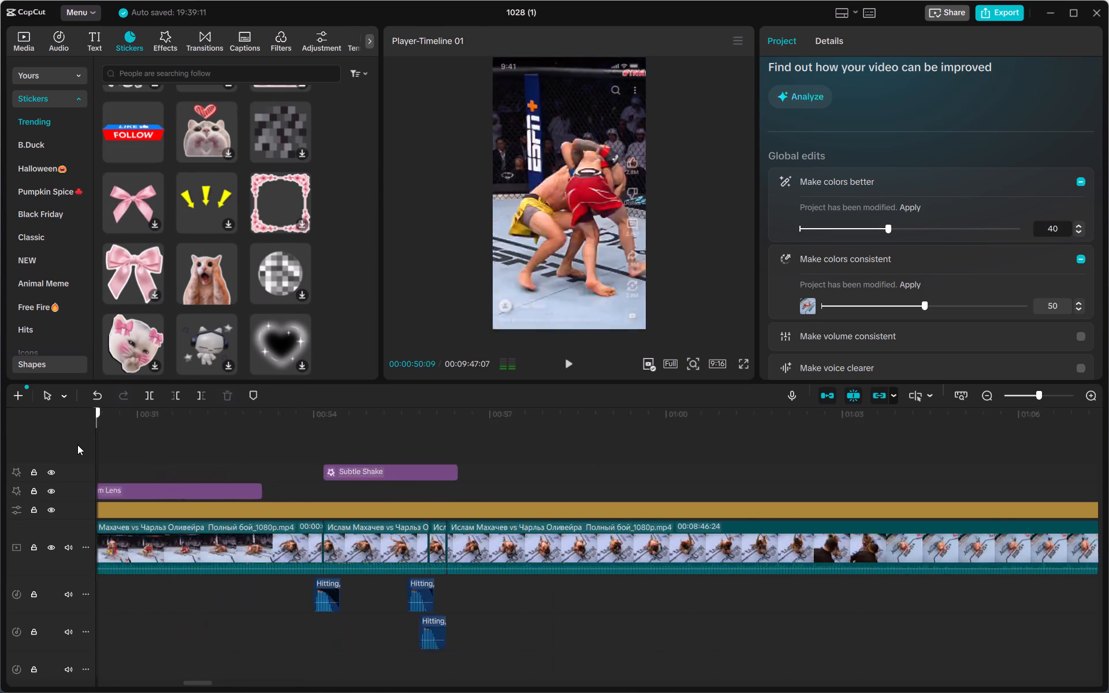
pyautogui.moveTo(77, 445); pyautogui.dragTo(365, 454)
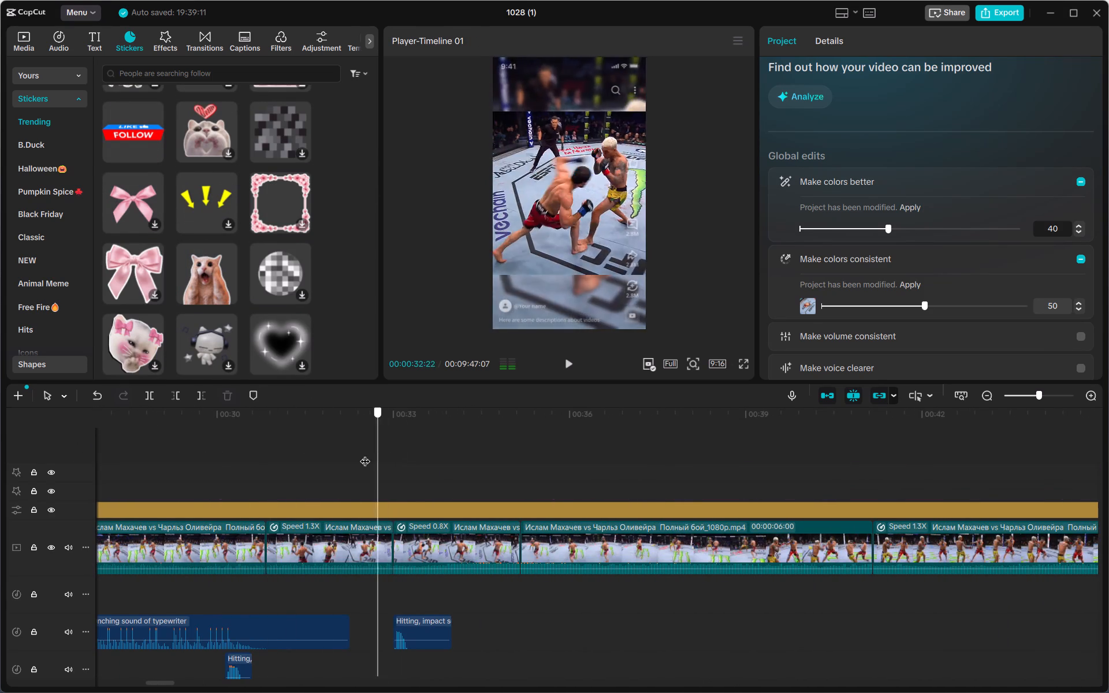
pyautogui.moveTo(365, 454); pyautogui.dragTo(884, 476)
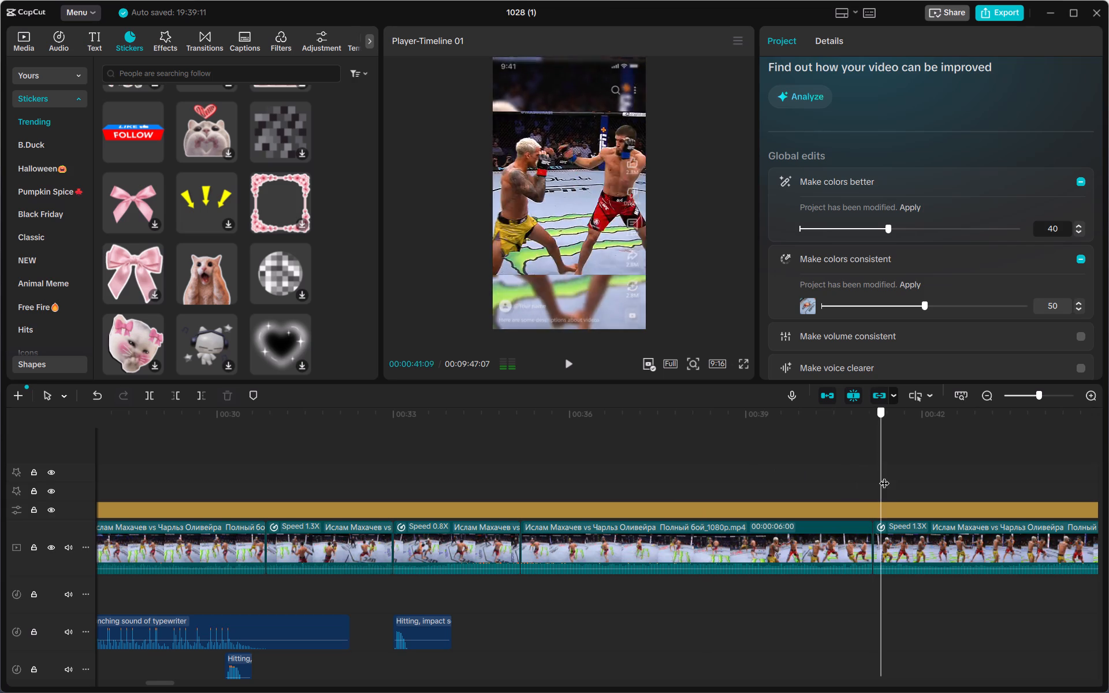
pyautogui.moveTo(884, 476); pyautogui.dragTo(254, 440)
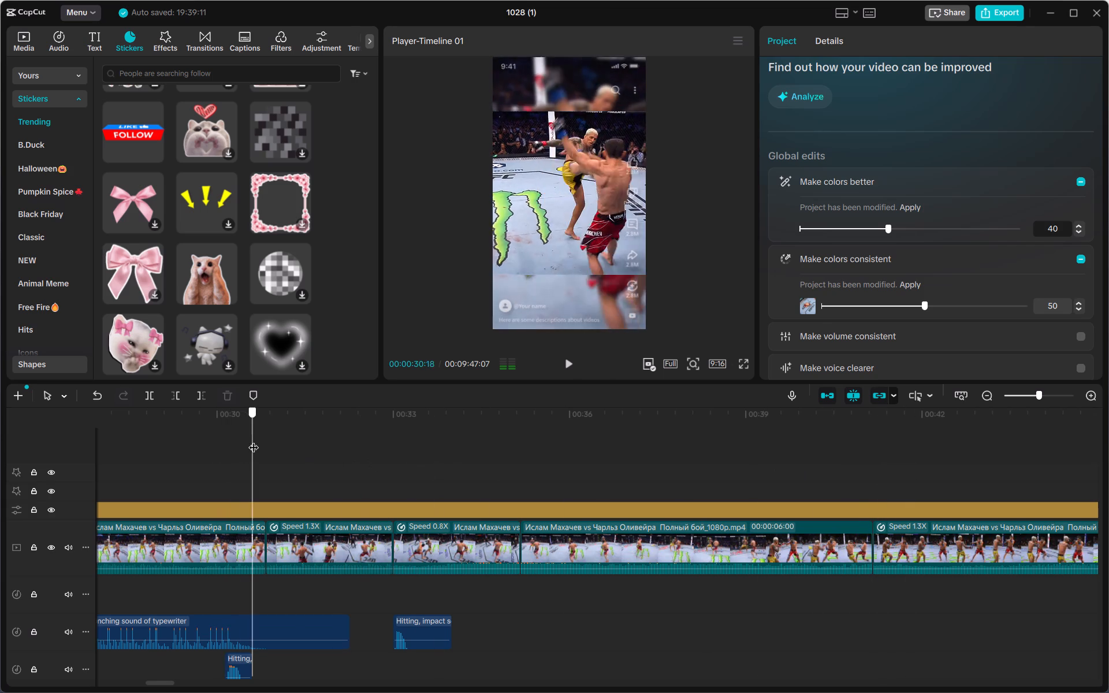
pyautogui.moveTo(254, 440); pyautogui.dragTo(304, 412)
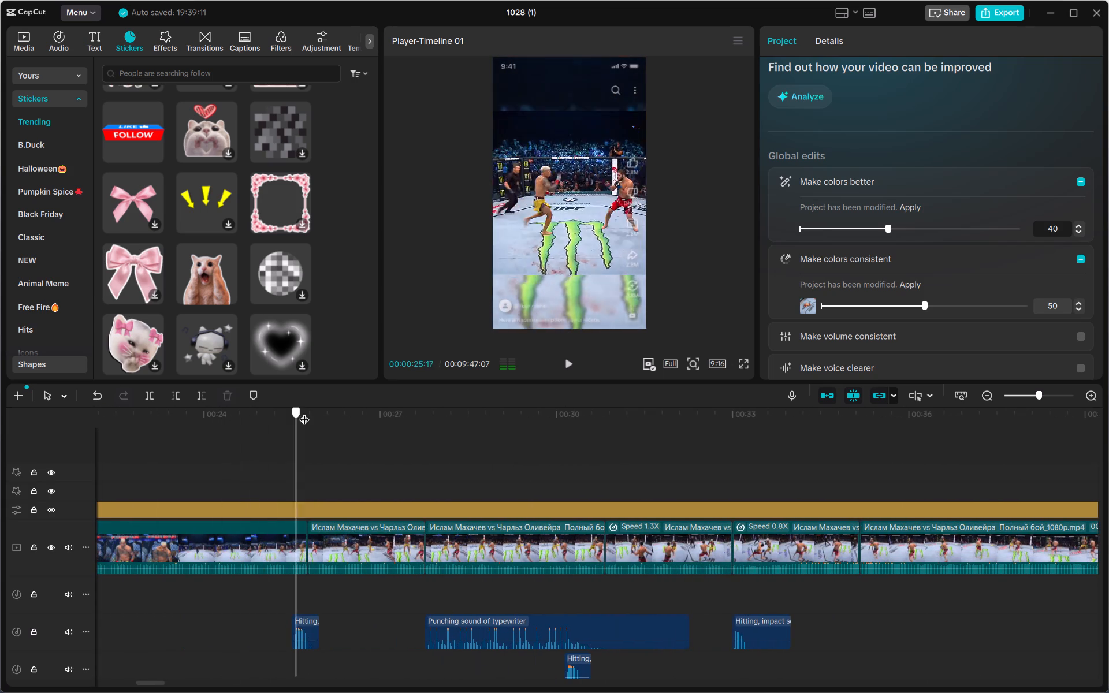
pyautogui.moveTo(304, 412); pyautogui.dragTo(869, 461)
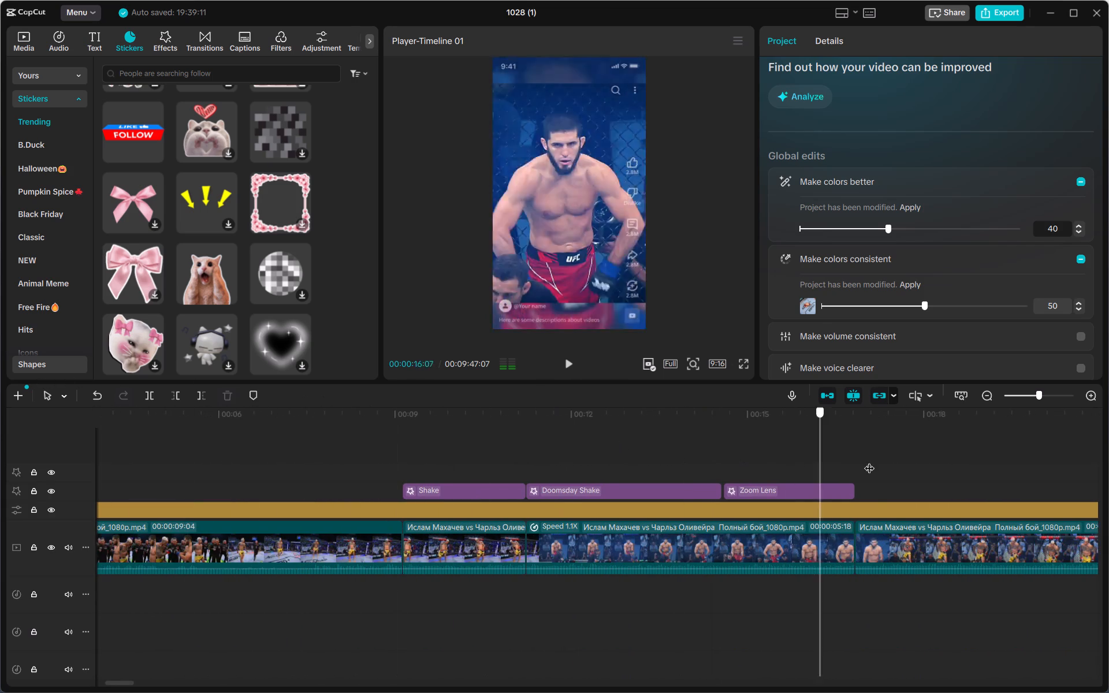
pyautogui.moveTo(869, 461); pyautogui.dragTo(878, 461)
pyautogui.scroll(1, 878, 461)
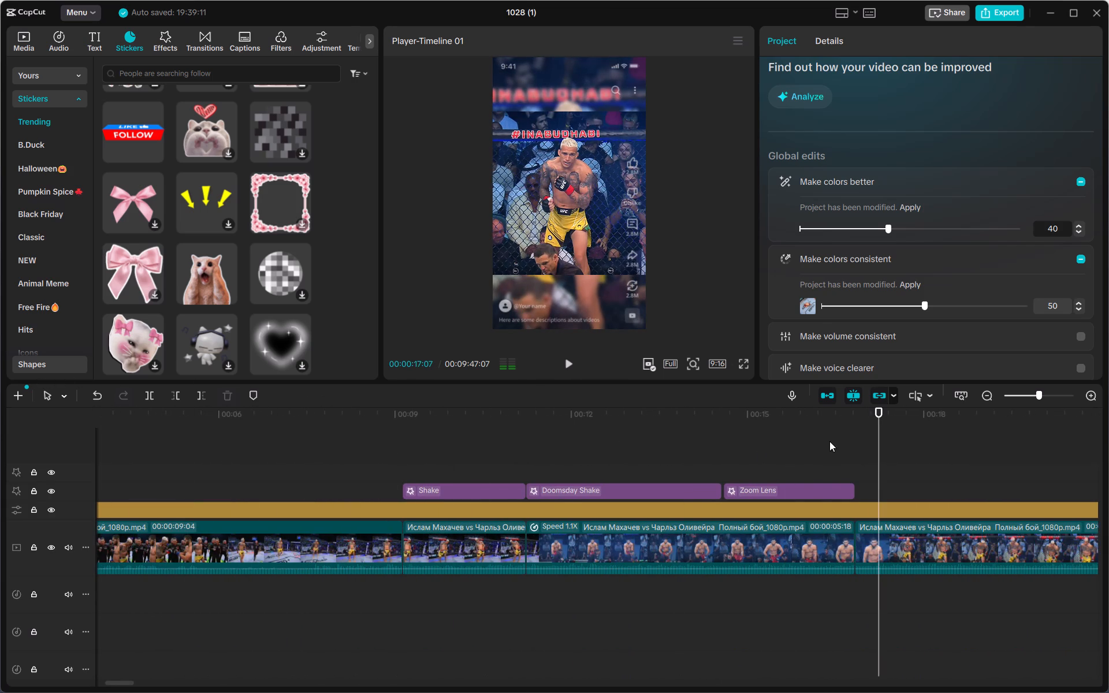
pyautogui.click(213, 275)
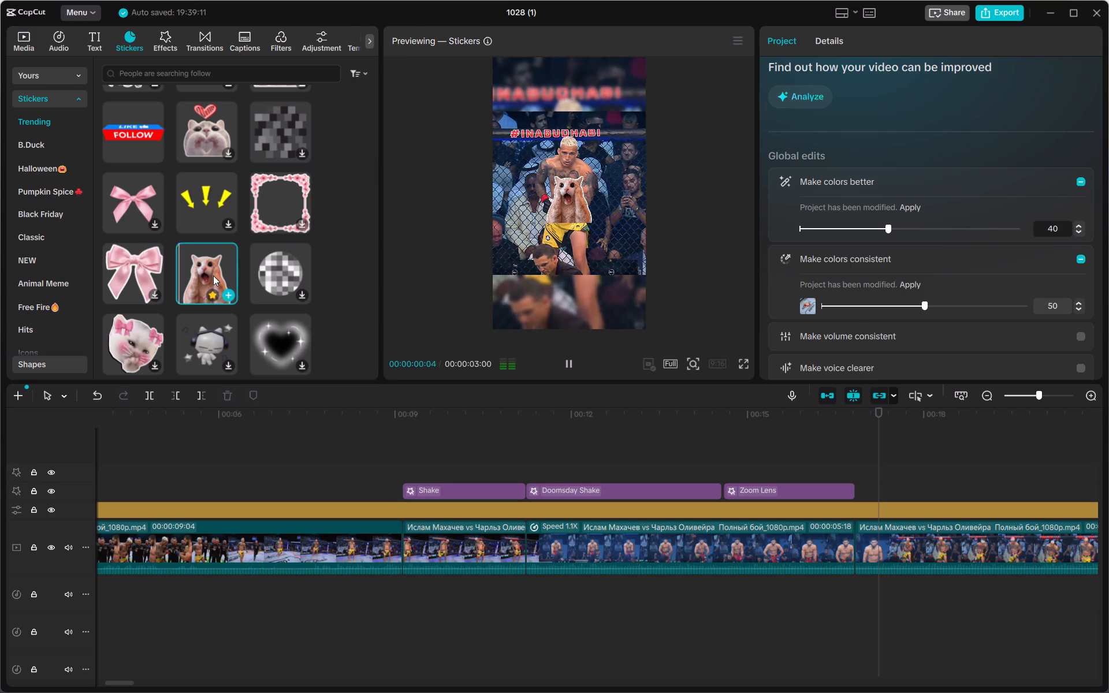
pyautogui.moveTo(210, 275); pyautogui.dragTo(826, 567)
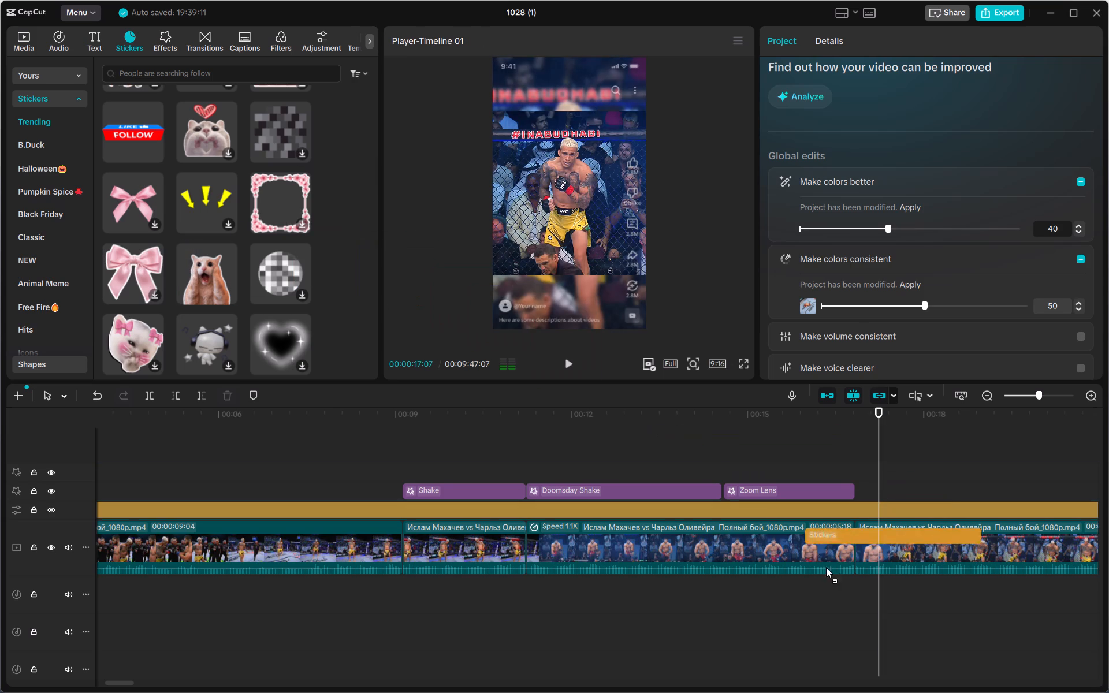
pyautogui.moveTo(826, 567); pyautogui.dragTo(883, 582)
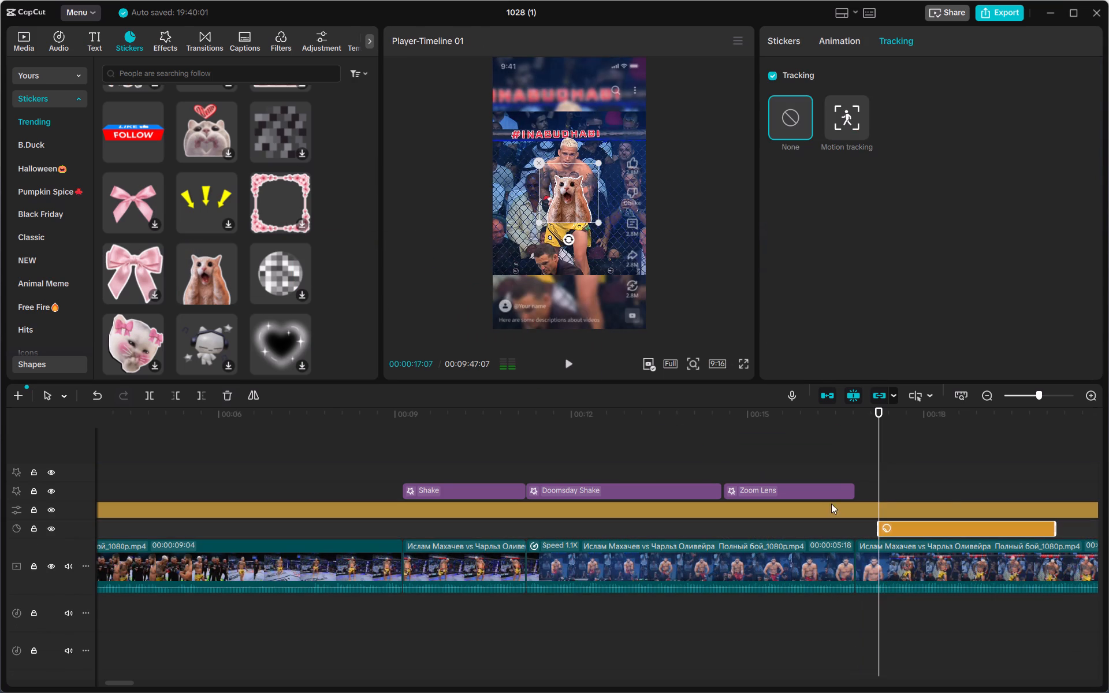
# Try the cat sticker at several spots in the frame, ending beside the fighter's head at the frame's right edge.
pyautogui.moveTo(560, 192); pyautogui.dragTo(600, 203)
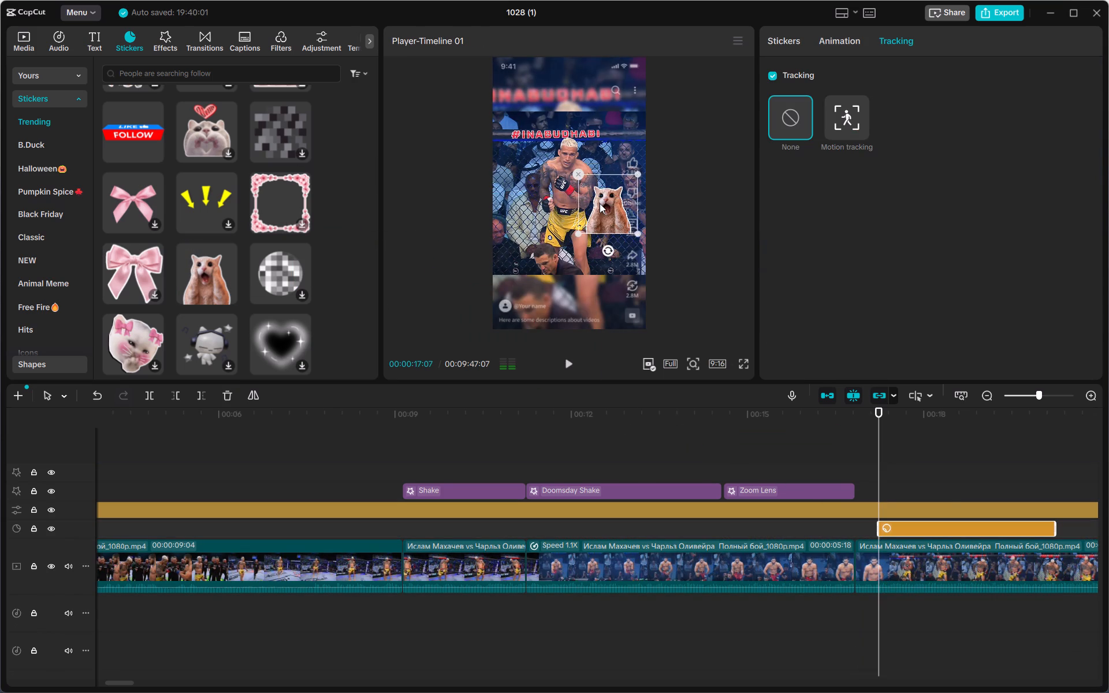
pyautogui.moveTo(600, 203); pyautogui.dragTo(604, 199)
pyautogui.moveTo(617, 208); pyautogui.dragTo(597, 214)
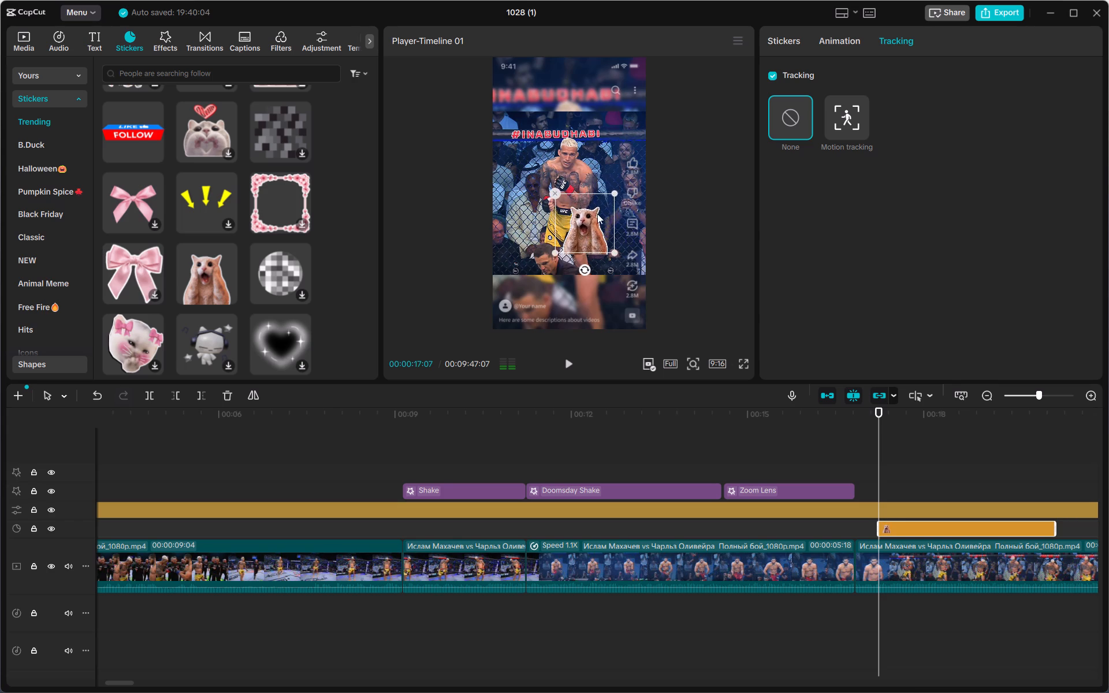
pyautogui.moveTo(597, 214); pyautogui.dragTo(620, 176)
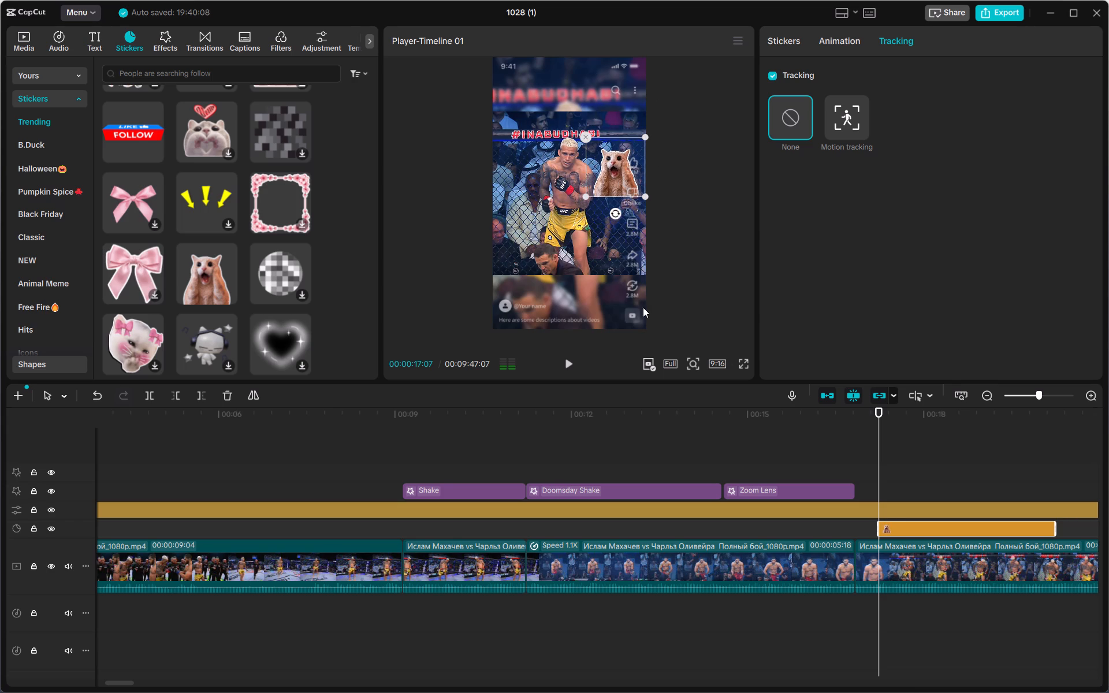
# Play the video from the cat sticker's start at 00:00:17:07, and scrub across the sticker clip to check its placement and duration.
pyautogui.click(790, 434)
pyautogui.click(563, 366)
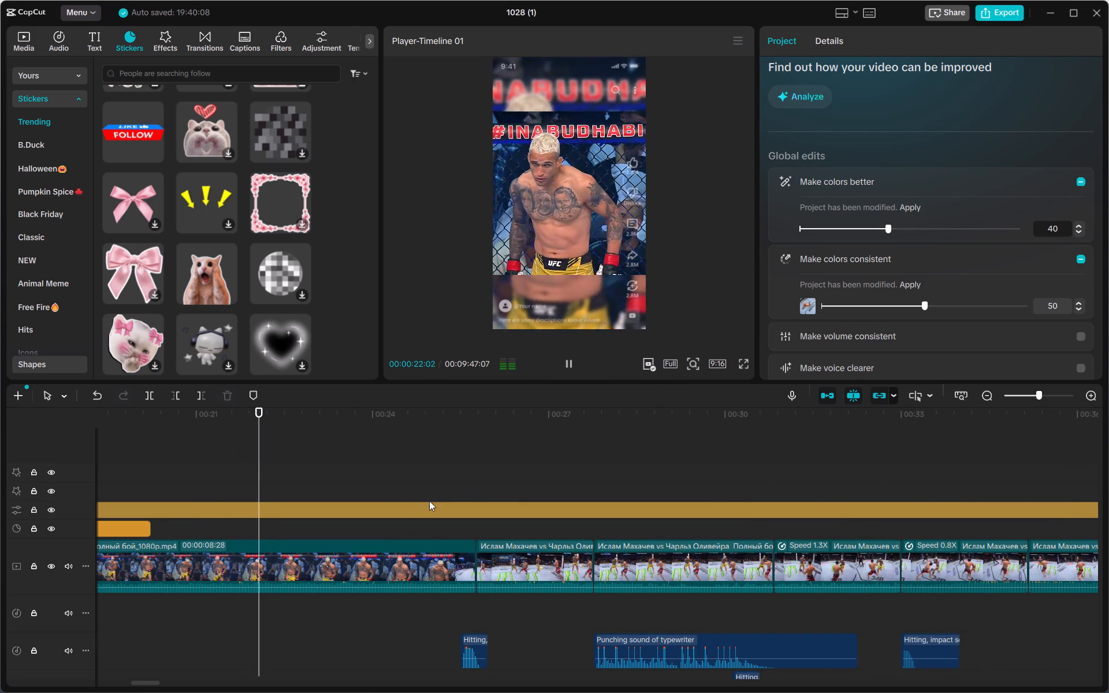
pyautogui.click(375, 472)
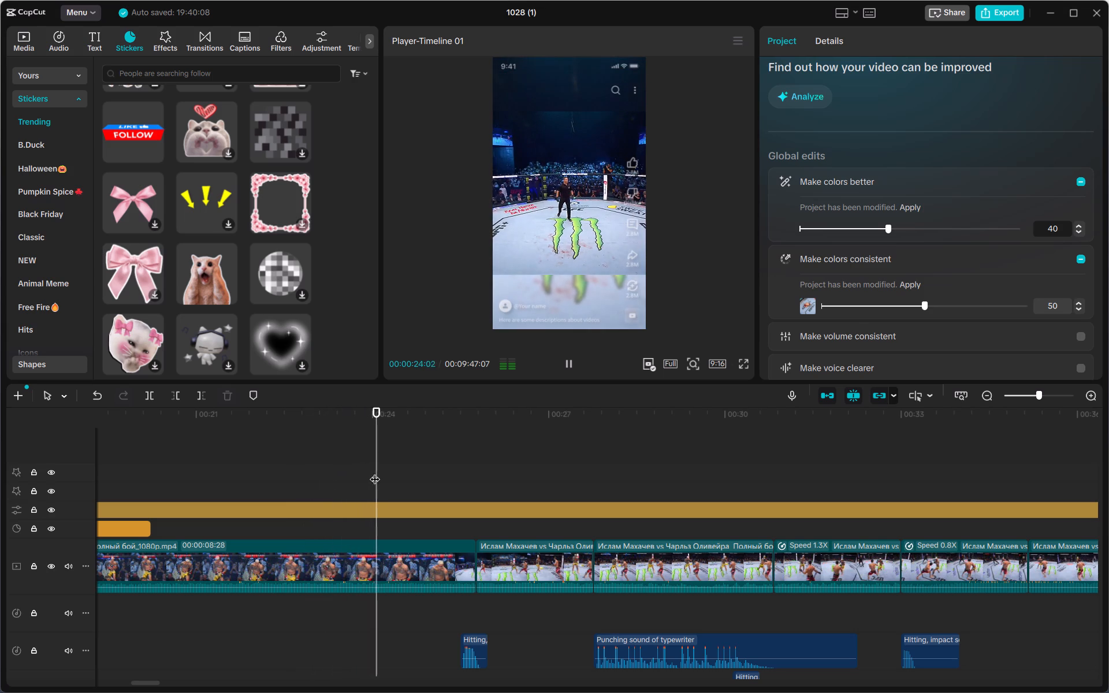
pyautogui.moveTo(375, 472); pyautogui.dragTo(300, 442)
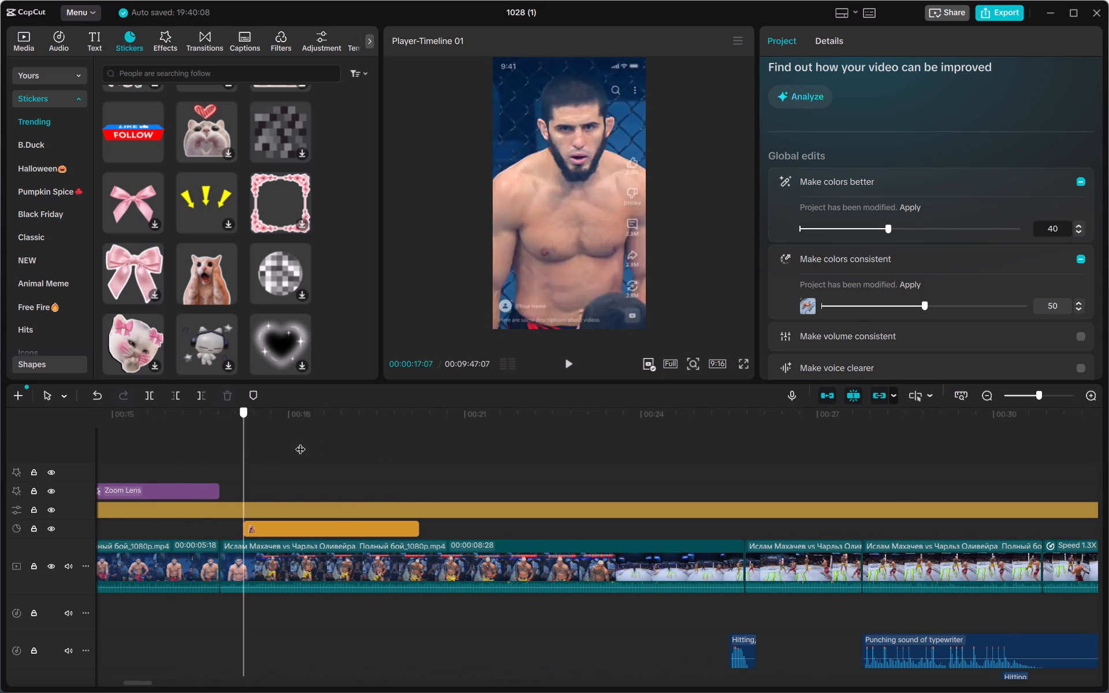
pyautogui.moveTo(300, 442); pyautogui.dragTo(404, 450)
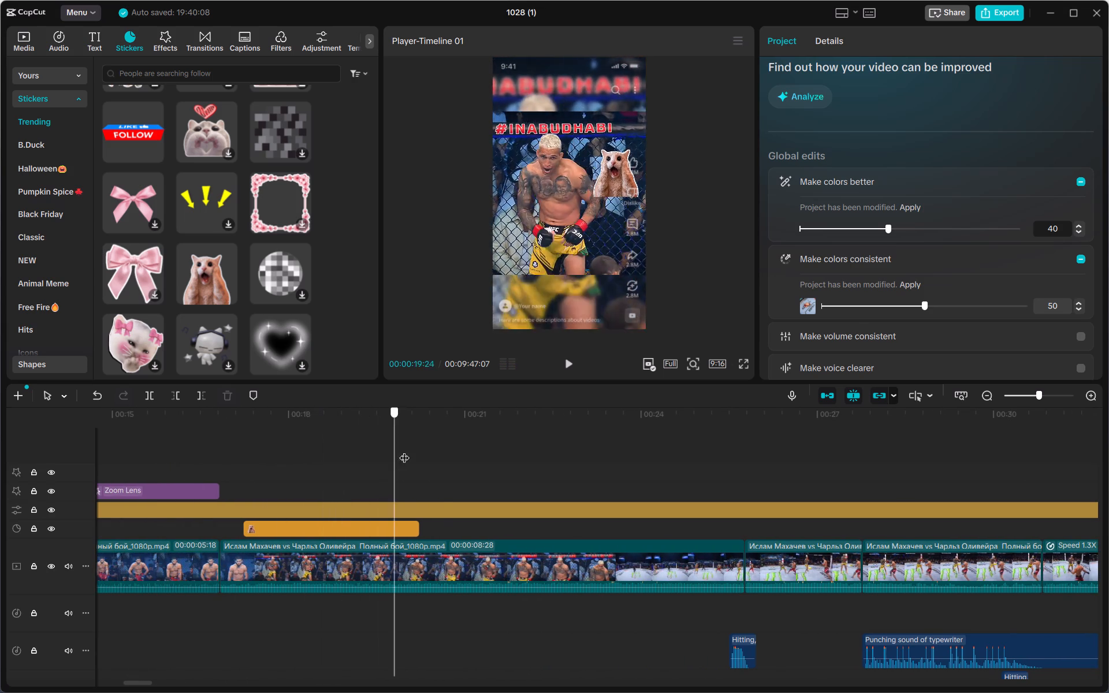
pyautogui.moveTo(404, 450); pyautogui.dragTo(450, 458)
# Extend the end of the cat sticker clip to just before 00:00:23.
pyautogui.click(404, 524)
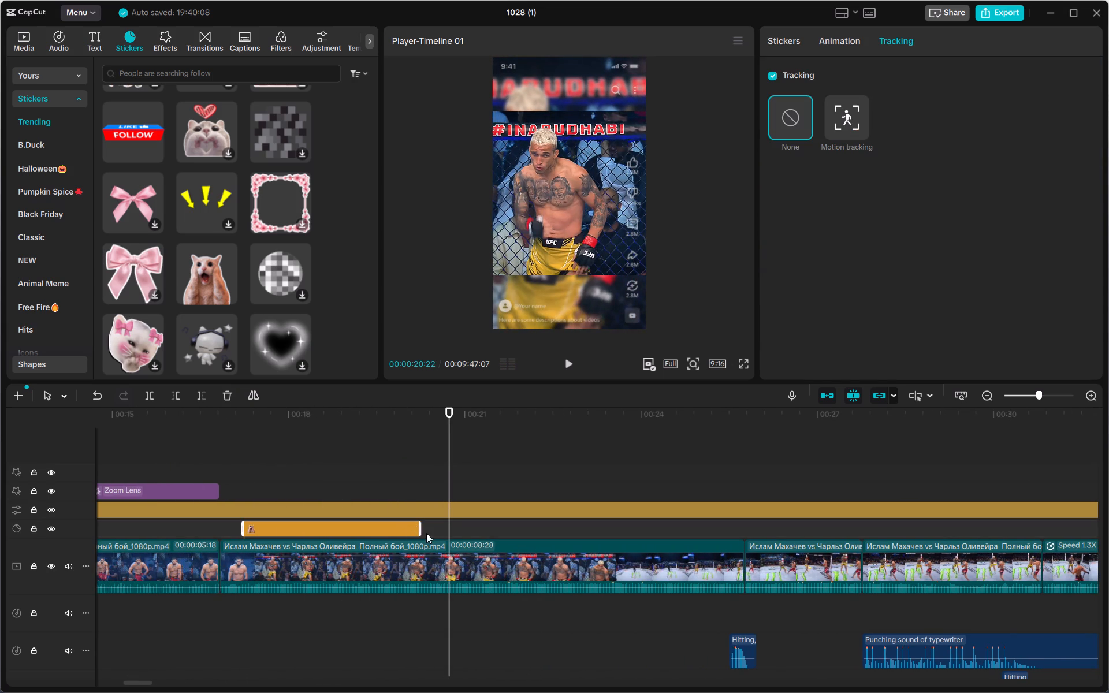
pyautogui.moveTo(421, 527); pyautogui.dragTo(498, 531)
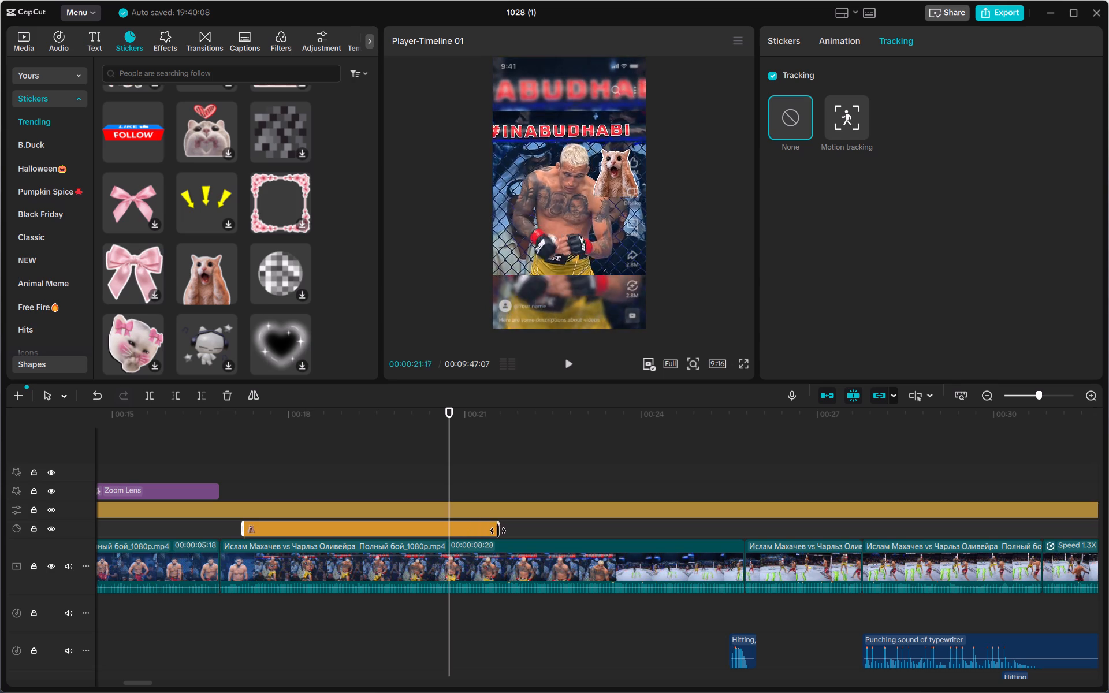
pyautogui.moveTo(498, 531); pyautogui.dragTo(582, 537)
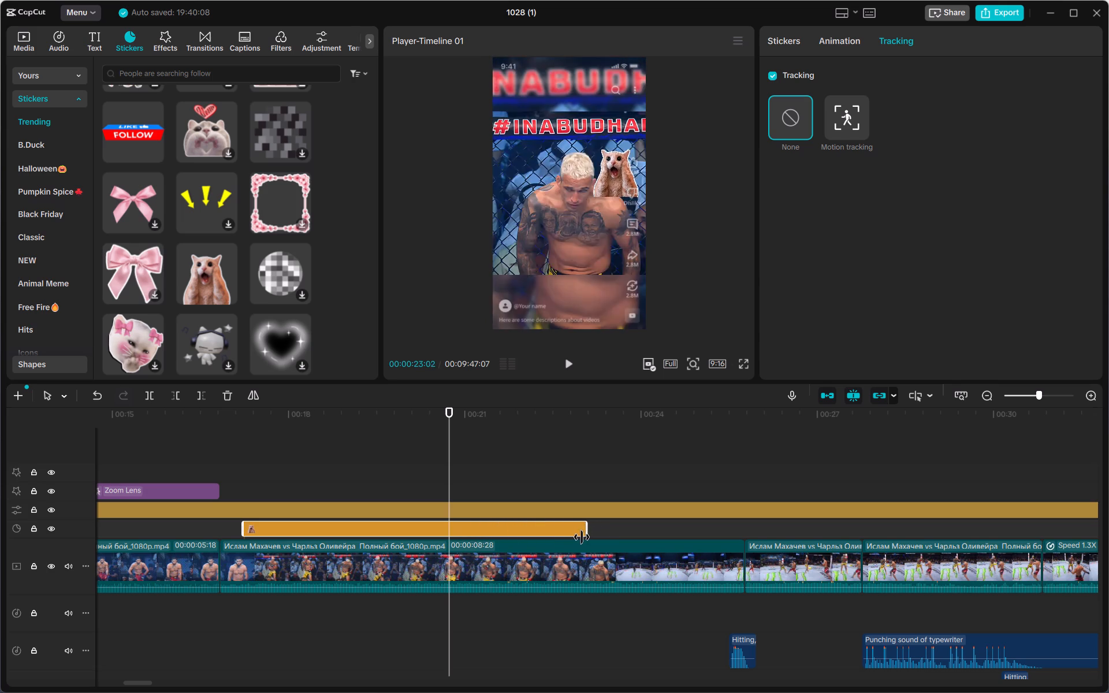
pyautogui.moveTo(582, 537); pyautogui.dragTo(572, 537)
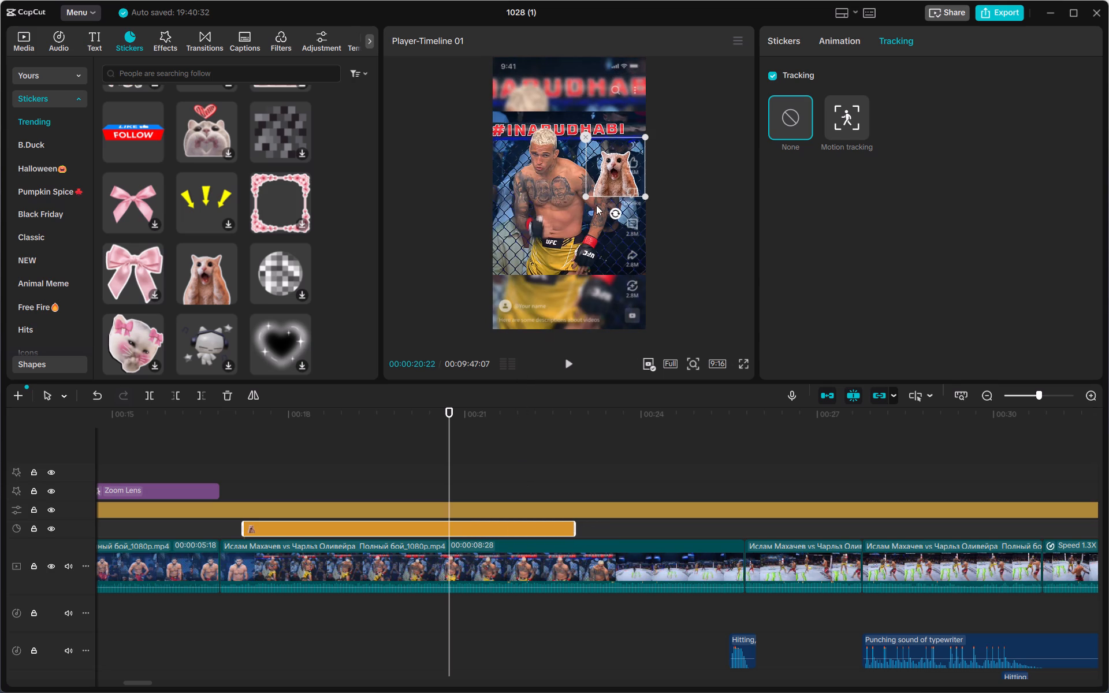
# Move the cat sticker down to the lower-right corner of the sharp fight footage, just above the blurred bottom area.
pyautogui.click(605, 189)
pyautogui.moveTo(608, 173); pyautogui.dragTo(609, 243)
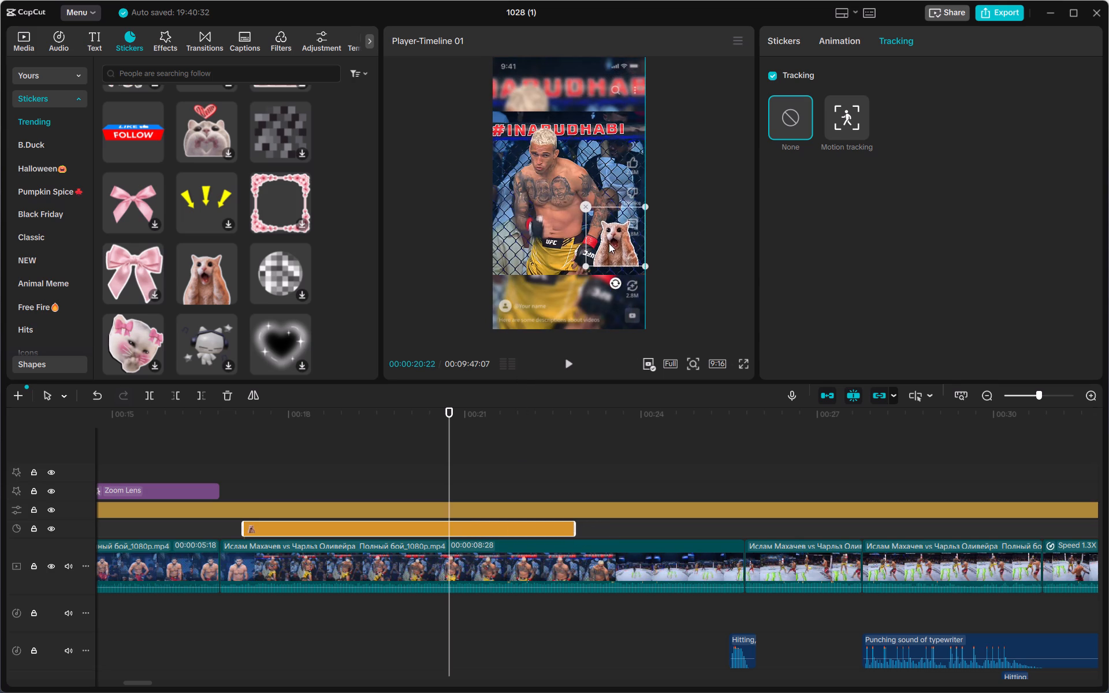
pyautogui.moveTo(609, 243); pyautogui.dragTo(618, 251)
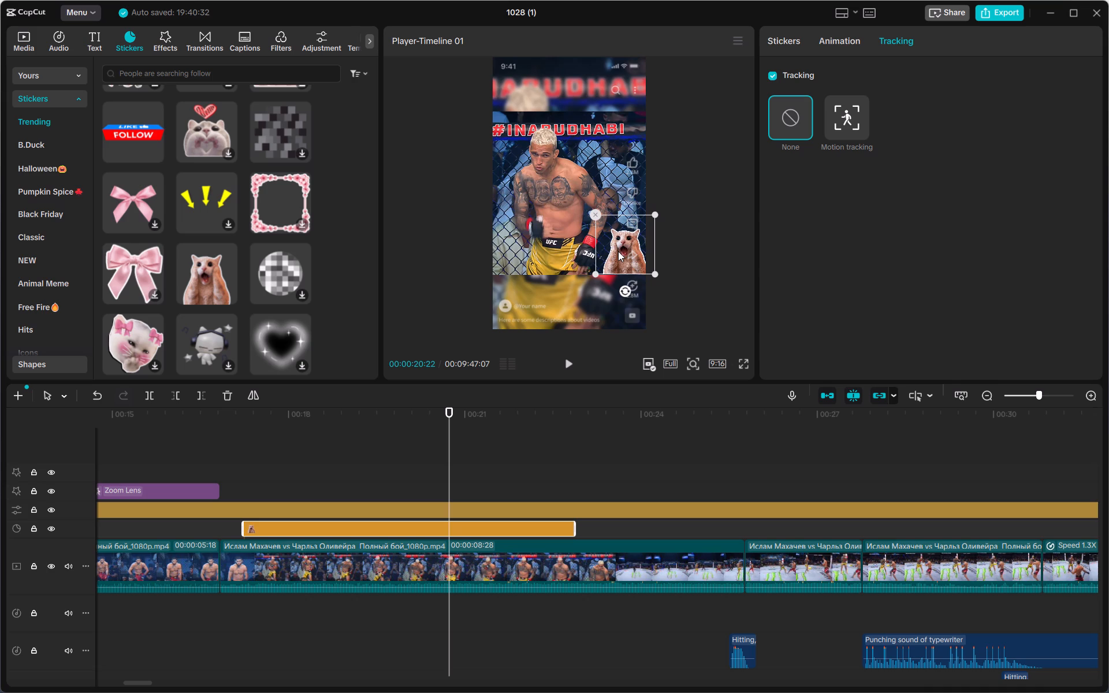
# Scrub back over the cat sticker and play the edit from 00:00:16:16 through the ground fight to review it.
pyautogui.click(348, 488)
pyautogui.moveTo(347, 488); pyautogui.dragTo(322, 487)
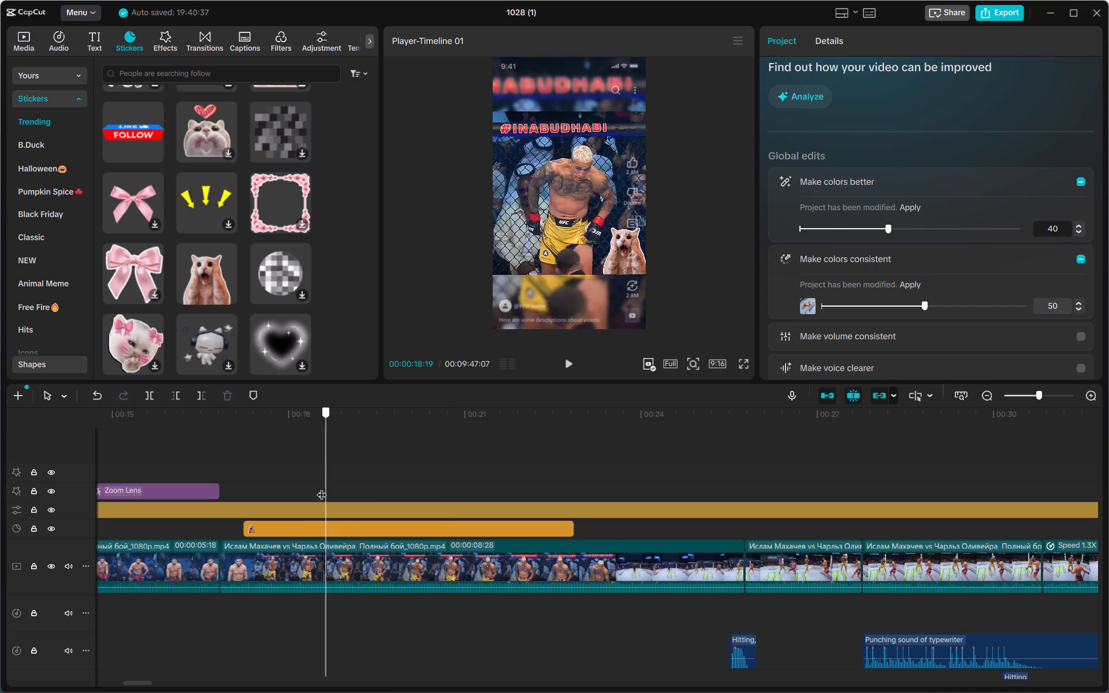
pyautogui.moveTo(322, 487); pyautogui.dragTo(287, 486)
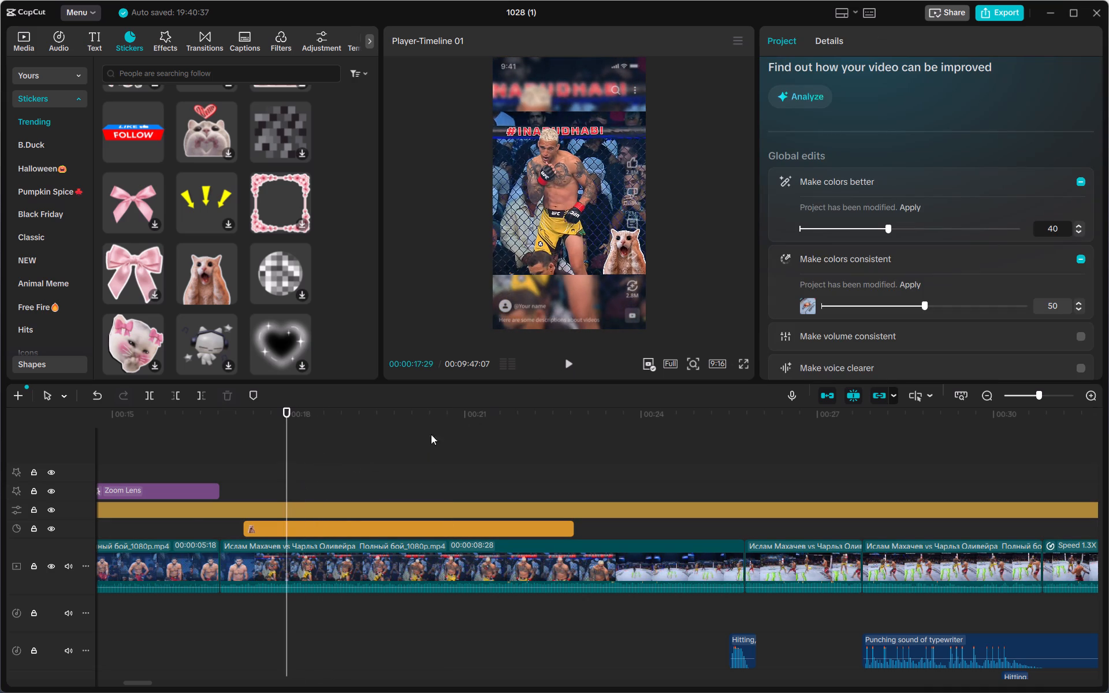
pyautogui.click(217, 453)
pyautogui.moveTo(217, 453); pyautogui.dragTo(202, 452)
pyautogui.click(585, 367)
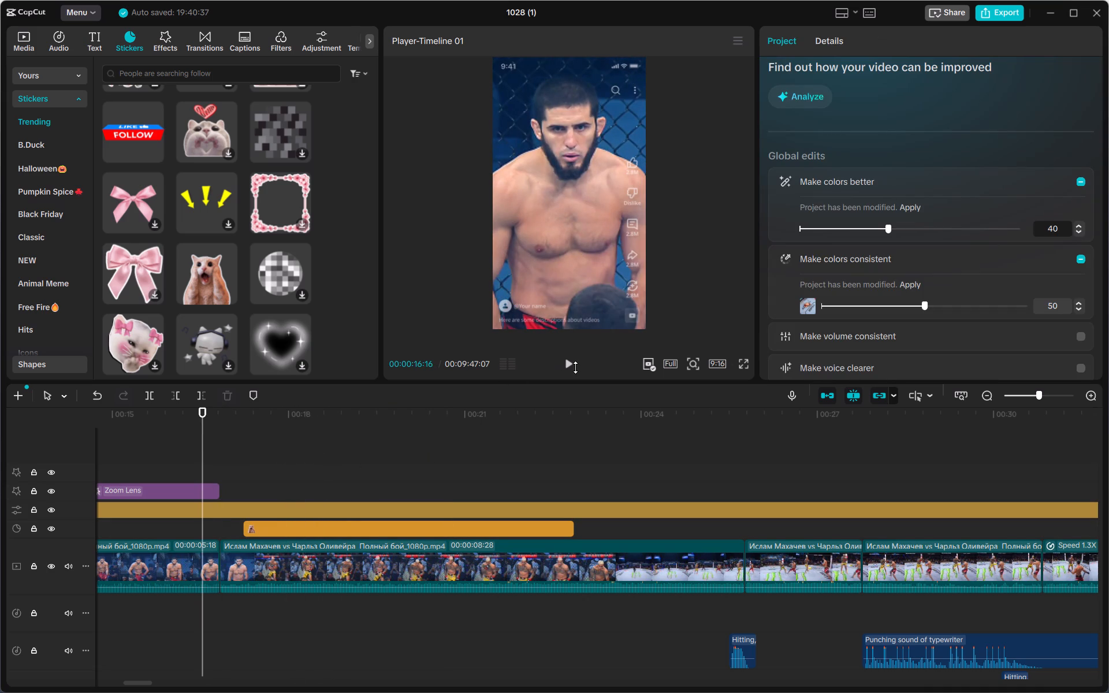
pyautogui.click(575, 367)
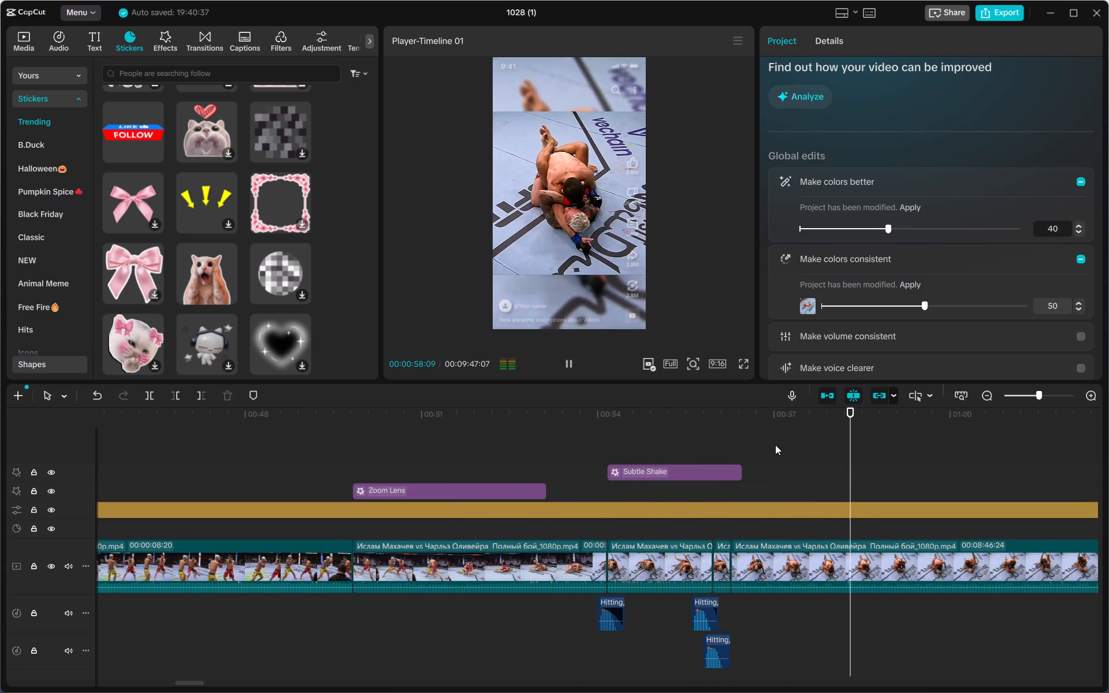
# Scrub the ground fight footage between about 00:00:57 and 00:01:11 and play it briefly to examine that section.
pyautogui.click(817, 467)
pyautogui.moveTo(817, 467); pyautogui.dragTo(701, 477)
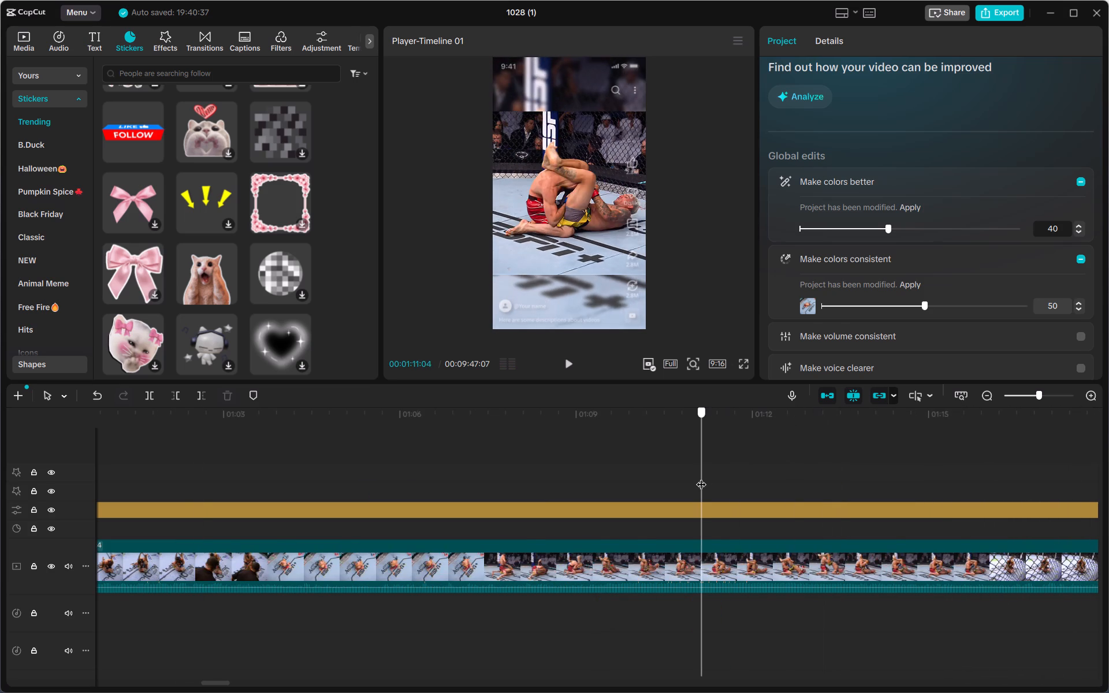
pyautogui.moveTo(701, 477); pyautogui.dragTo(291, 479)
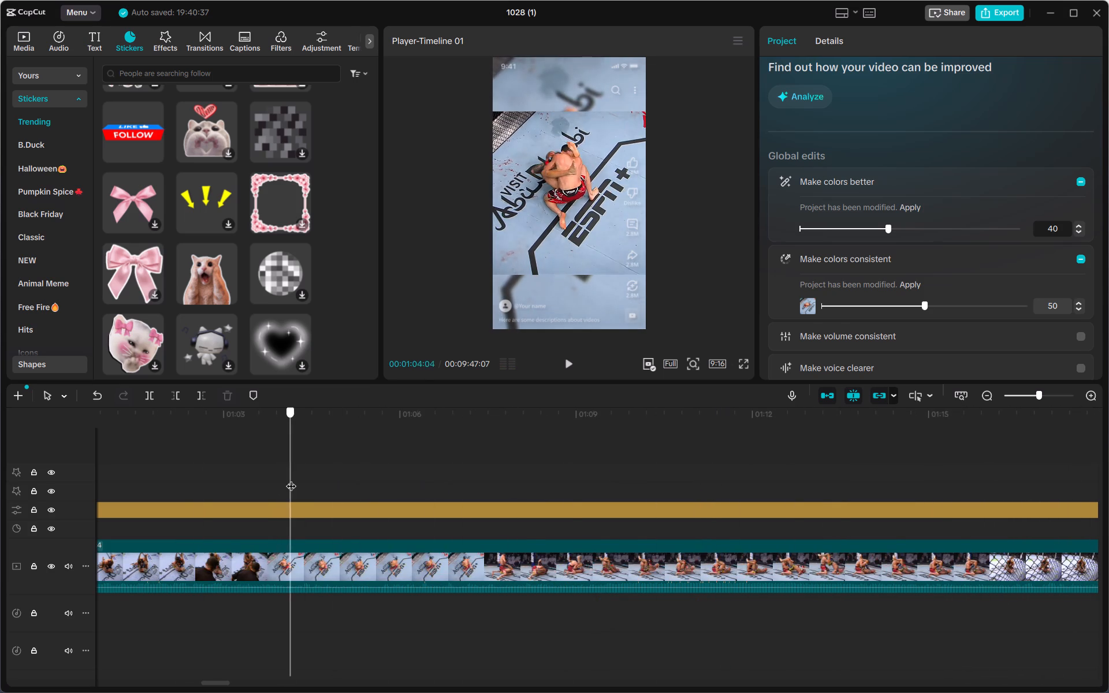
pyautogui.moveTo(291, 479); pyautogui.dragTo(263, 459)
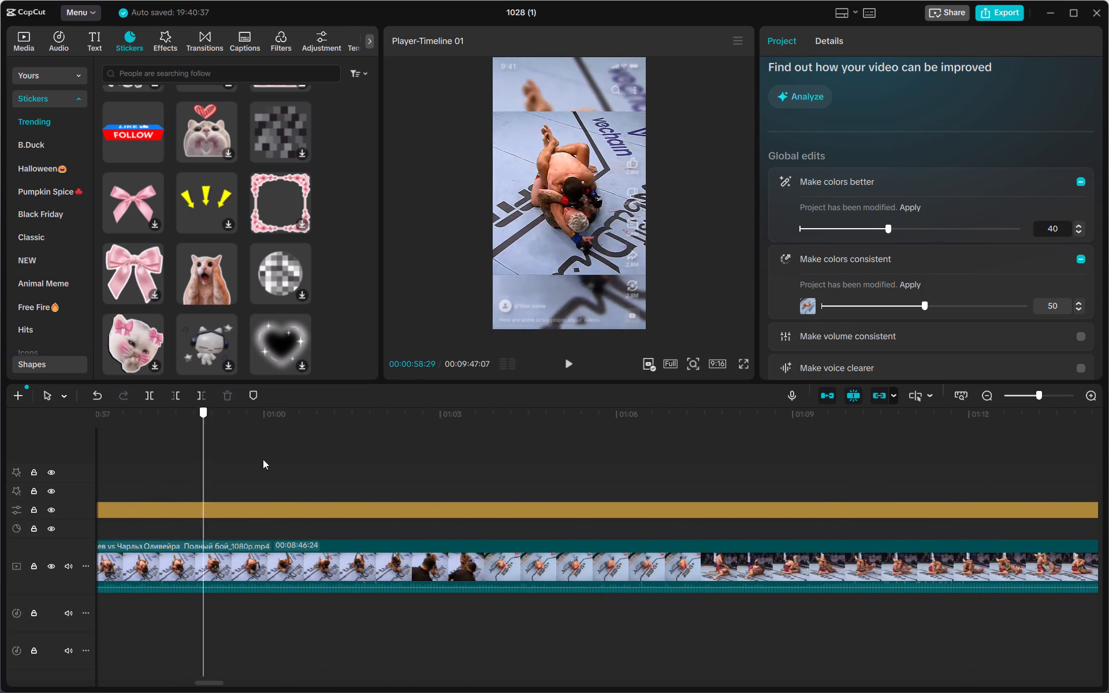
pyautogui.moveTo(263, 459); pyautogui.dragTo(274, 439)
pyautogui.click(570, 367)
pyautogui.click(570, 366)
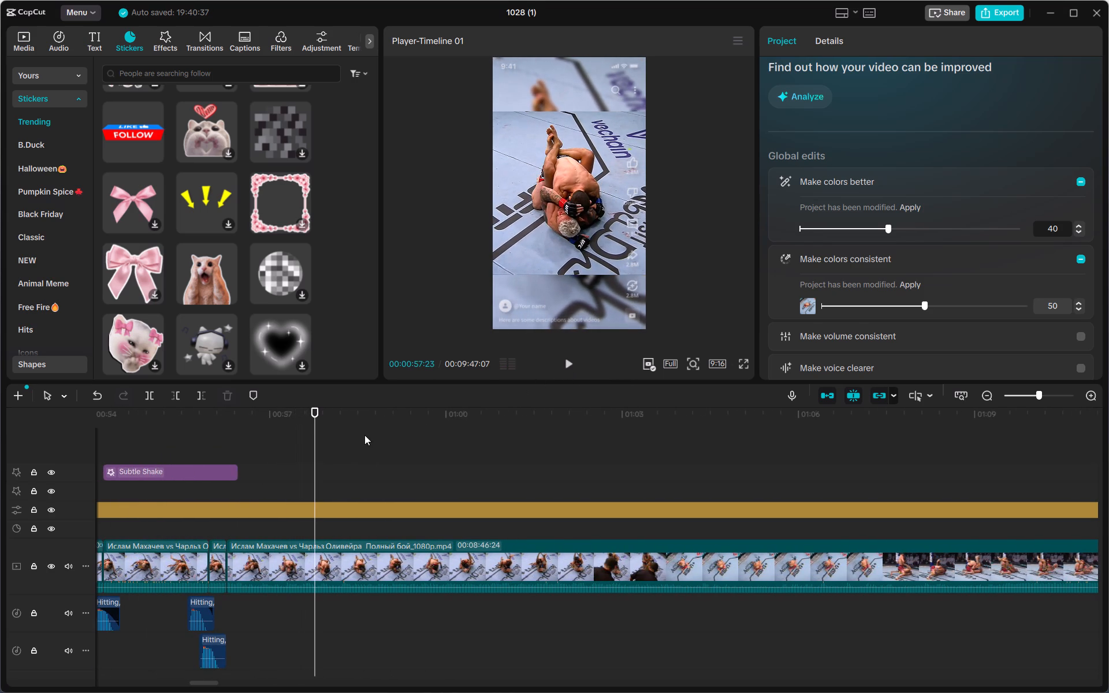
# Play and scrub the ground fight footage from about 00:00:57 to 00:01:16 to examine where the short could end.
pyautogui.click(566, 362)
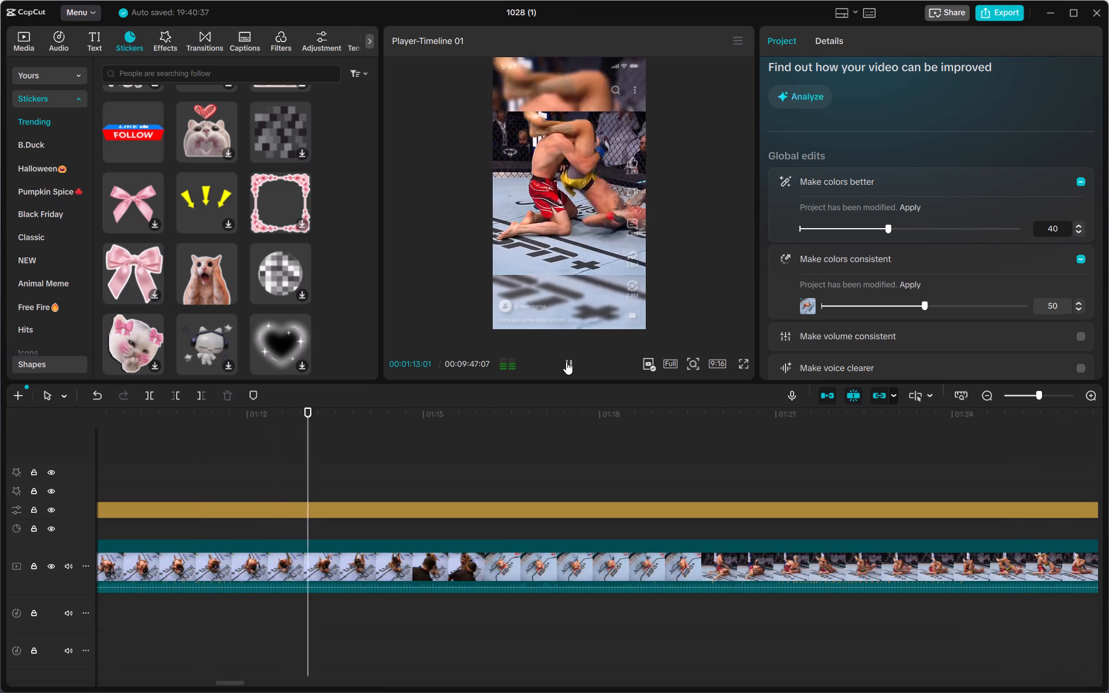
pyautogui.click(330, 430)
pyautogui.moveTo(330, 430); pyautogui.dragTo(202, 439)
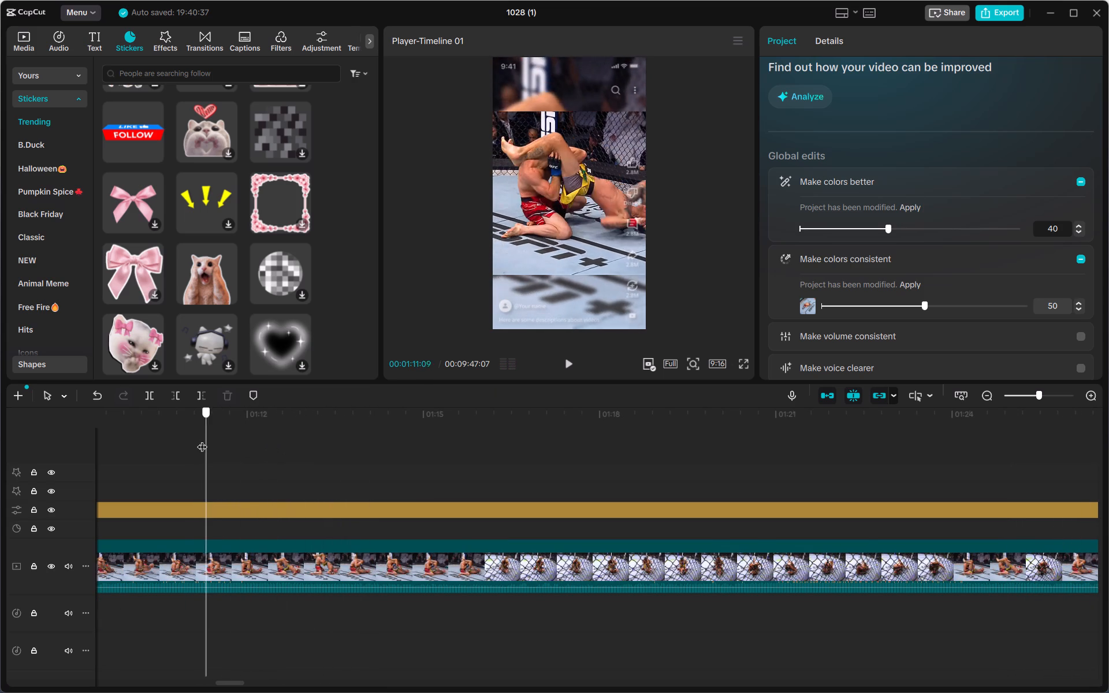
pyautogui.moveTo(202, 439); pyautogui.dragTo(169, 434)
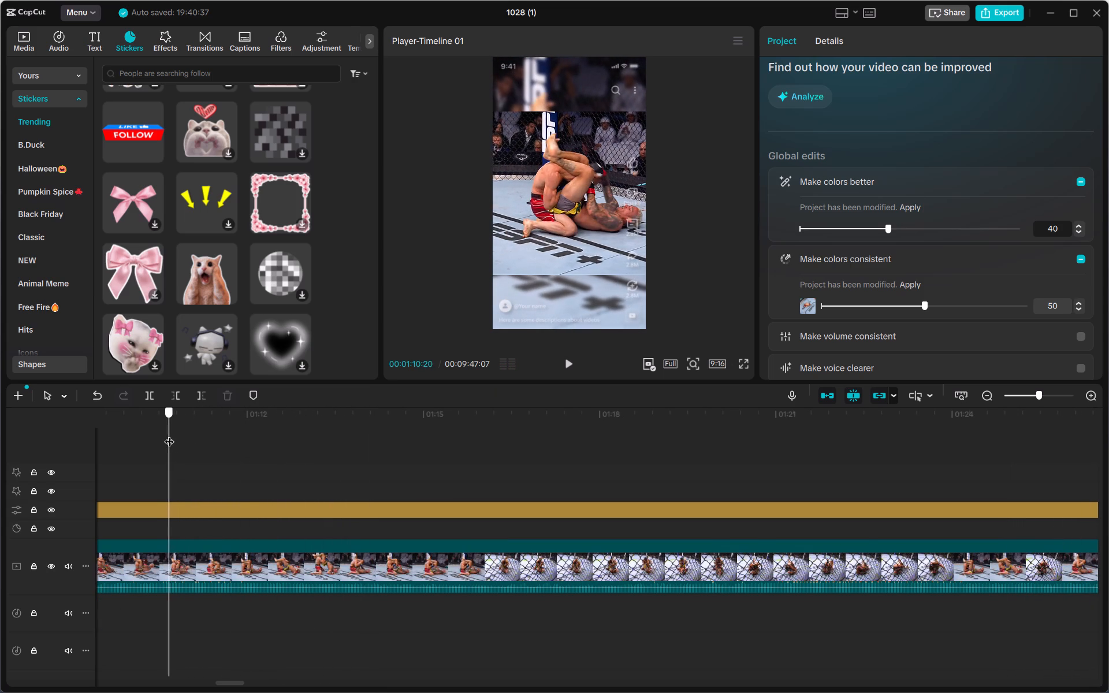
pyautogui.moveTo(169, 434); pyautogui.dragTo(314, 422)
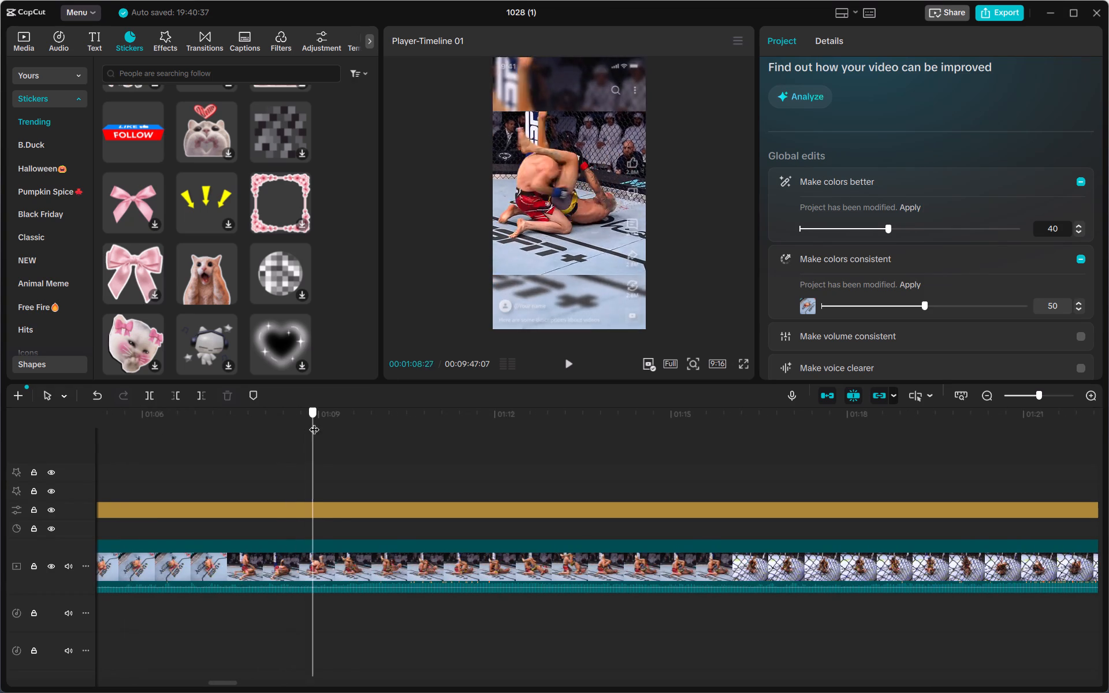
pyautogui.moveTo(314, 422); pyautogui.dragTo(295, 430)
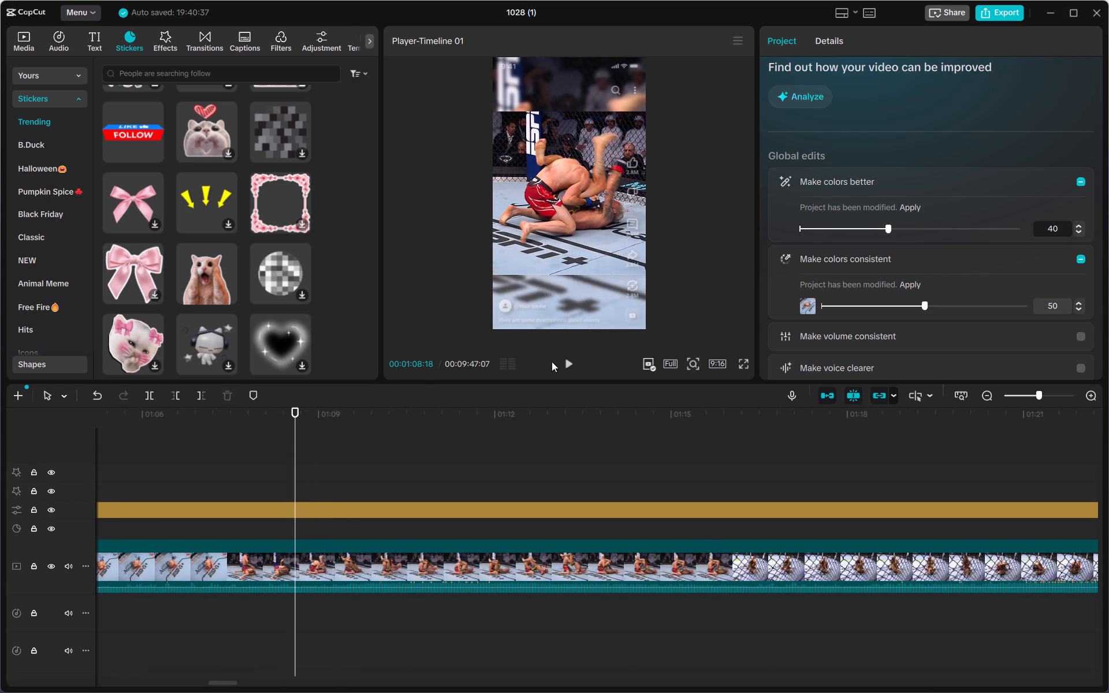
pyautogui.click(564, 362)
pyautogui.click(564, 362)
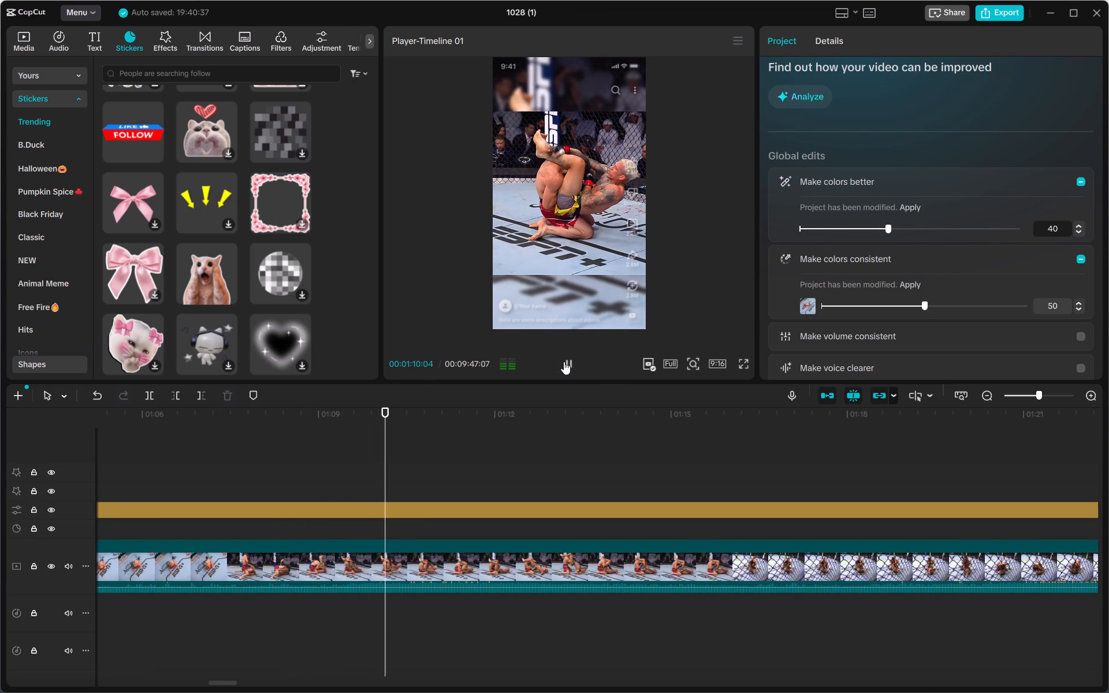
pyautogui.click(564, 362)
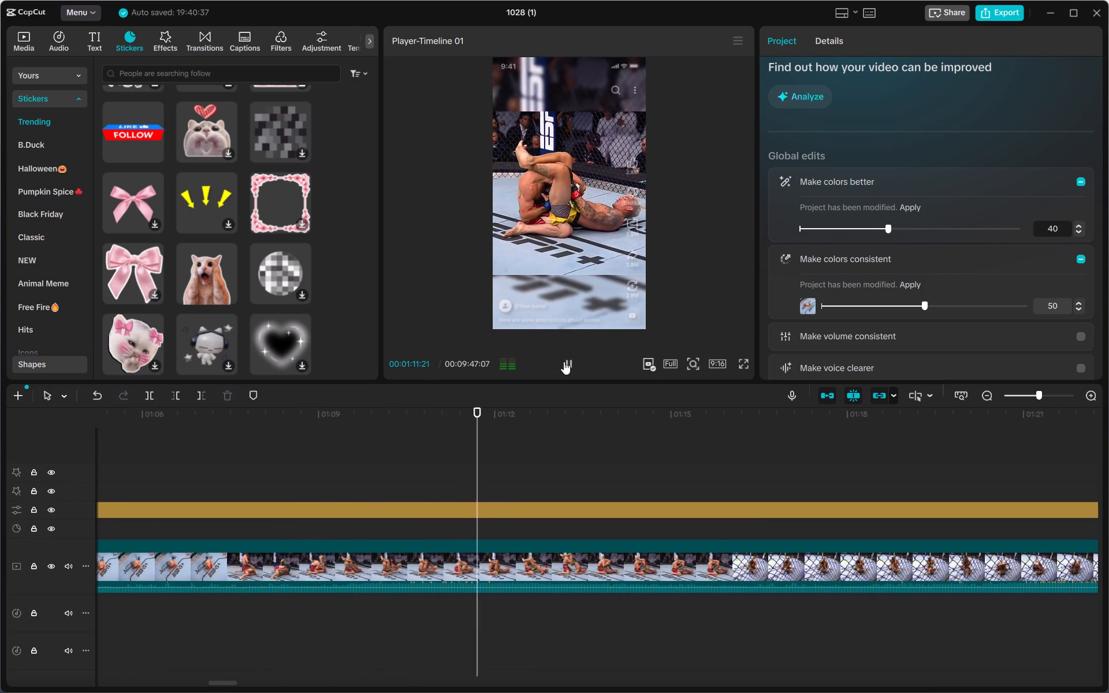
pyautogui.click(564, 362)
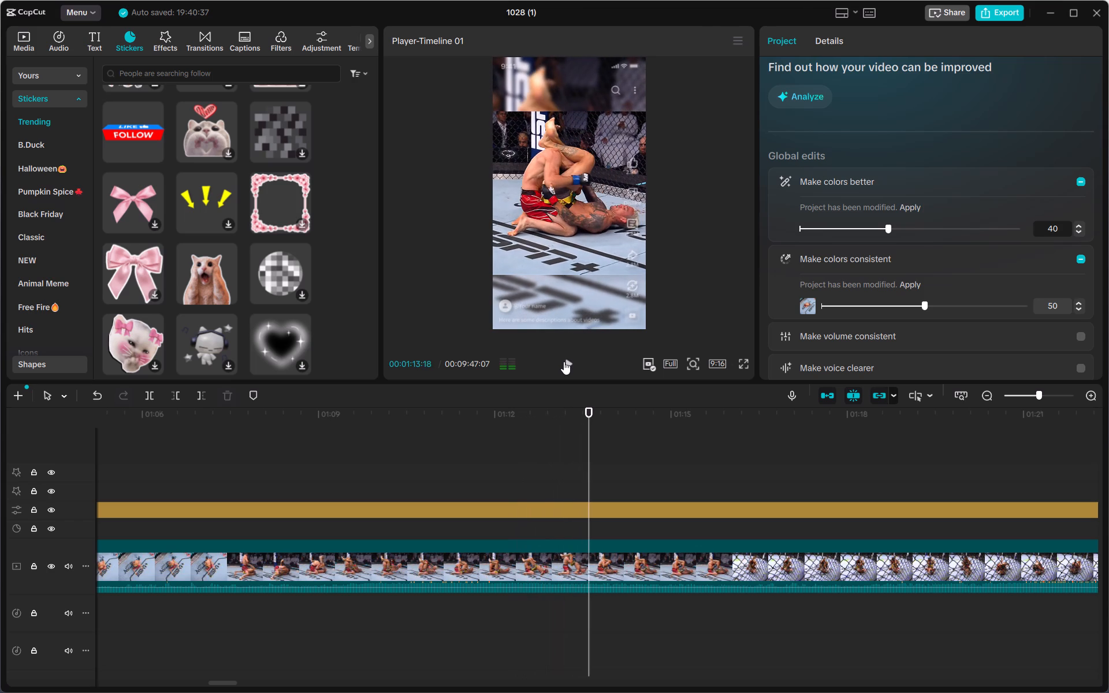
pyautogui.click(564, 362)
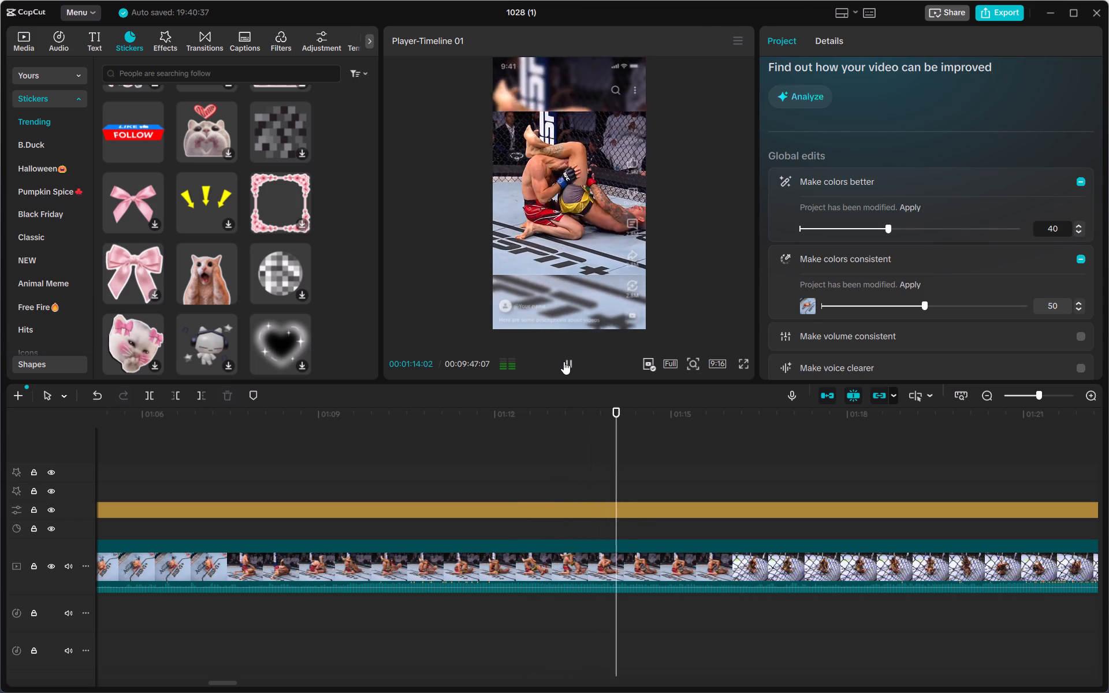
pyautogui.click(564, 362)
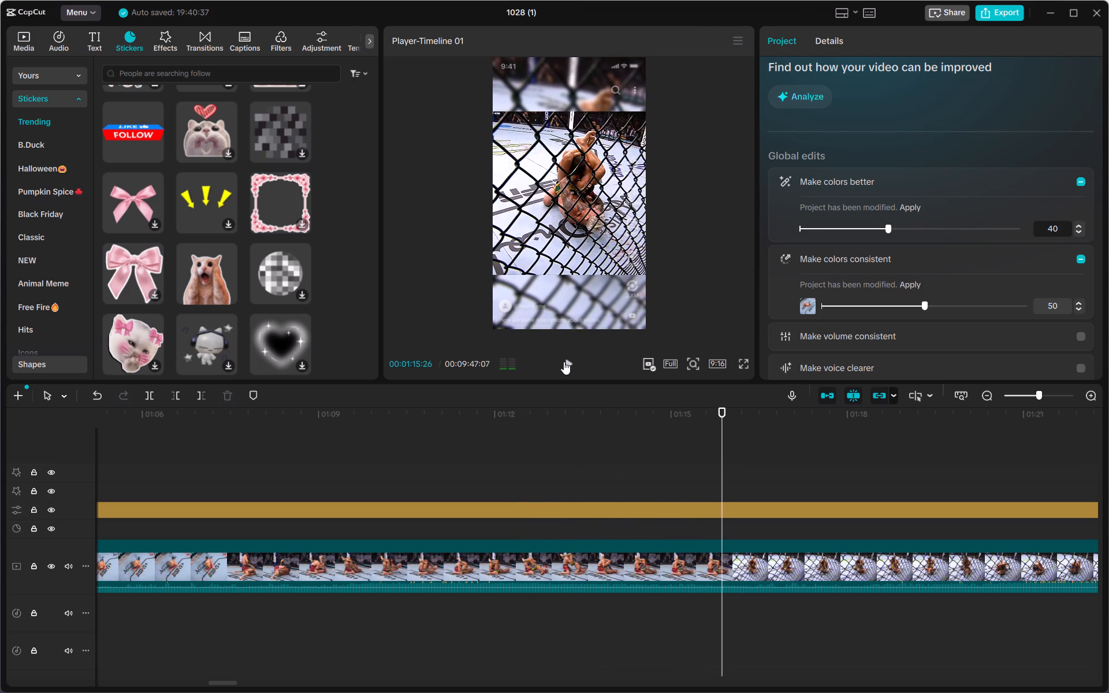
# Split the main fight clip at 00:01:05:00 in the ground fight and delete everything after the cut.
pyautogui.click(418, 412)
pyautogui.moveTo(416, 461); pyautogui.dragTo(95, 460)
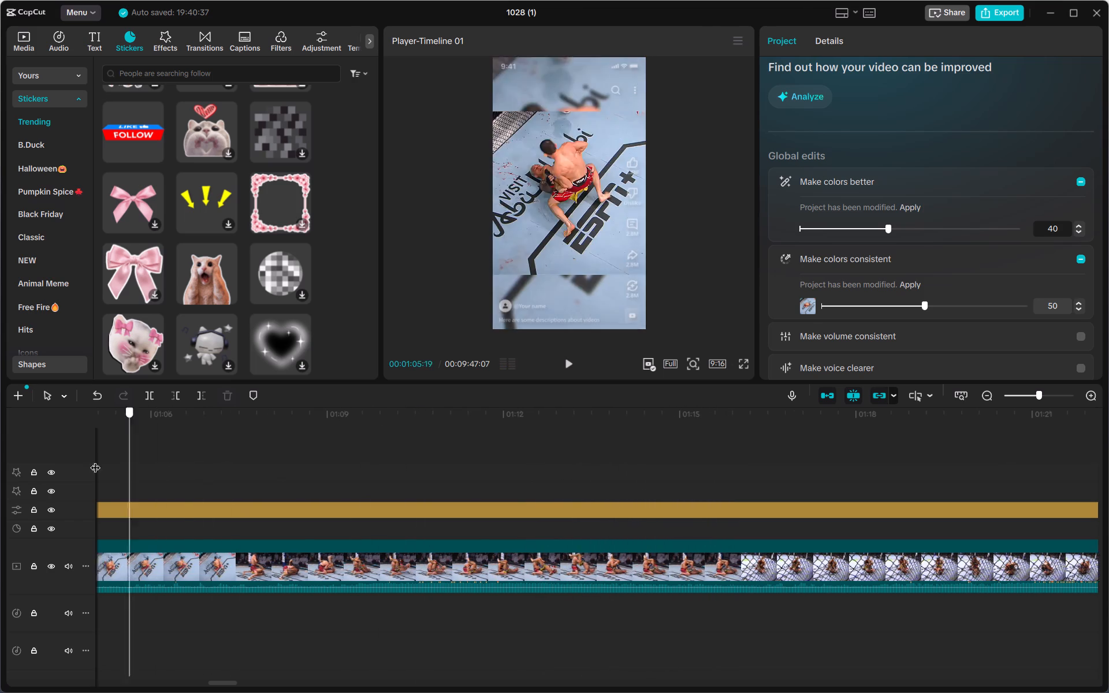
pyautogui.moveTo(95, 460); pyautogui.dragTo(183, 413)
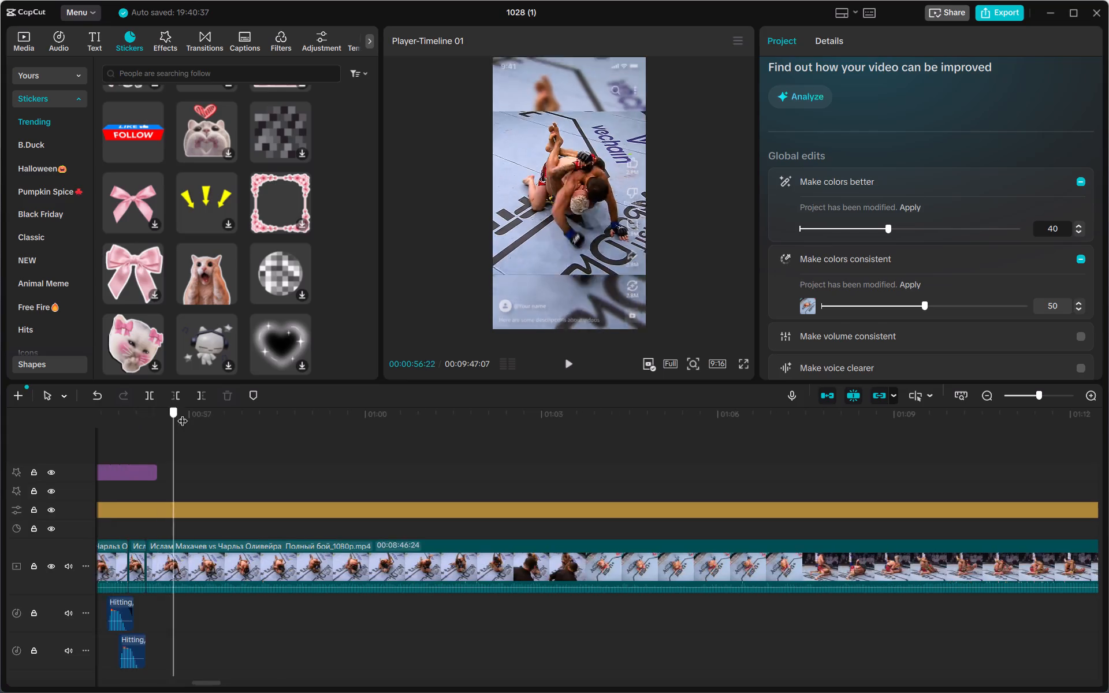
pyautogui.moveTo(183, 413); pyautogui.dragTo(213, 409)
pyautogui.click(575, 361)
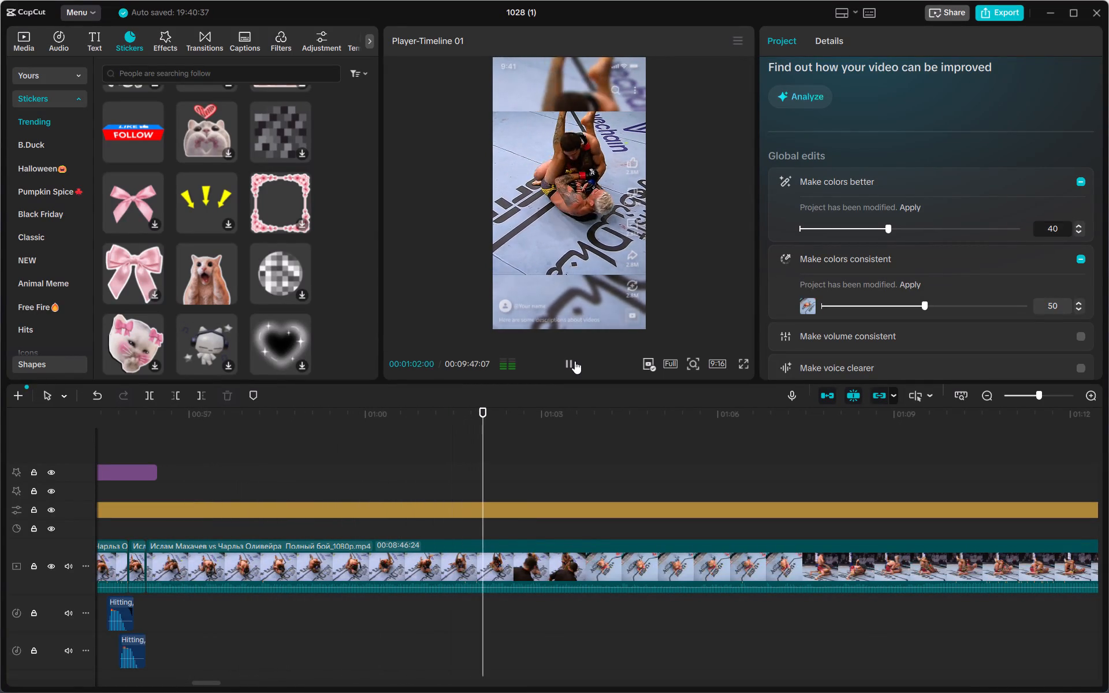
pyautogui.click(575, 361)
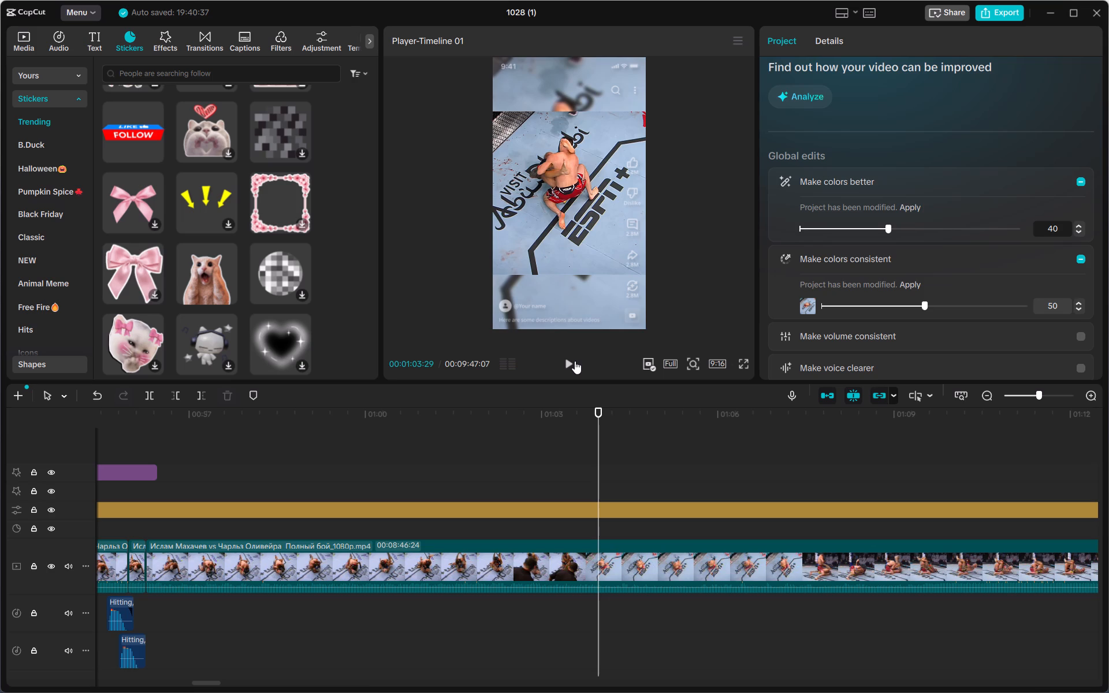
pyautogui.click(575, 361)
pyautogui.click(575, 361)
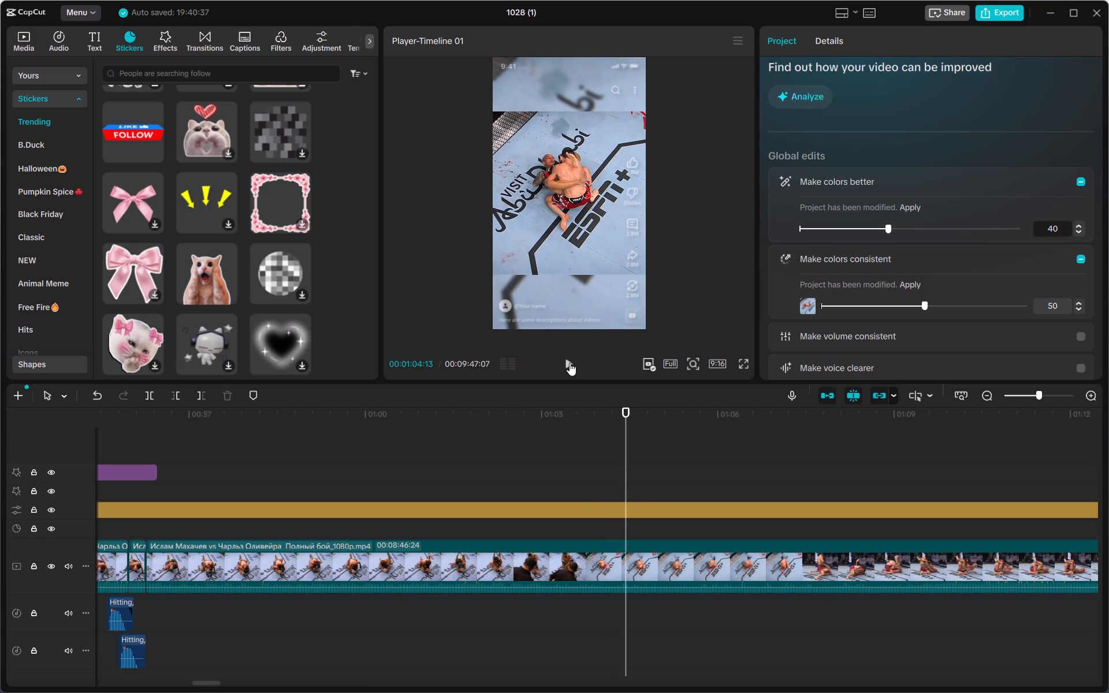
pyautogui.click(570, 363)
pyautogui.click(570, 363)
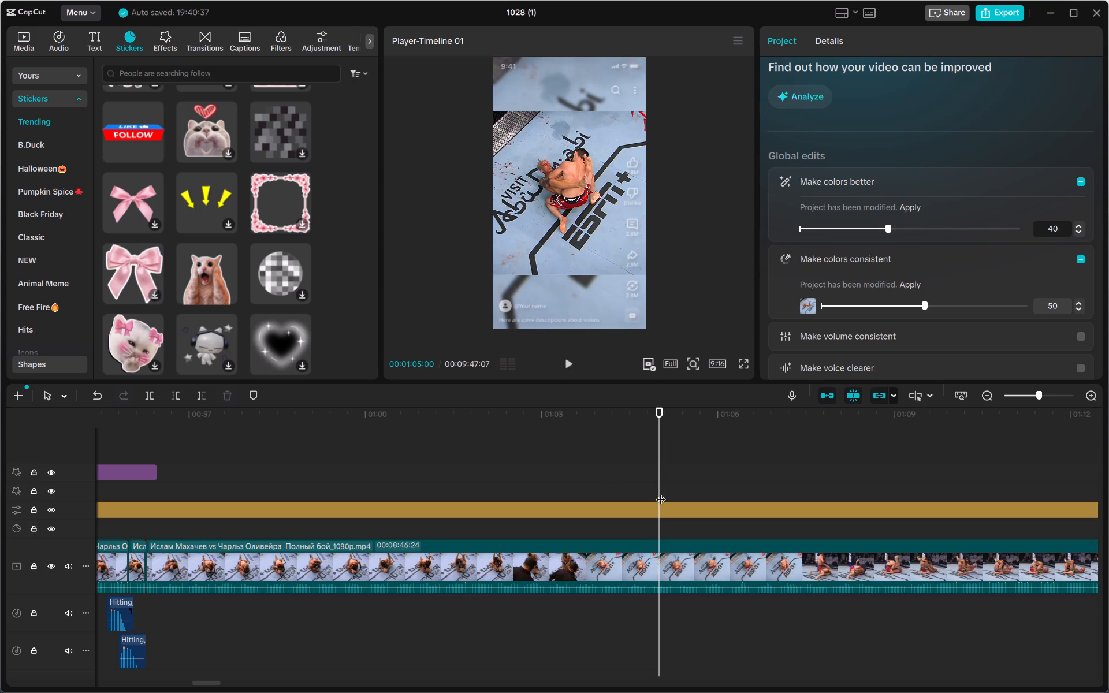
pyautogui.click(153, 393)
pyautogui.click(697, 557)
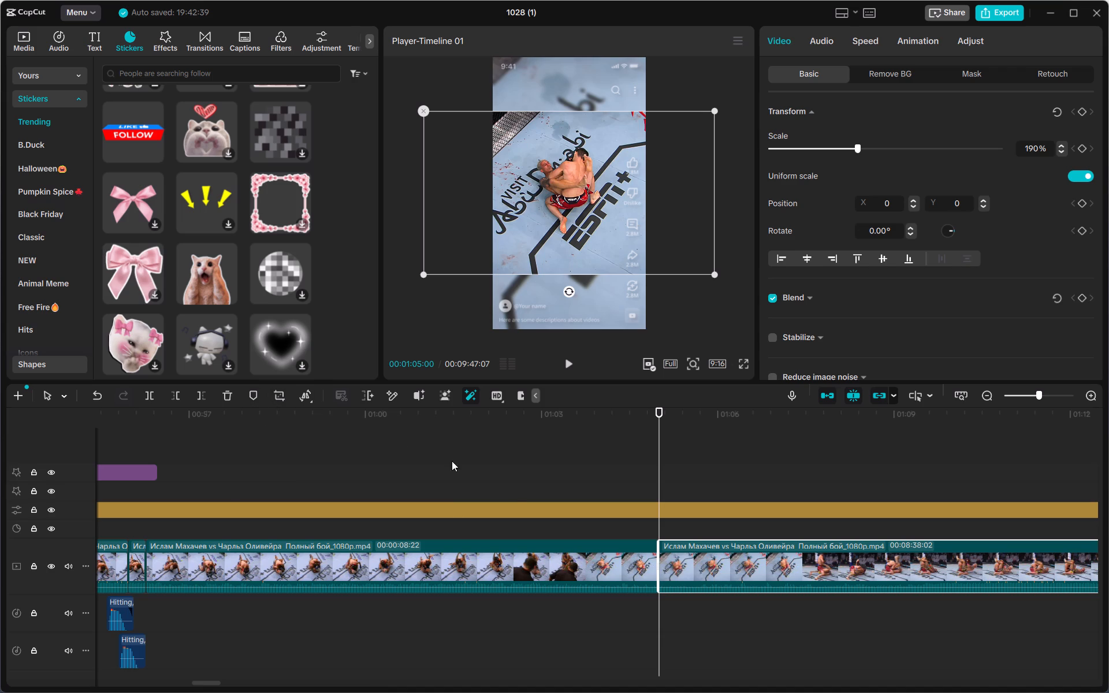
pyautogui.click(224, 396)
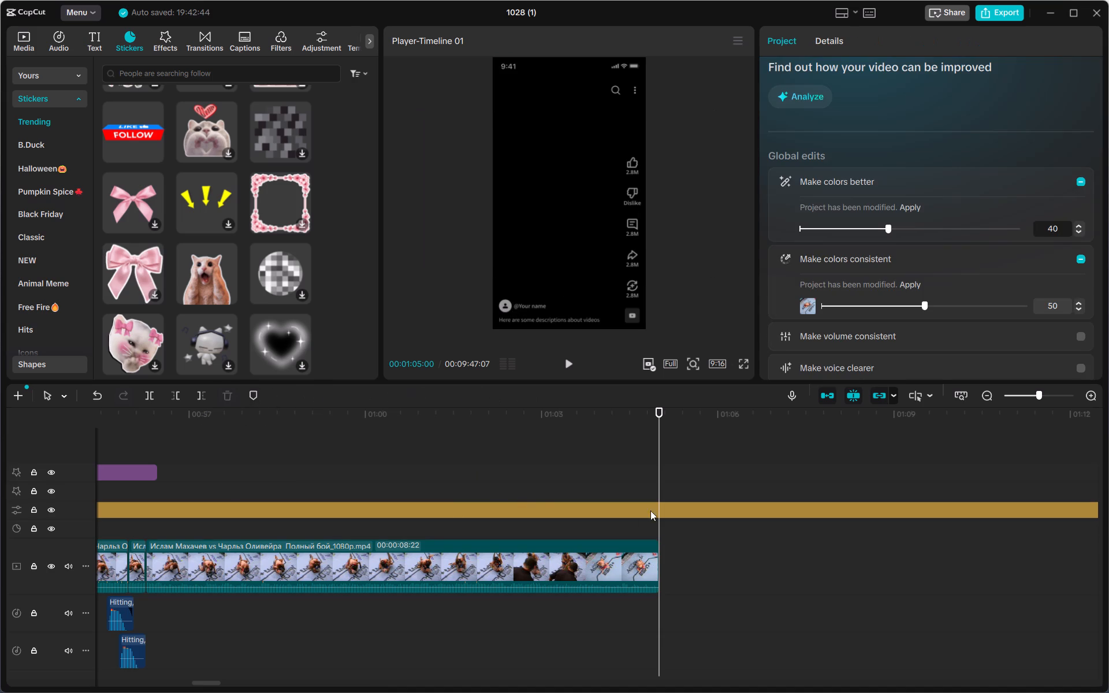
# Split the color adjustment layer at 00:01:05:00 and delete its part beyond the end of the video.
pyautogui.click(686, 510)
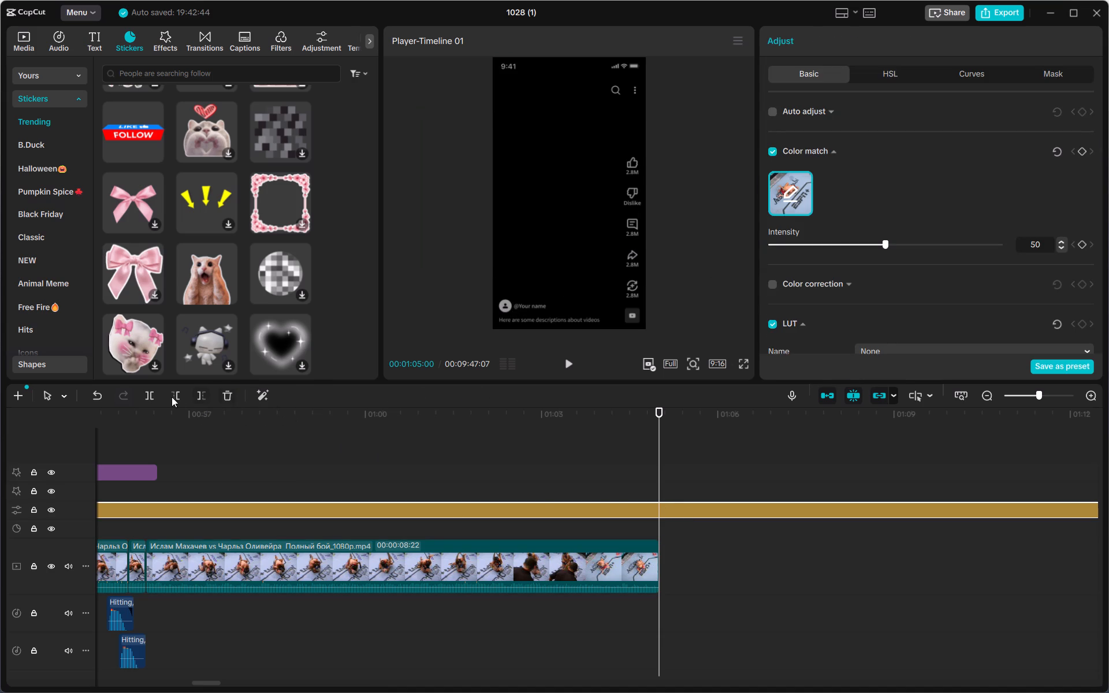
pyautogui.click(152, 393)
pyautogui.click(716, 509)
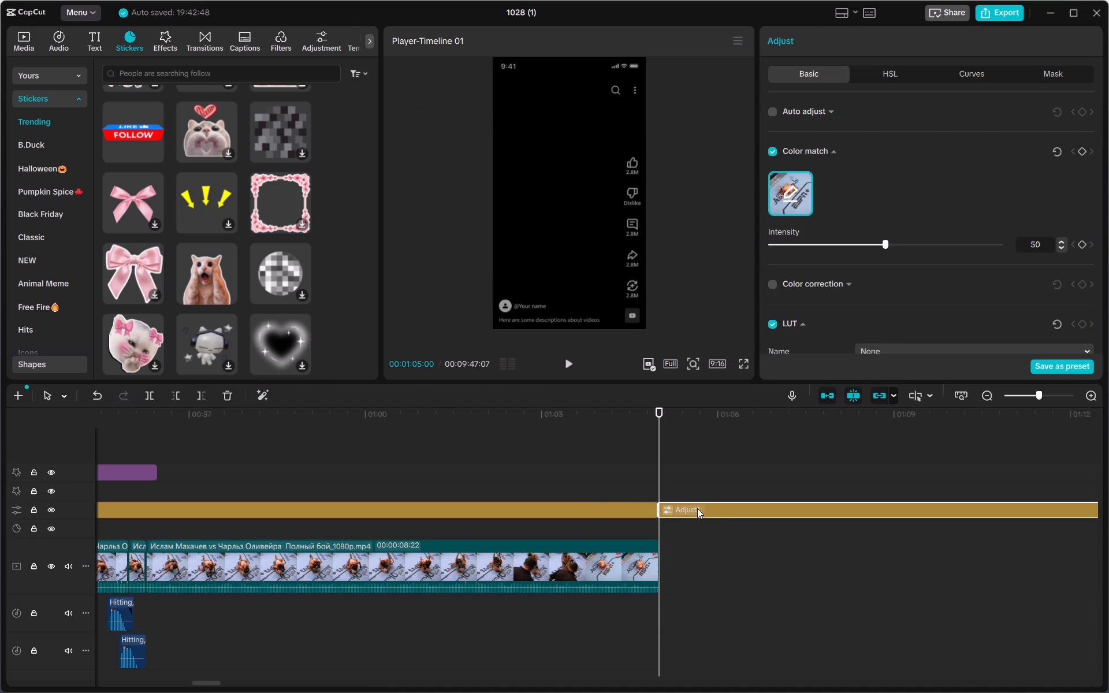
pyautogui.click(222, 393)
# Play the ending from about 00:01:01 and scrub back through the edit to the opening scene to review it.
pyautogui.click(577, 485)
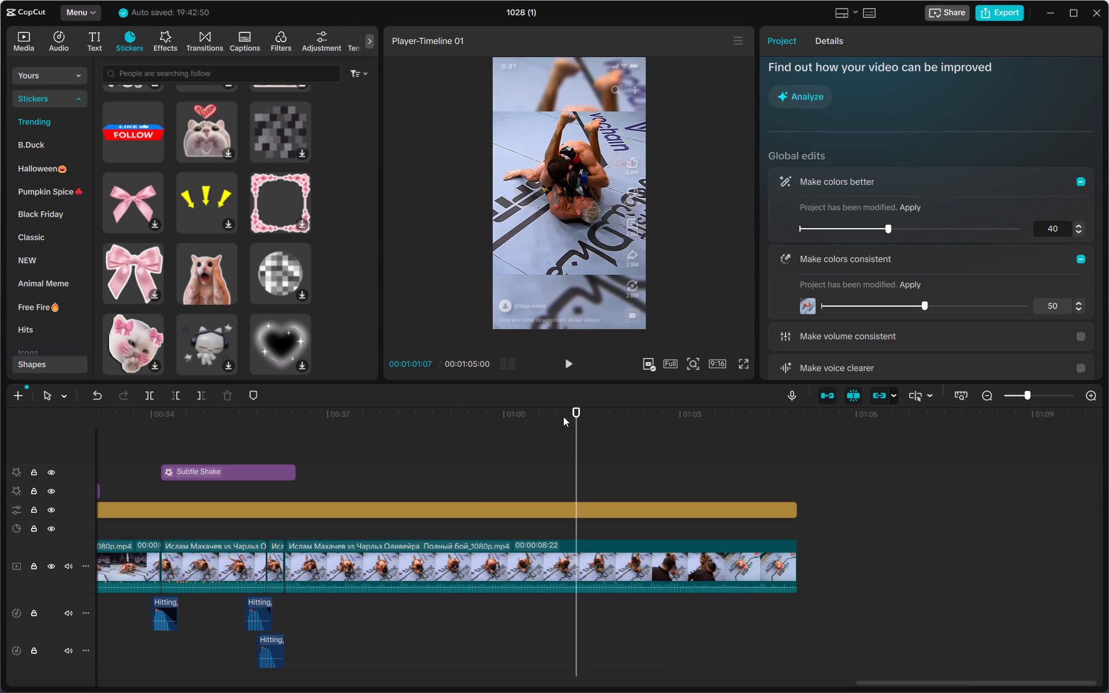
pyautogui.click(565, 374)
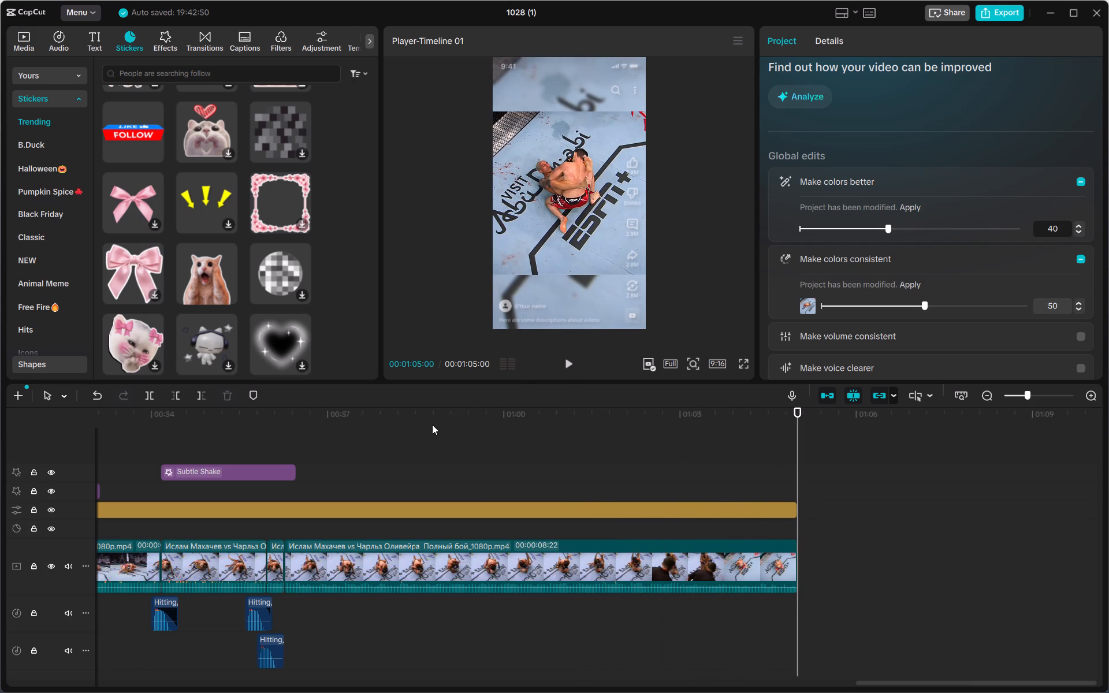
pyautogui.click(404, 477)
pyautogui.moveTo(404, 477); pyautogui.dragTo(72, 455)
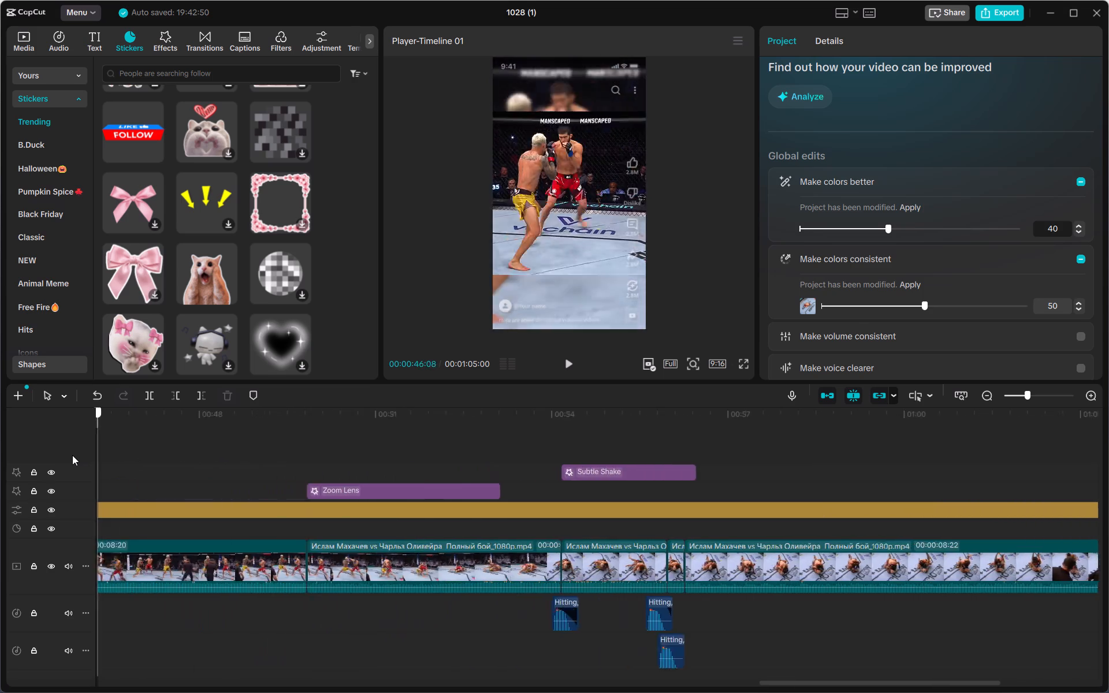
pyautogui.moveTo(72, 455); pyautogui.dragTo(292, 450)
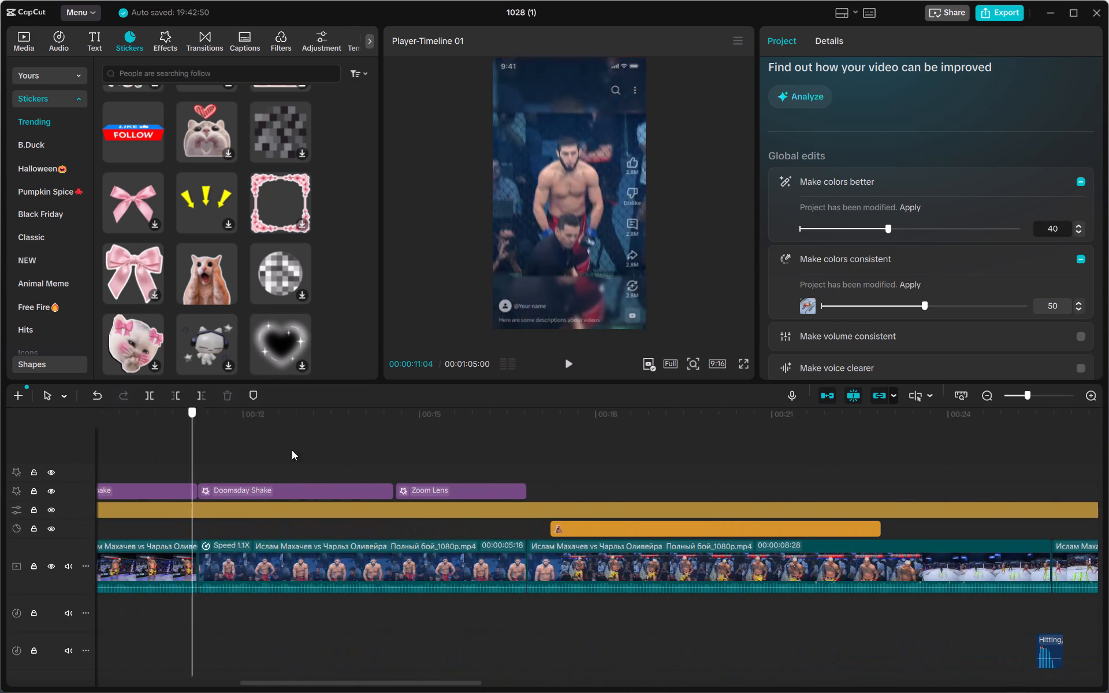
pyautogui.moveTo(292, 450); pyautogui.dragTo(237, 447)
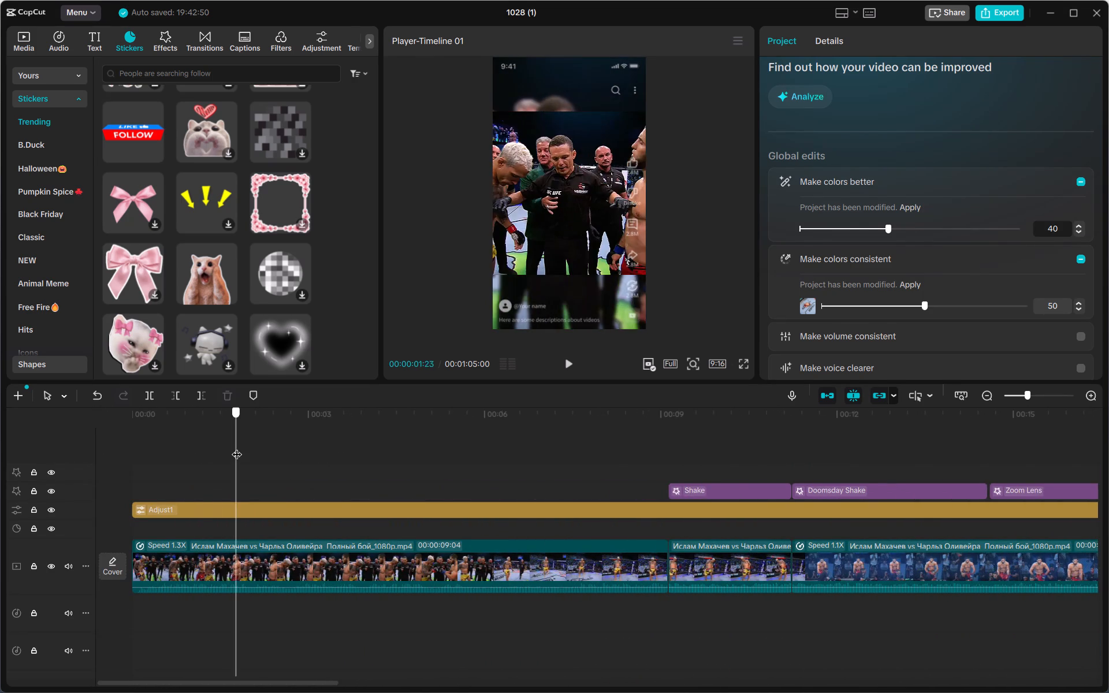
pyautogui.moveTo(237, 447); pyautogui.dragTo(307, 454)
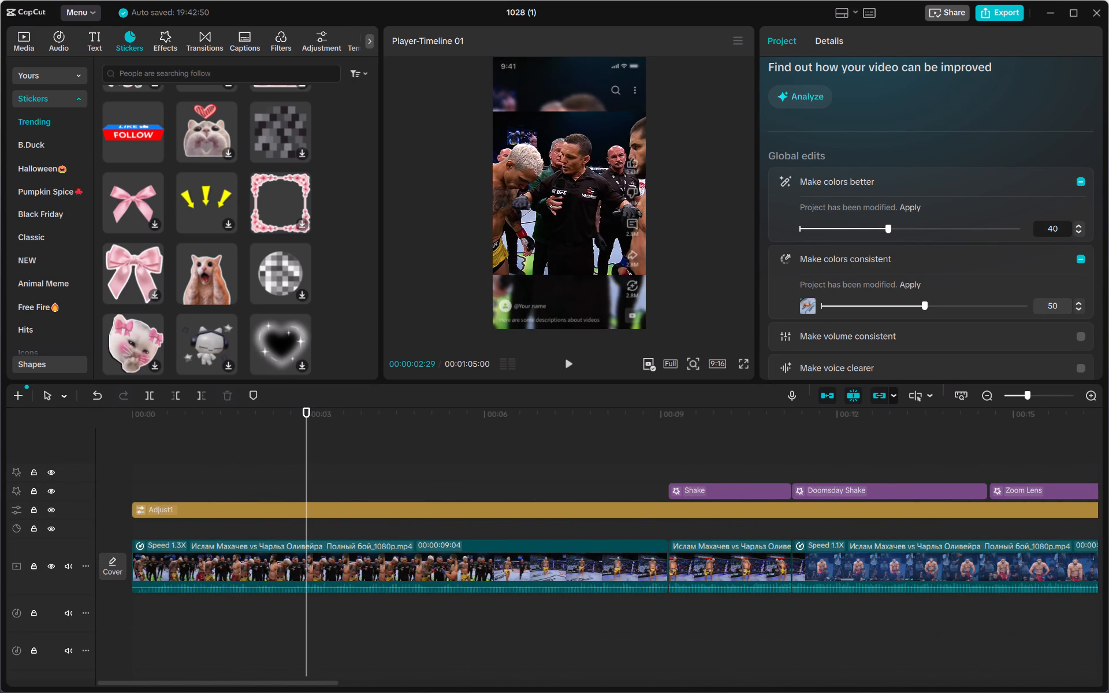
# Bring up the text options and play the opening from the start to about 00:00:08 to examine it.
pyautogui.click(89, 39)
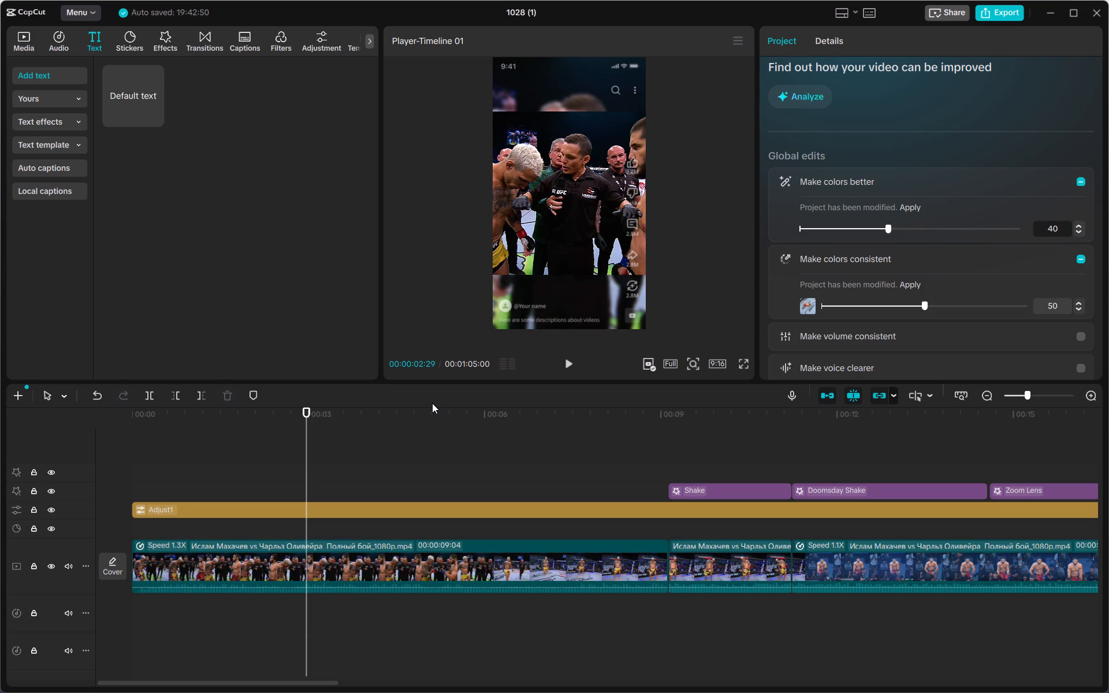
pyautogui.click(274, 478)
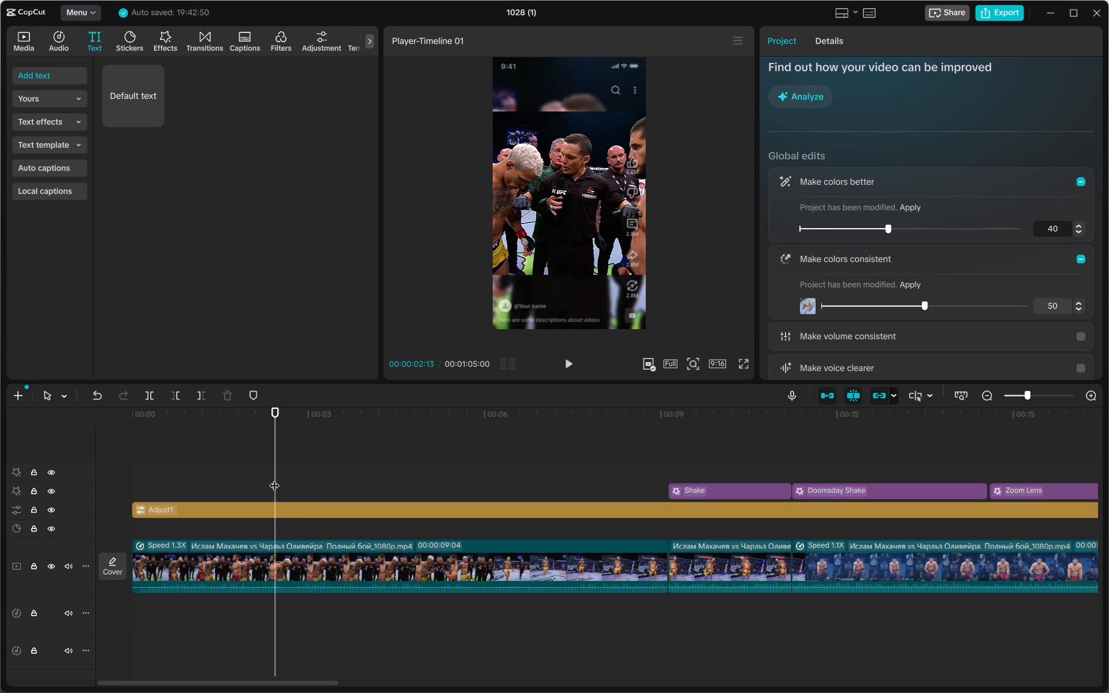
pyautogui.moveTo(274, 478); pyautogui.dragTo(94, 469)
pyautogui.click(567, 362)
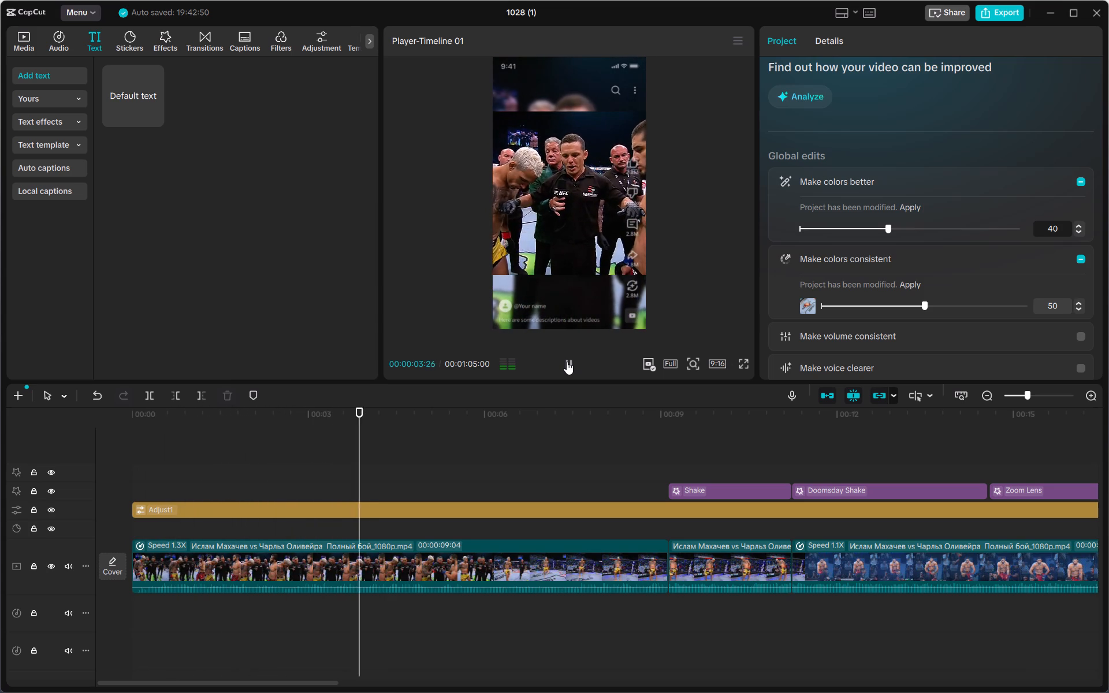
pyautogui.click(567, 362)
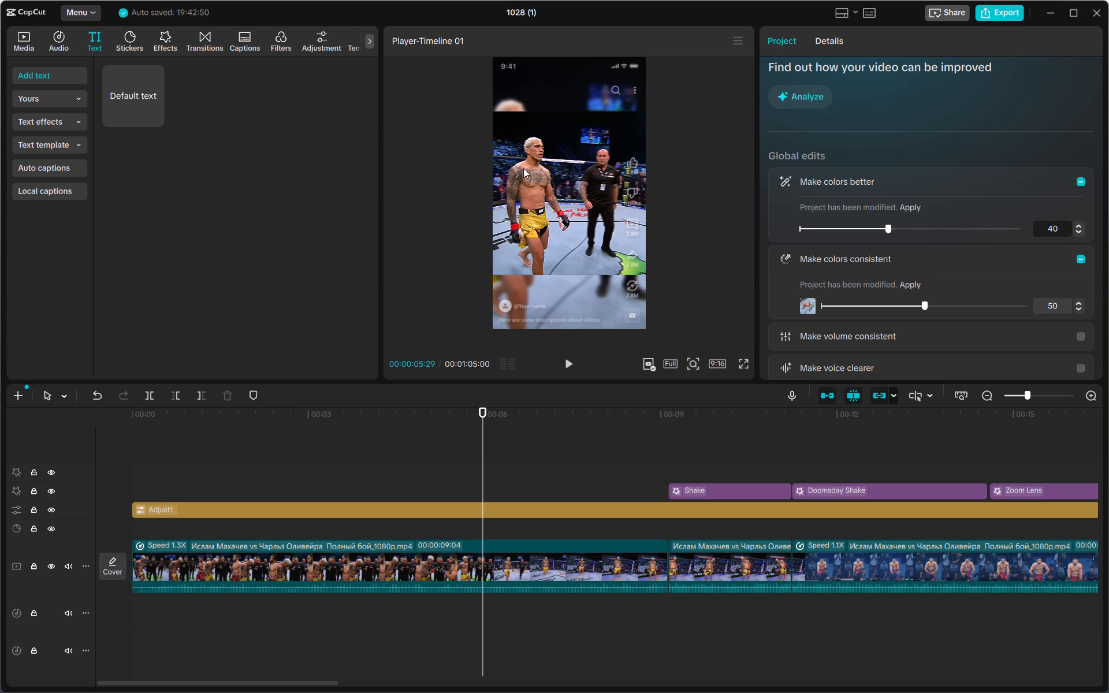
pyautogui.click(566, 367)
pyautogui.click(566, 367)
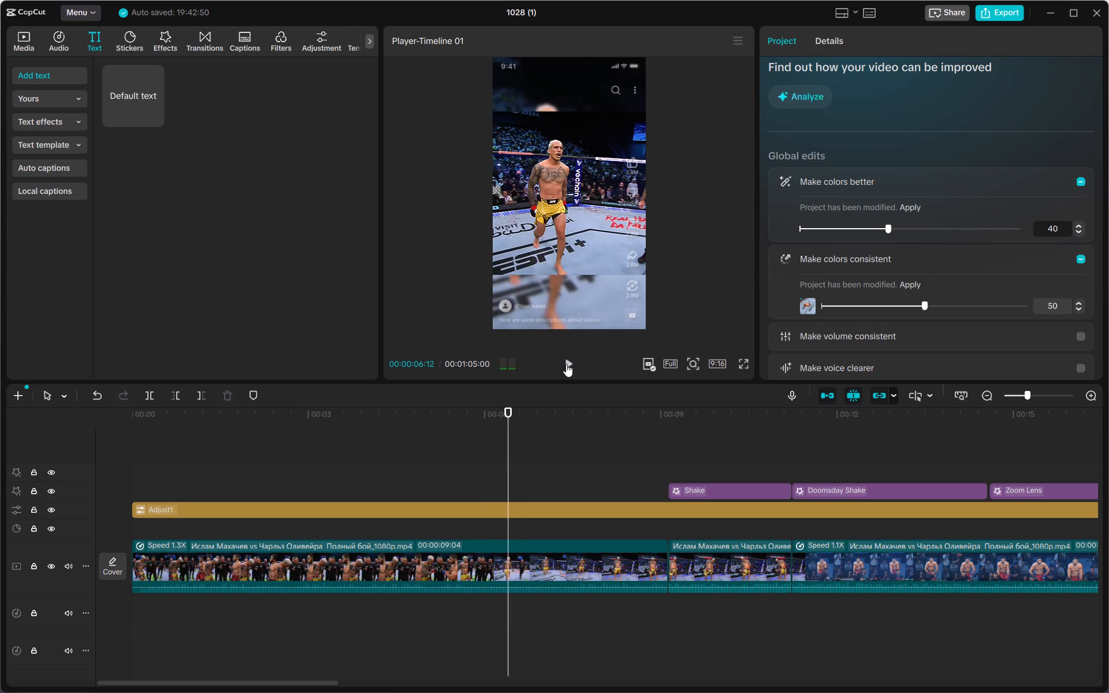
pyautogui.click(566, 364)
pyautogui.click(566, 363)
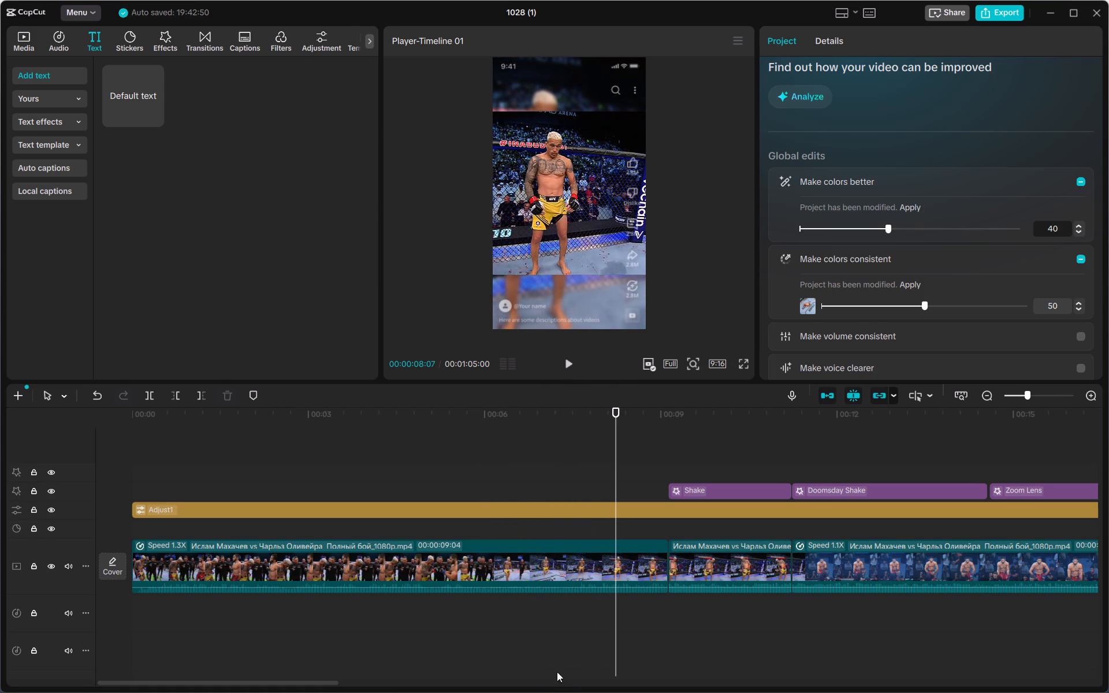
# Add a three-second default text clip on a new track above the effects, starting just before 00:00:02.
pyautogui.click(319, 459)
pyautogui.moveTo(319, 459); pyautogui.dragTo(332, 459)
pyautogui.click(140, 100)
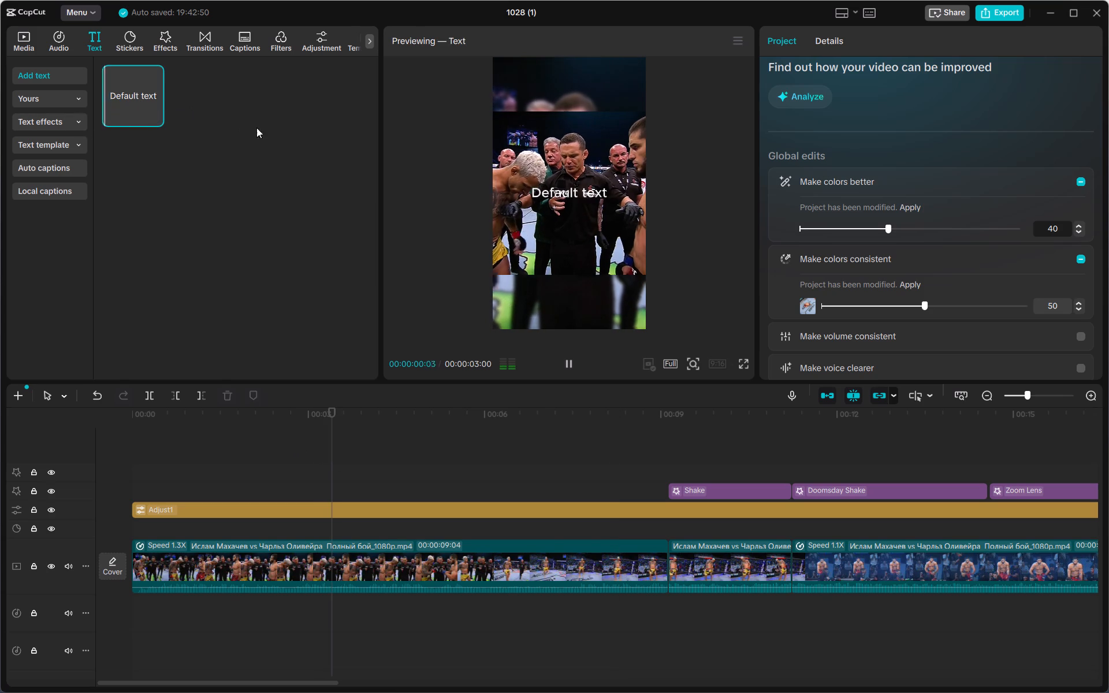
pyautogui.click(558, 192)
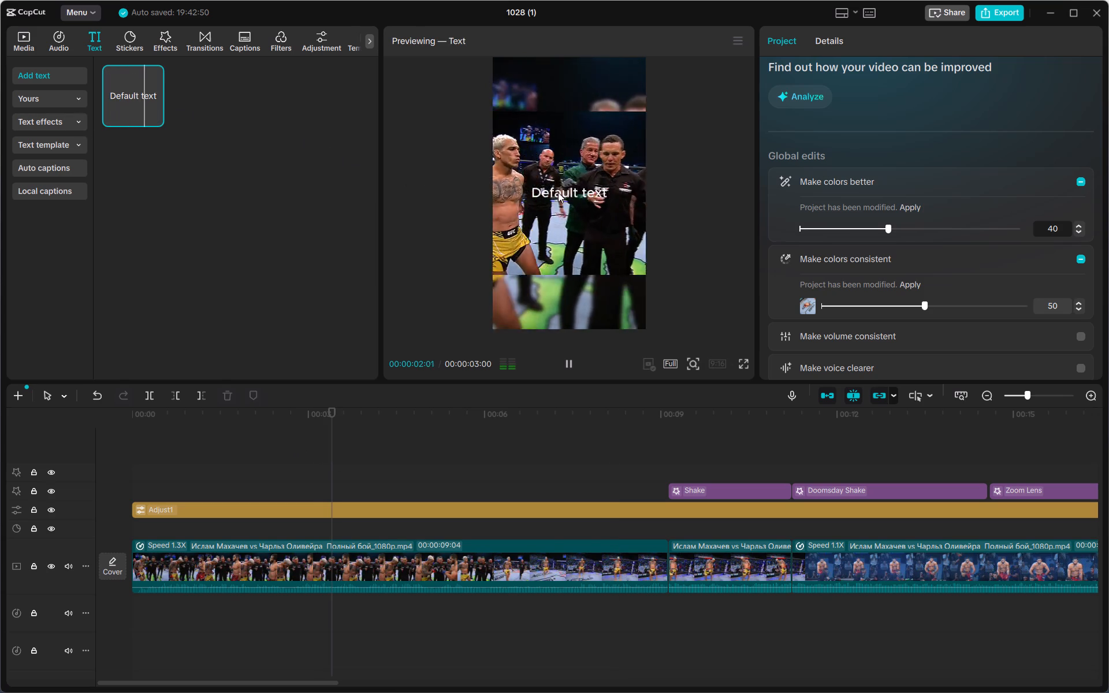
pyautogui.moveTo(131, 88); pyautogui.dragTo(241, 456)
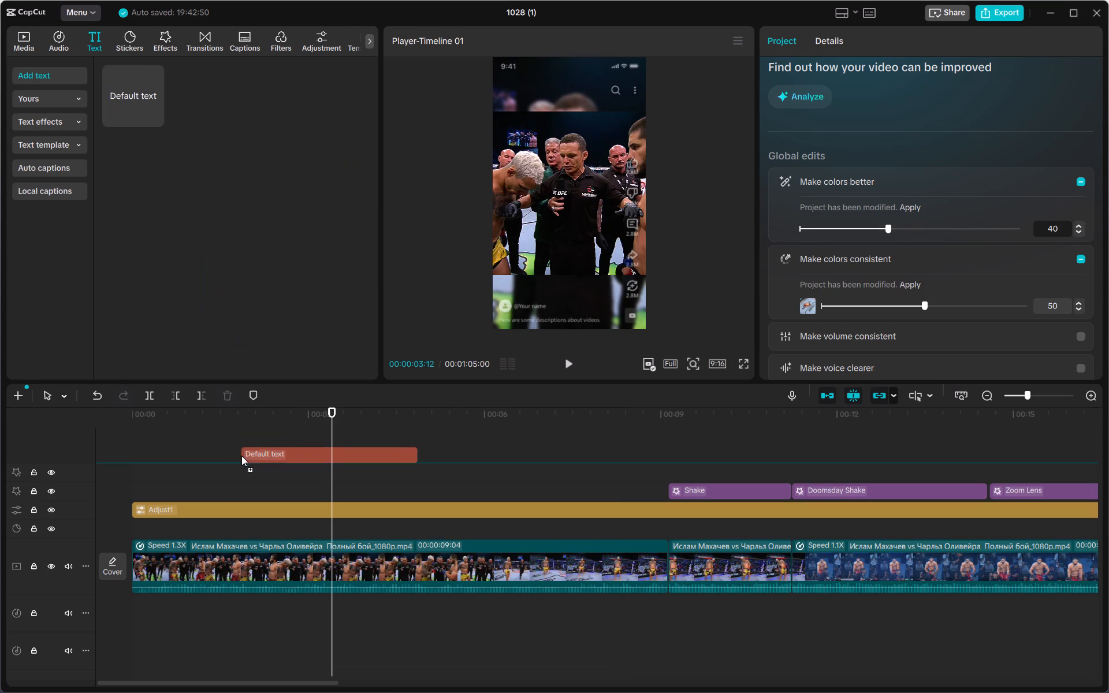
pyautogui.moveTo(241, 456); pyautogui.dragTo(241, 452)
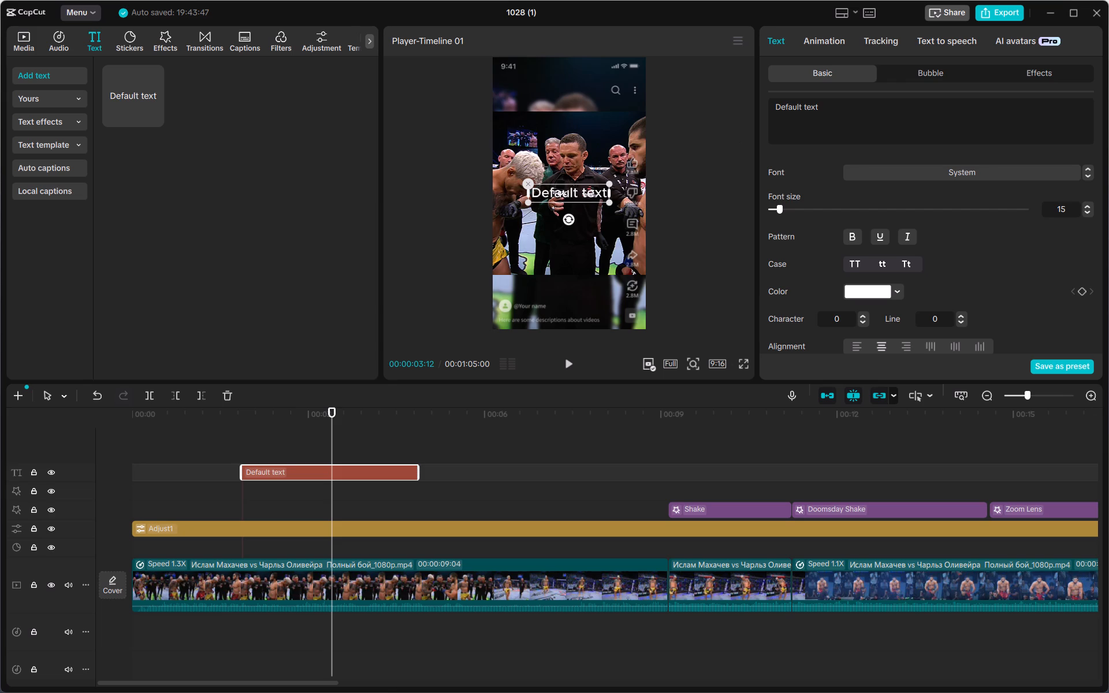
# Clear the placeholder wording of the new text clip in the opening scene and ready it for new wording.
pyautogui.click(842, 109)
pyautogui.press('BackSpace')
pyautogui.press('BackSpace')
pyautogui.press('BackSpace')
pyautogui.press('BackSpace')
pyautogui.press('BackSpace')
pyautogui.press('BackSpace')
pyautogui.press('BackSpace')
pyautogui.press('BackSpace')
pyautogui.press('BackSpace')
pyautogui.press('BackSpace')
pyautogui.press('BackSpace')
pyautogui.press('BackSpace')
pyautogui.press('BackSpace')
pyautogui.press('BackSpace')
pyautogui.press('BackSpace')
pyautogui.press('BackSpace')
pyautogui.press('BackSpace')
pyautogui.press('BackSpace')
pyautogui.press('BackSpace')
pyautogui.press('BackSpace')
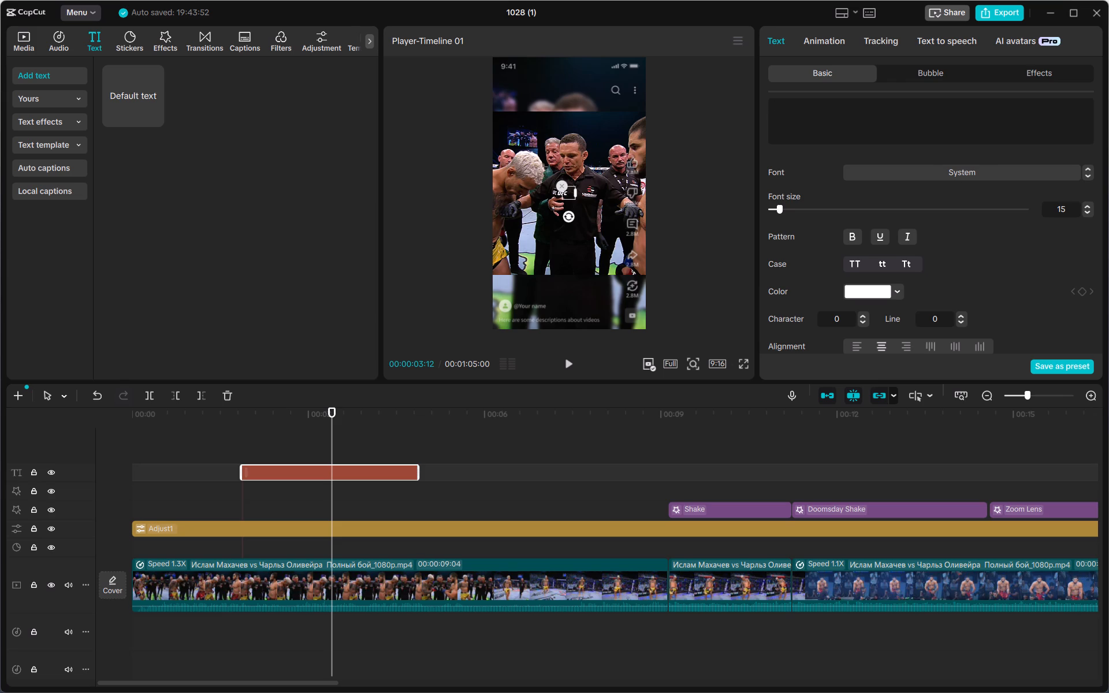
pyautogui.click(856, 126)
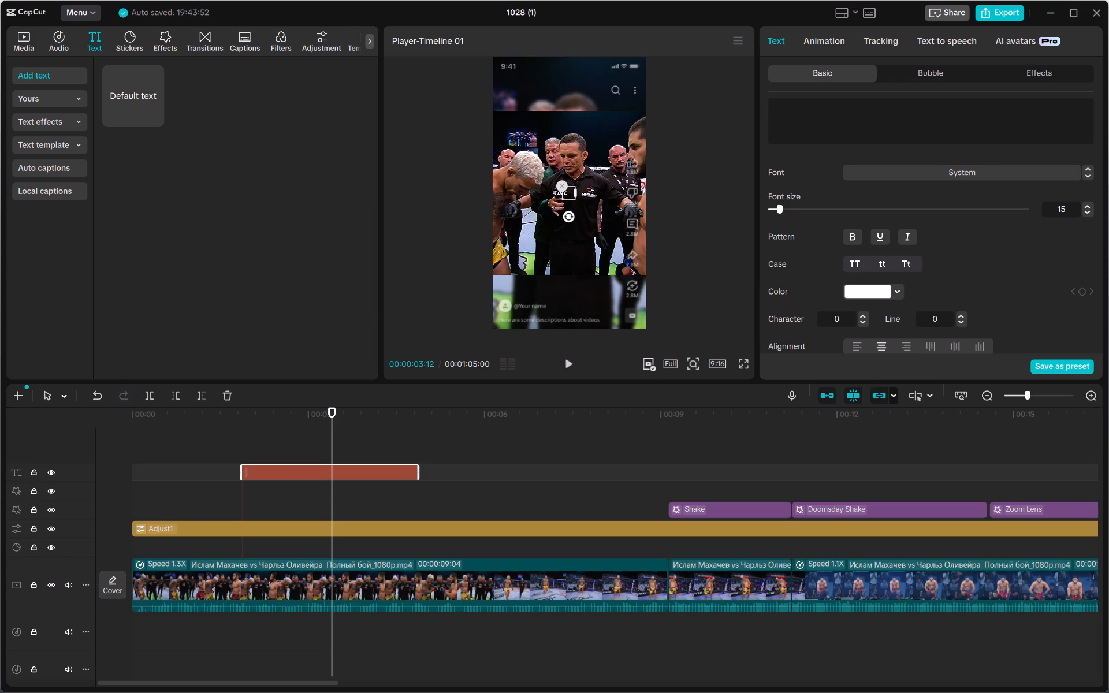
pyautogui.click(854, 124)
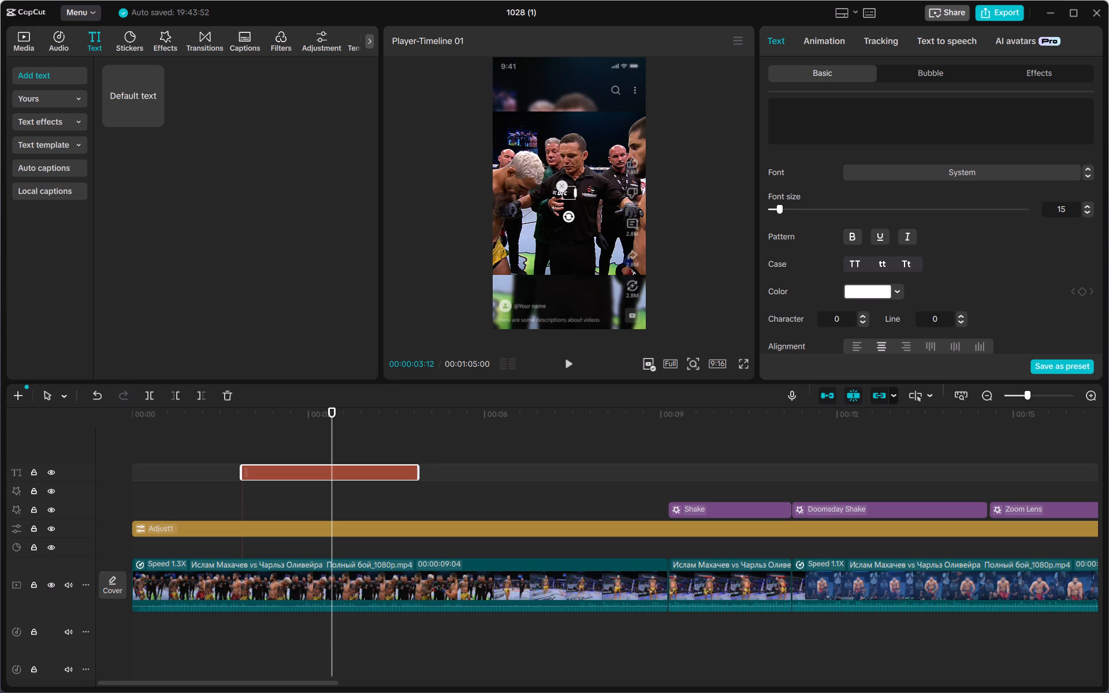
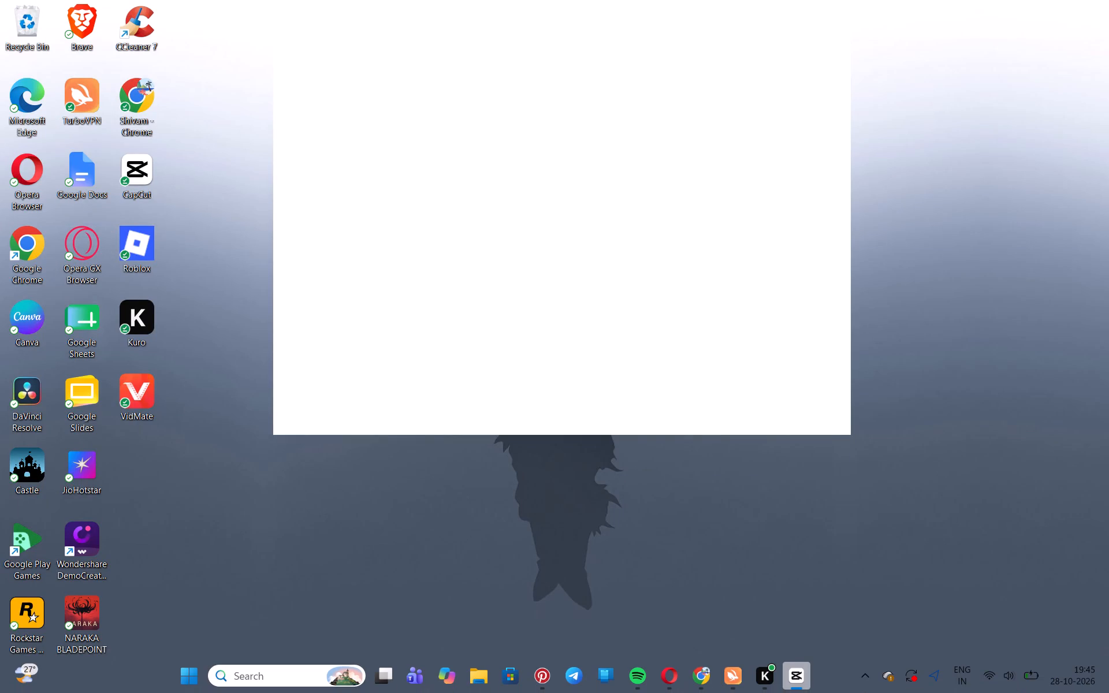
# Switch to File Explorer and open the Downloads folder.
pyautogui.click(481, 679)
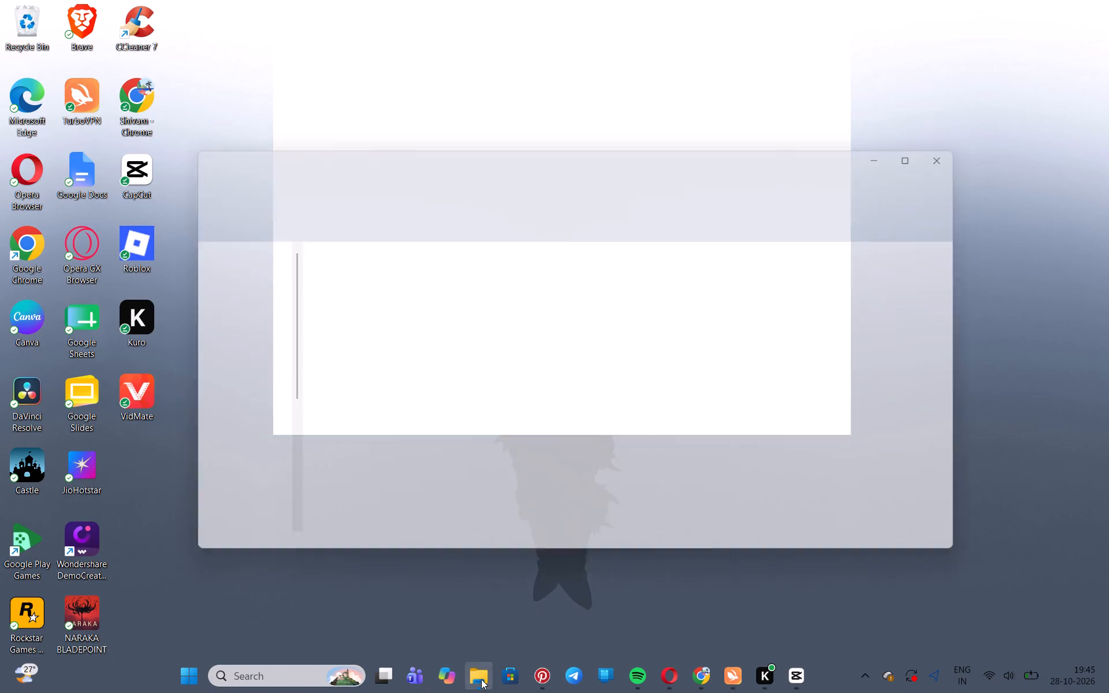
pyautogui.scroll(-2, 407, 401)
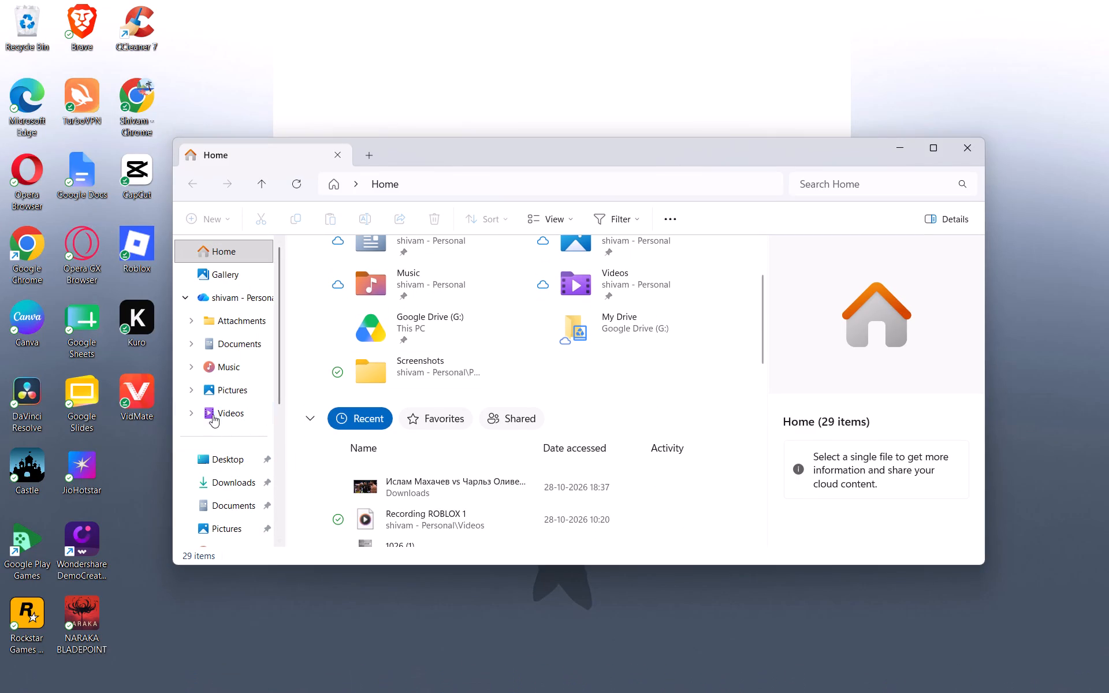
pyautogui.click(225, 490)
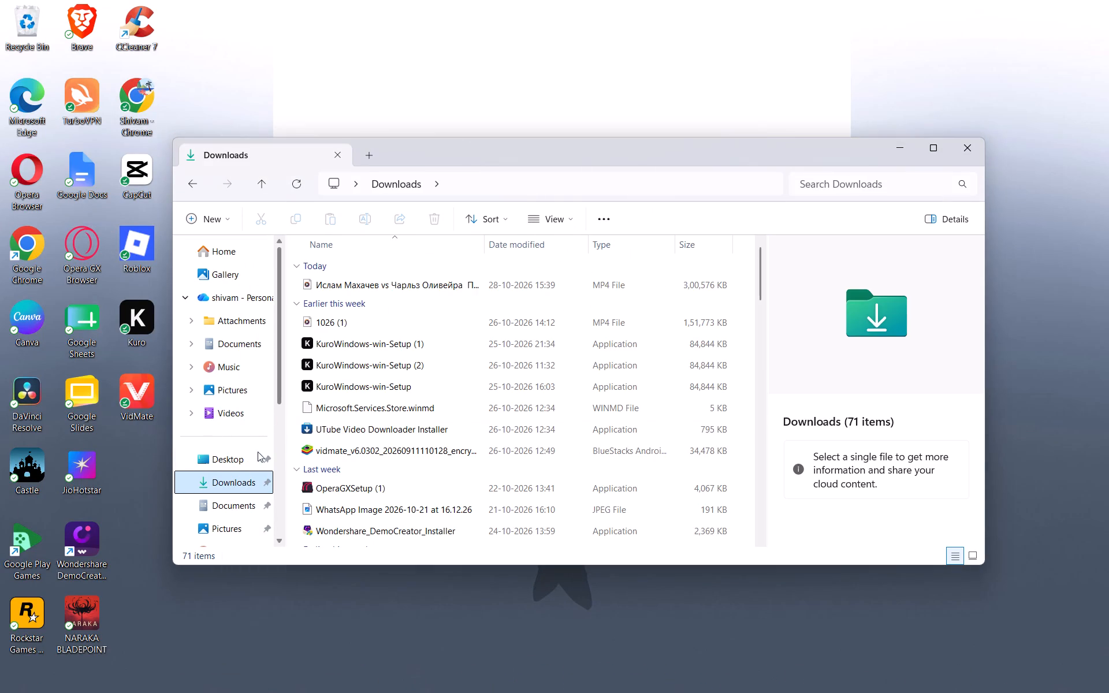
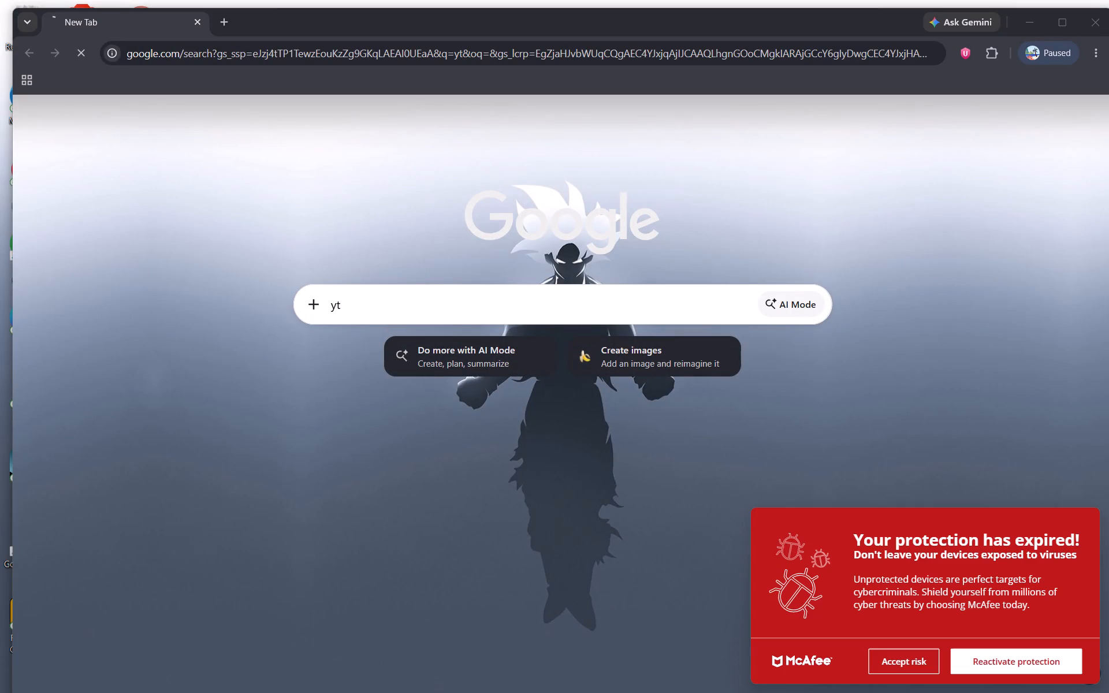
# Dismiss the McAfee expired-protection notice by accepting the risk, without reactivating protection.
pyautogui.click(914, 660)
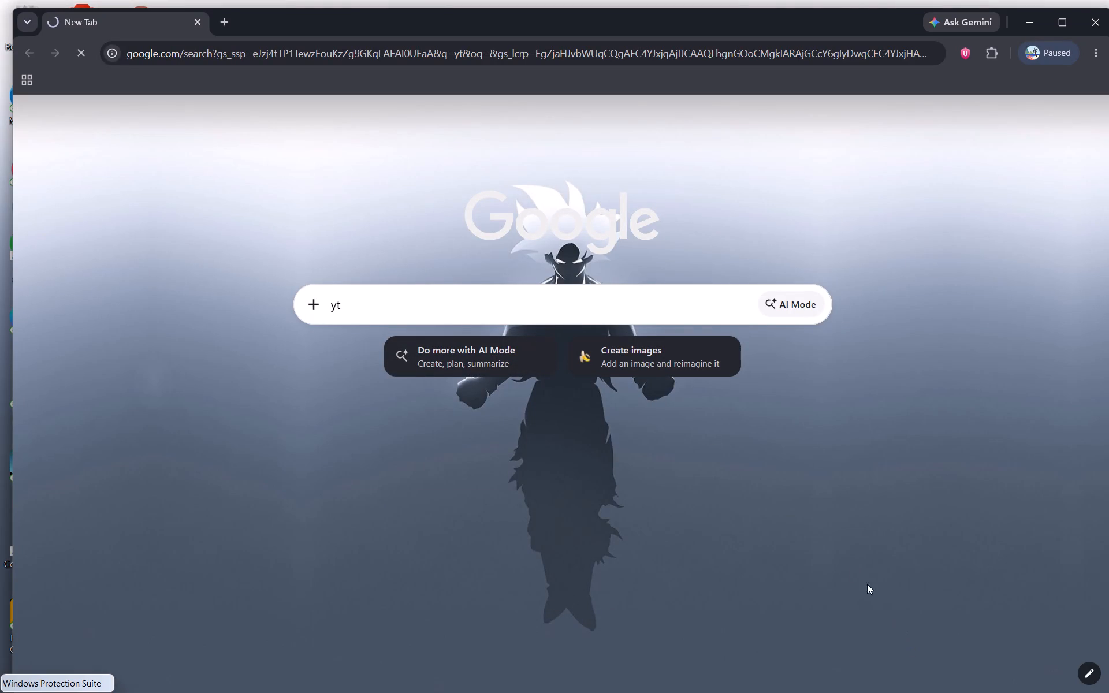
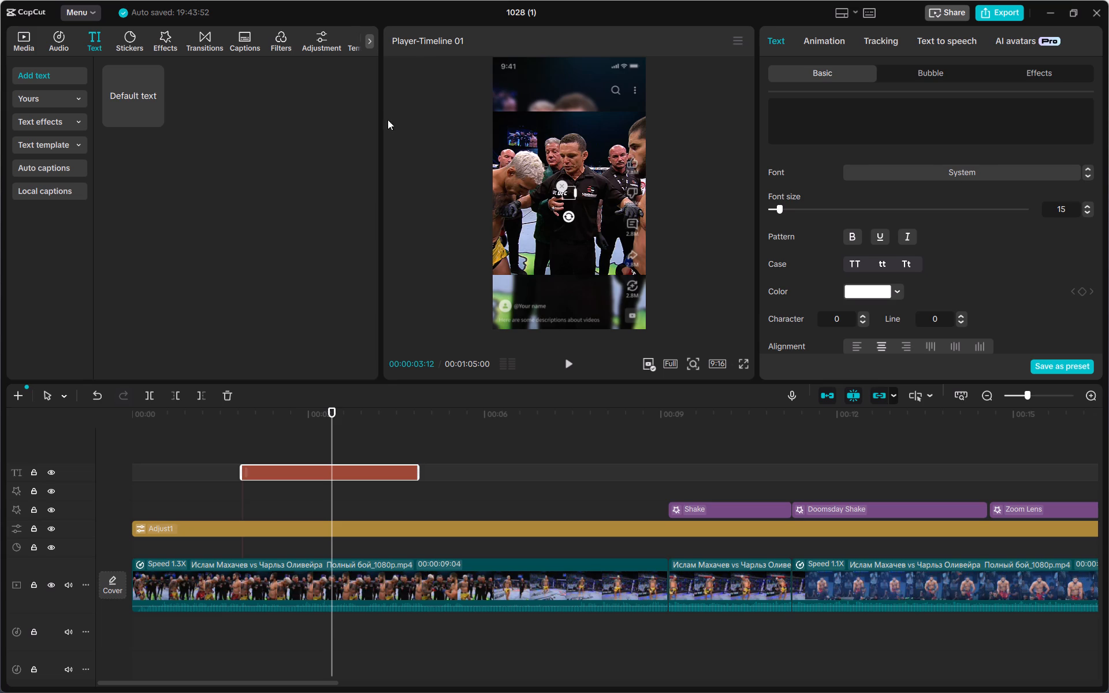
# Enter "No Mercy,Just MMA" as the content of the empty text clip.
pyautogui.click(863, 113)
pyautogui.write('no')
pyautogui.press('space')
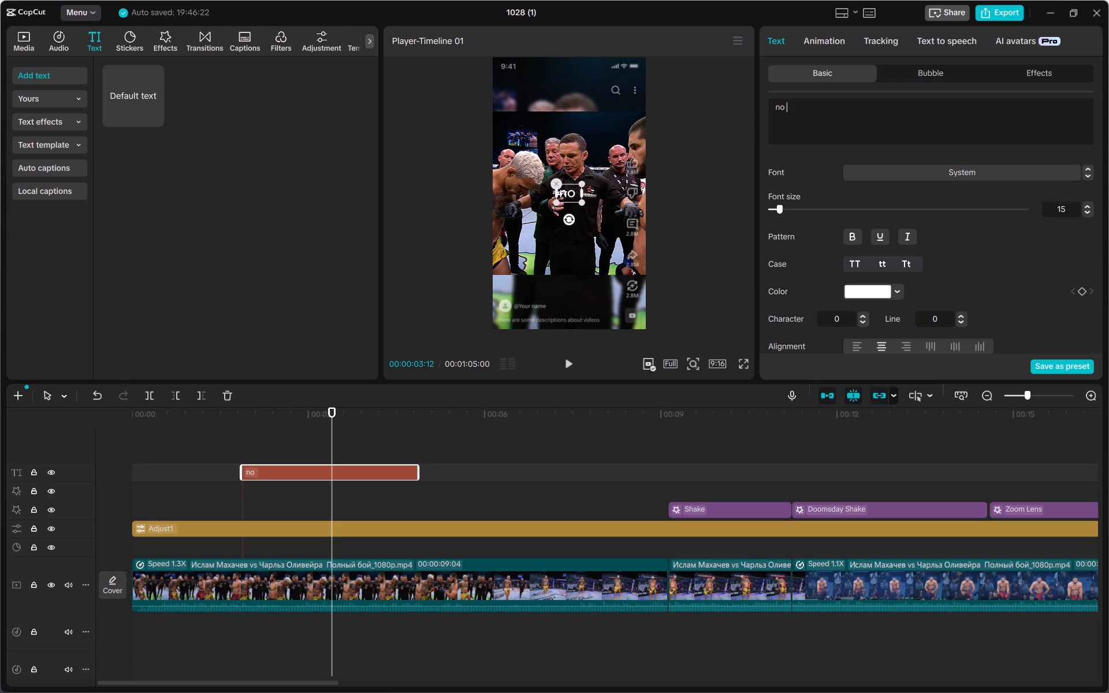
pyautogui.press('BackSpace')
pyautogui.press('BackSpace')
pyautogui.press('BackSpace')
pyautogui.press('BackSpace')
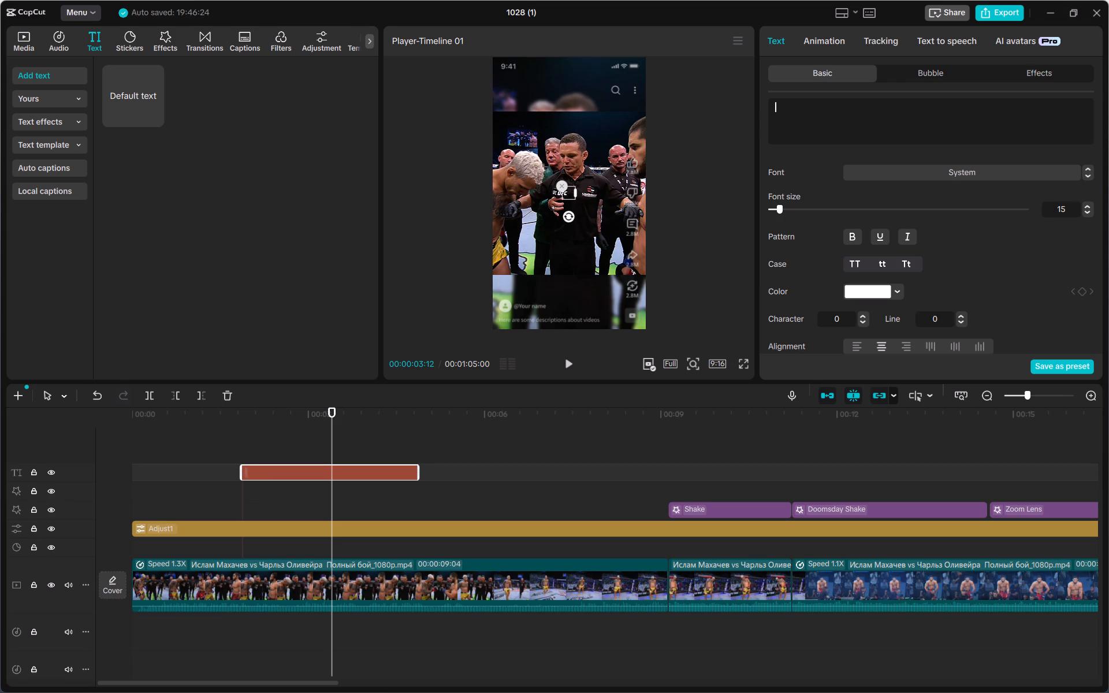
pyautogui.write('o')
pyautogui.press('space')
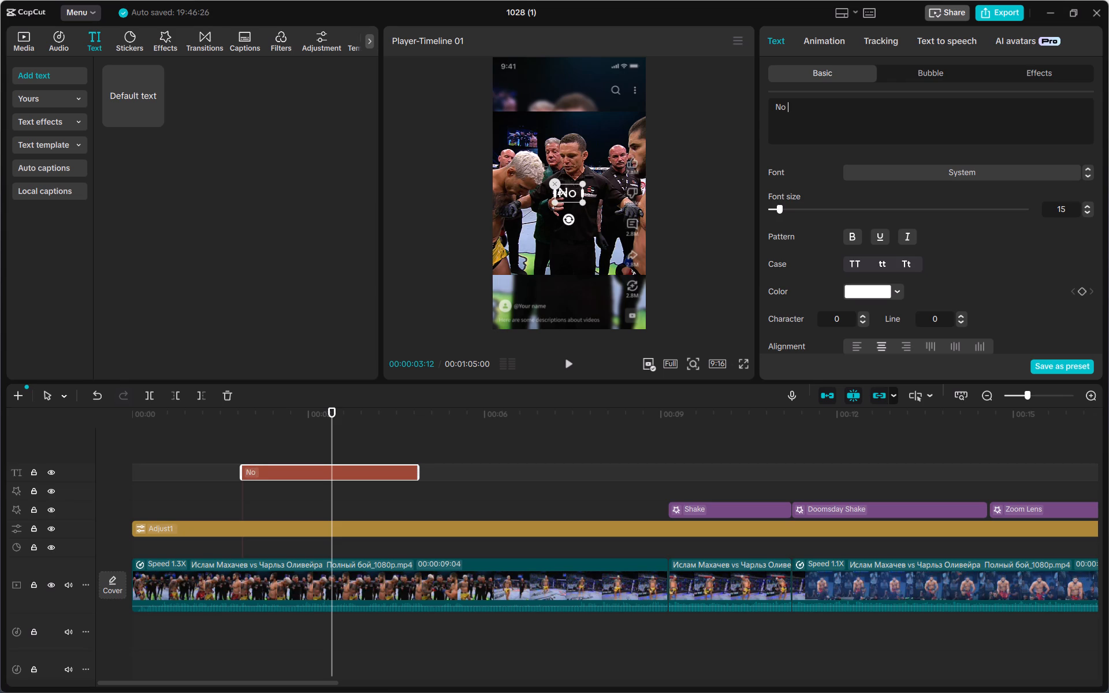
pyautogui.write('er')
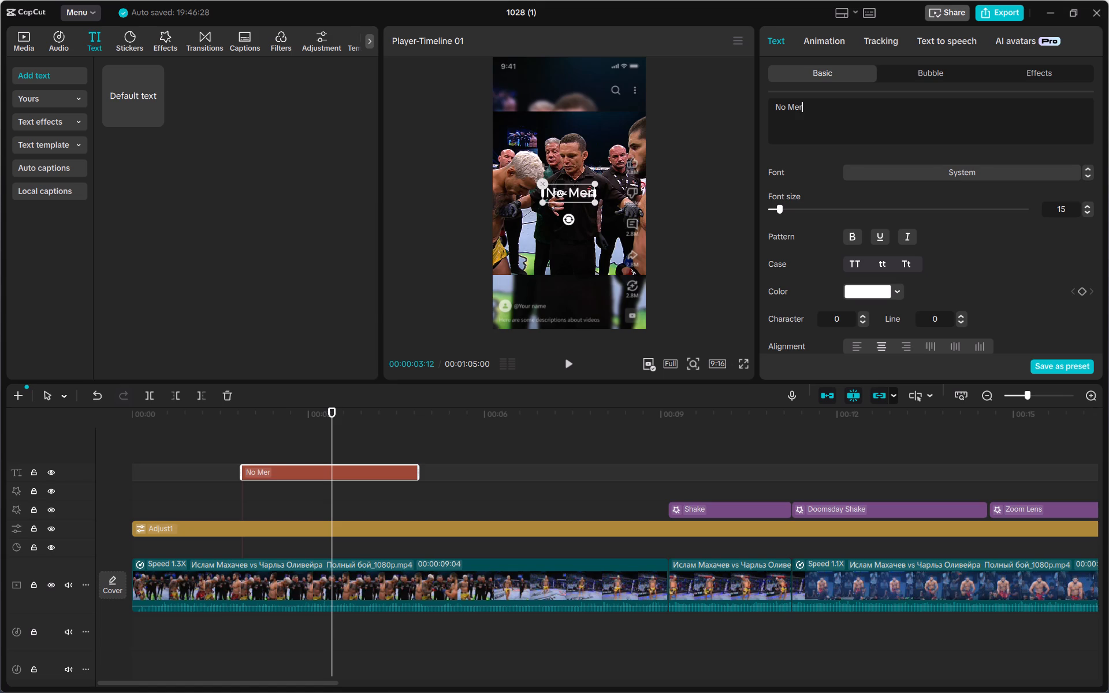
pyautogui.write('cy')
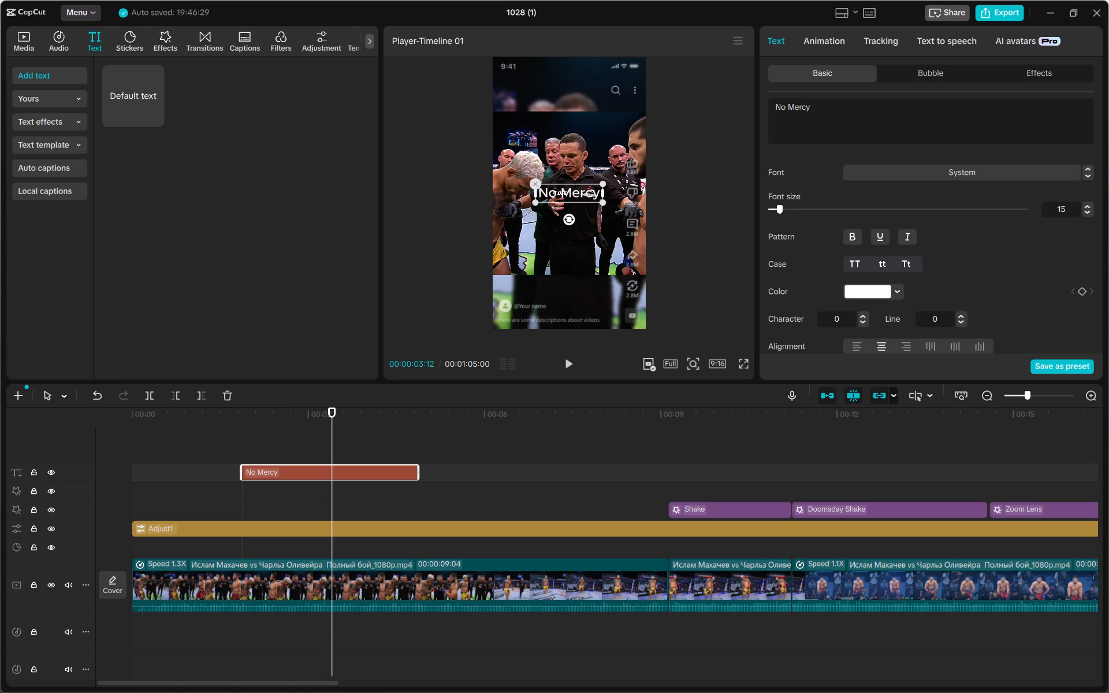
pyautogui.press("'")
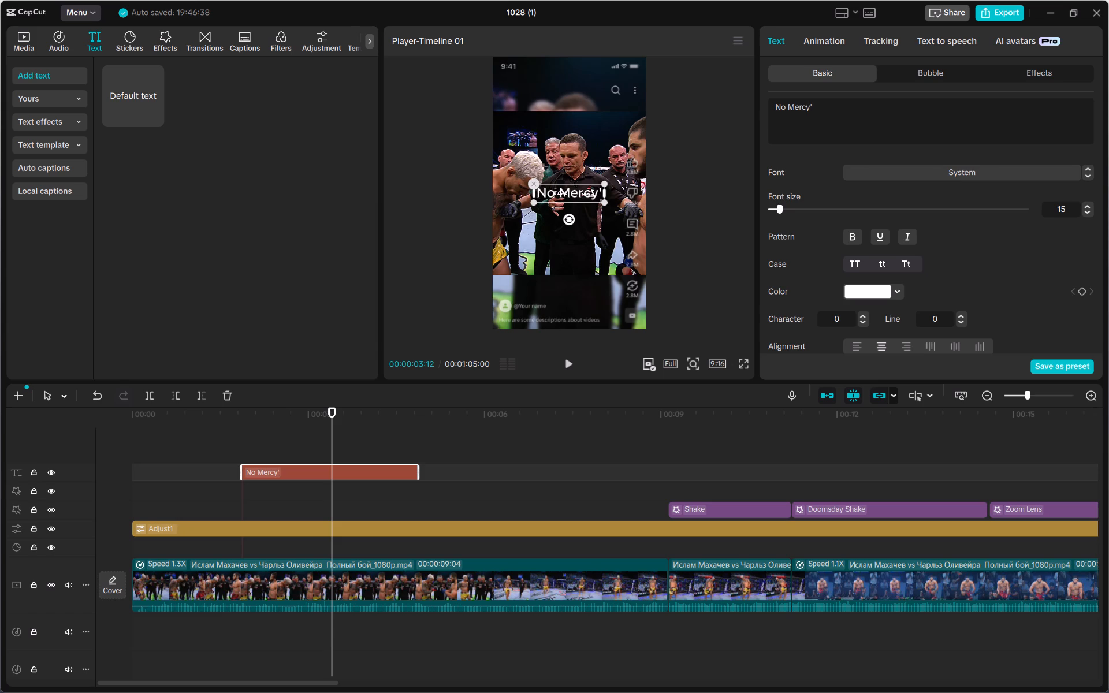
pyautogui.press('BackSpace')
pyautogui.press(',')
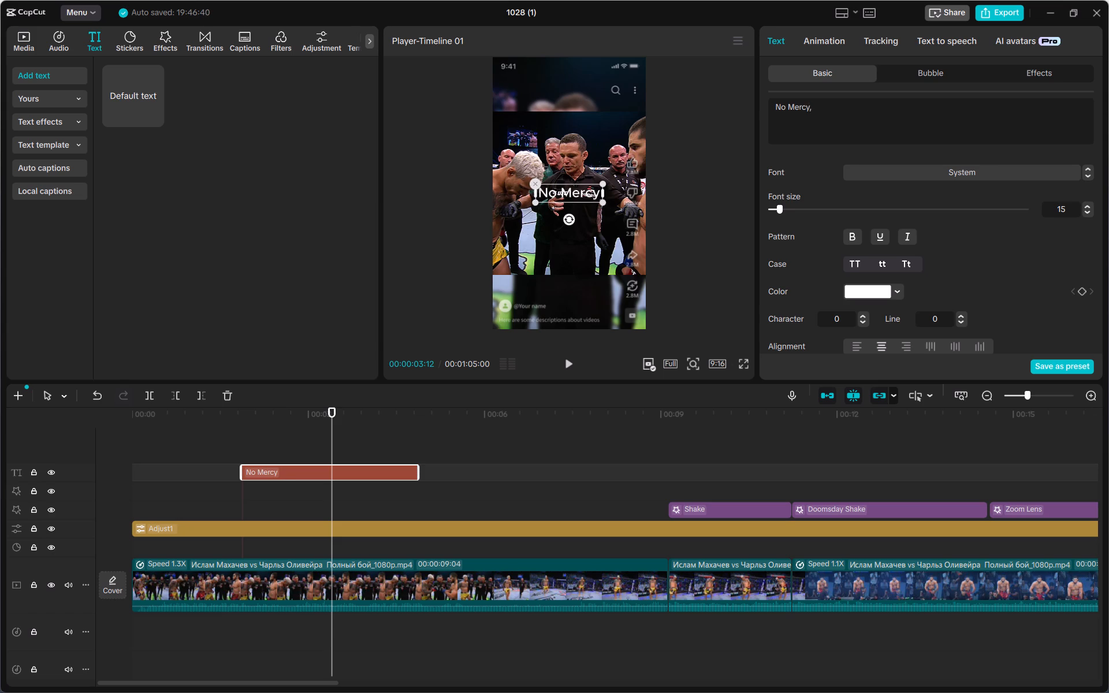
pyautogui.write('ju')
pyautogui.press('BackSpace')
pyautogui.press('BackSpace')
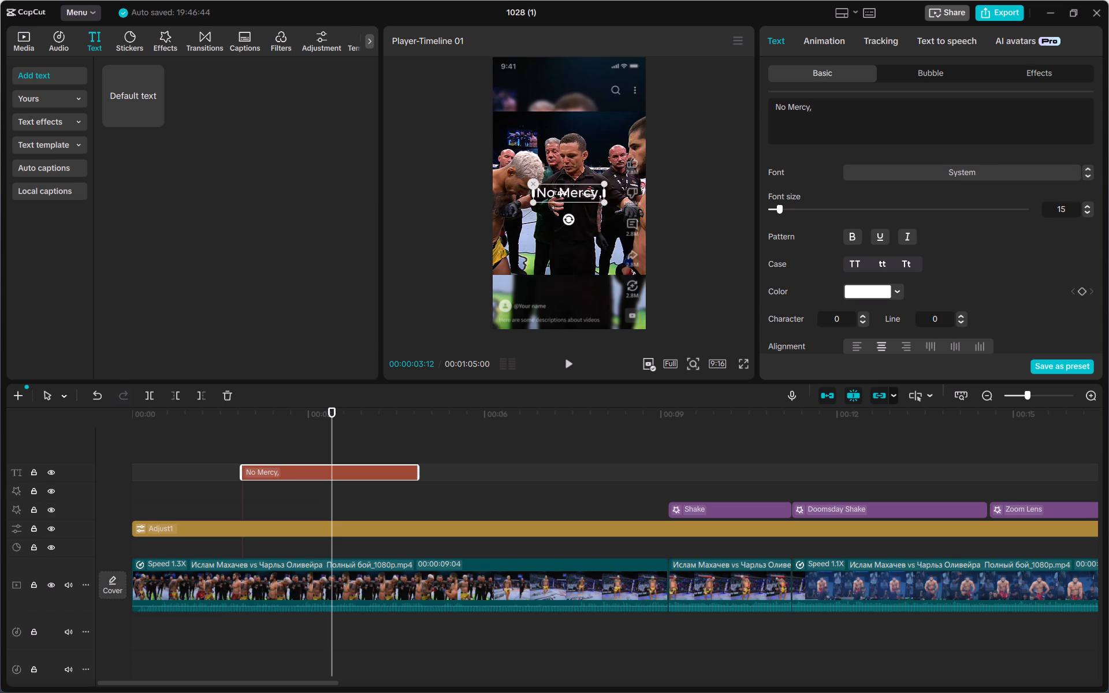
pyautogui.write('ust')
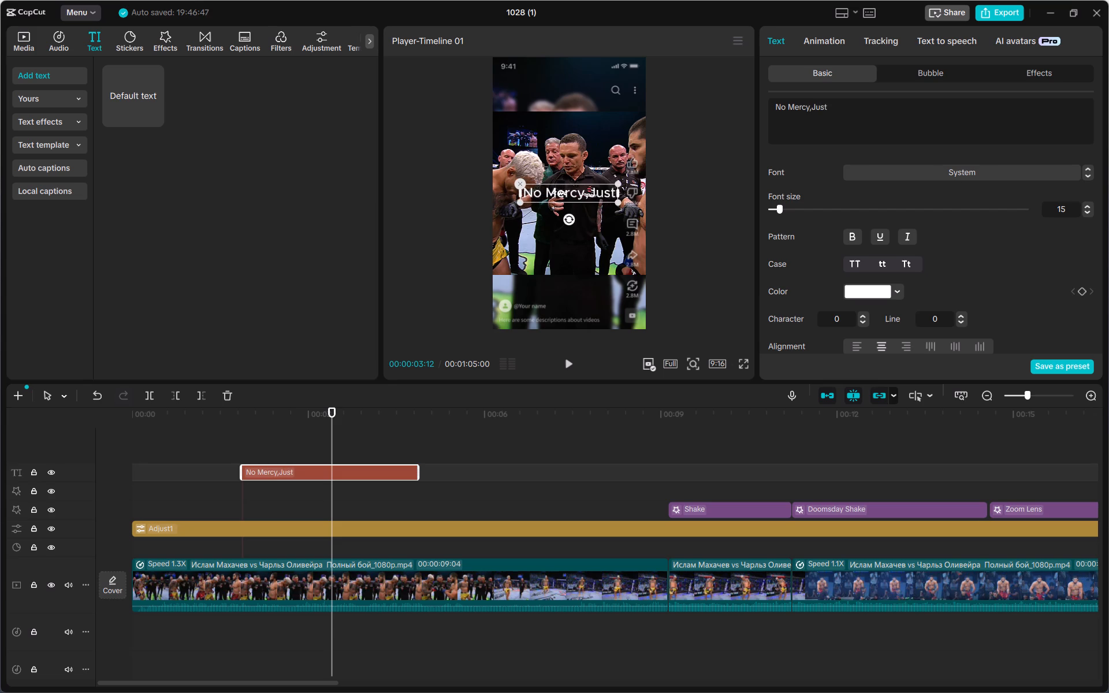
pyautogui.press('space')
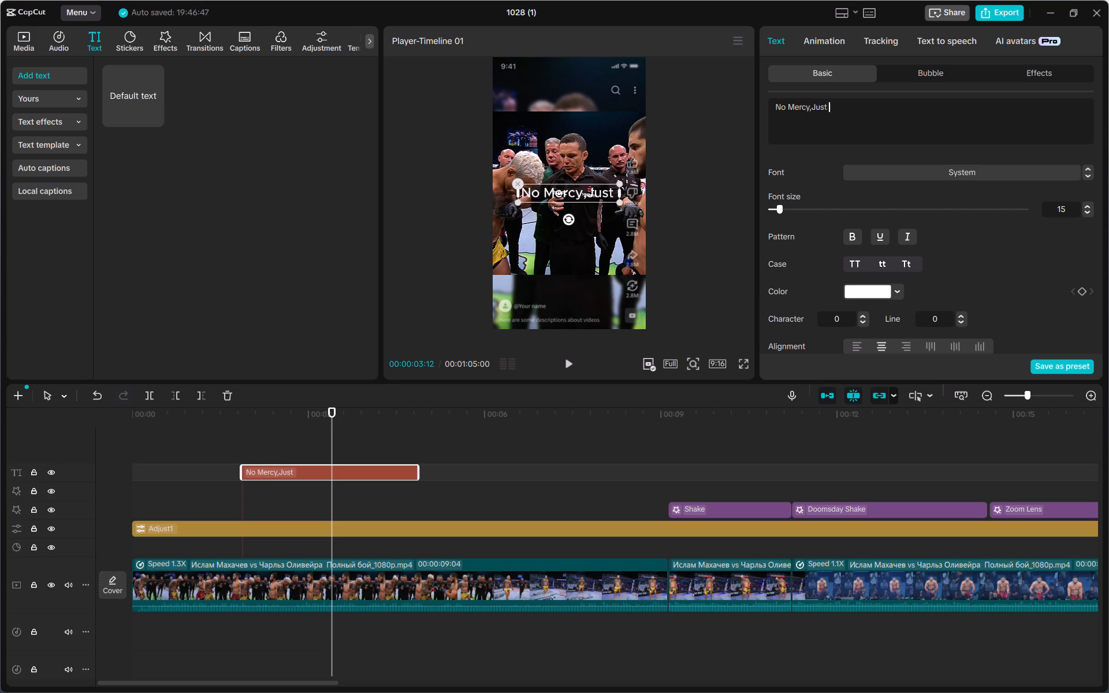
pyautogui.write('MMA')
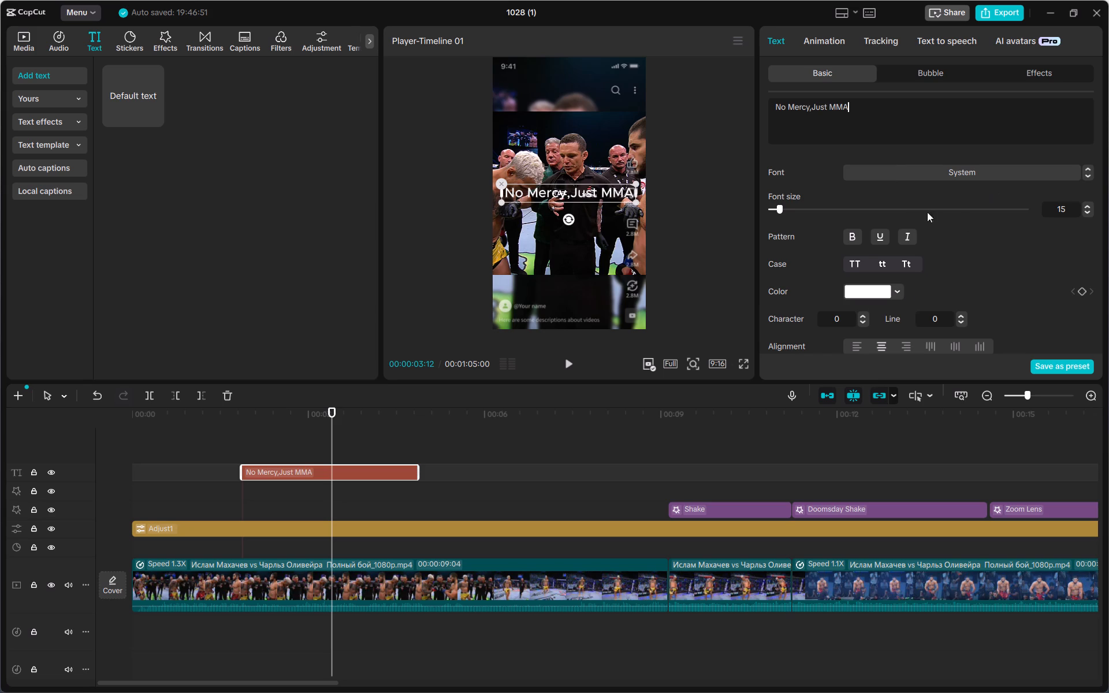
# Set the caption's font size to 17, so the whole line fits across the frame.
pyautogui.click(795, 203)
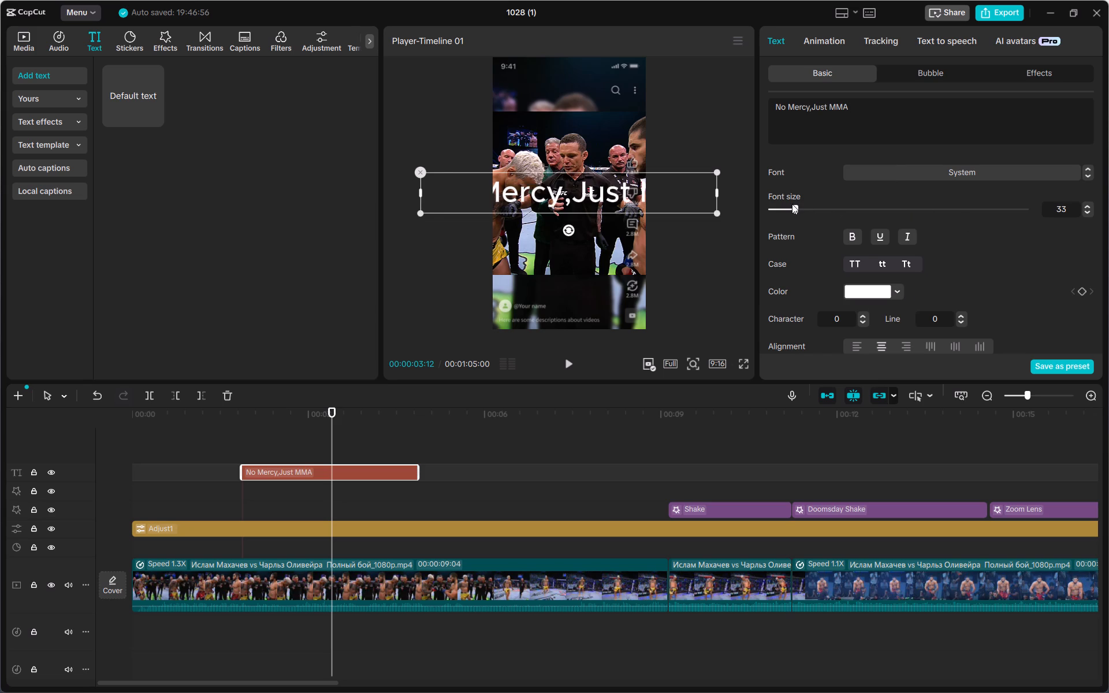
pyautogui.click(792, 204)
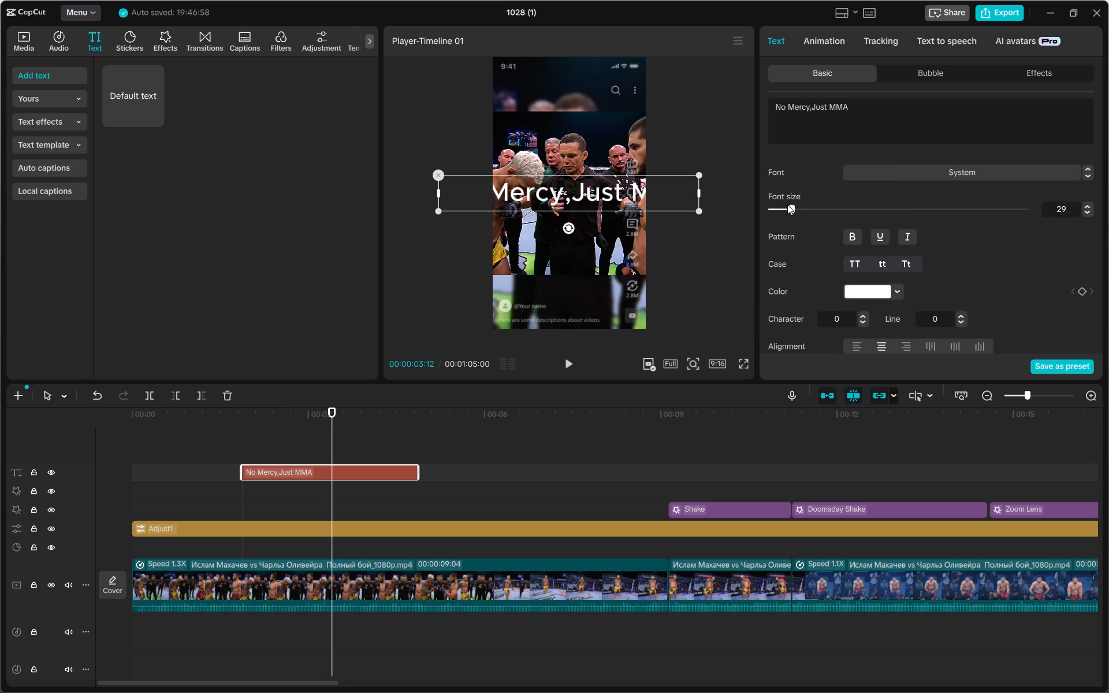
pyautogui.click(786, 205)
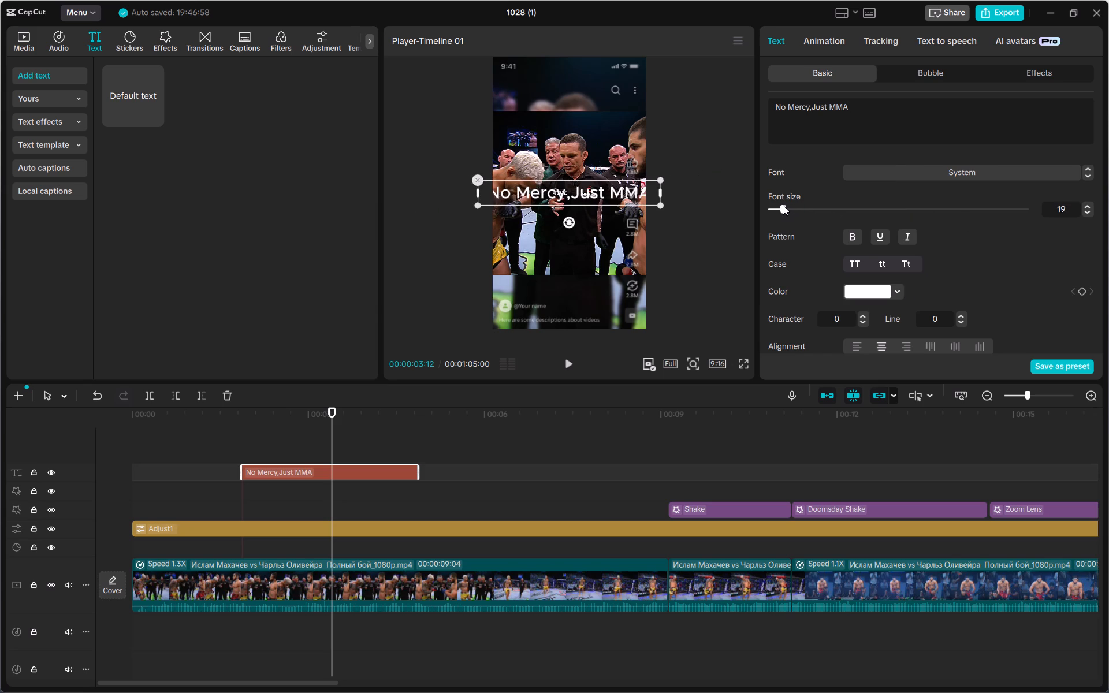
pyautogui.click(1090, 204)
pyautogui.tripleClick(1089, 203)
pyautogui.click(1088, 201)
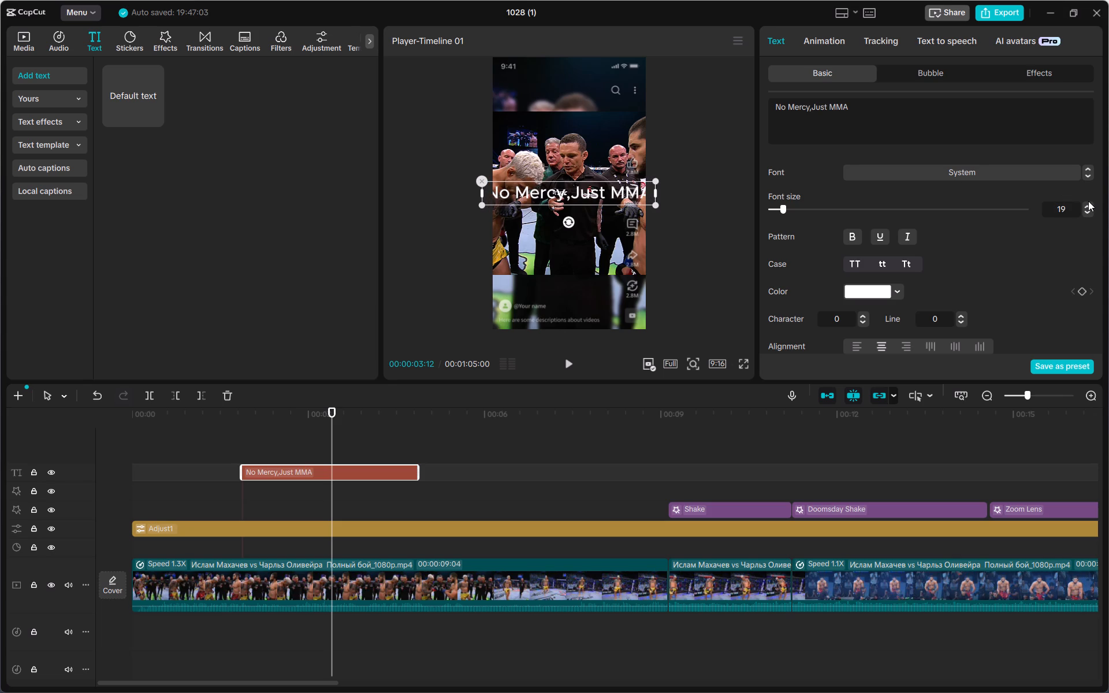
pyautogui.tripleClick(1088, 203)
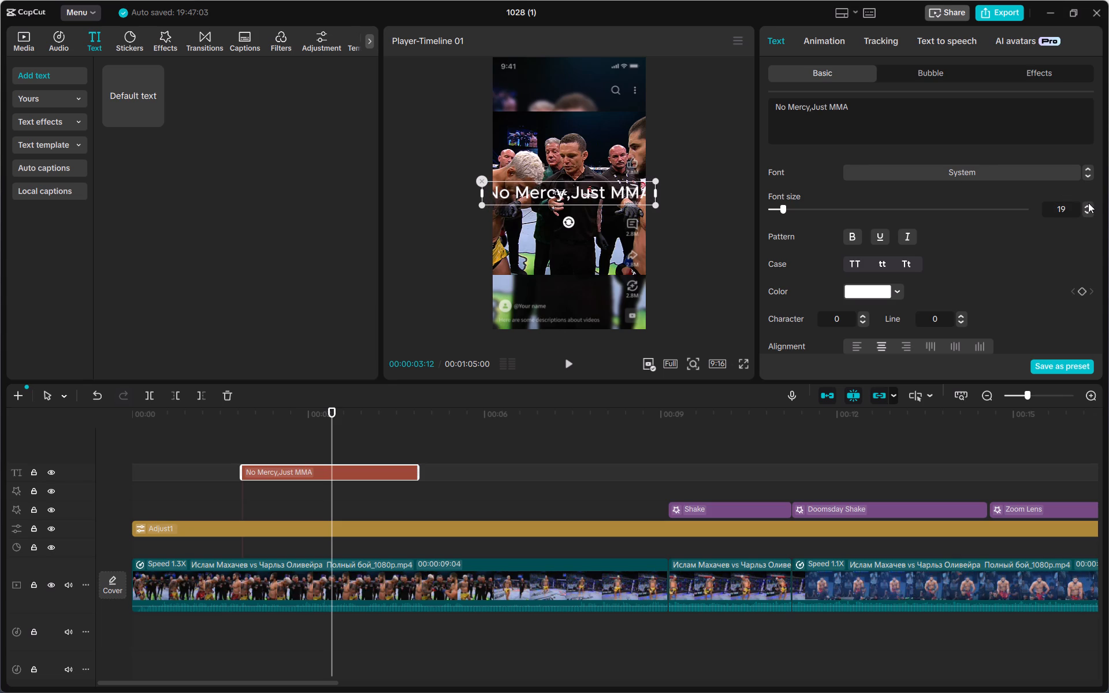
pyautogui.click(1088, 204)
pyautogui.doubleClick(1088, 204)
pyautogui.tripleClick(1085, 213)
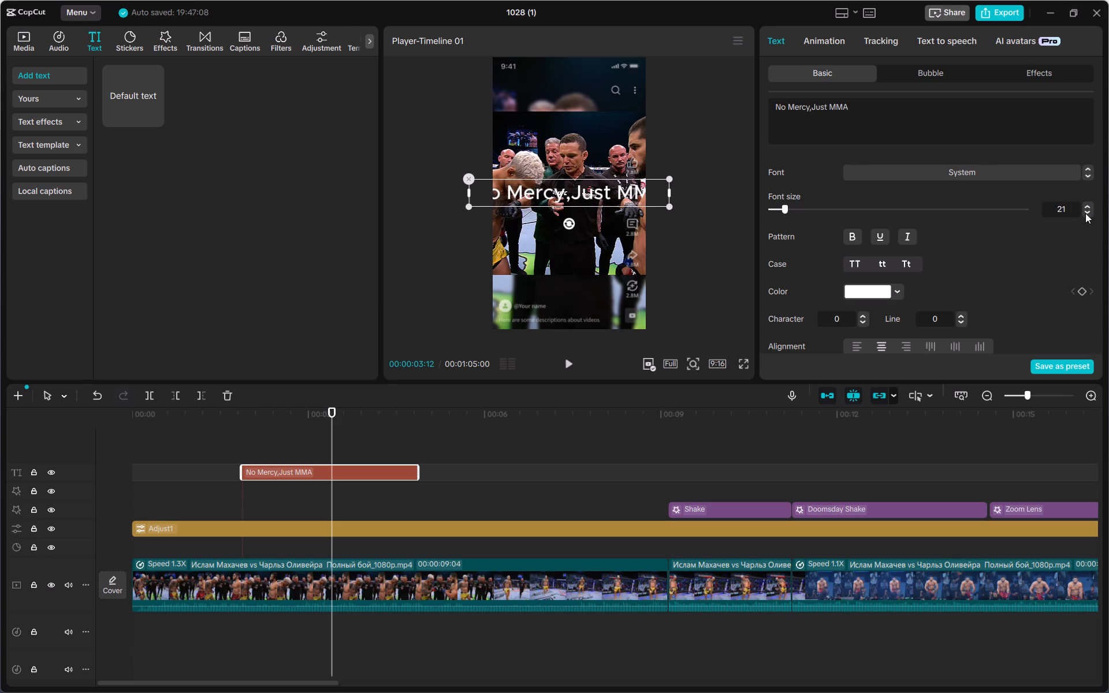
pyautogui.doubleClick(1085, 213)
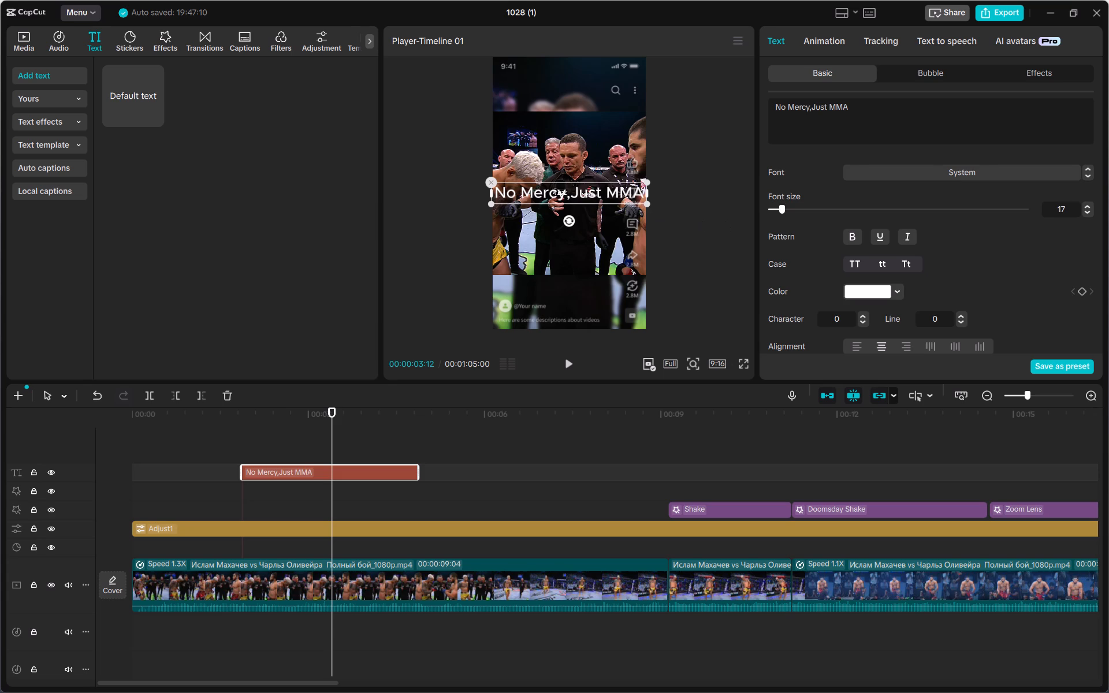
# Scale the caption down to about 77% and place it near the top of the frame, at about X -76, Y 1152.
pyautogui.moveTo(647, 201); pyautogui.dragTo(613, 198)
pyautogui.moveTo(578, 193); pyautogui.dragTo(572, 132)
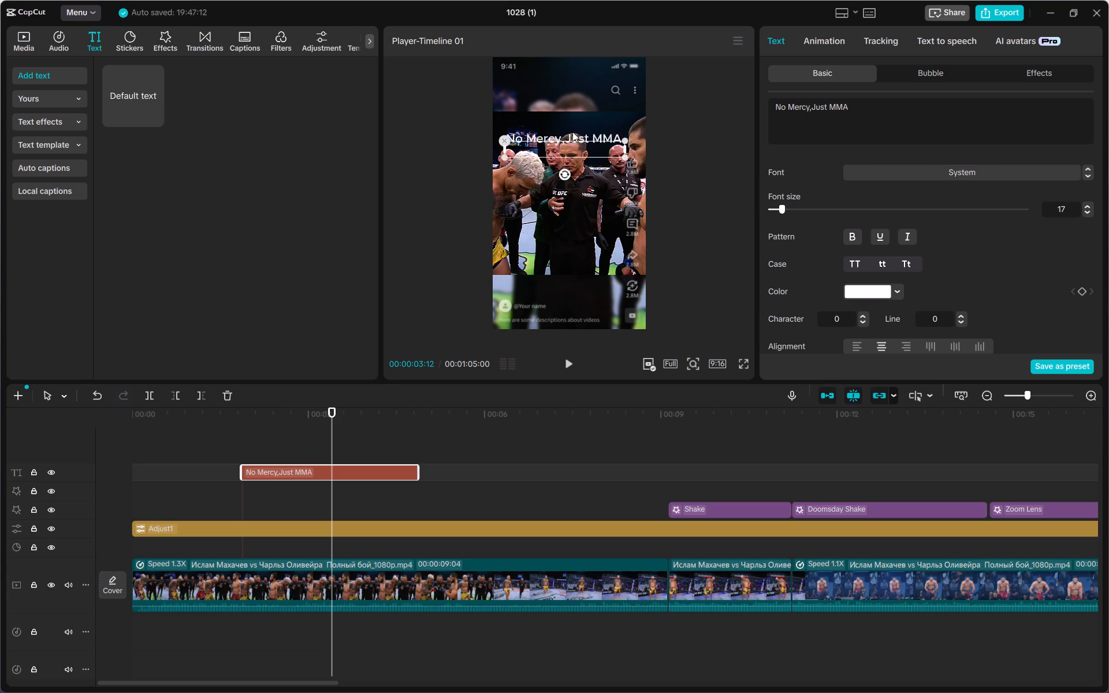
pyautogui.moveTo(572, 132); pyautogui.dragTo(573, 111)
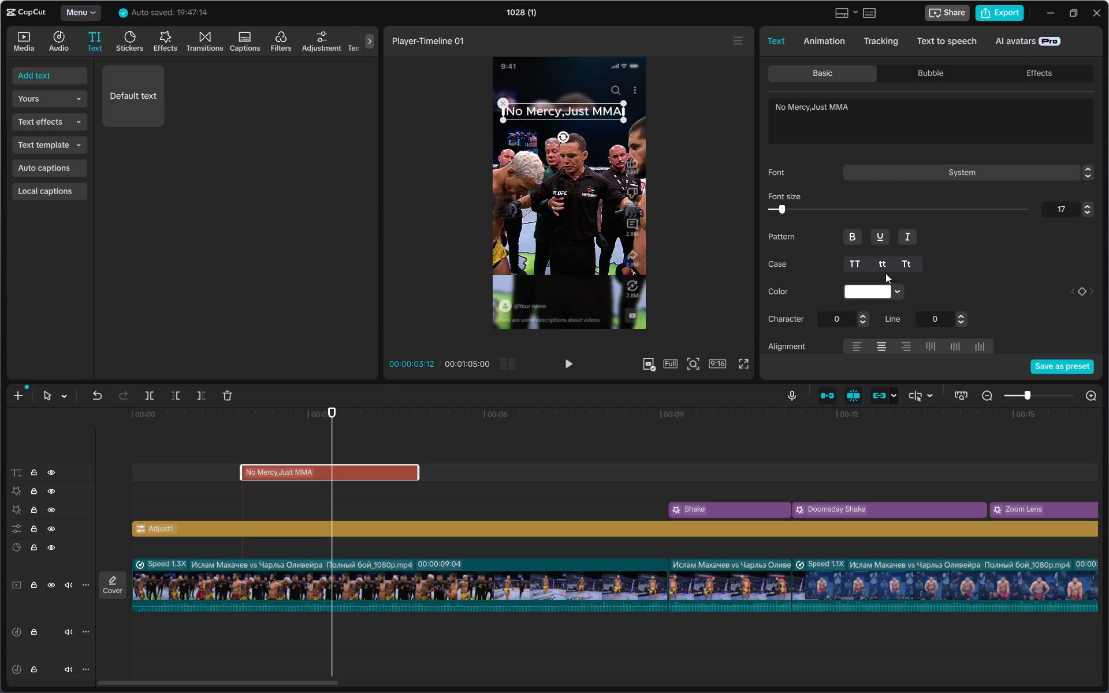
# Make the caption bold and apply the preset style with white letters and a black outline.
pyautogui.scroll(-1, 885, 273)
pyautogui.click(849, 172)
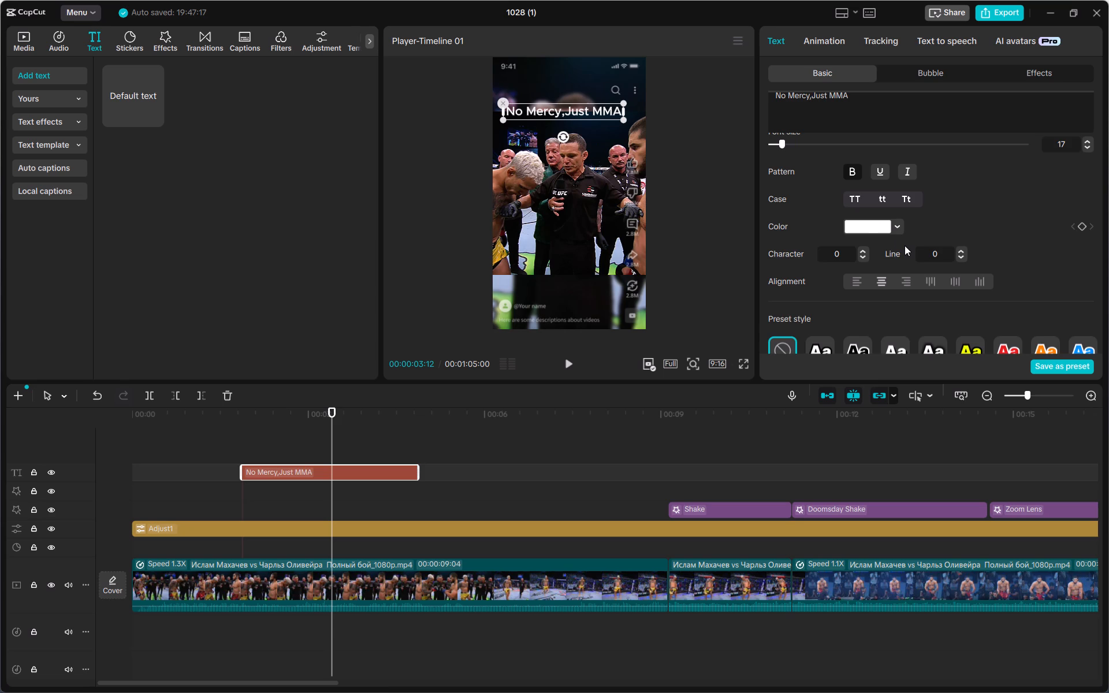
pyautogui.scroll(-2, 905, 245)
pyautogui.click(817, 217)
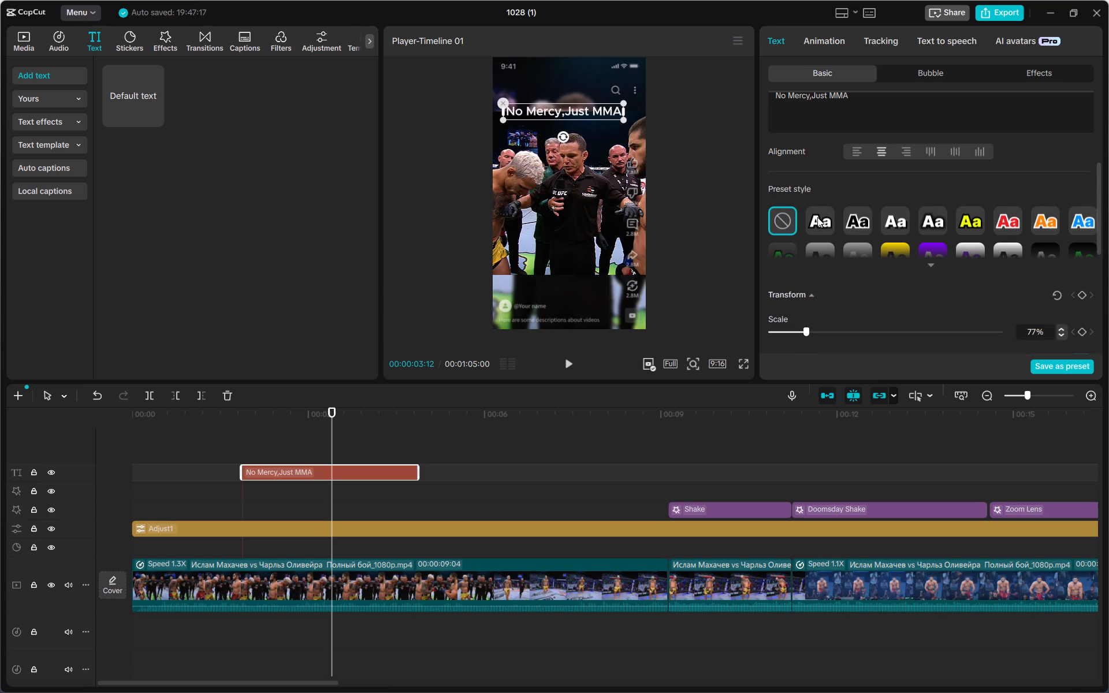
# Enable the background behind the "No Mercy,Just MMA" caption.
pyautogui.scroll(-1, 877, 257)
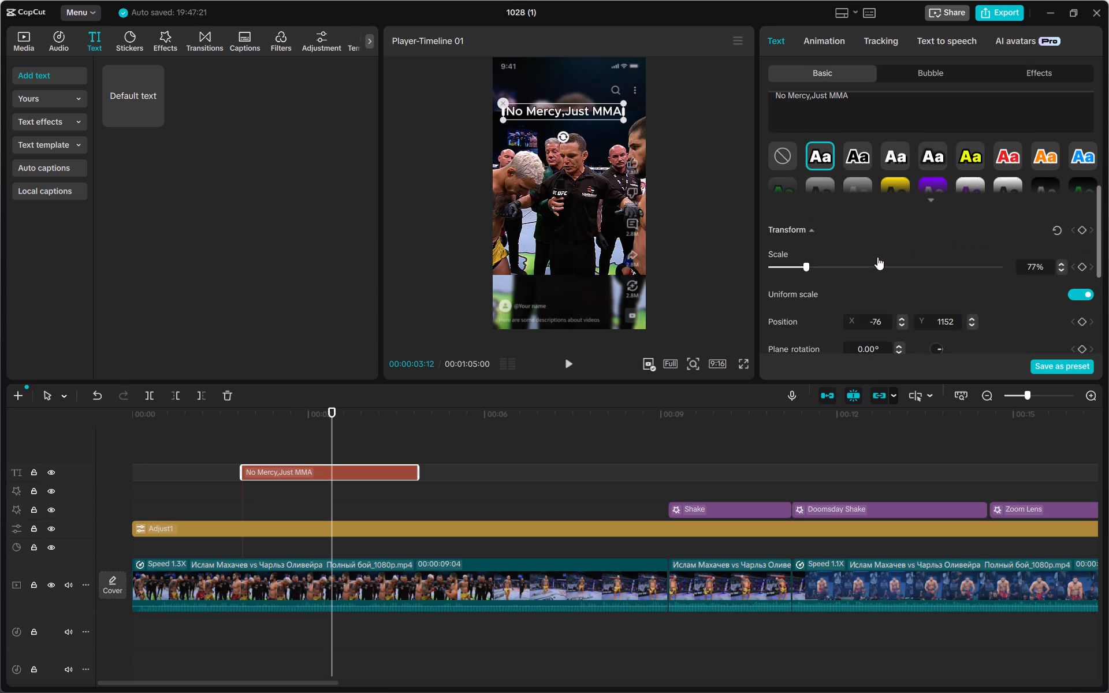
pyautogui.scroll(-3, 872, 261)
pyautogui.scroll(-1, 818, 267)
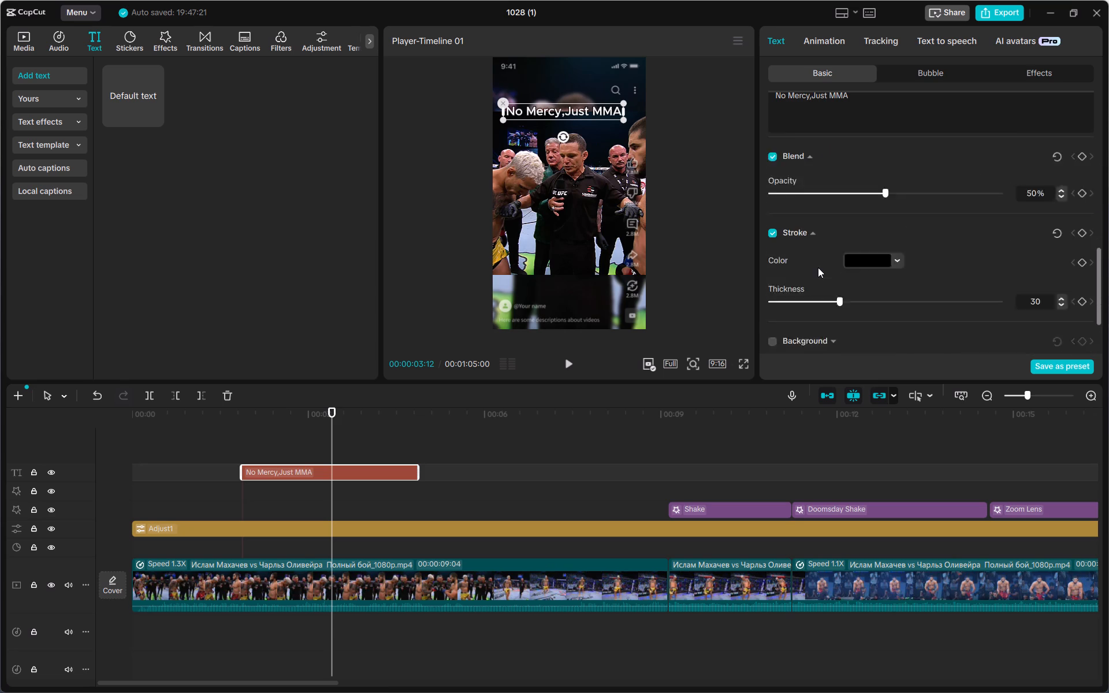
pyautogui.scroll(-1, 818, 267)
pyautogui.click(822, 275)
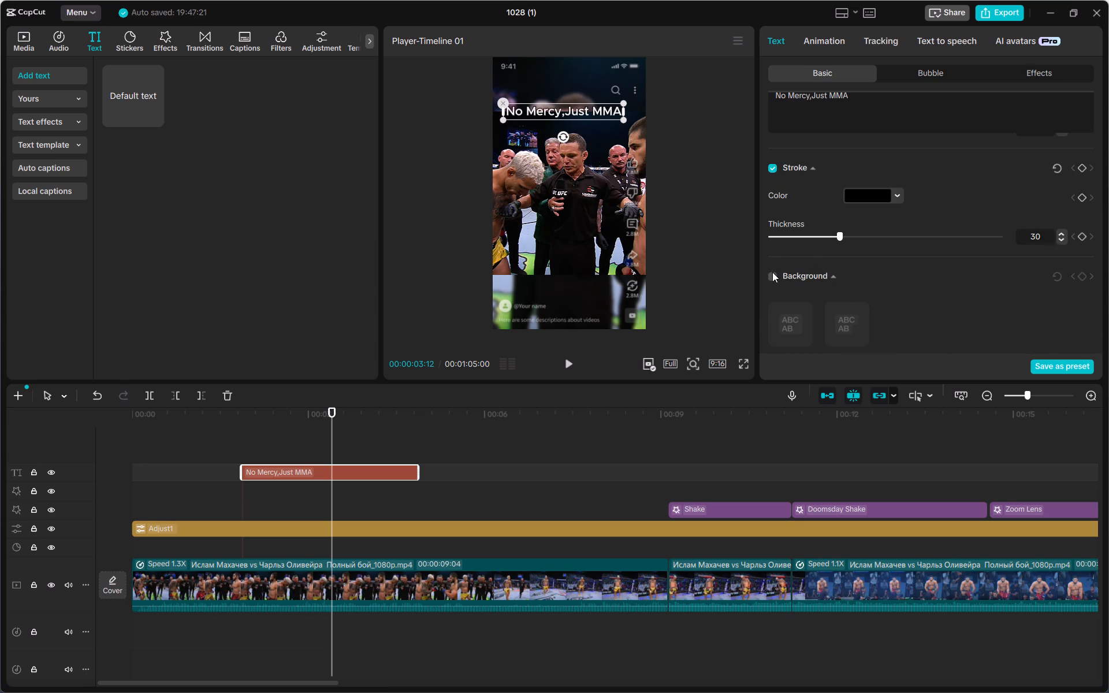
pyautogui.click(772, 272)
pyautogui.click(776, 276)
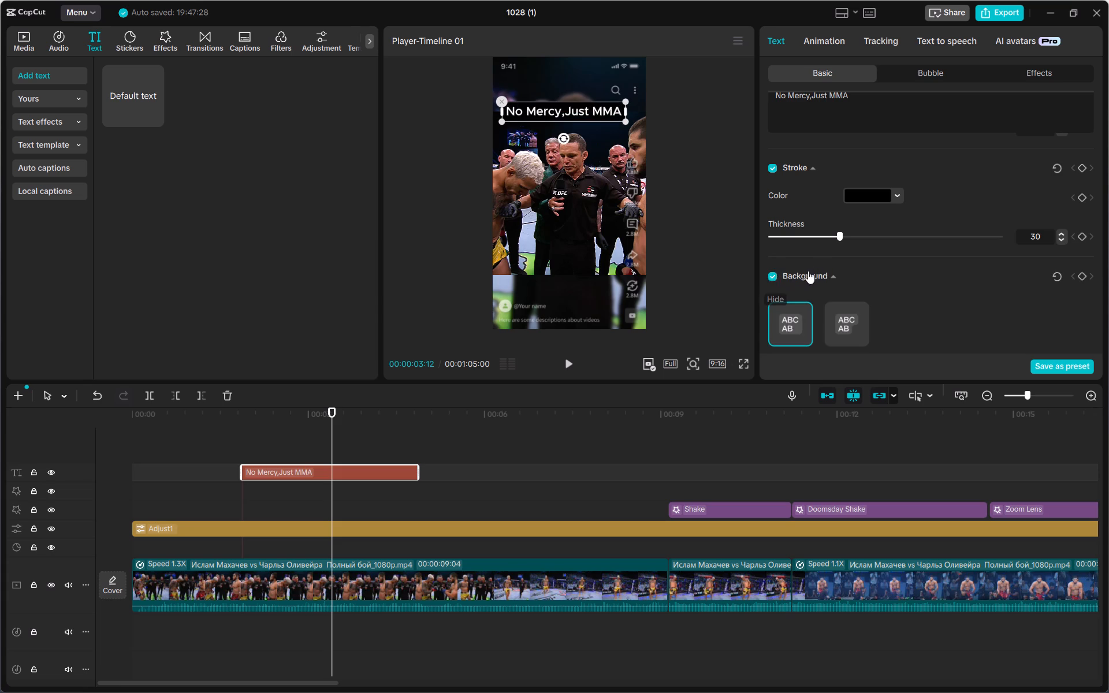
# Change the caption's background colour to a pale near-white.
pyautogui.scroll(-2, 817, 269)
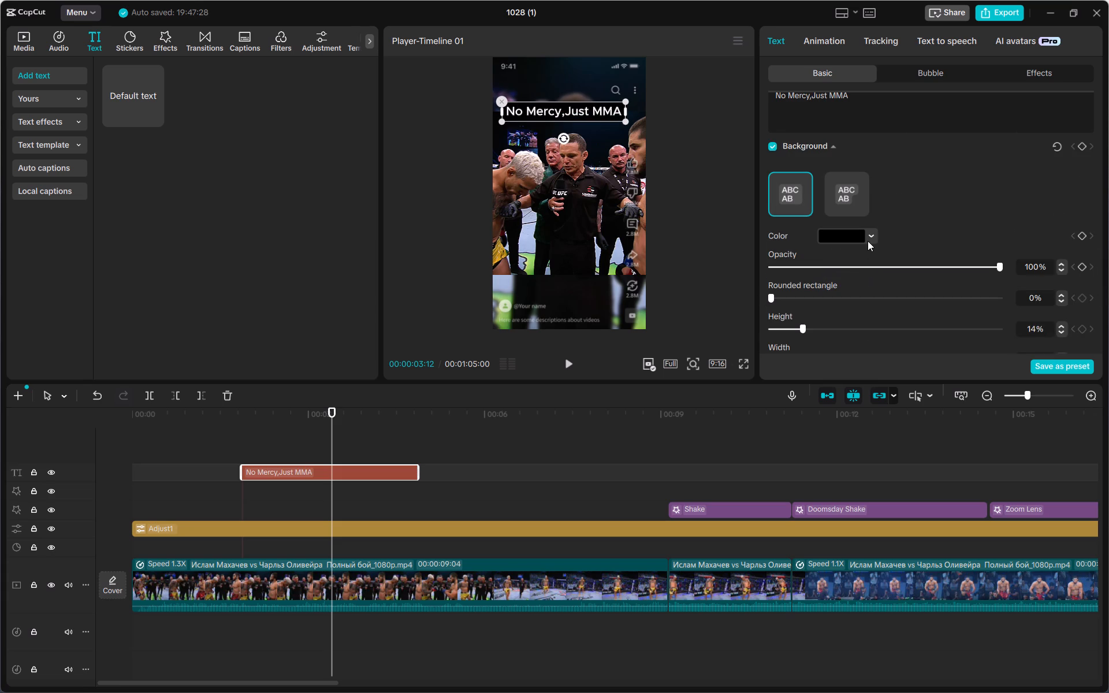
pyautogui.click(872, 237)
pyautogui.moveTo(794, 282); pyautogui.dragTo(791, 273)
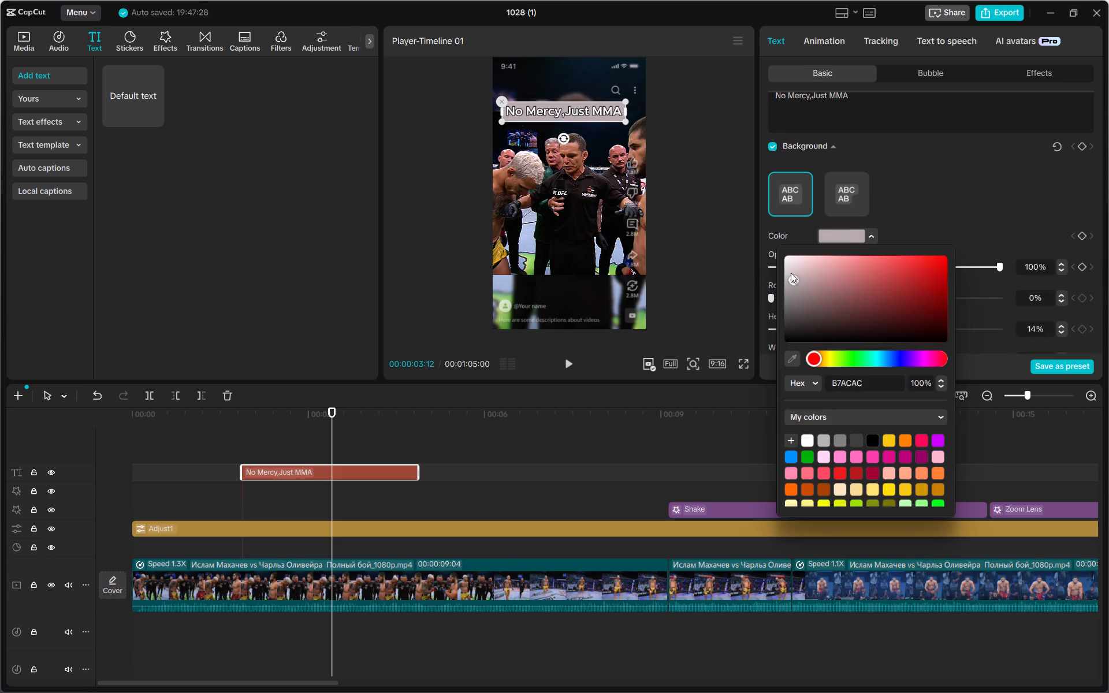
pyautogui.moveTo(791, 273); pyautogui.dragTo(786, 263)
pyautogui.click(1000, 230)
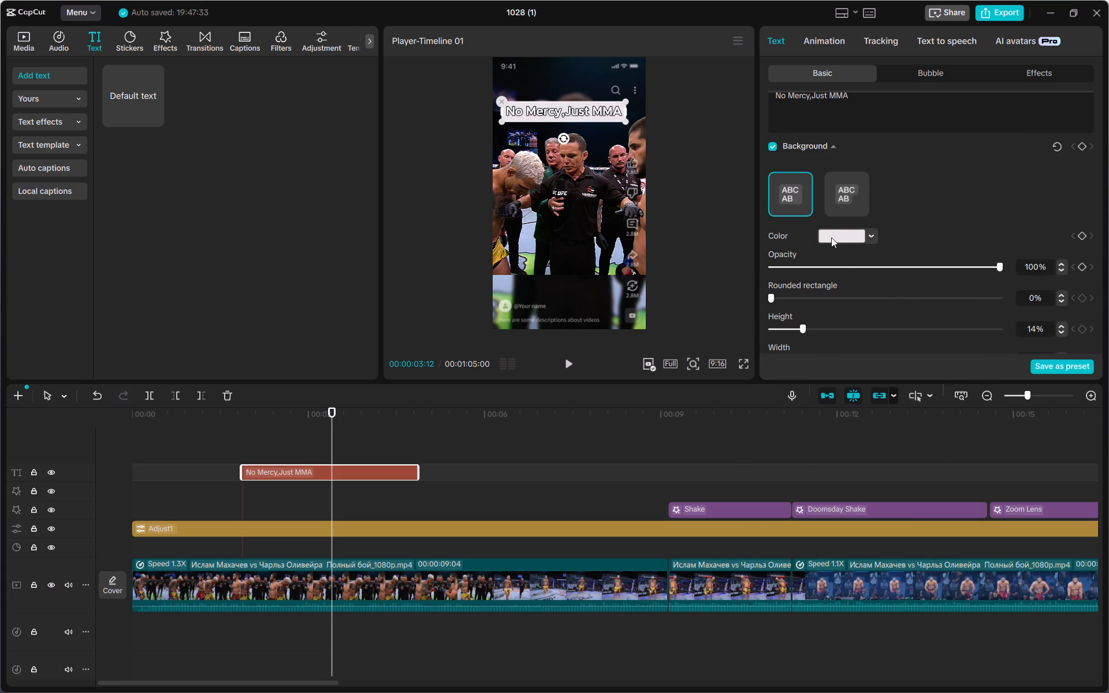
# Set the caption background's opacity to 45%.
pyautogui.click(898, 266)
pyautogui.moveTo(898, 266); pyautogui.dragTo(873, 267)
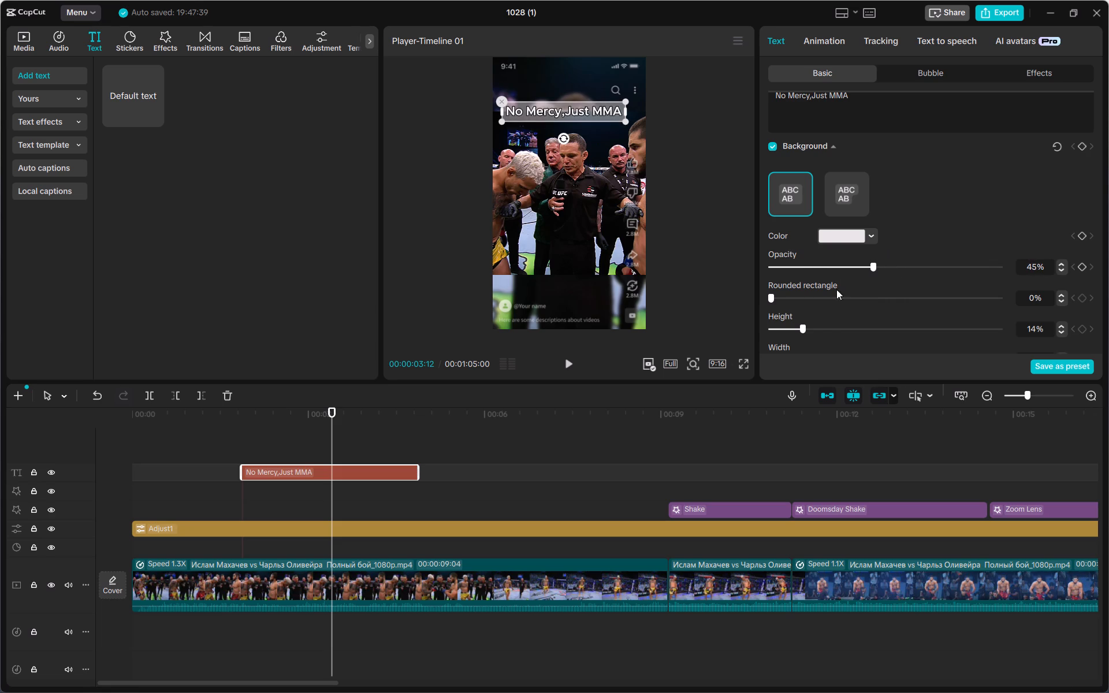
# Set the caption's background colour to black.
pyautogui.click(870, 233)
pyautogui.moveTo(830, 332); pyautogui.dragTo(801, 340)
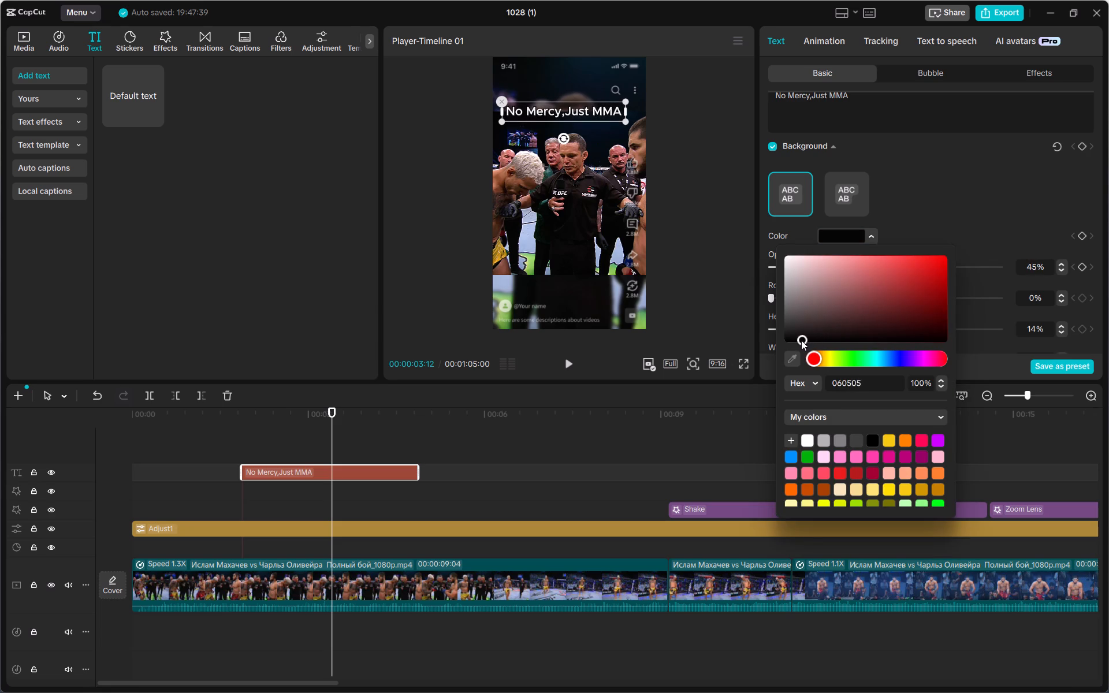
pyautogui.moveTo(801, 340); pyautogui.dragTo(796, 344)
pyautogui.click(957, 200)
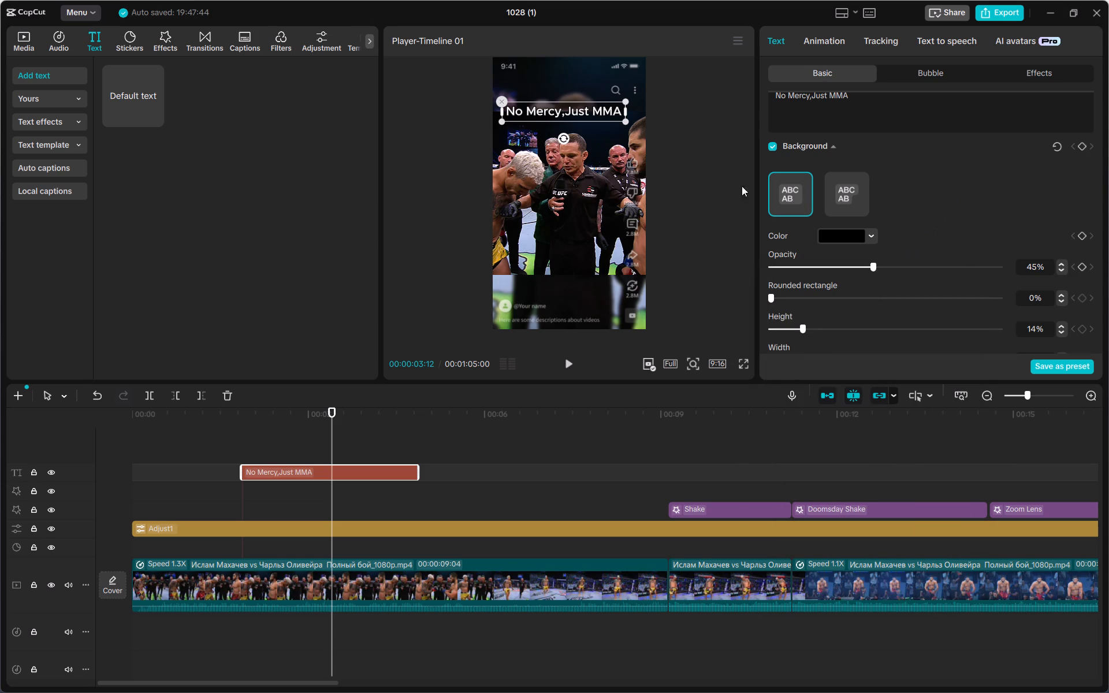
# Reposition the "No Mercy,Just MMA" caption, shrink it to 65% scale and leave it horizontally centred near the top of the frame.
pyautogui.click(554, 110)
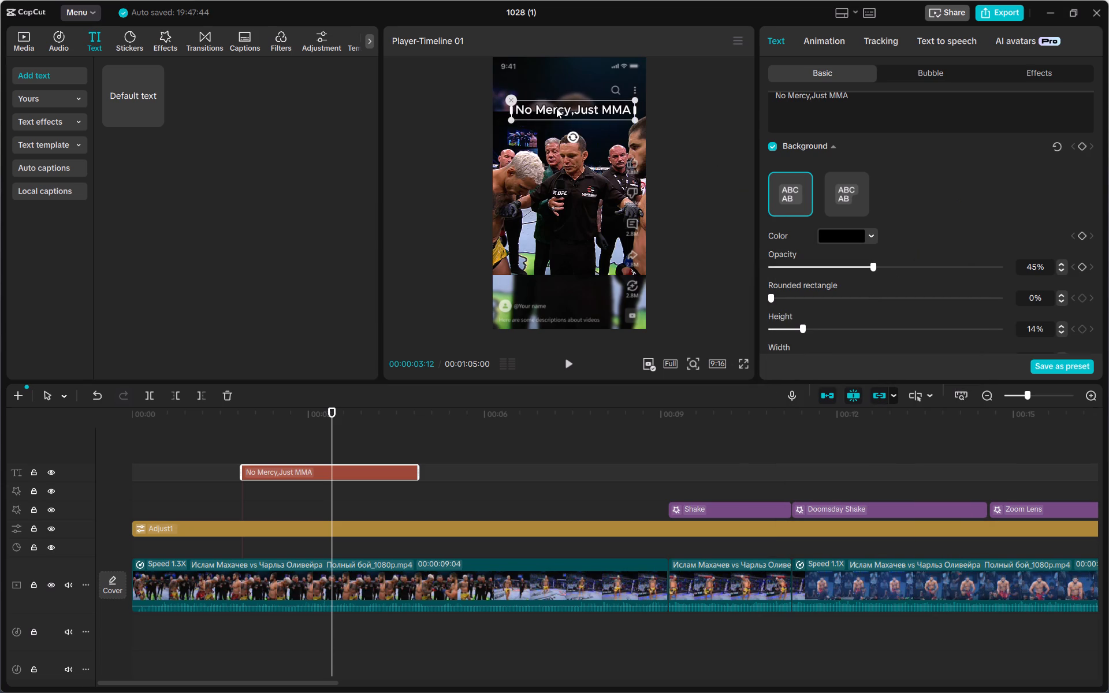
pyautogui.moveTo(629, 115); pyautogui.dragTo(617, 115)
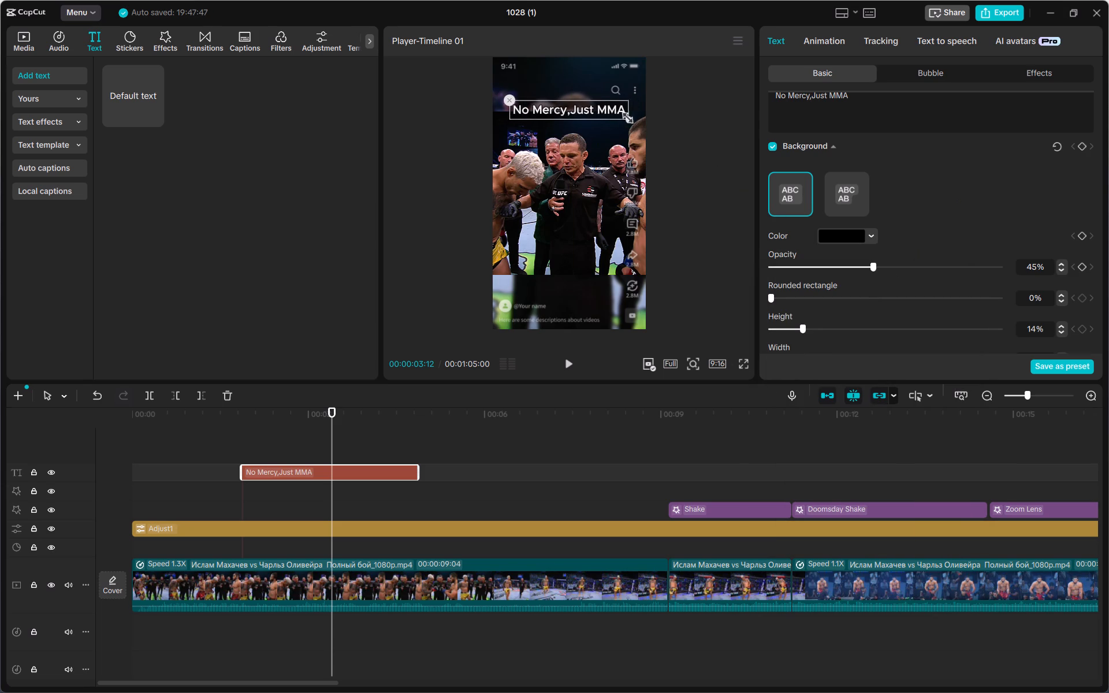
pyautogui.moveTo(617, 115); pyautogui.dragTo(609, 114)
pyautogui.click(672, 127)
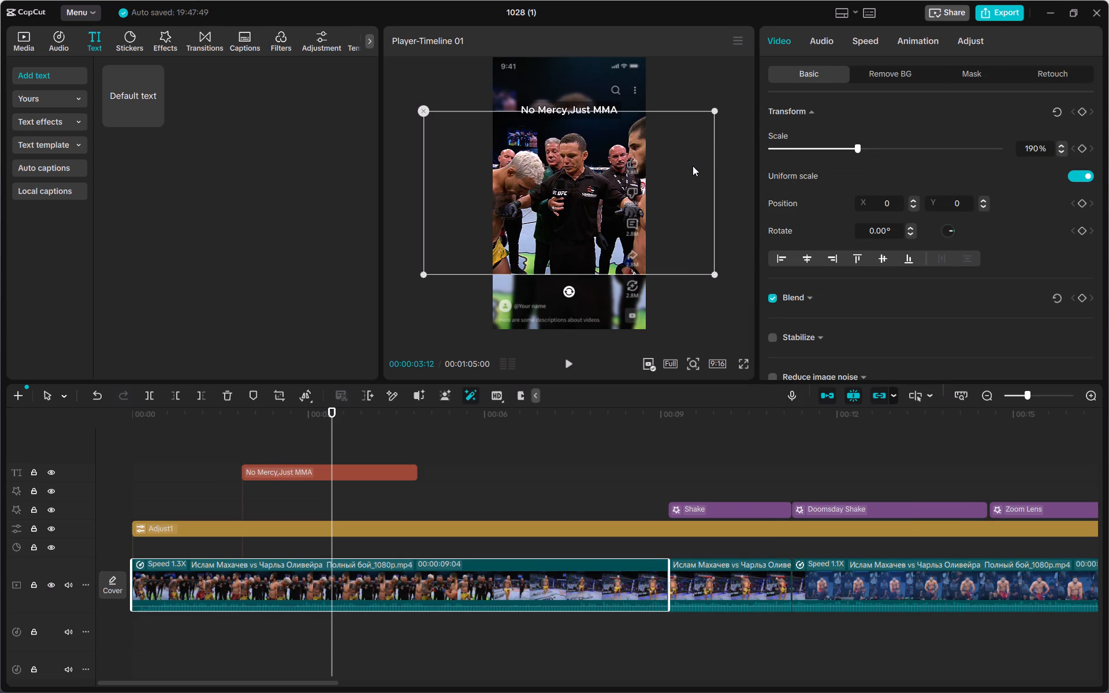
pyautogui.click(730, 275)
# Review the caption's text settings, from font and preset style through transform, stroke and background to glow, shadow and curve.
pyautogui.click(587, 110)
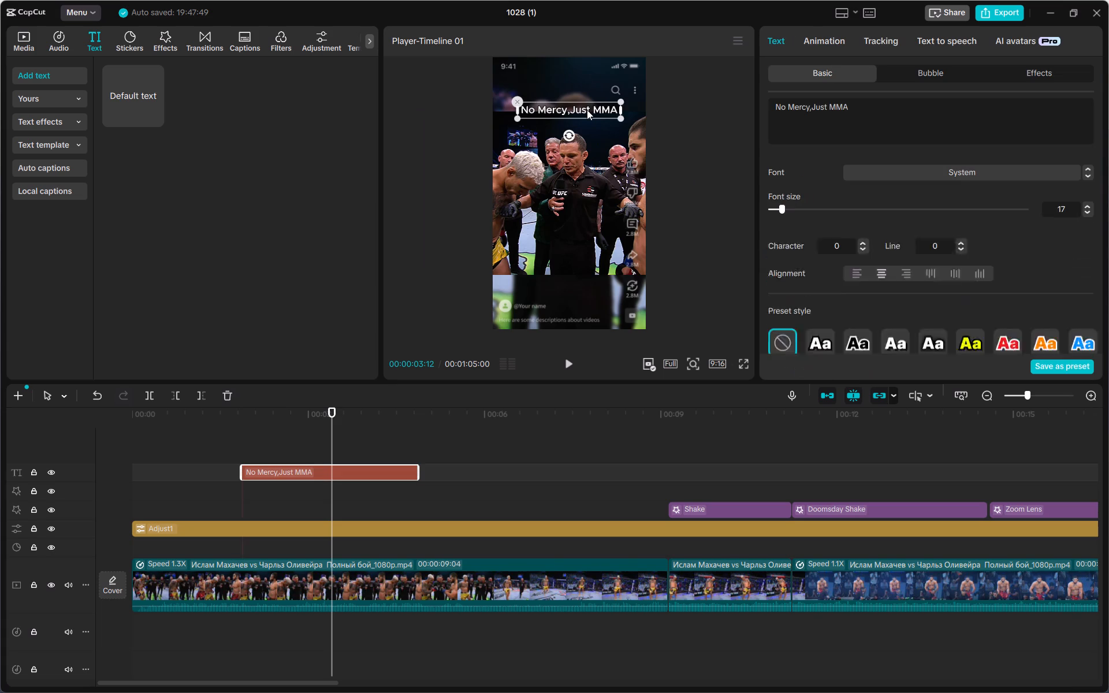
pyautogui.scroll(-3, 881, 252)
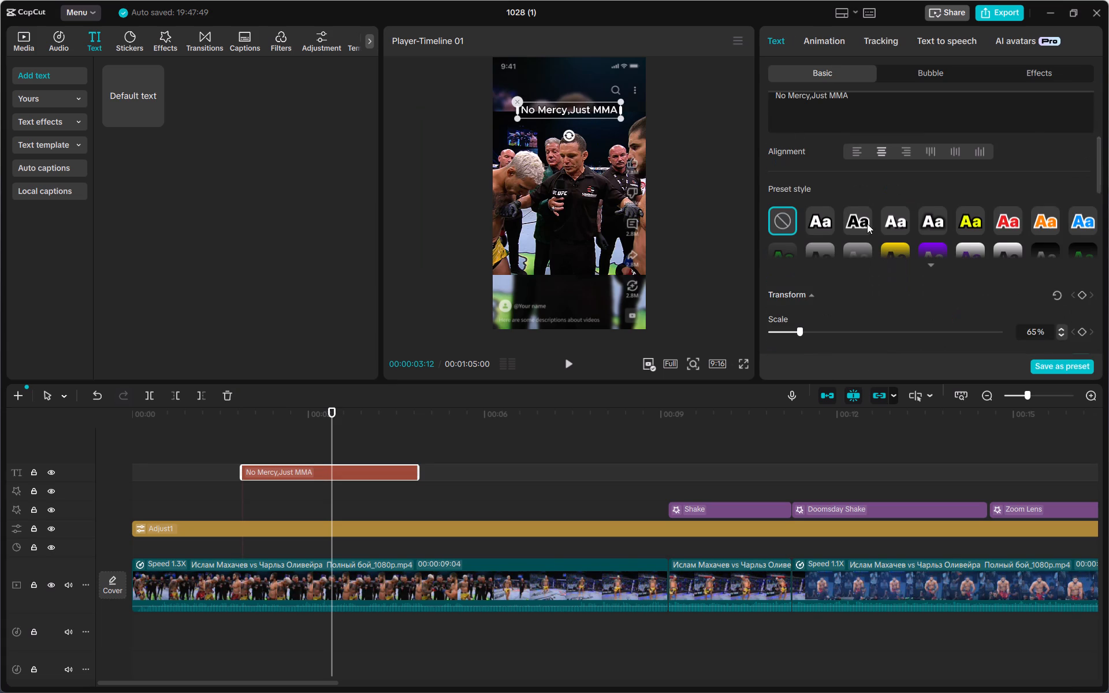
pyautogui.scroll(-2, 920, 244)
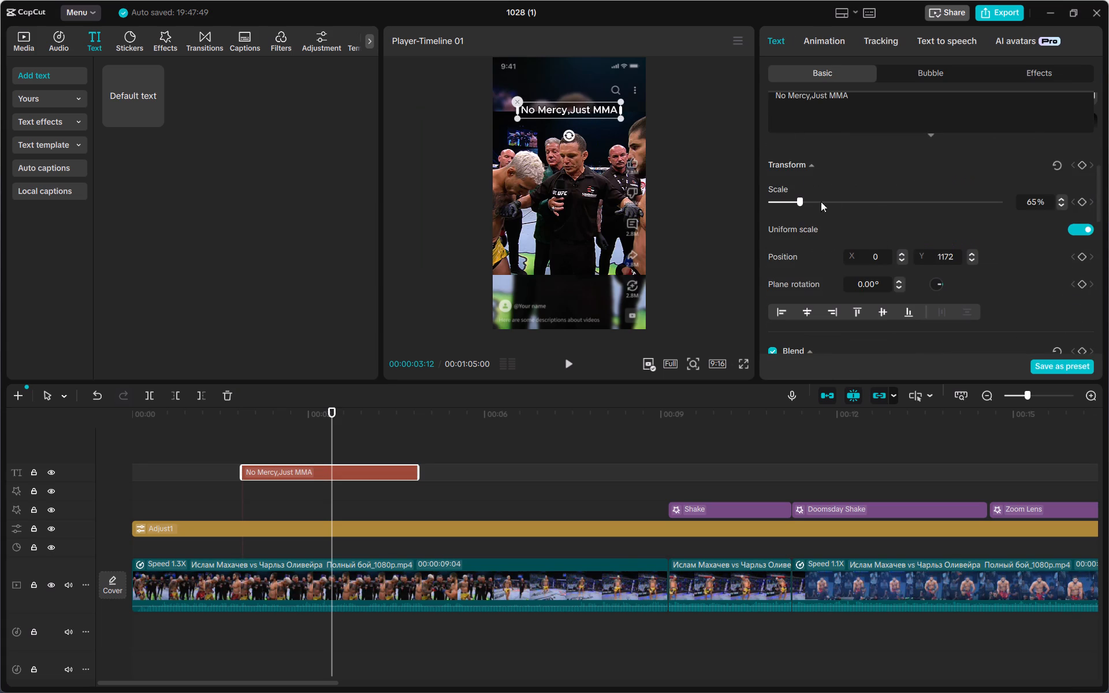
pyautogui.scroll(5, 881, 216)
pyautogui.scroll(-1, 921, 245)
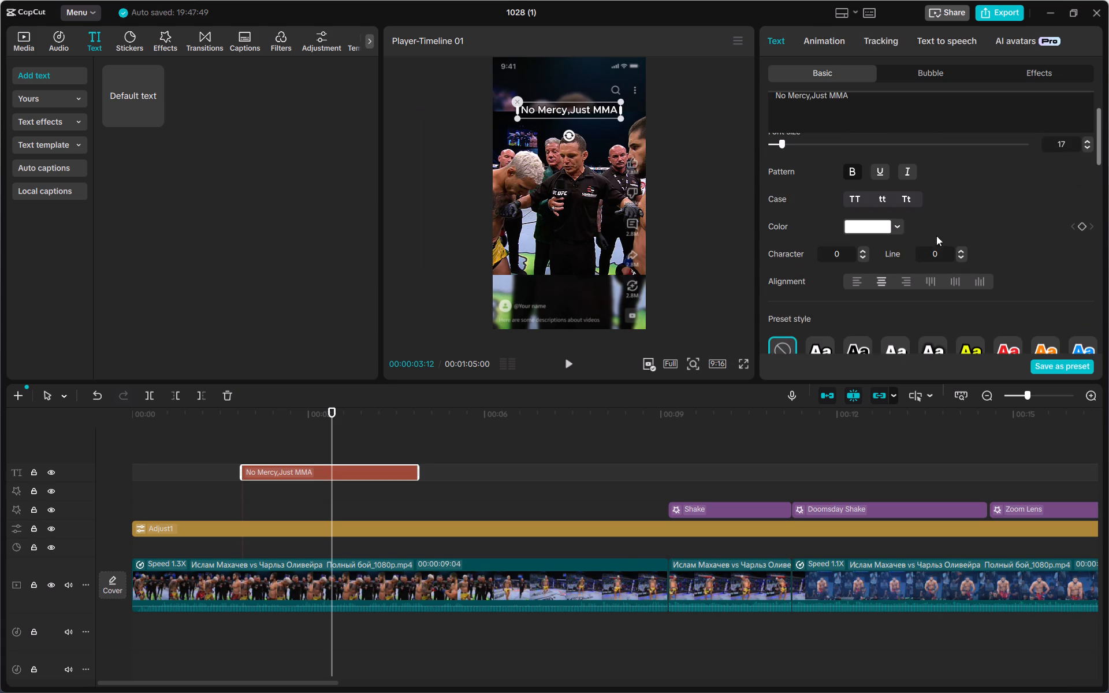
pyautogui.scroll(-1, 946, 224)
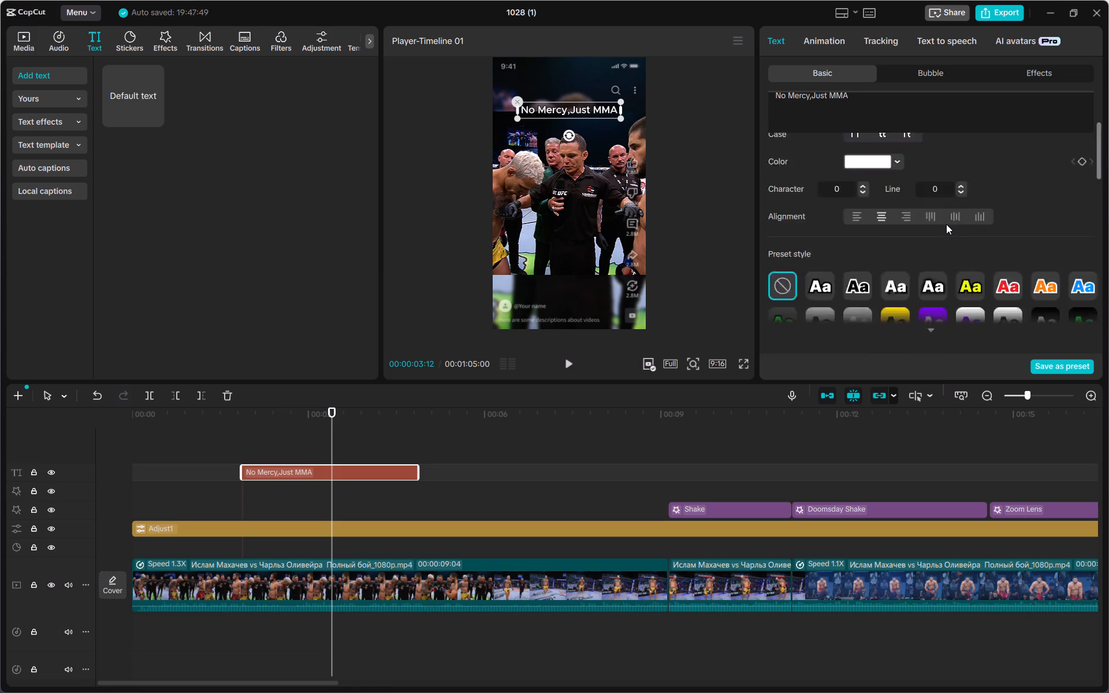
pyautogui.scroll(-6, 946, 224)
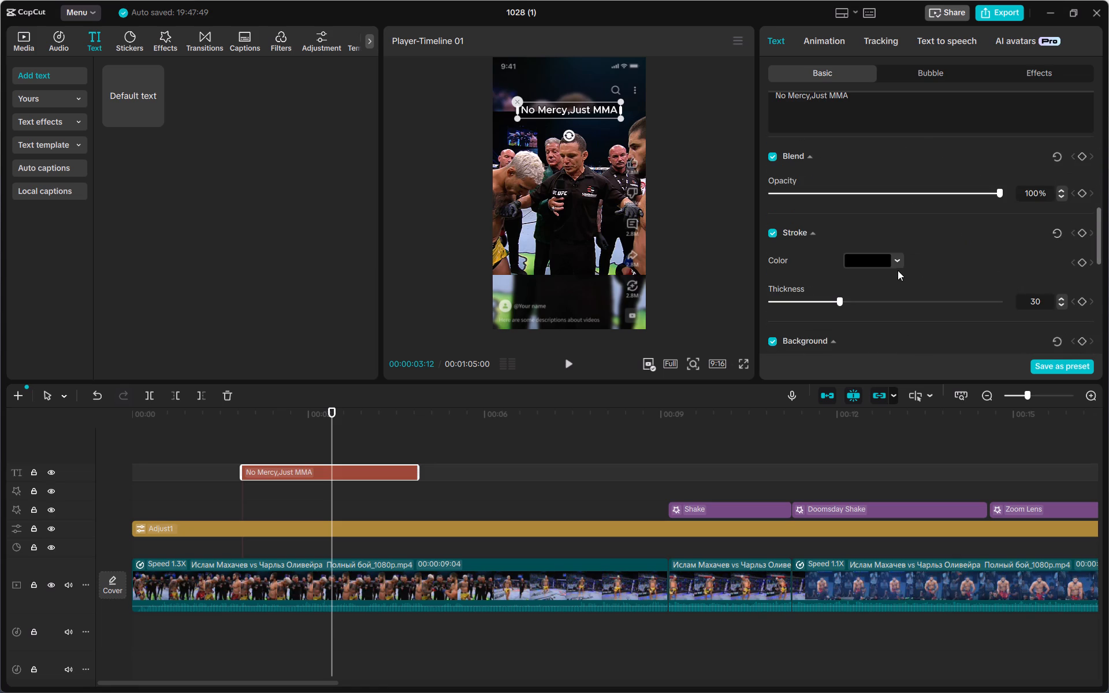
pyautogui.scroll(-9, 897, 270)
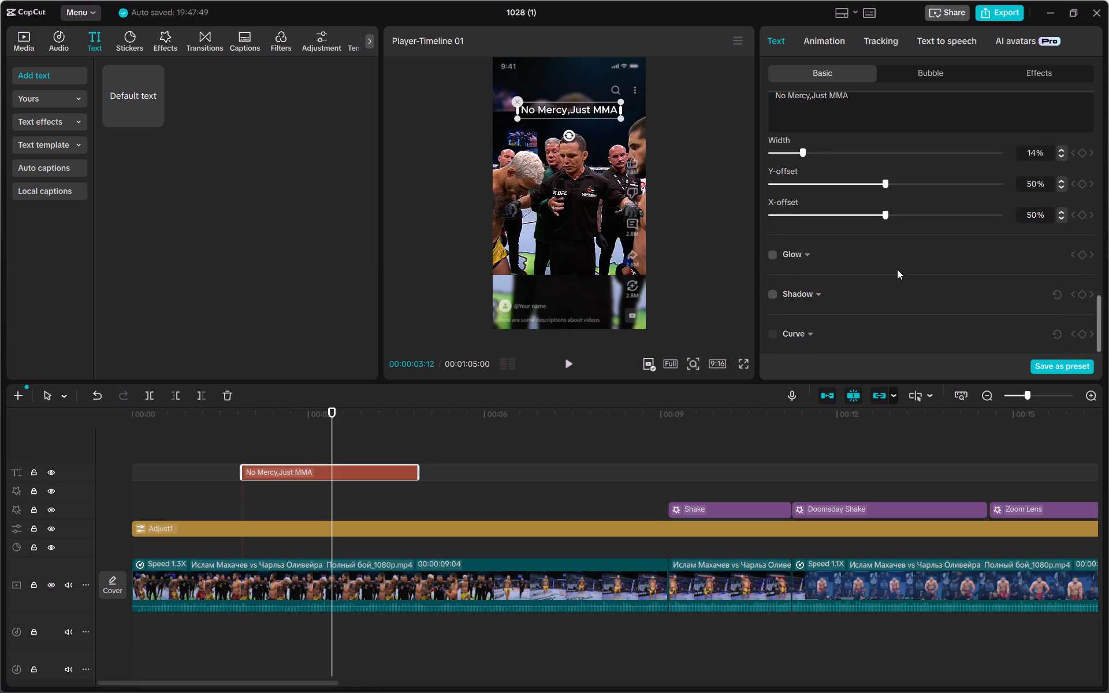
# Move the "No Mercy,Just MMA" caption slightly lower in the video frame.
pyautogui.click(565, 107)
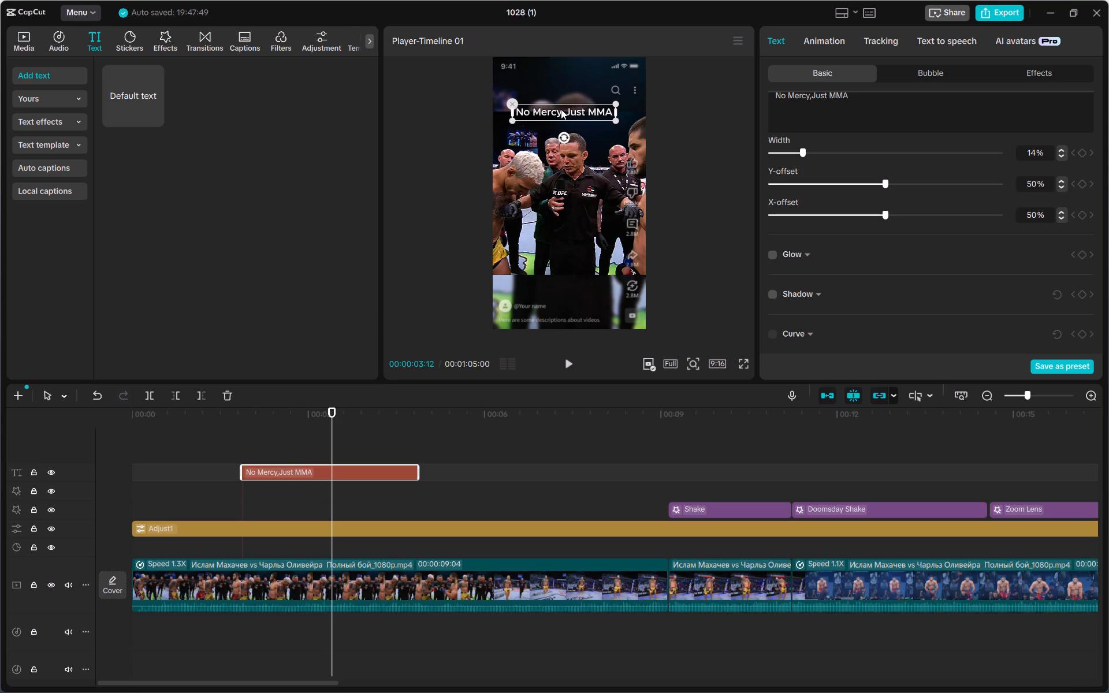
pyautogui.click(702, 225)
# Scrub through the edited timeline to the end of the video at 00:01:05:00.
pyautogui.click(896, 470)
pyautogui.moveTo(896, 470); pyautogui.dragTo(992, 467)
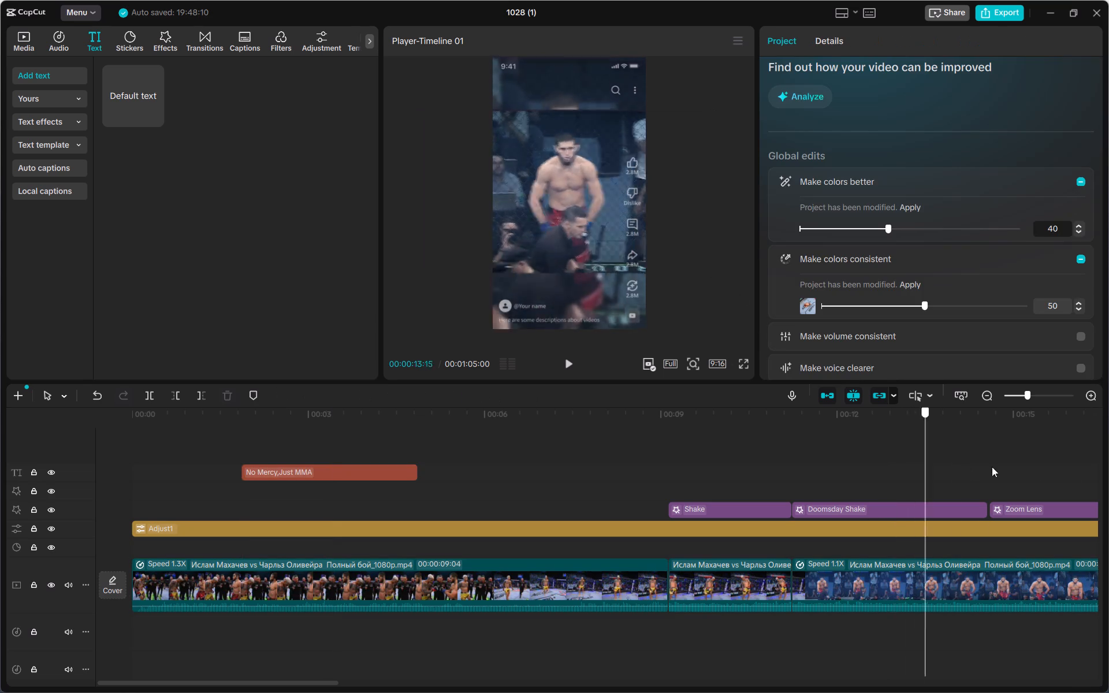
pyautogui.moveTo(992, 467); pyautogui.dragTo(1108, 475)
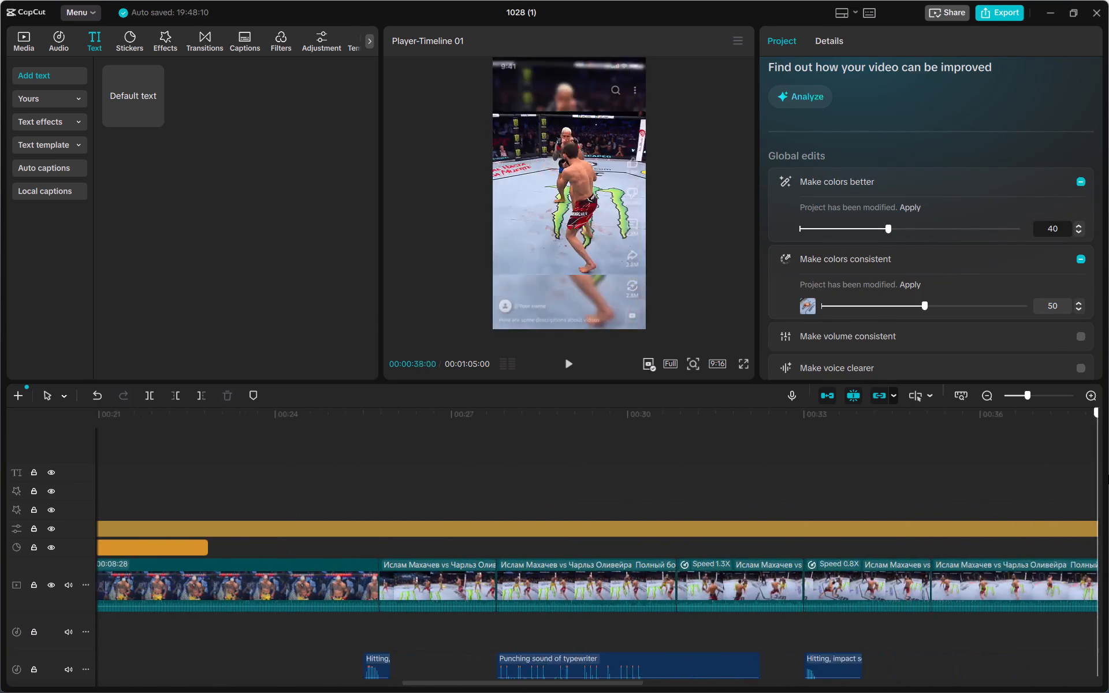
pyautogui.moveTo(1108, 475); pyautogui.dragTo(1097, 462)
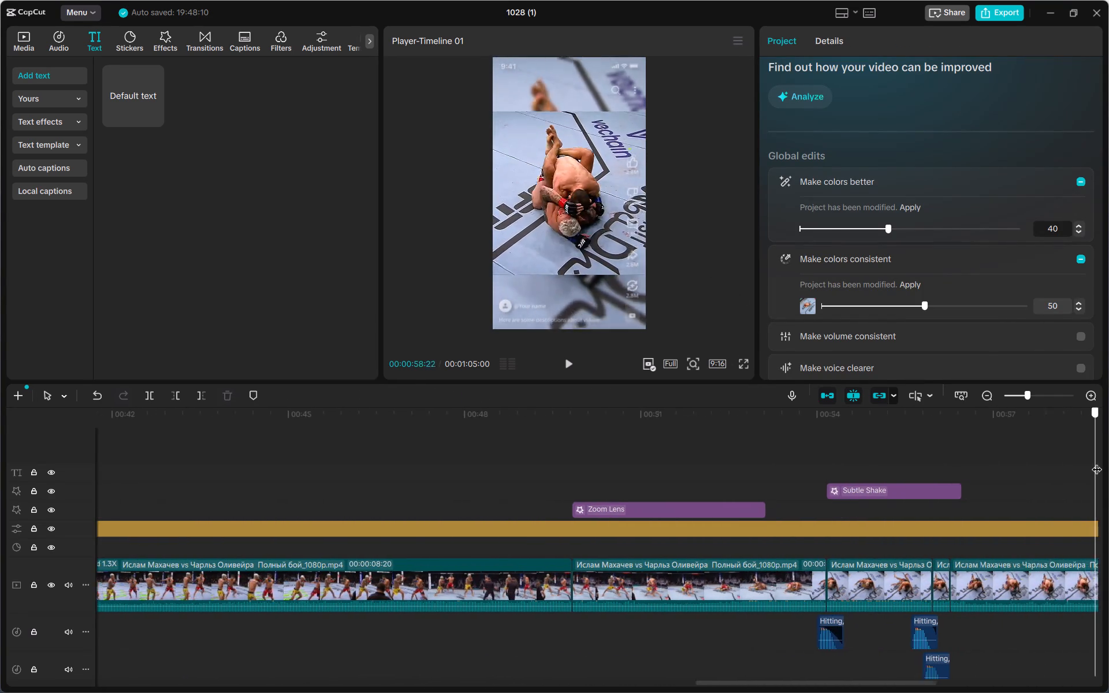
pyautogui.moveTo(1097, 462); pyautogui.dragTo(1008, 478)
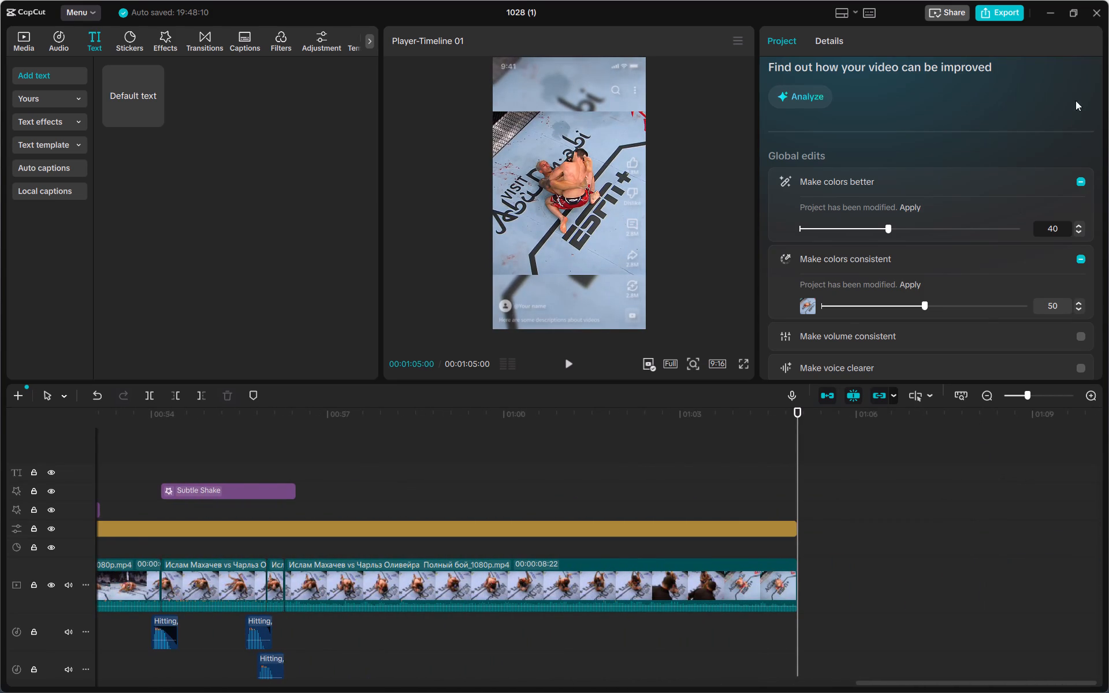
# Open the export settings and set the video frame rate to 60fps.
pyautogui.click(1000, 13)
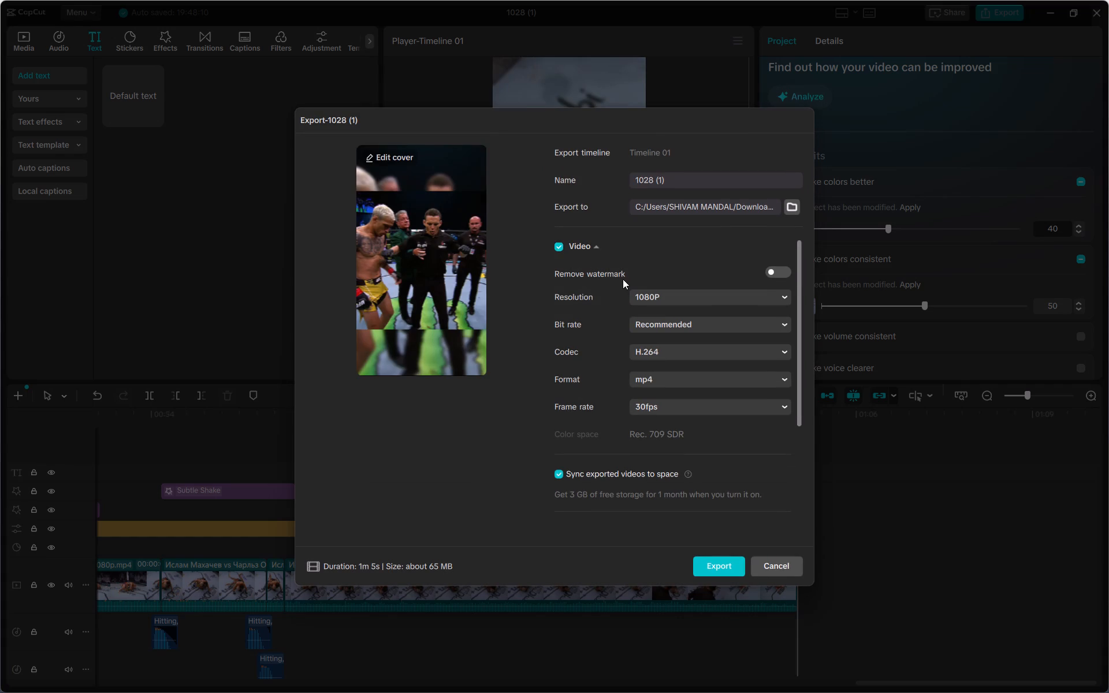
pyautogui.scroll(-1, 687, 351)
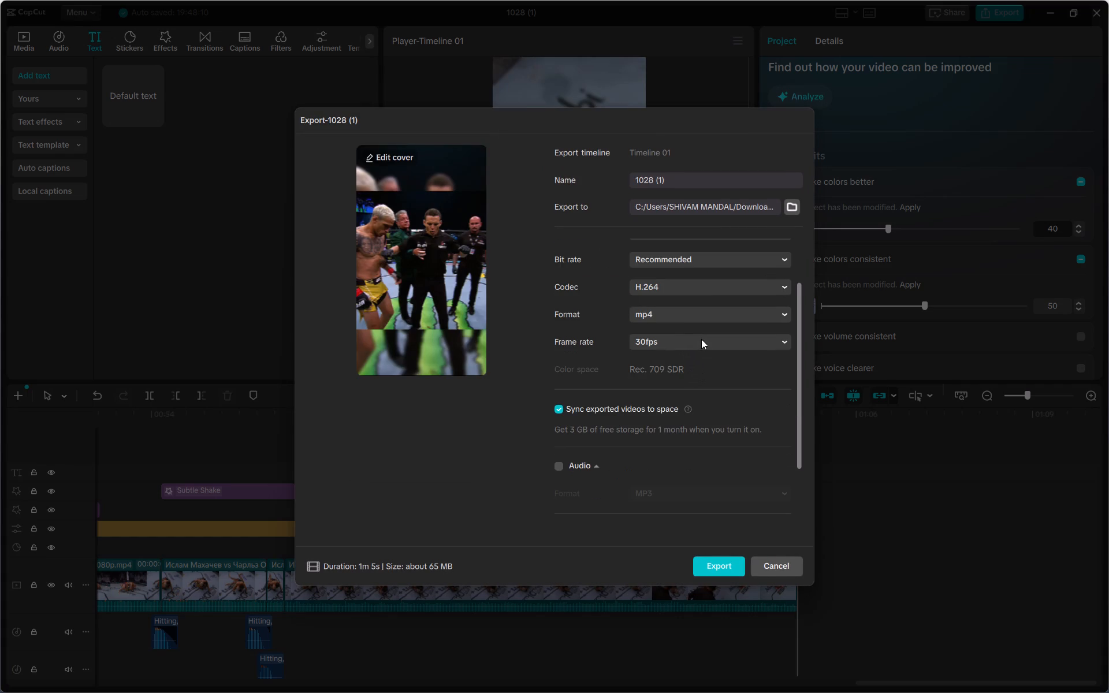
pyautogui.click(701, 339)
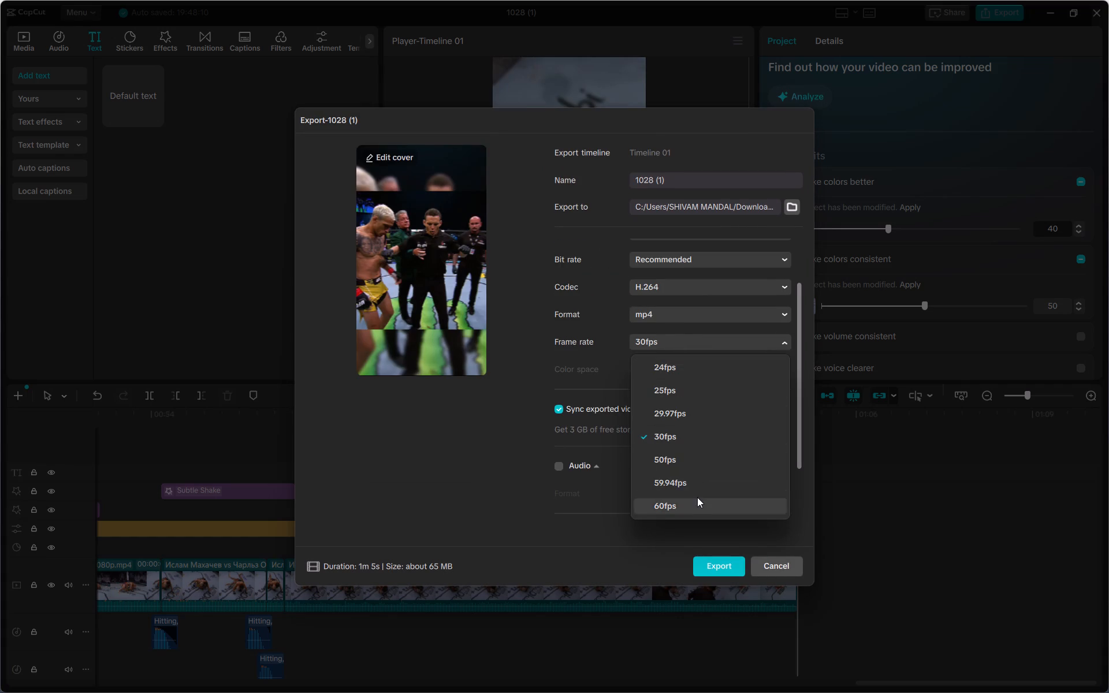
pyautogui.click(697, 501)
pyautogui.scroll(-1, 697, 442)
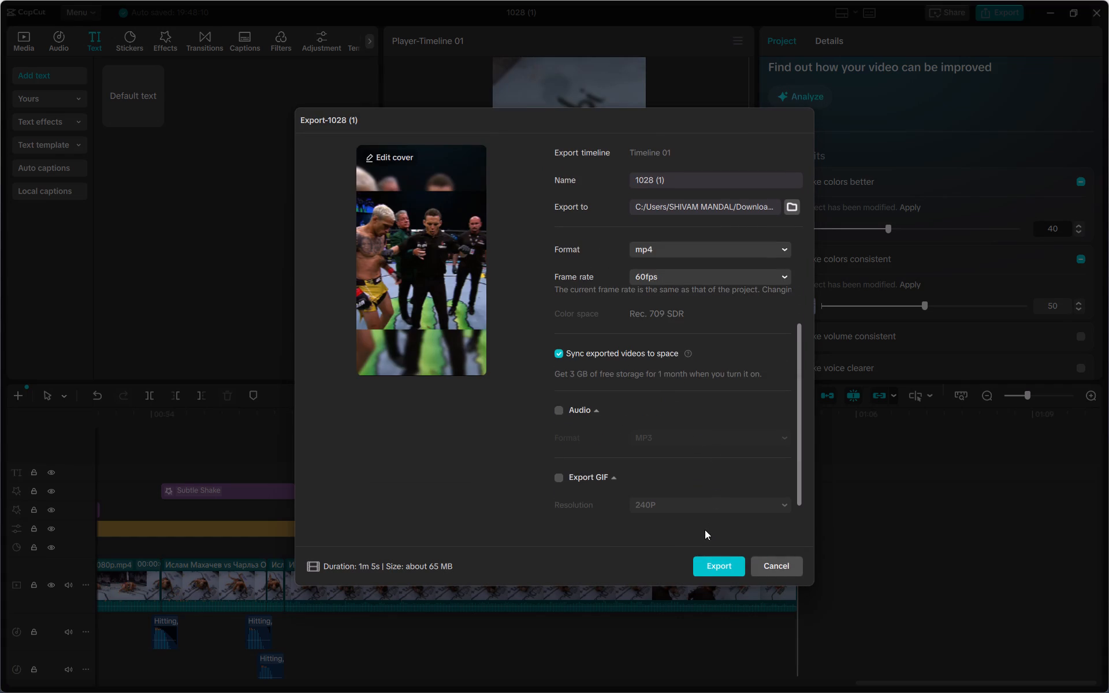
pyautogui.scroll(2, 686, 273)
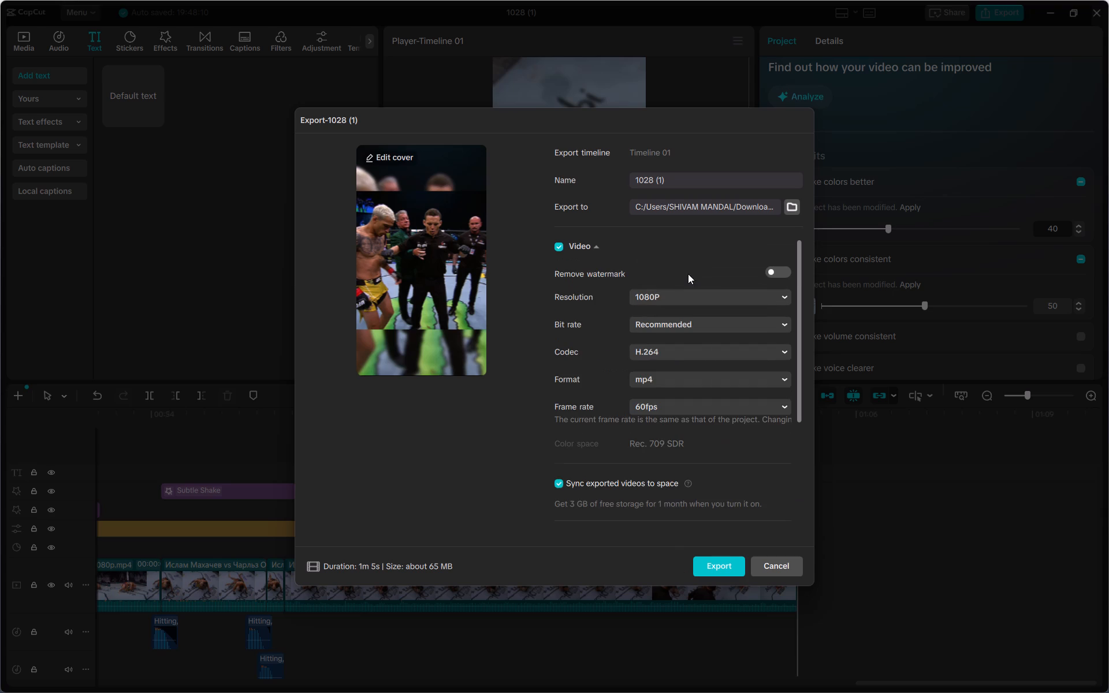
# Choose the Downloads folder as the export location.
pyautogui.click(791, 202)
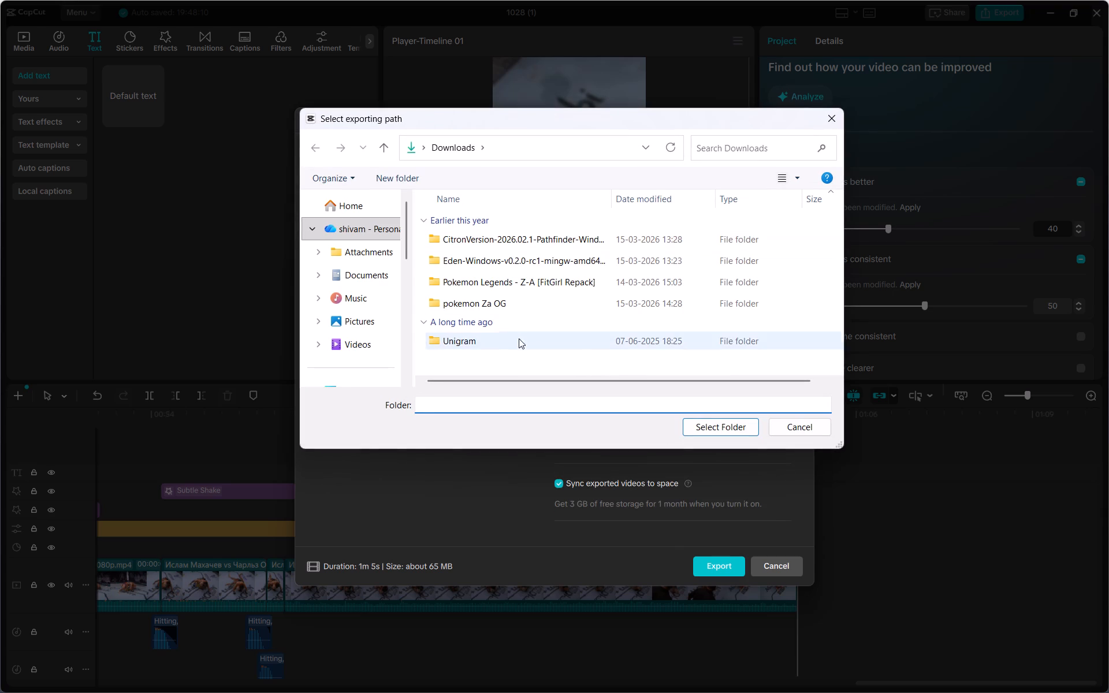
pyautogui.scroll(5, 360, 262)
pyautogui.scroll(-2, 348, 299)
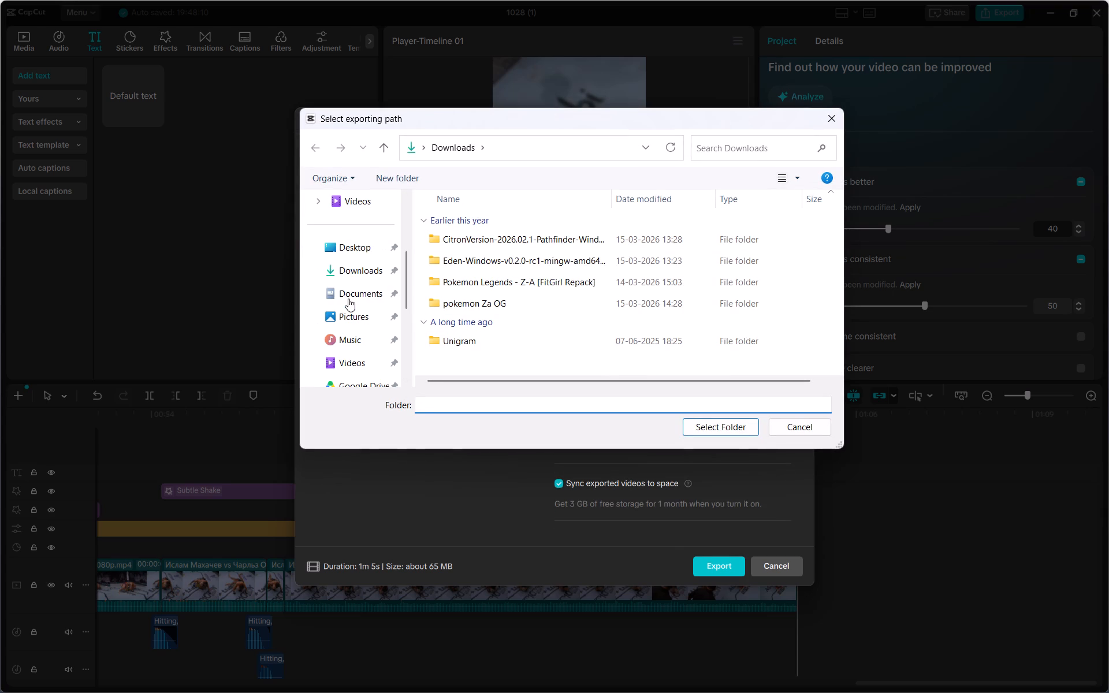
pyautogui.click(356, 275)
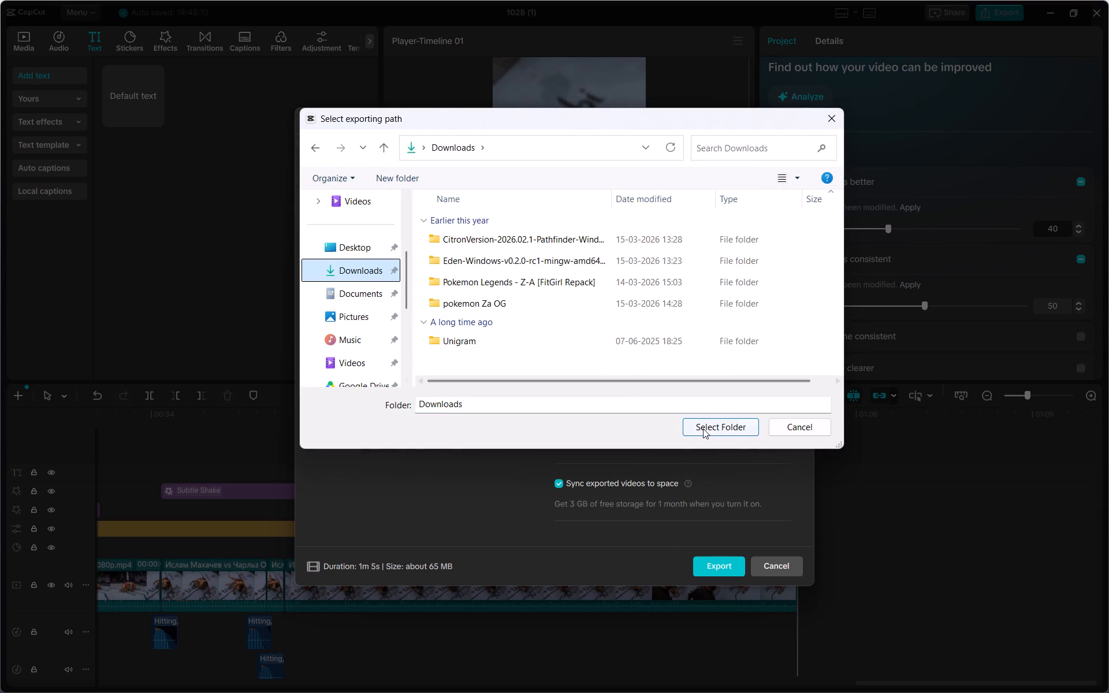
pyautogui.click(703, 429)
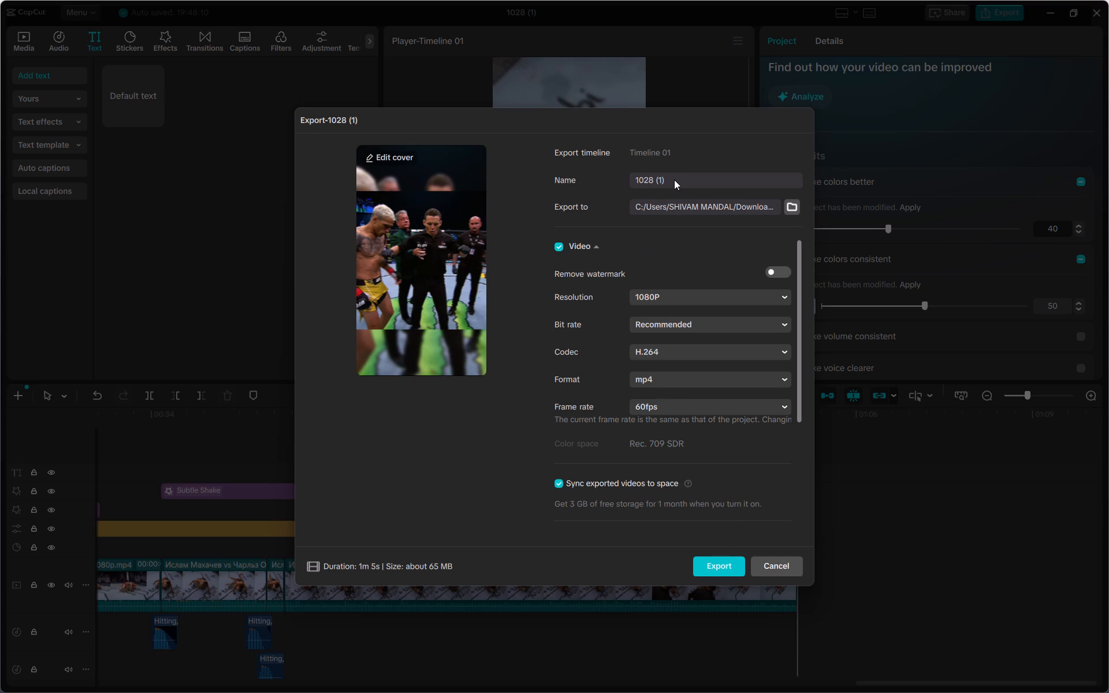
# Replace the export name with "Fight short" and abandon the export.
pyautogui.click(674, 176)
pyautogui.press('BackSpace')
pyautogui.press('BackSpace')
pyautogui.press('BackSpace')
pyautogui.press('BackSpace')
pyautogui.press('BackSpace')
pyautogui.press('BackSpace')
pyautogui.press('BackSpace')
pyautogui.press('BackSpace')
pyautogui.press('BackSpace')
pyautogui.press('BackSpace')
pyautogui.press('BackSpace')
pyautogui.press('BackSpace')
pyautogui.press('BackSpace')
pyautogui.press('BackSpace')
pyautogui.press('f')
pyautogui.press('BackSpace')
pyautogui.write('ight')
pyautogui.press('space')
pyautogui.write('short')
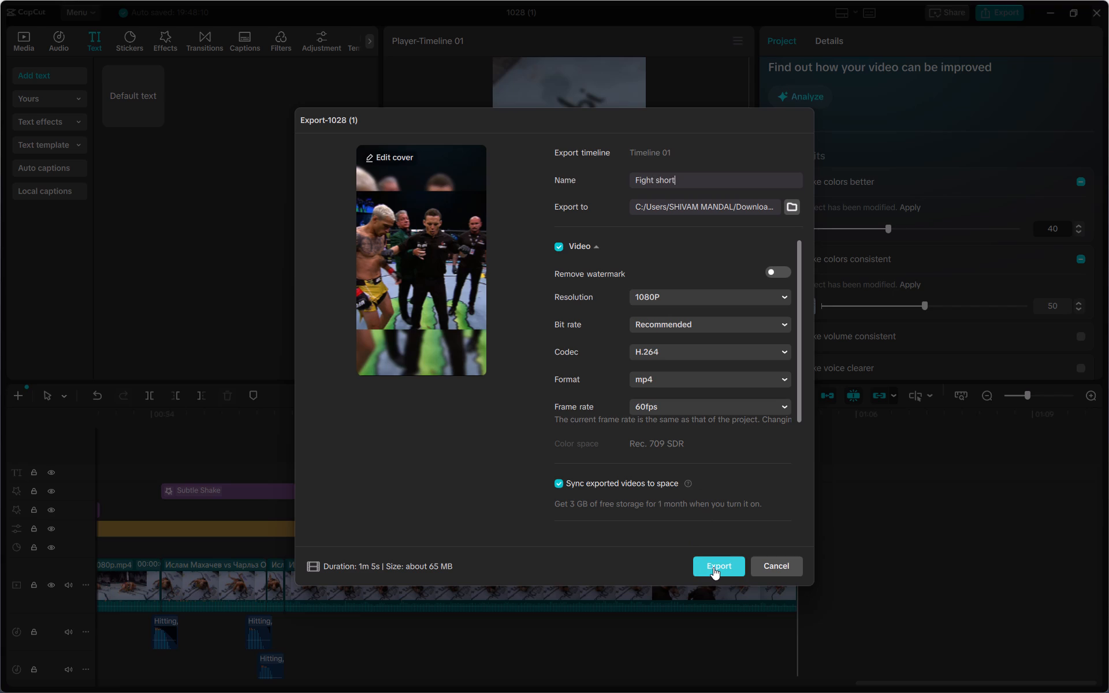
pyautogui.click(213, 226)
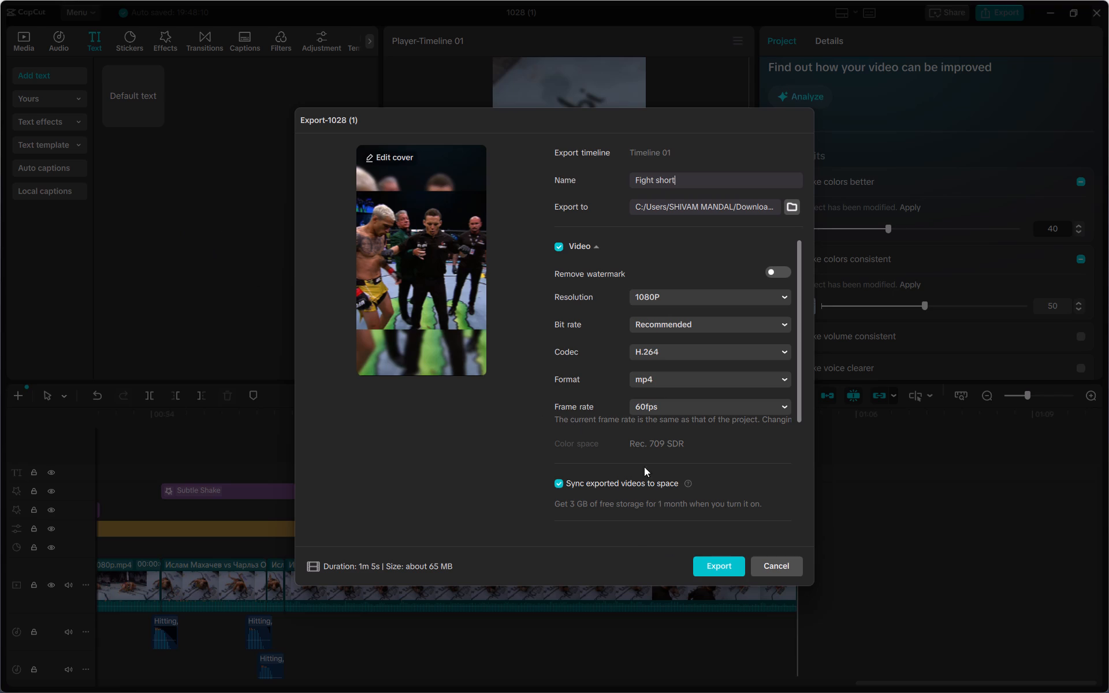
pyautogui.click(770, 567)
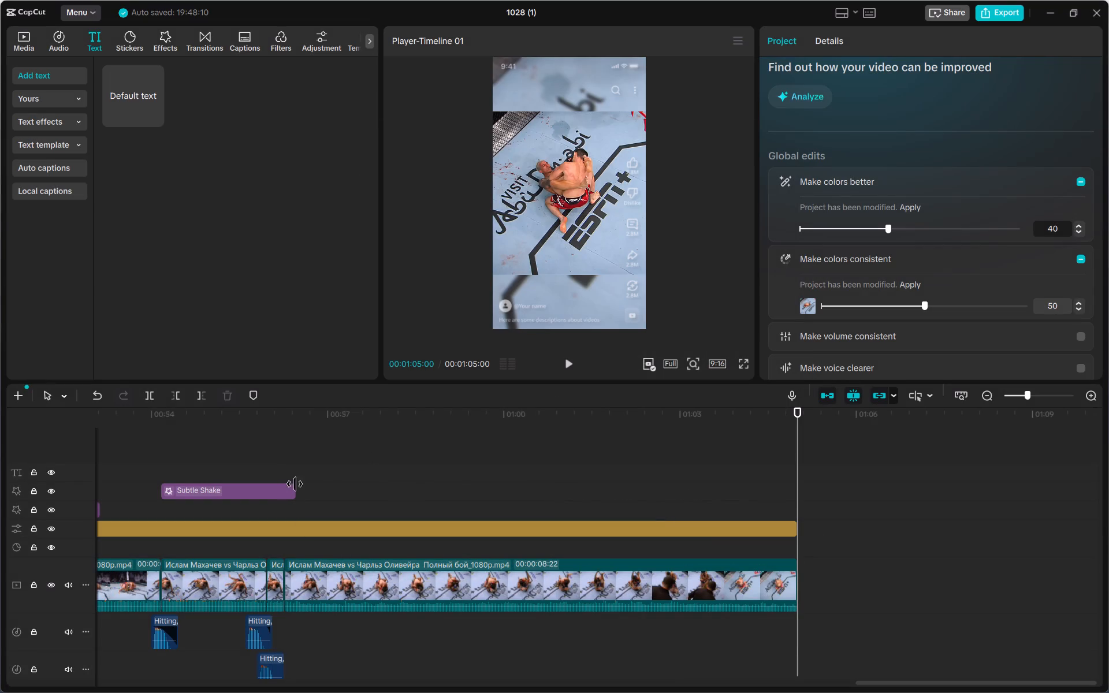
# Return to the beginning of the timeline and extend the "No Mercy,Just MMA" caption's start back to 00:00.
pyautogui.click(721, 456)
pyautogui.moveTo(721, 456); pyautogui.dragTo(42, 446)
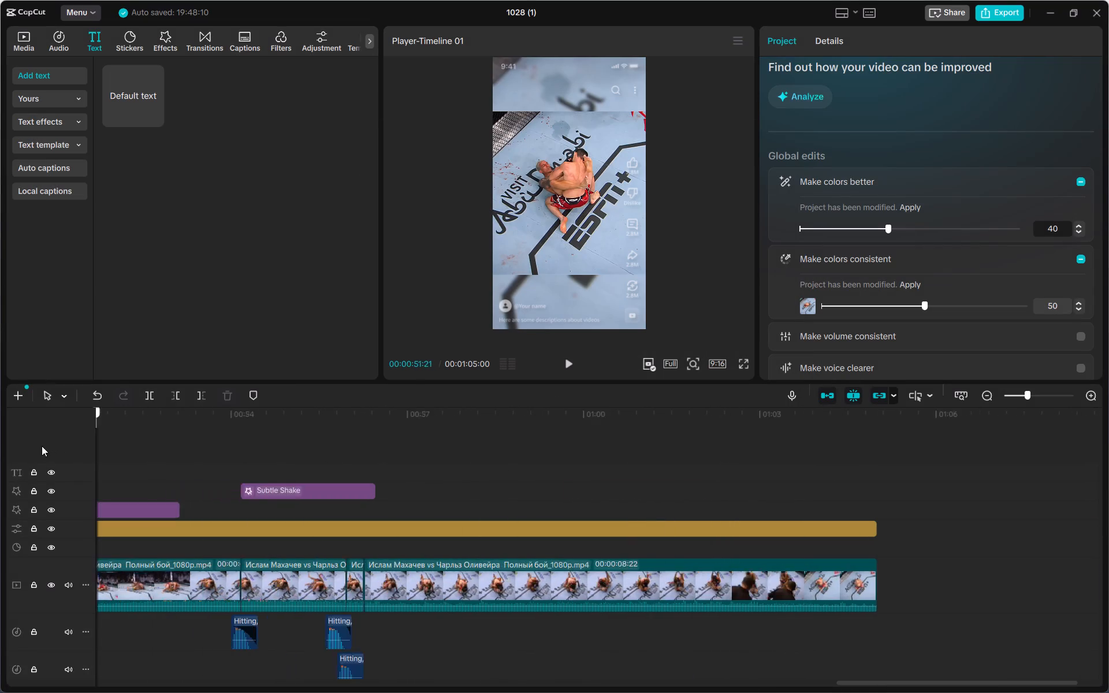
pyautogui.moveTo(42, 446); pyautogui.dragTo(21, 445)
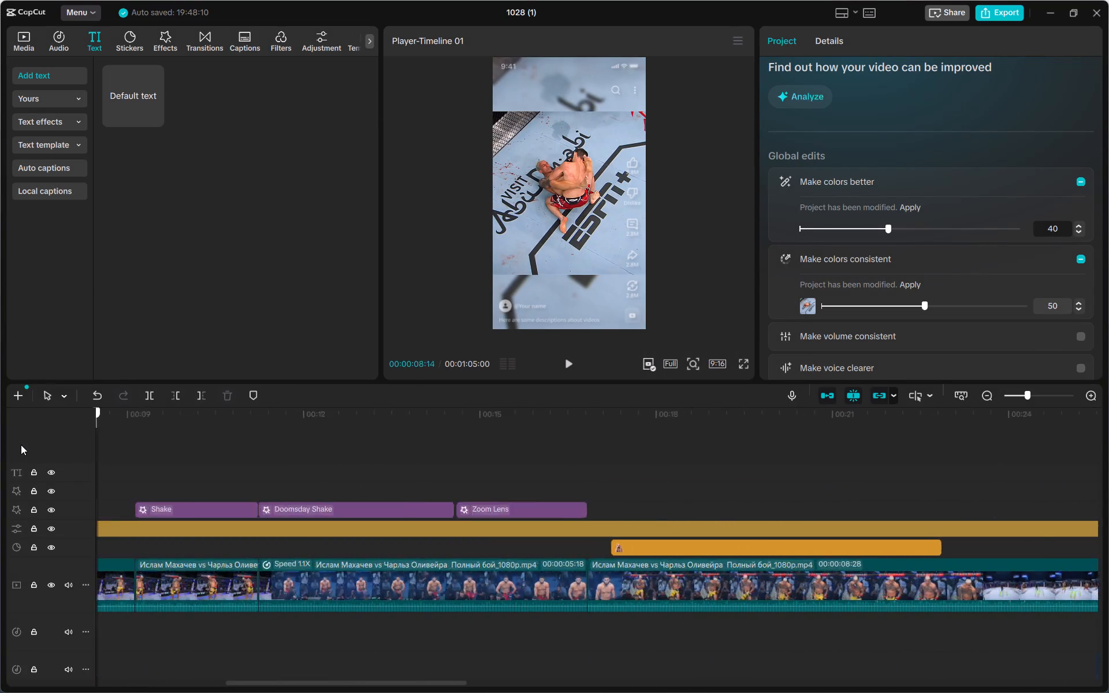
pyautogui.moveTo(21, 445); pyautogui.dragTo(663, 438)
pyautogui.click(351, 467)
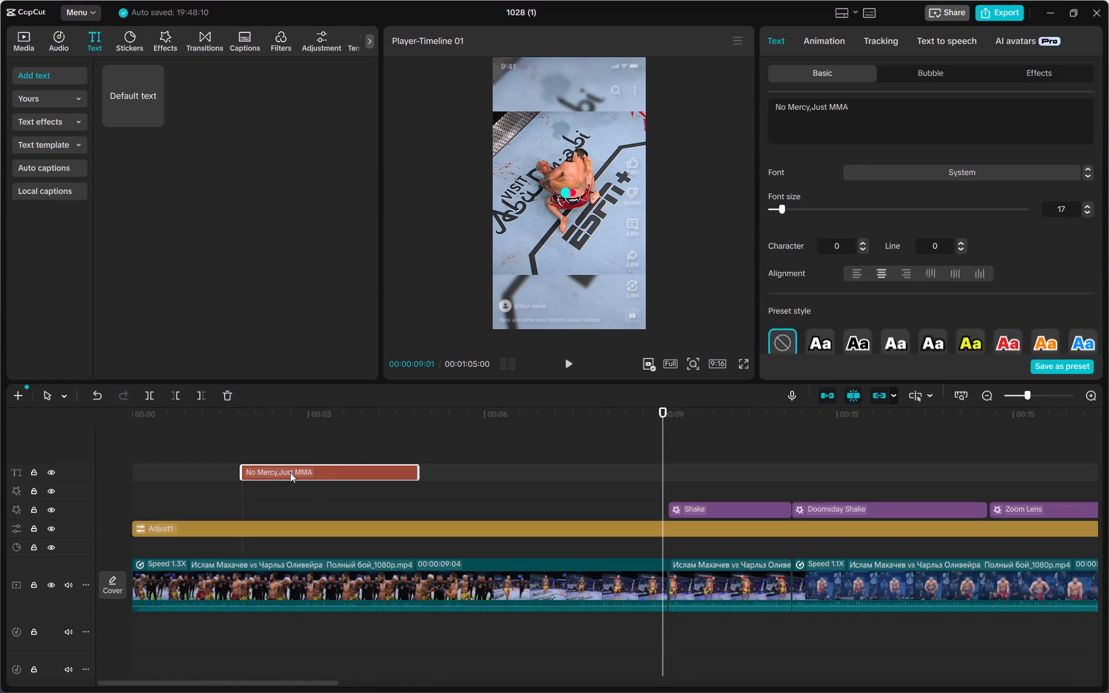
pyautogui.moveTo(240, 471); pyautogui.dragTo(115, 465)
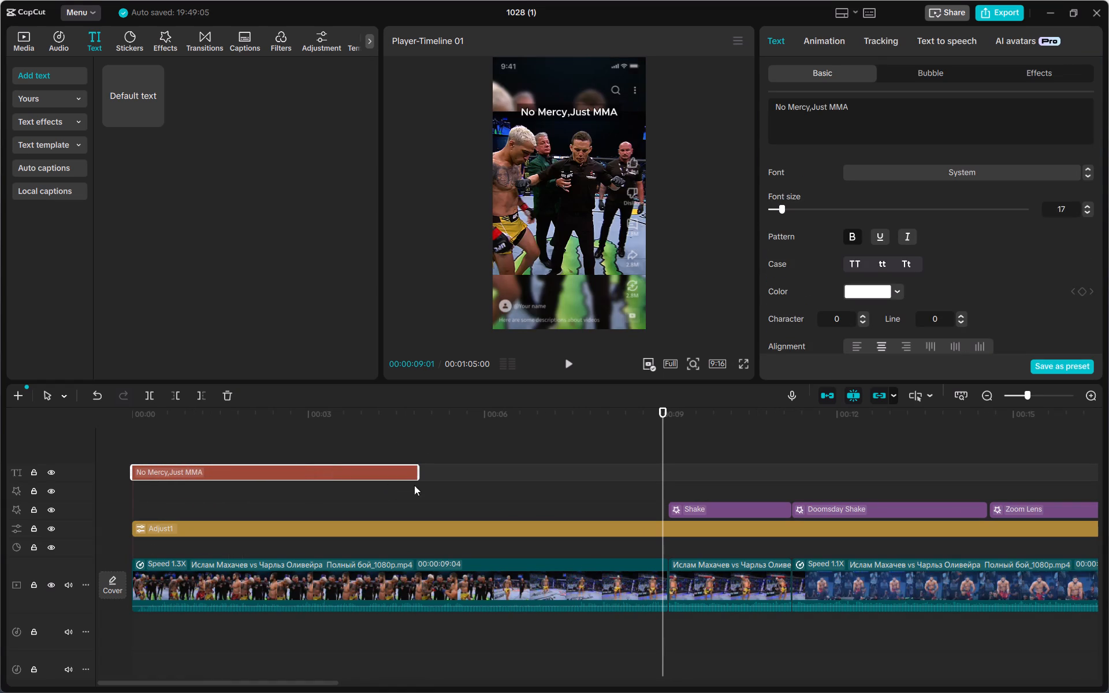
# Extend the end of the "No Mercy,Just MMA" caption to the end of the video clips at 01:05.
pyautogui.moveTo(417, 474); pyautogui.dragTo(1108, 445)
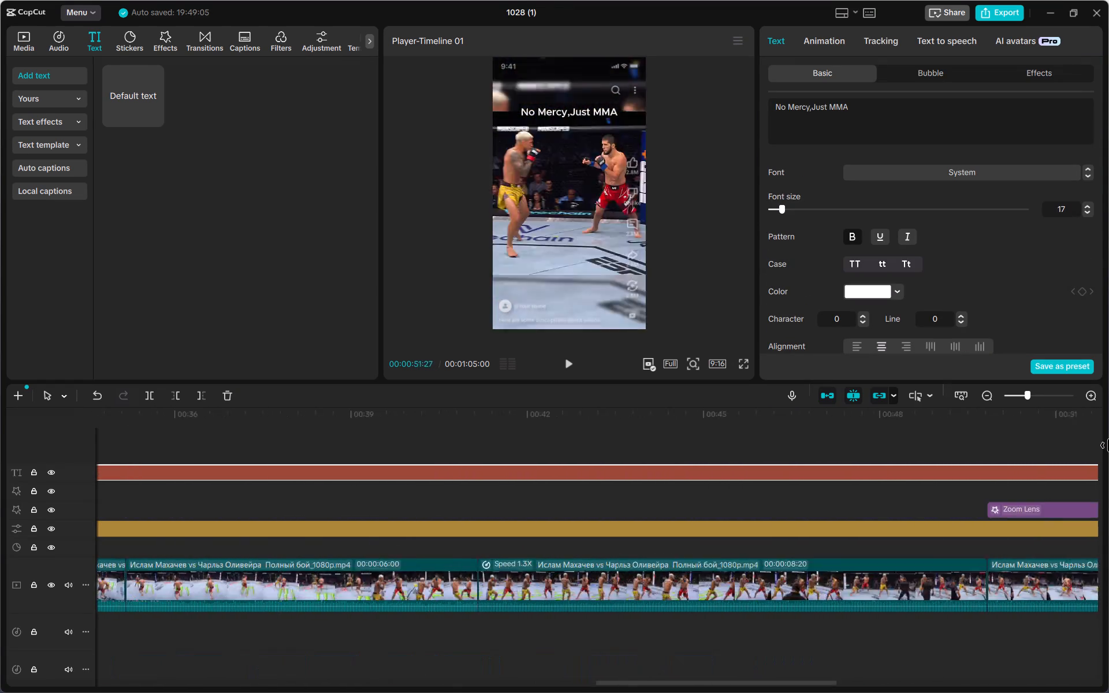
pyautogui.moveTo(1108, 445); pyautogui.dragTo(0, 437)
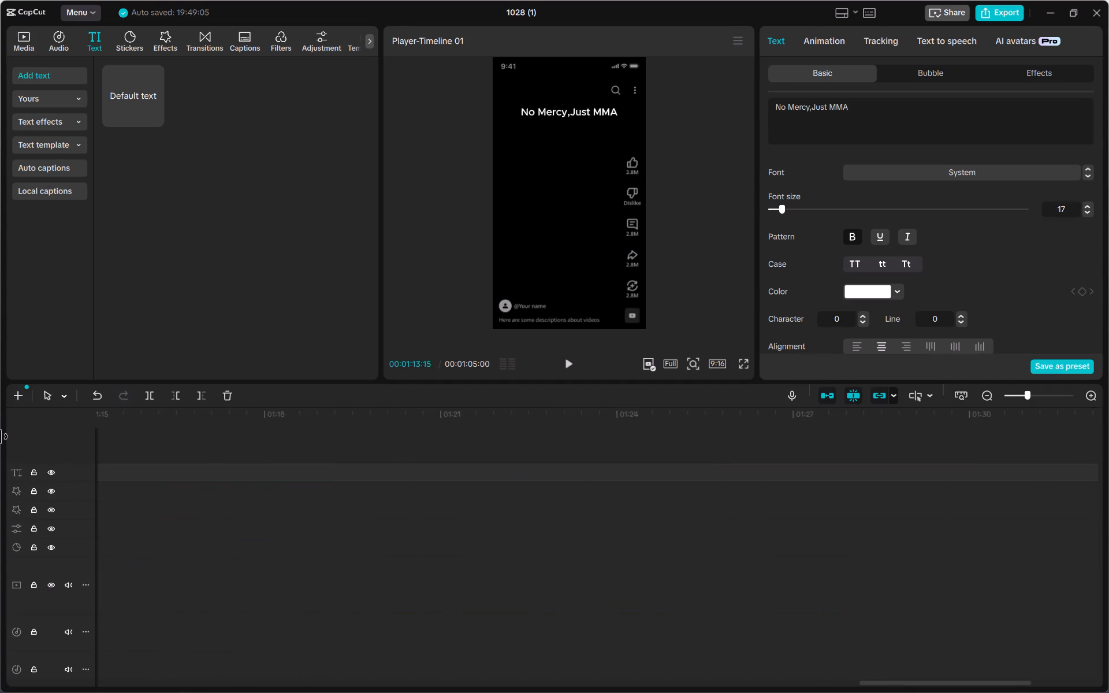
pyautogui.moveTo(0, 437); pyautogui.dragTo(567, 486)
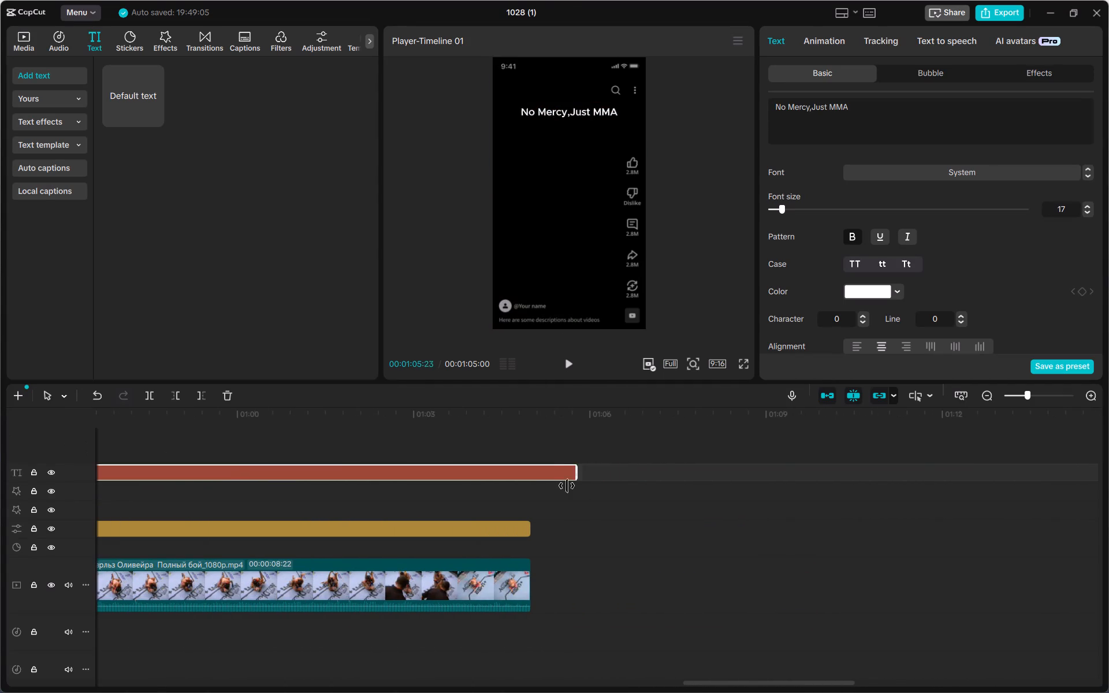
pyautogui.moveTo(567, 486); pyautogui.dragTo(530, 484)
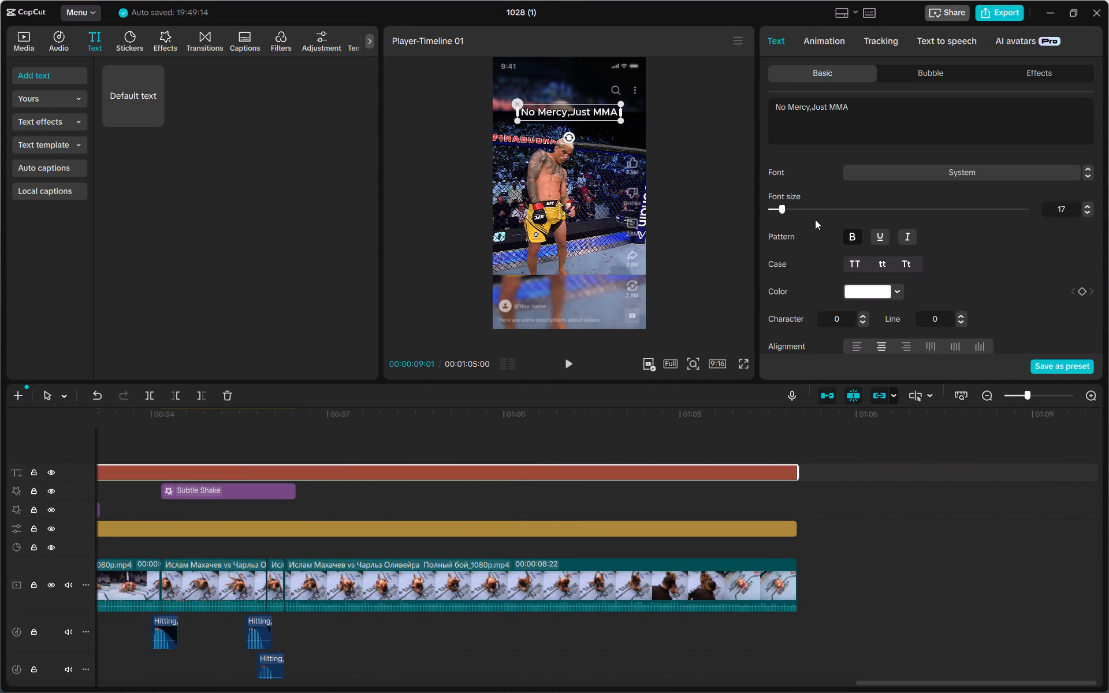
# Open the export settings and choose the Downloads folder as the export location.
pyautogui.click(996, 11)
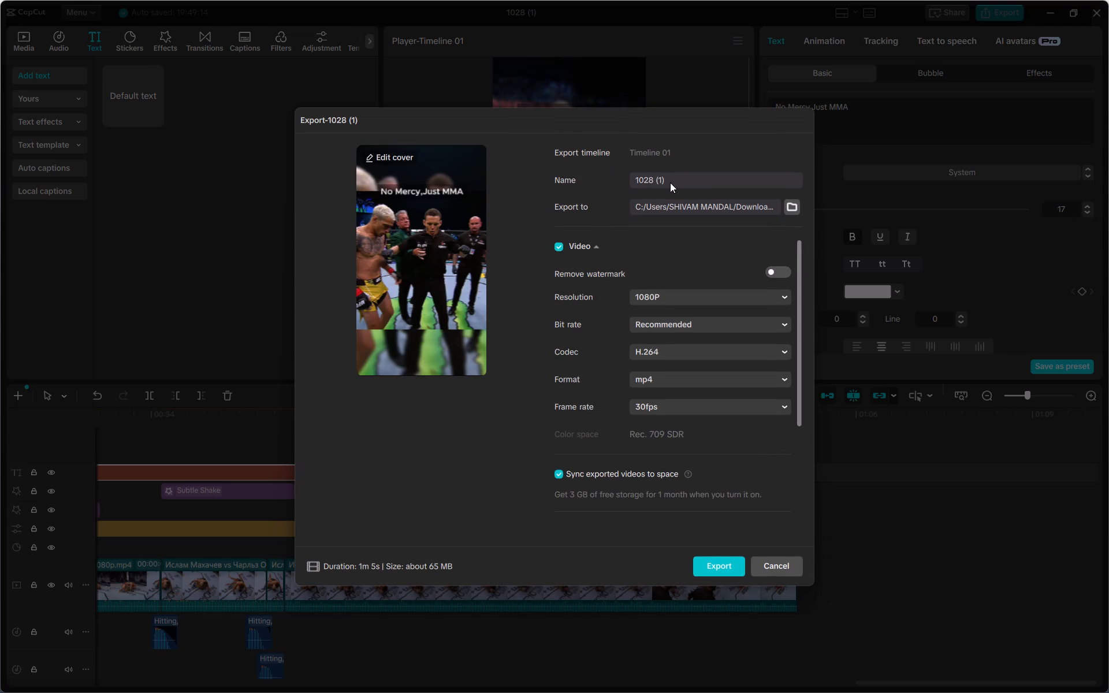
pyautogui.click(691, 184)
pyautogui.click(791, 206)
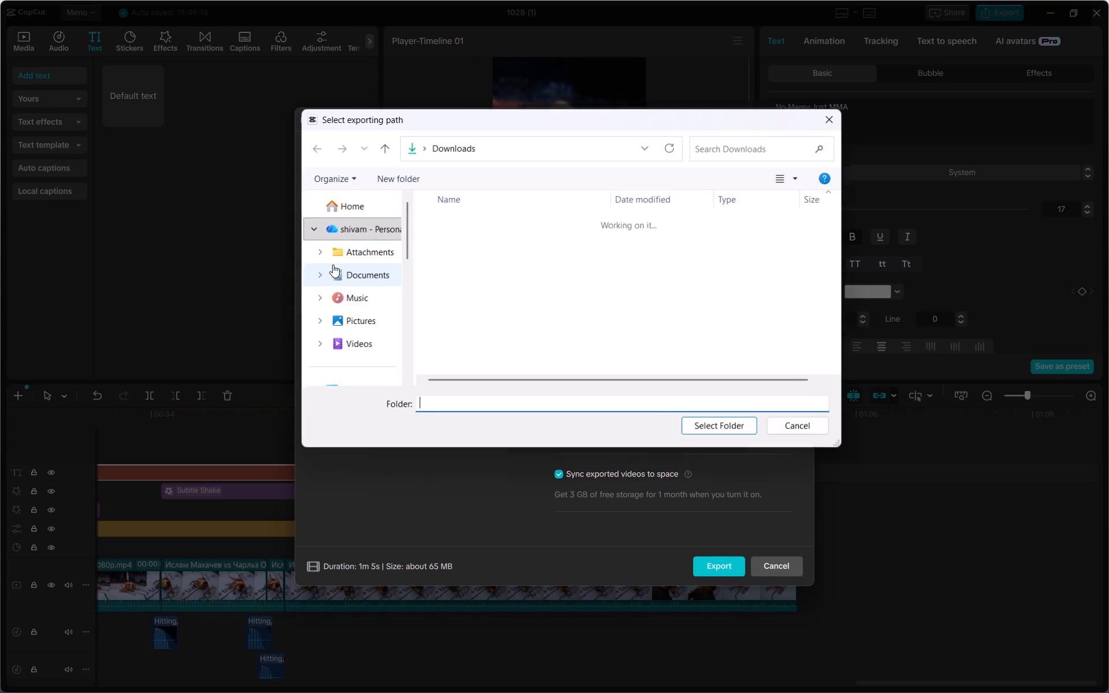
pyautogui.scroll(-1, 362, 322)
pyautogui.click(359, 337)
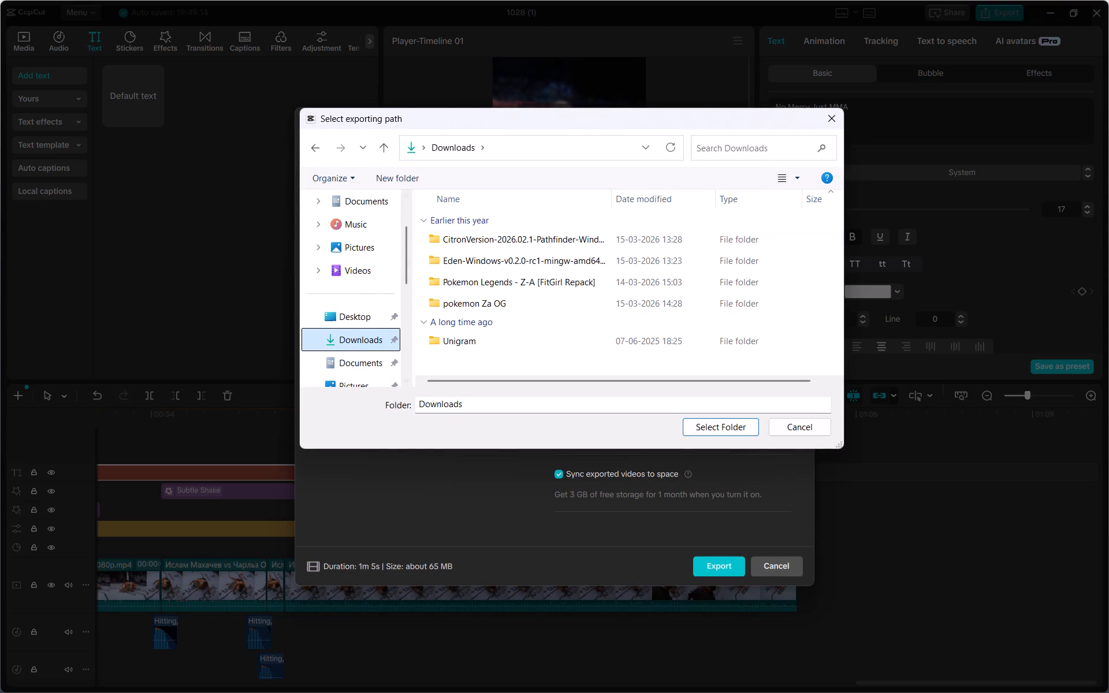
pyautogui.click(709, 426)
# Replace the export name with "Fight short".
pyautogui.click(705, 179)
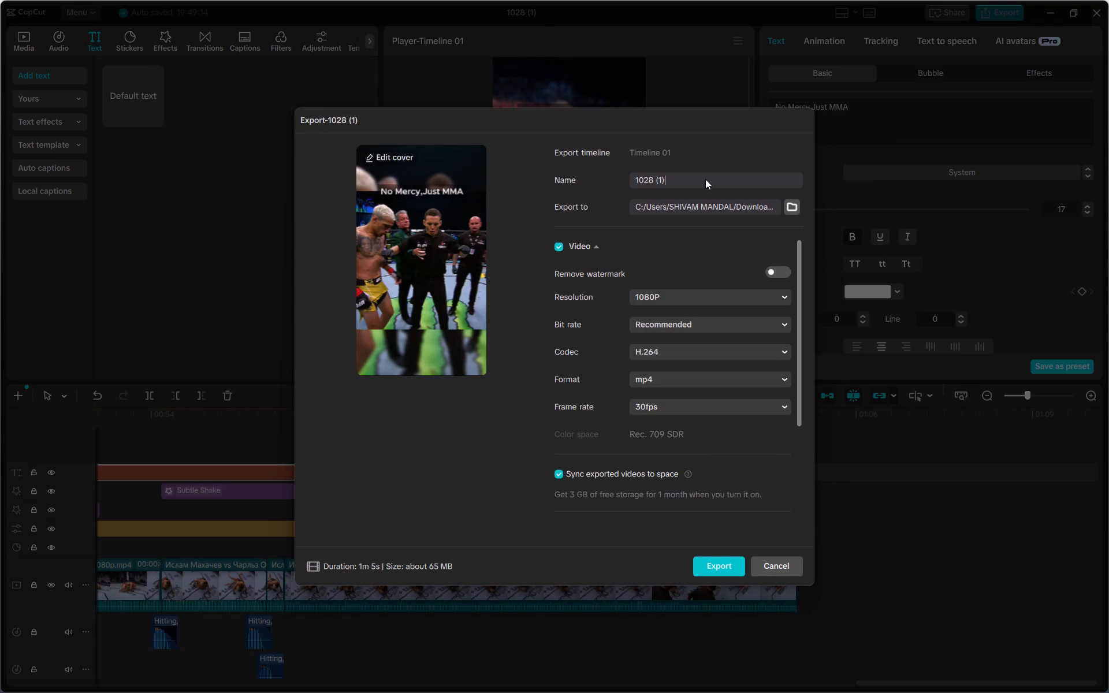
pyautogui.press('BackSpace')
pyautogui.press('BackSpace')
pyautogui.press('BackSpace')
pyautogui.press('BackSpace')
pyautogui.press('BackSpace')
pyautogui.press('BackSpace')
pyautogui.press('BackSpace')
pyautogui.press('BackSpace')
pyautogui.press('BackSpace')
pyautogui.press('BackSpace')
pyautogui.press('BackSpace')
pyautogui.press('BackSpace')
pyautogui.press('BackSpace')
pyautogui.write('ight')
pyautogui.press('space')
pyautogui.write('short')
# Set the export frame rate to 60fps.
pyautogui.click(735, 404)
pyautogui.scroll(-1, 697, 493)
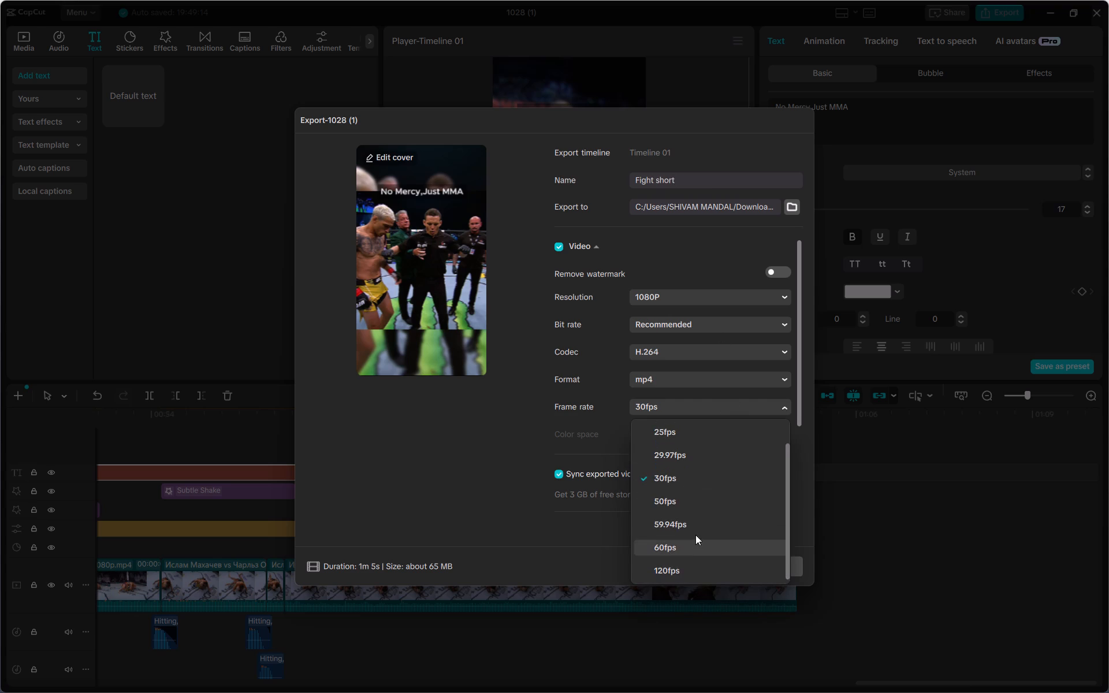
pyautogui.scroll(-1, 695, 530)
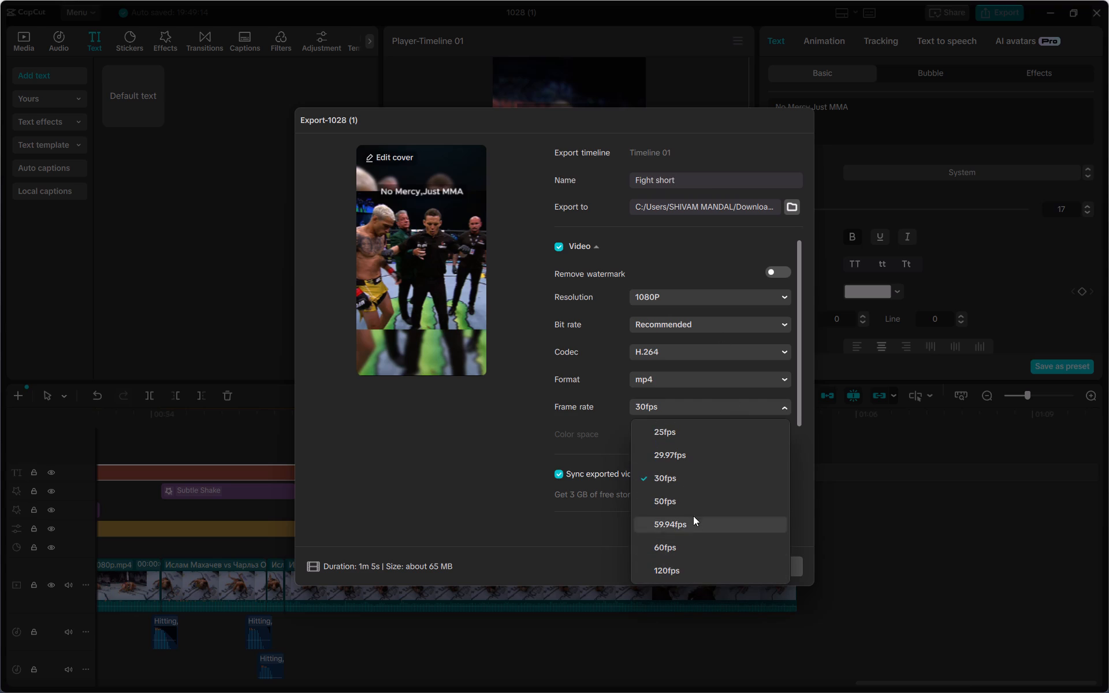
pyautogui.click(693, 547)
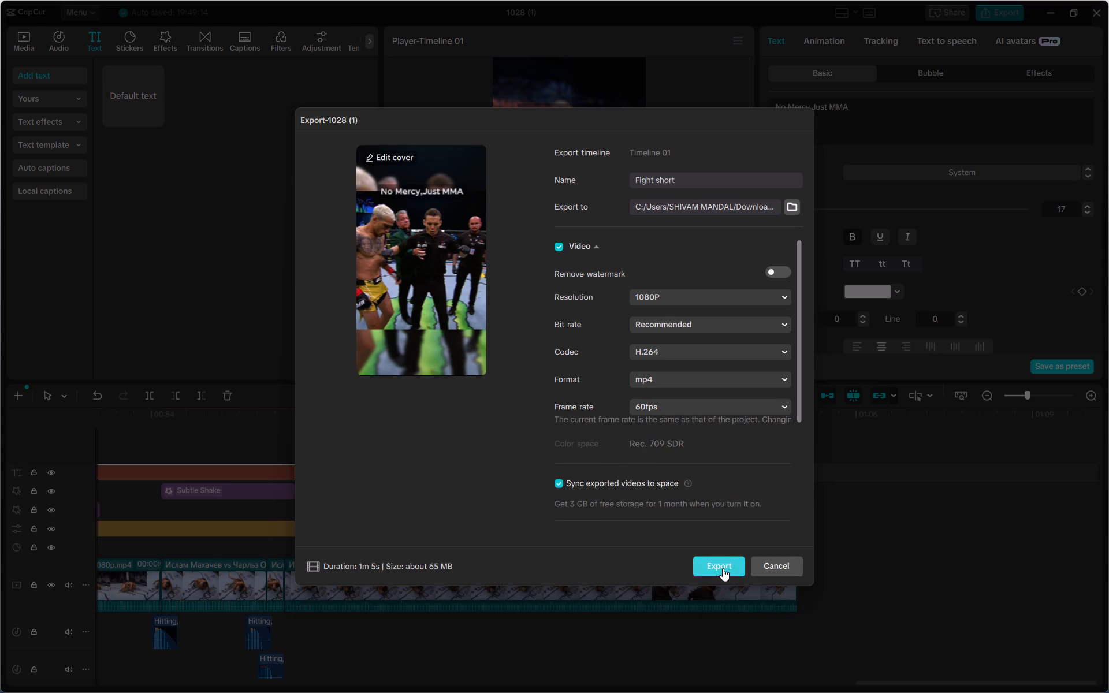
# Export the video and close the sharing dialog without sharing it.
pyautogui.click(723, 569)
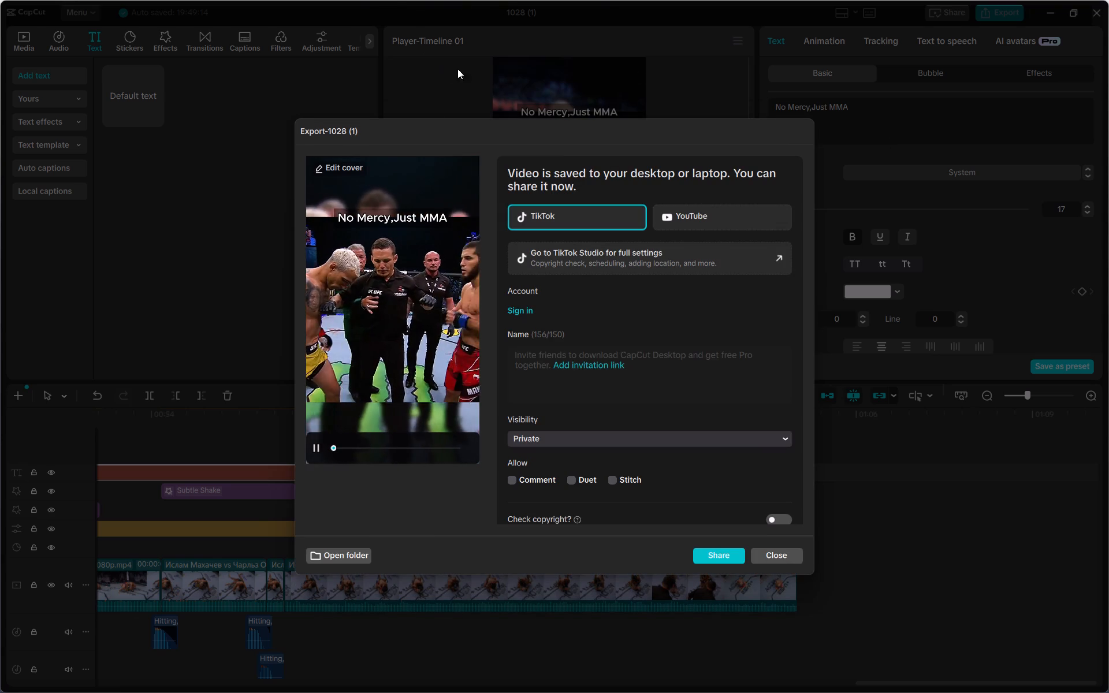
pyautogui.click(829, 108)
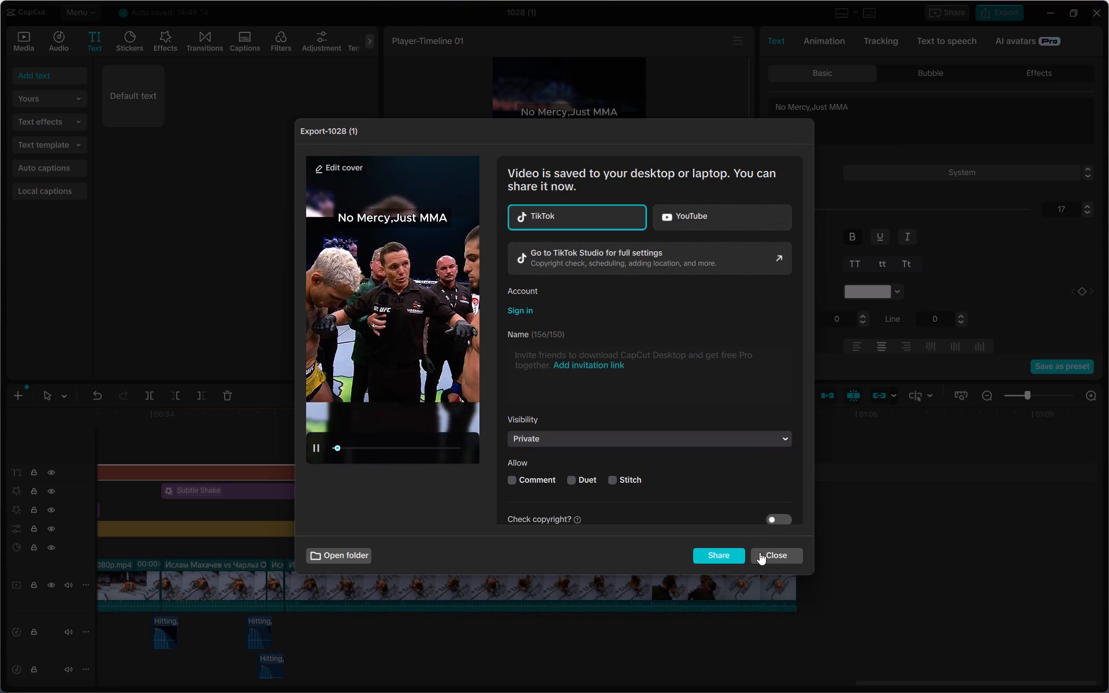
pyautogui.click(767, 554)
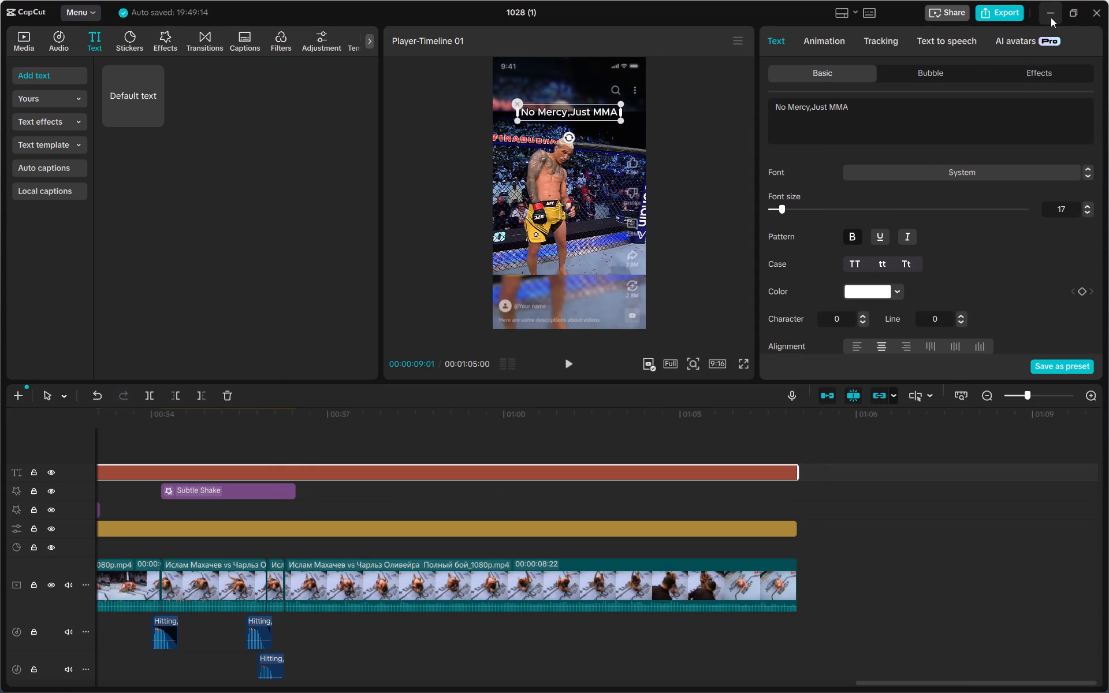